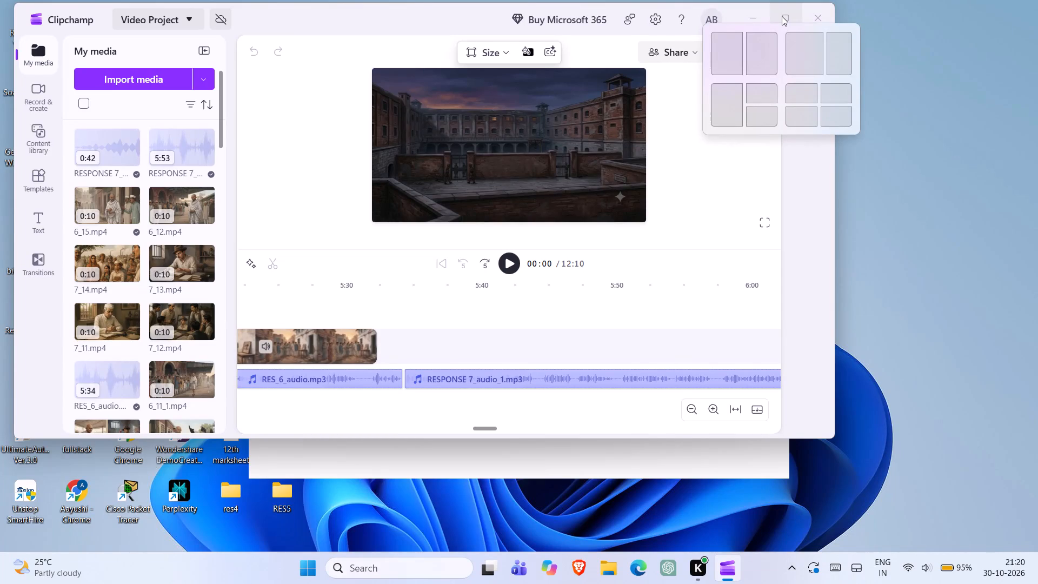
# Add clip 7_1.mp4 to the video track at 5:34, where RESPONSE 7_audio_1.mp3 begins.
pyautogui.click(782, 16)
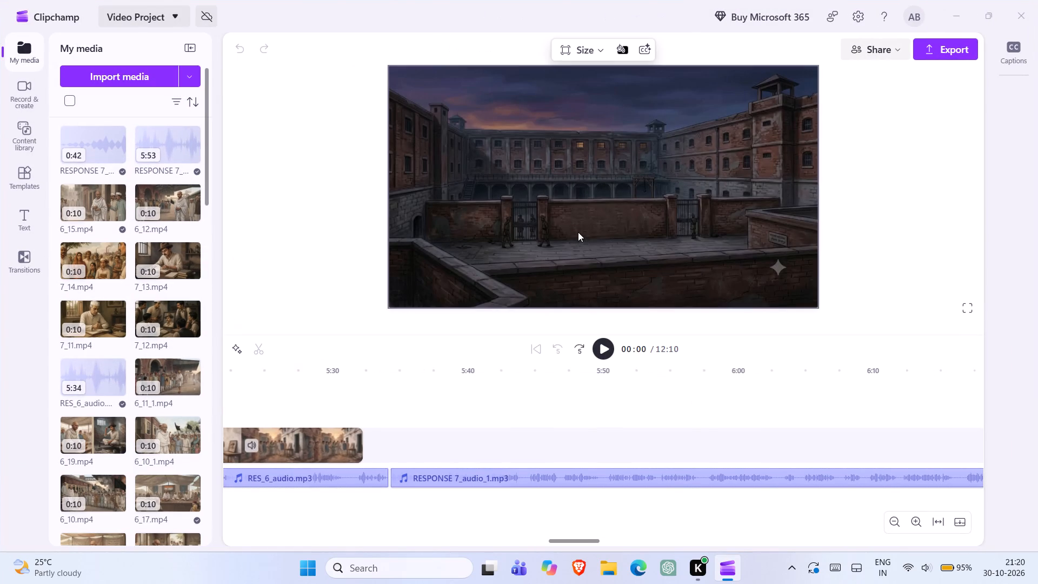
pyautogui.scroll(-1, 885, 227)
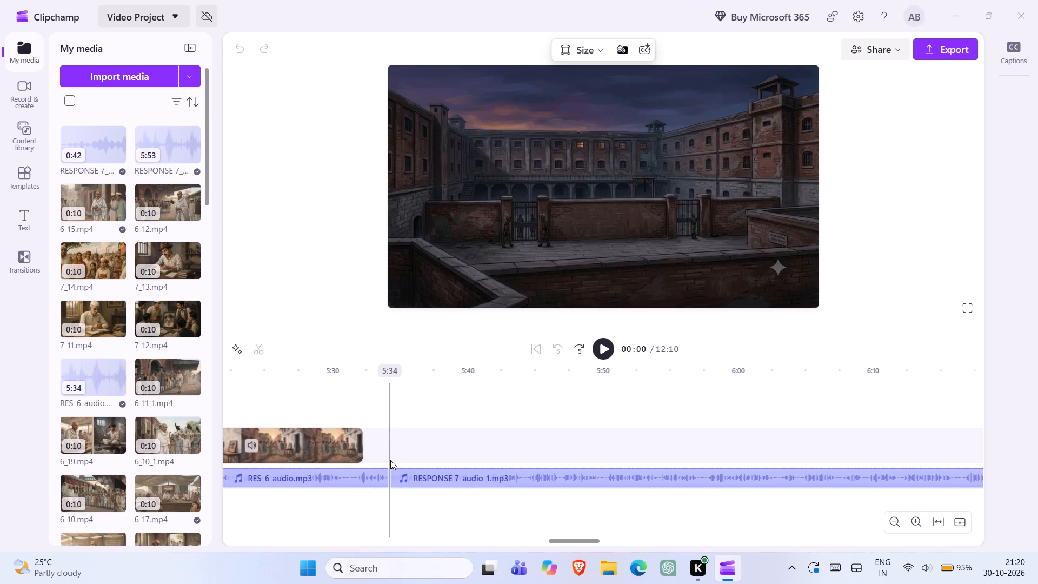
pyautogui.doubleClick(390, 460)
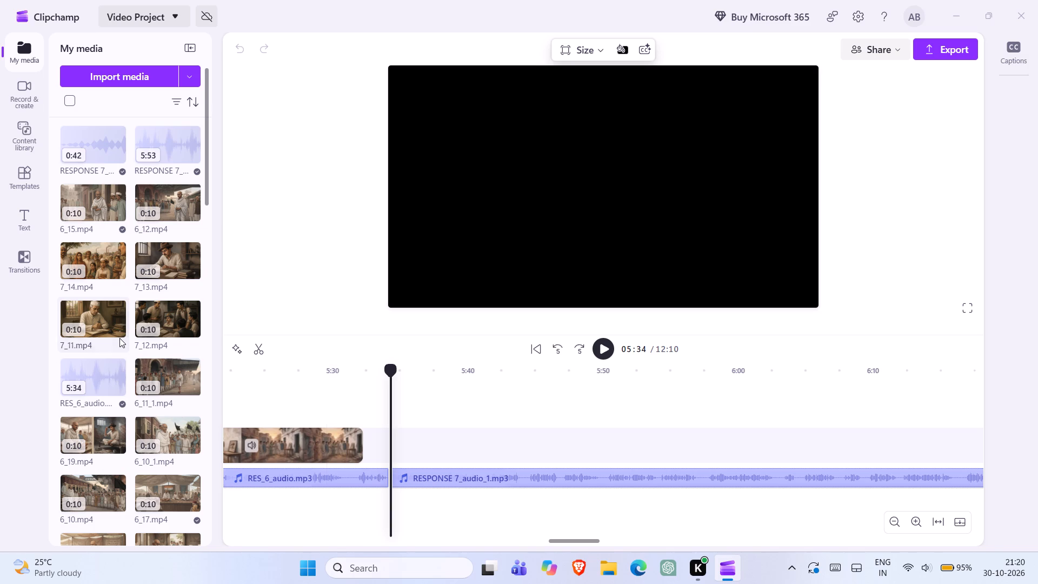
pyautogui.scroll(-2, 103, 450)
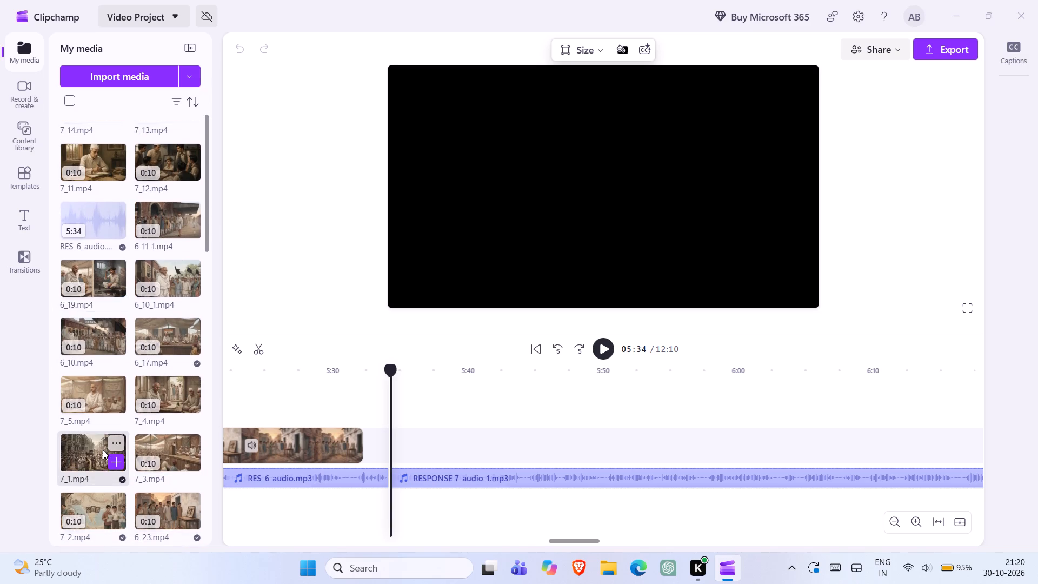
pyautogui.scroll(-1, 103, 450)
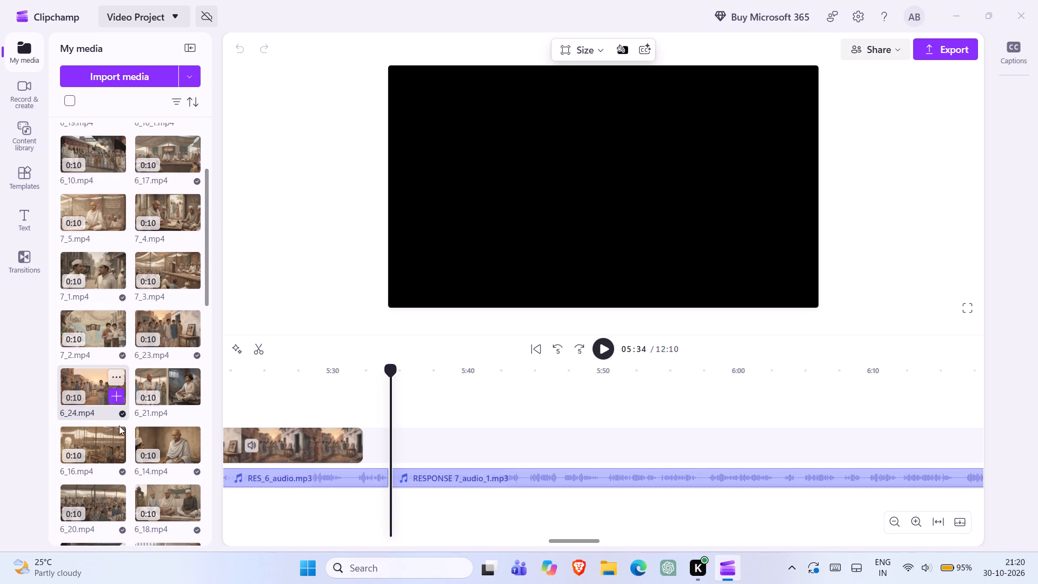
pyautogui.scroll(-1, 122, 429)
pyautogui.hscroll(1, 122, 429)
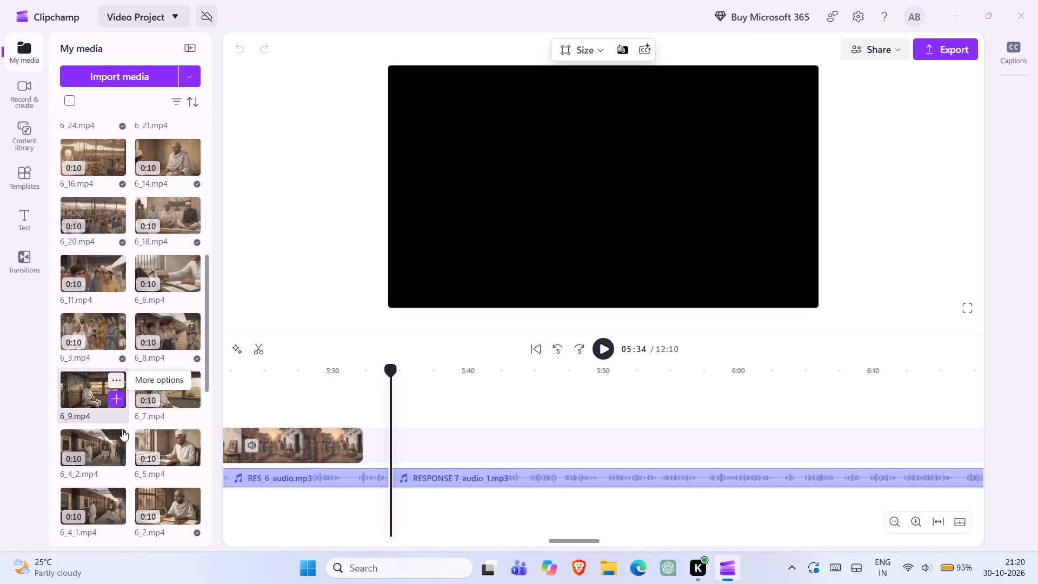
pyautogui.hscroll(2, 122, 429)
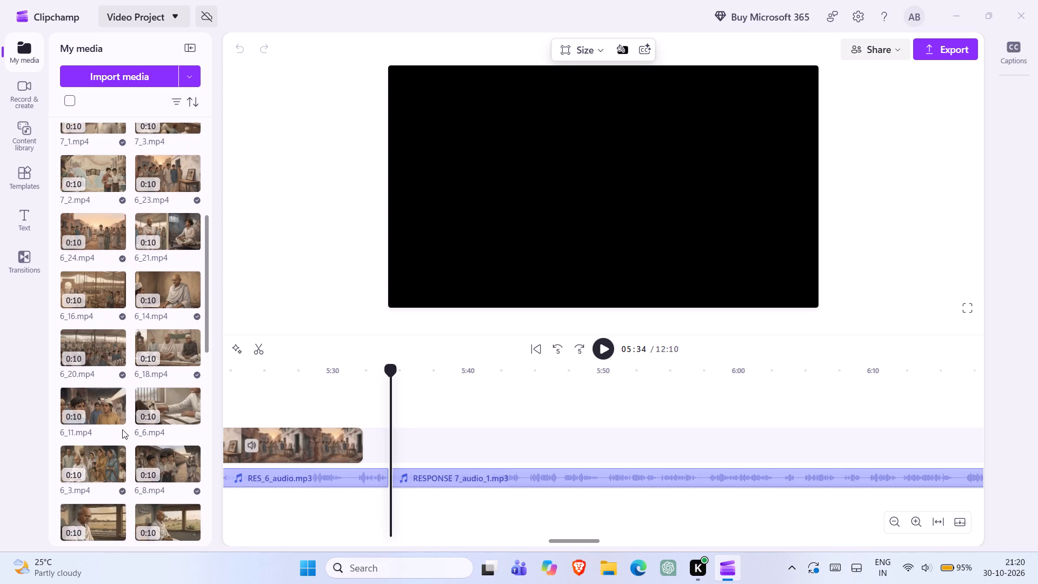
pyautogui.scroll(1, 122, 429)
pyautogui.scroll(1, 157, 262)
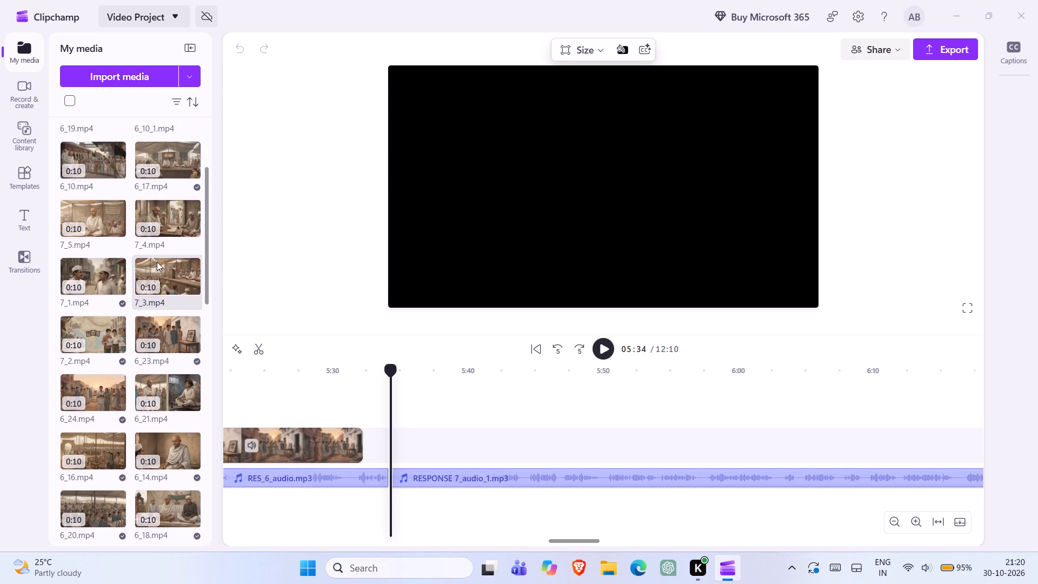
pyautogui.click(118, 284)
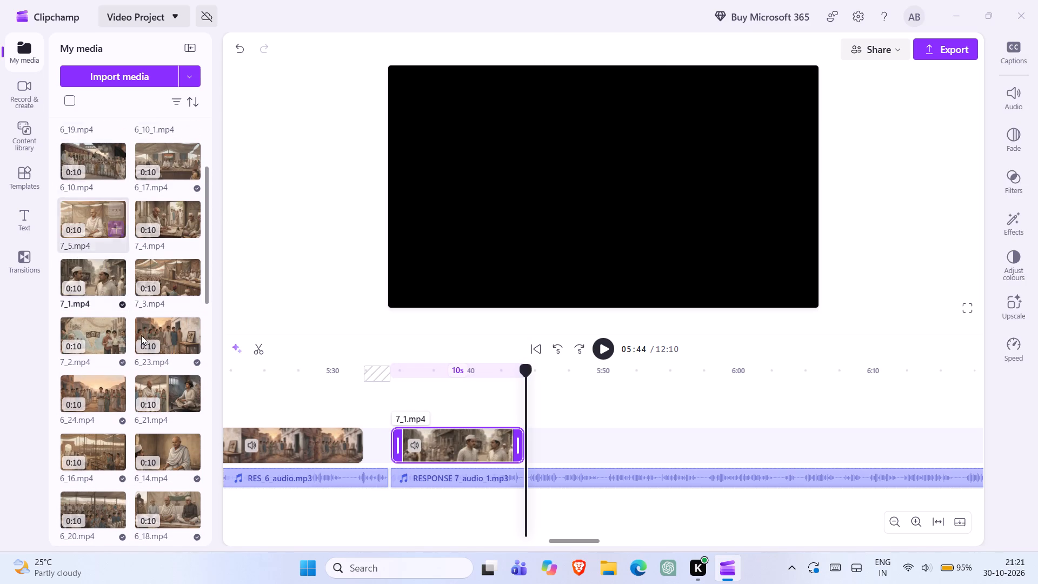
# Add clips 7_2.mp4, 7_3.mp4, 7_4.mp4 and 7_5.mp4 in sequence directly after 7_1.mp4 on the timeline.
pyautogui.click(113, 346)
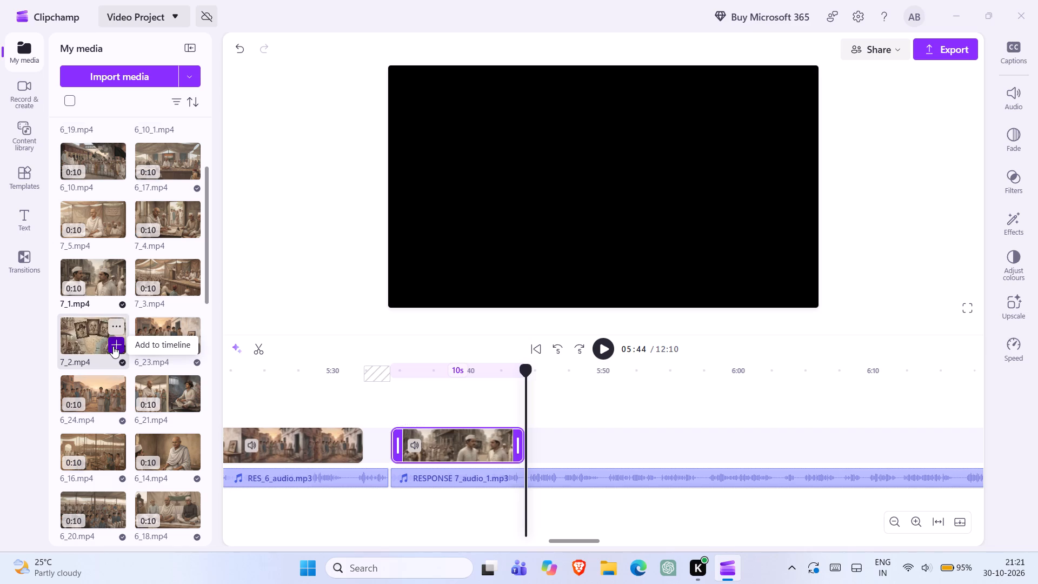
pyautogui.click(190, 287)
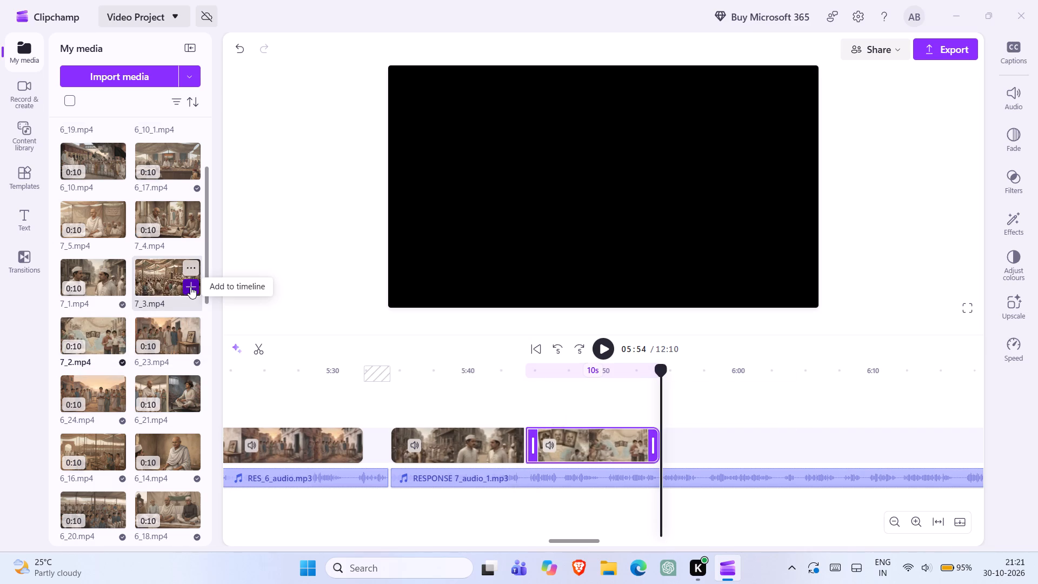
pyautogui.scroll(1, 163, 334)
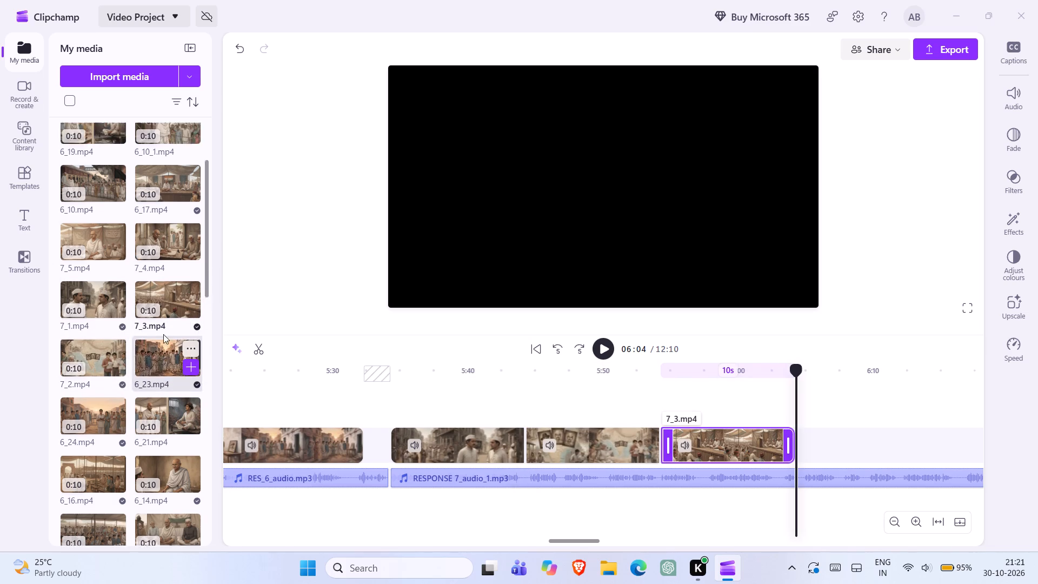
pyautogui.scroll(1, 163, 334)
pyautogui.click(191, 389)
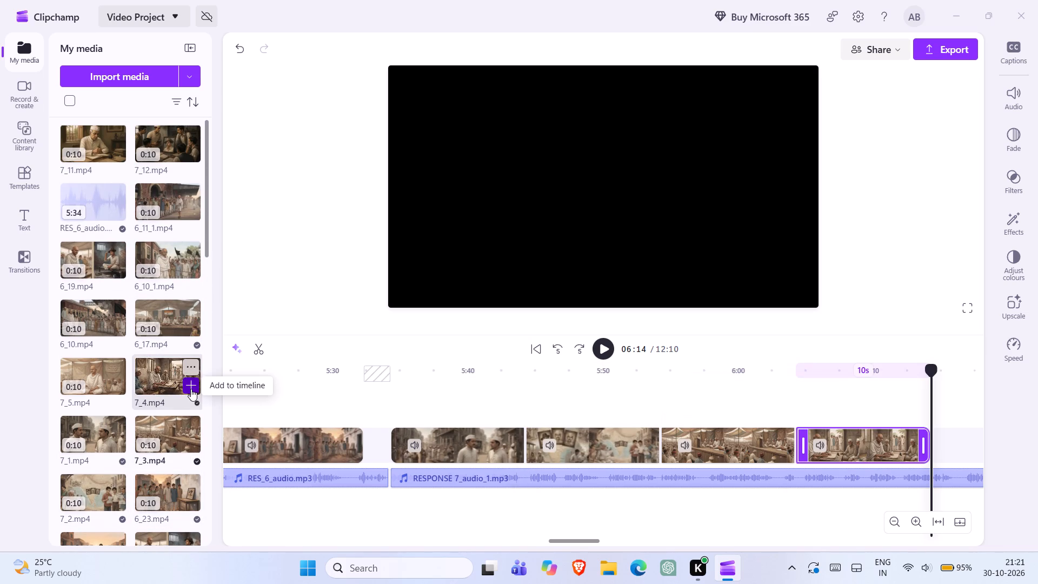
pyautogui.click(115, 383)
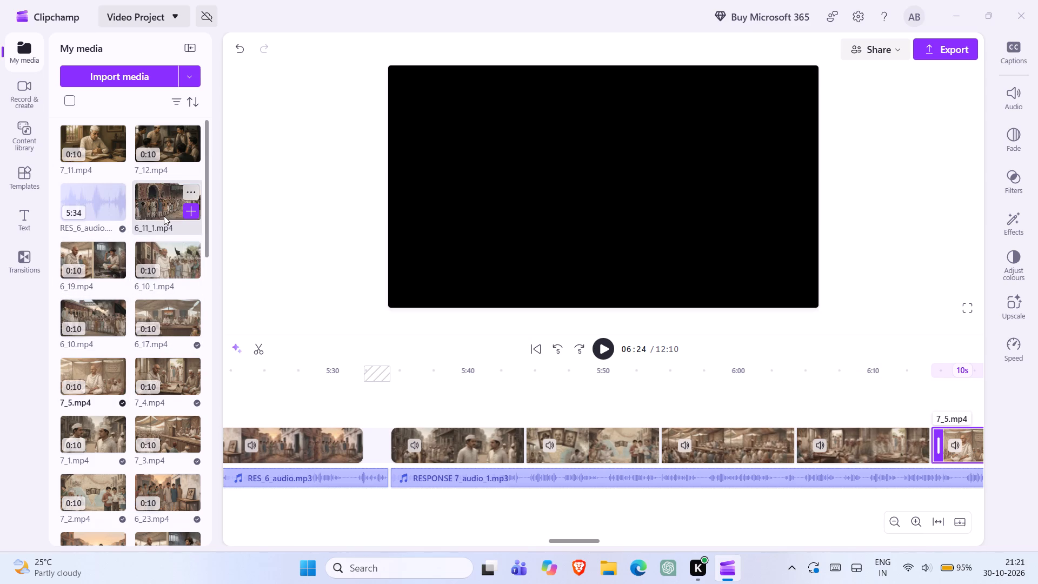
# Look through the imported media for the files that follow 7_5.mp4 in the series.
pyautogui.scroll(2, 164, 216)
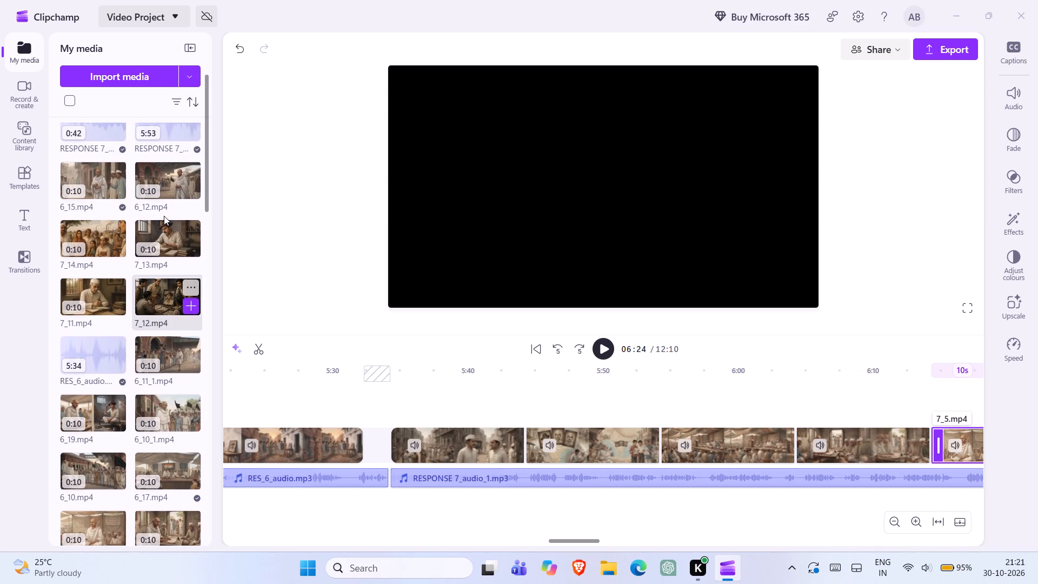
pyautogui.scroll(3, 164, 216)
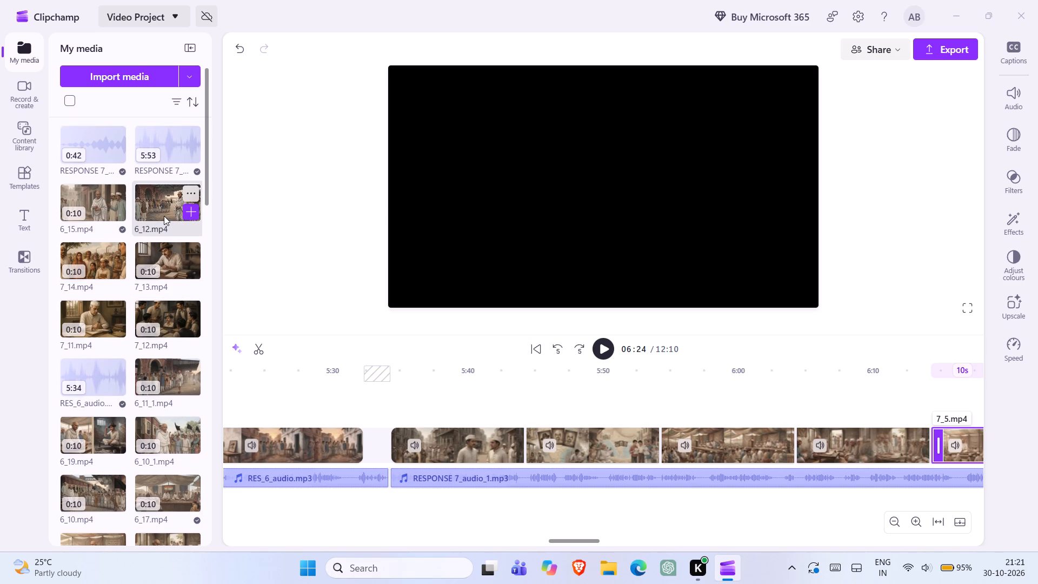
pyautogui.scroll(-2, 164, 216)
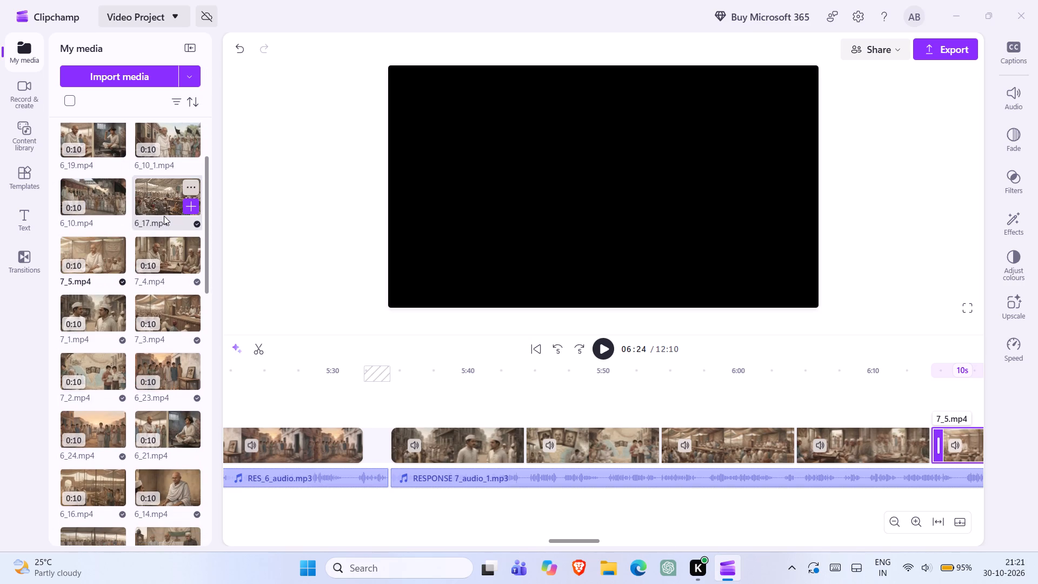
pyautogui.scroll(-2, 164, 216)
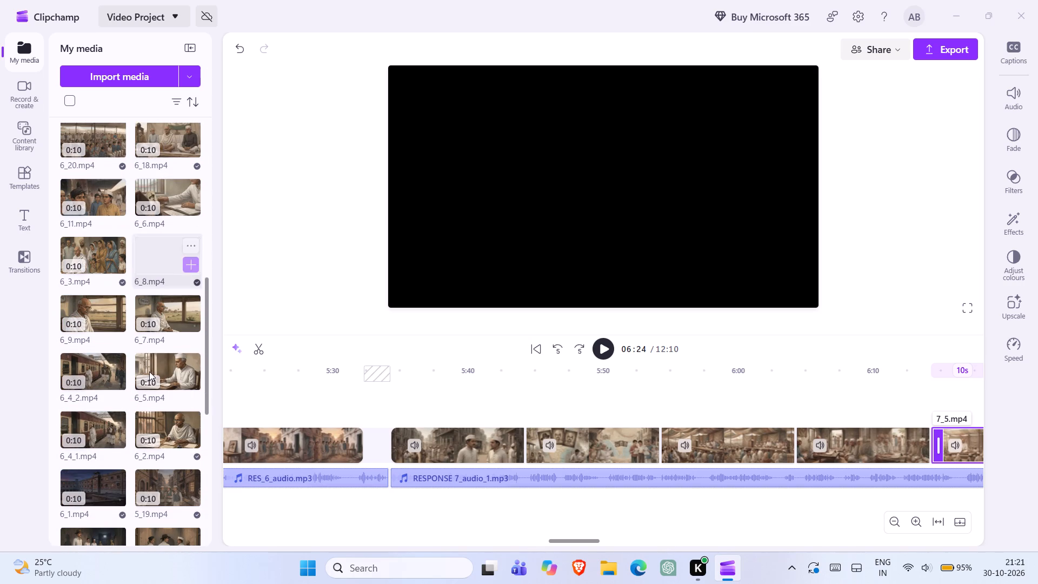
pyautogui.hscroll(1, 187, 301)
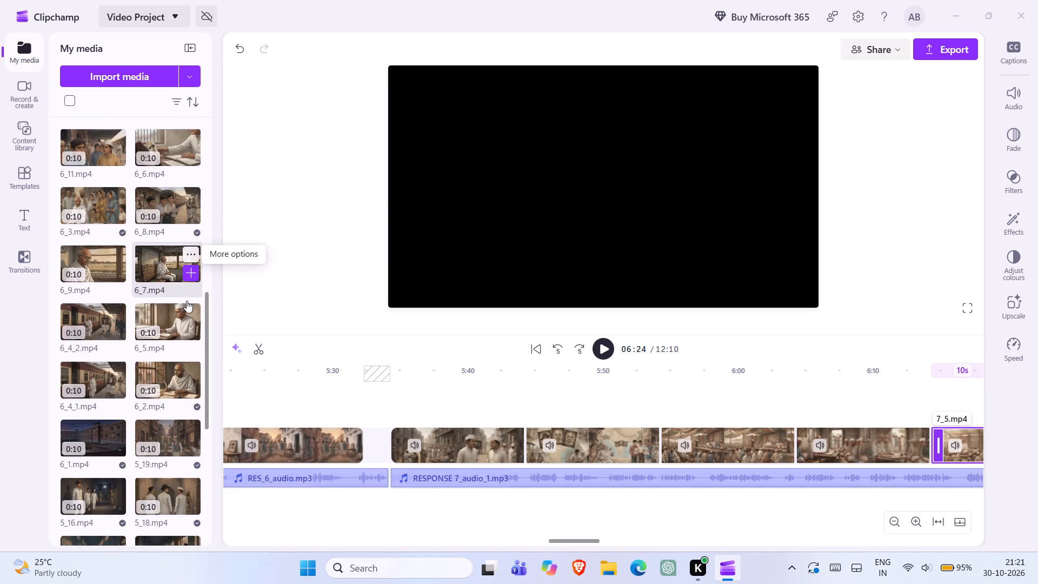
pyautogui.hscroll(3, 187, 301)
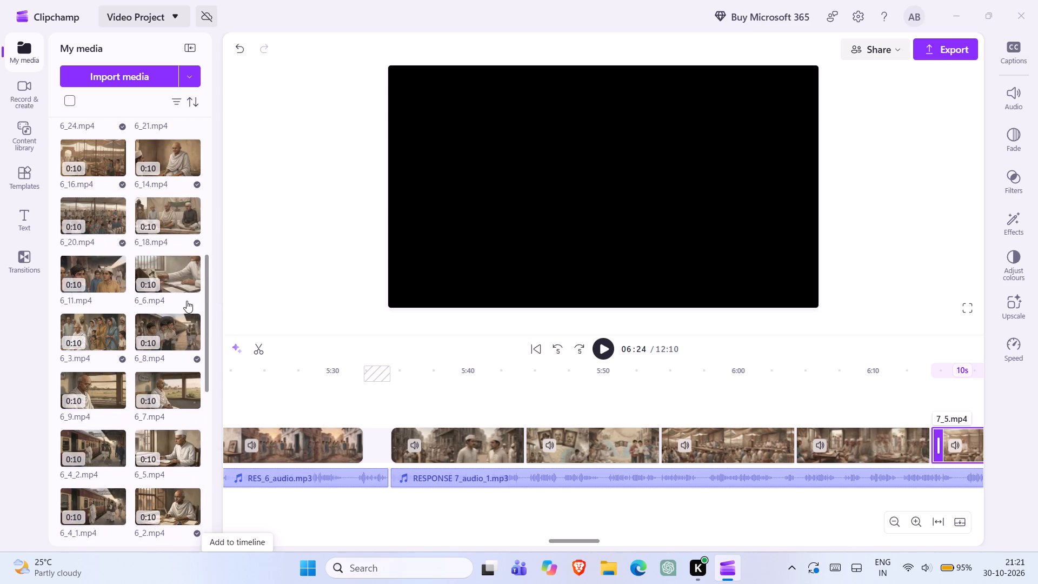
pyautogui.scroll(1, 187, 301)
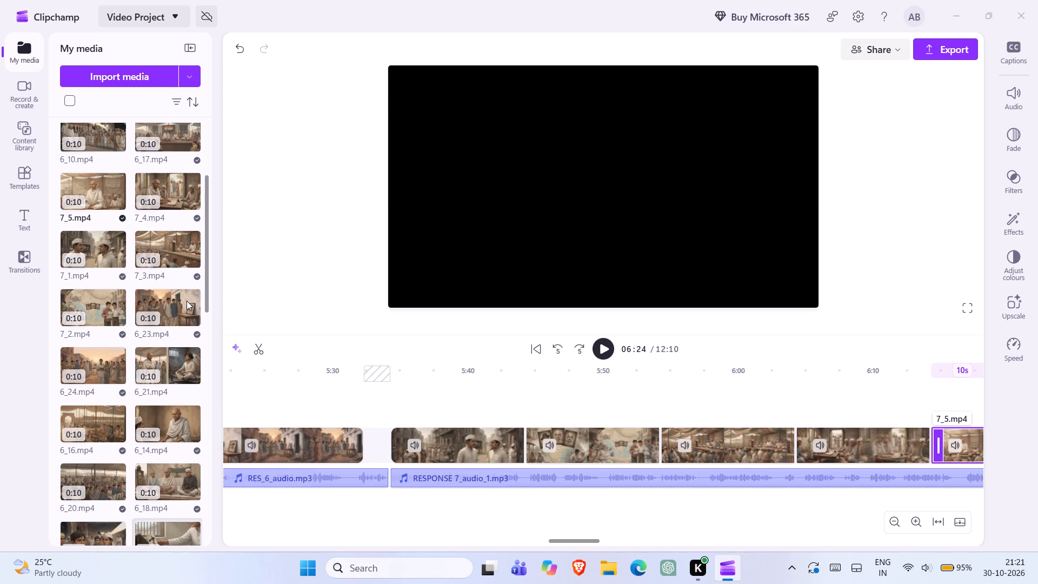
pyautogui.scroll(1, 150, 215)
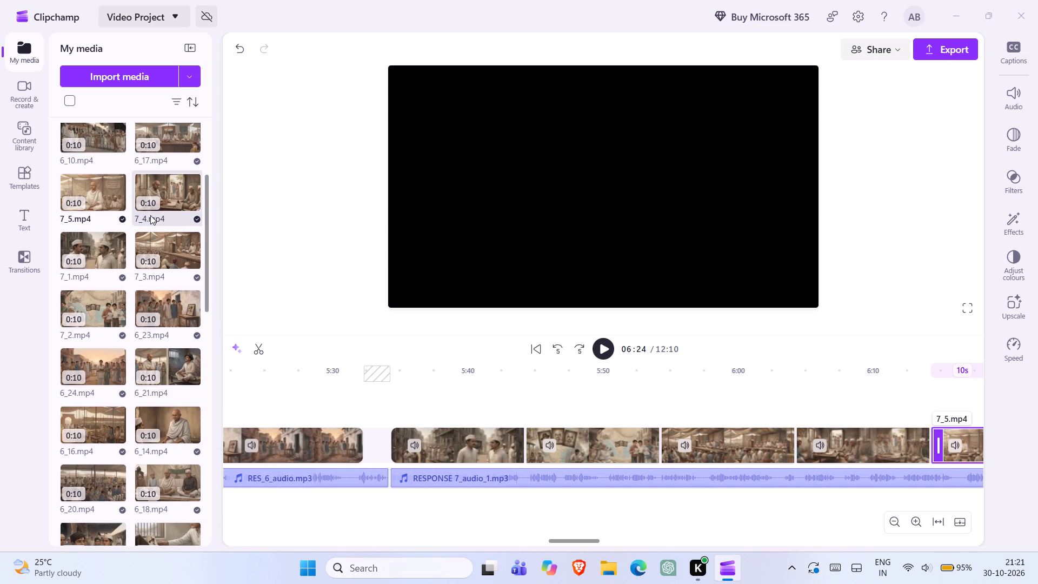
pyautogui.scroll(2, 150, 215)
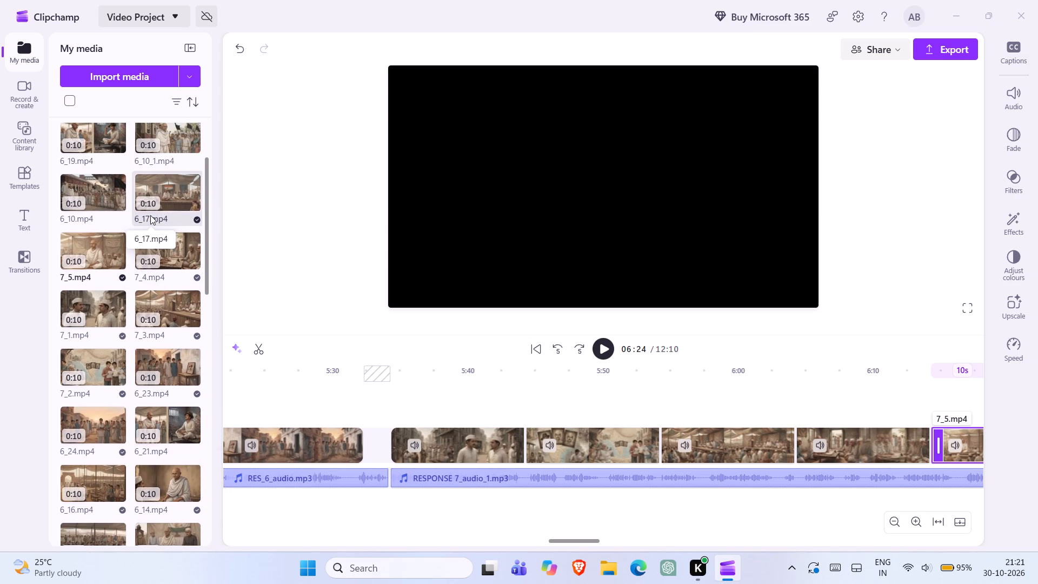
pyautogui.scroll(1, 150, 215)
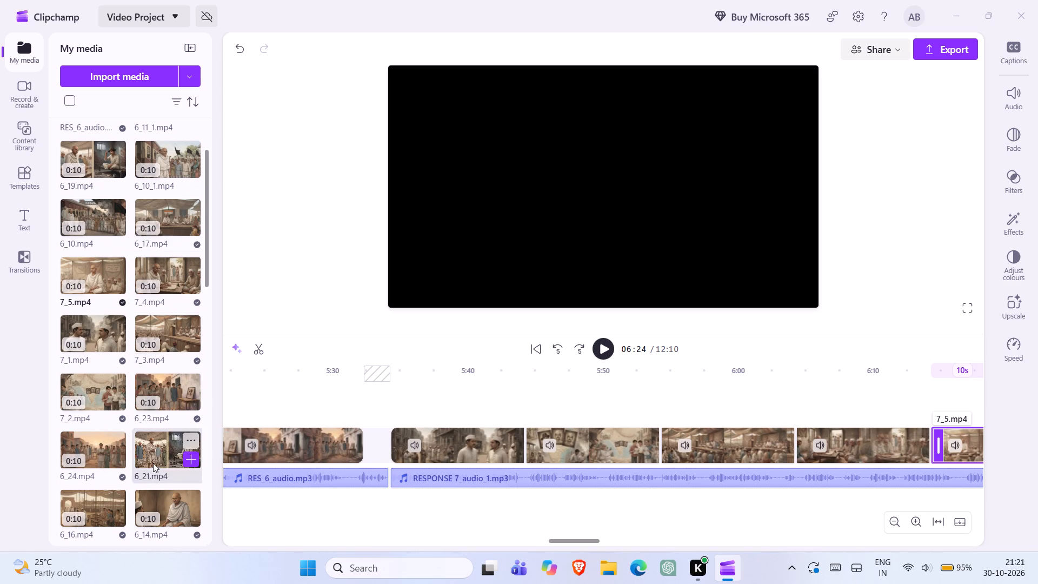
# Switch to File Explorer and examine the numbered files in the RES 7 folder against the Clipchamp media and timeline.
pyautogui.click(612, 567)
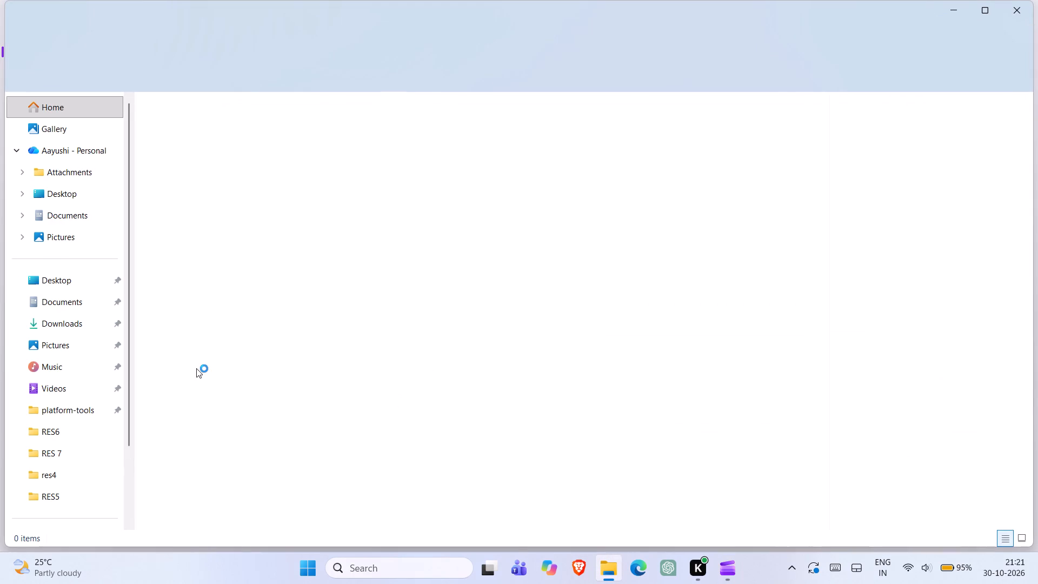
pyautogui.click(45, 327)
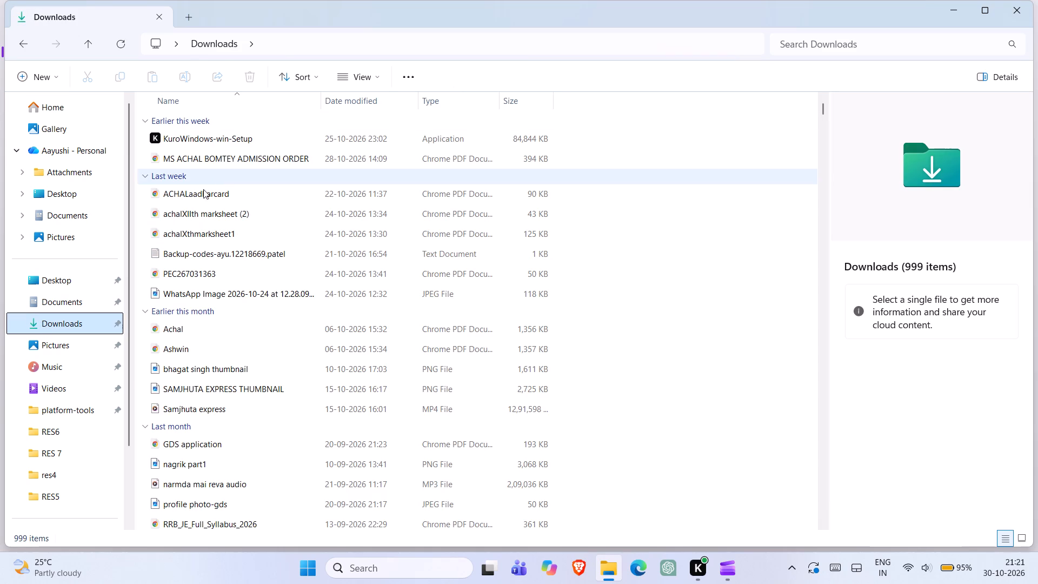
pyautogui.doubleClick(44, 460)
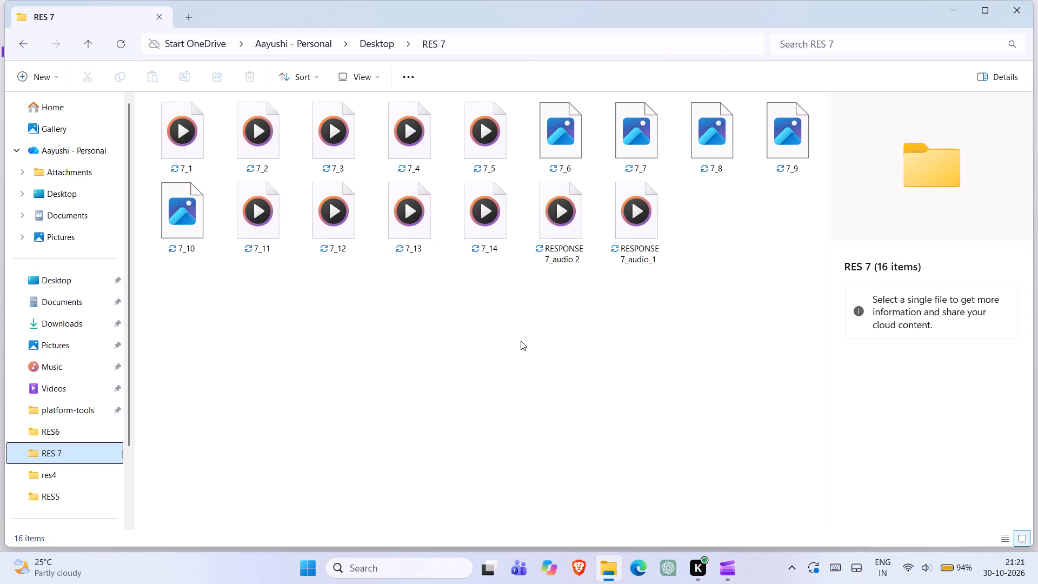
pyautogui.click(720, 566)
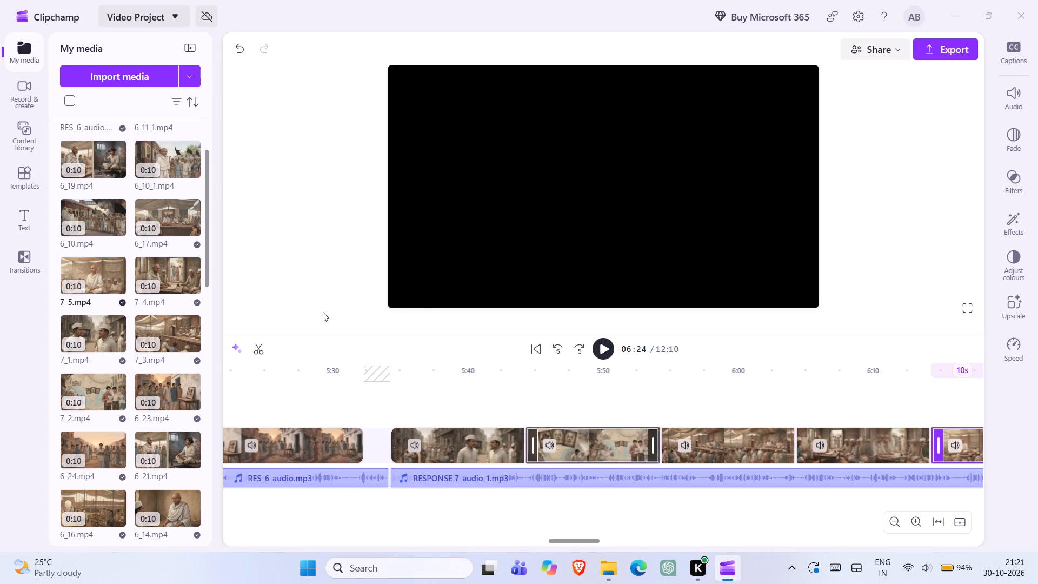
pyautogui.scroll(4, 89, 257)
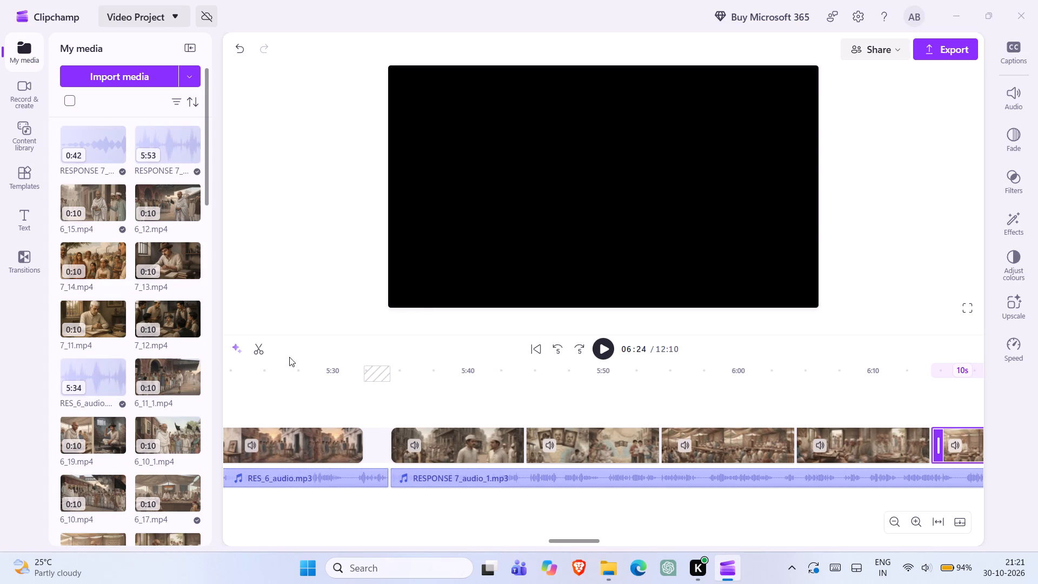
pyautogui.hscroll(-3, 592, 437)
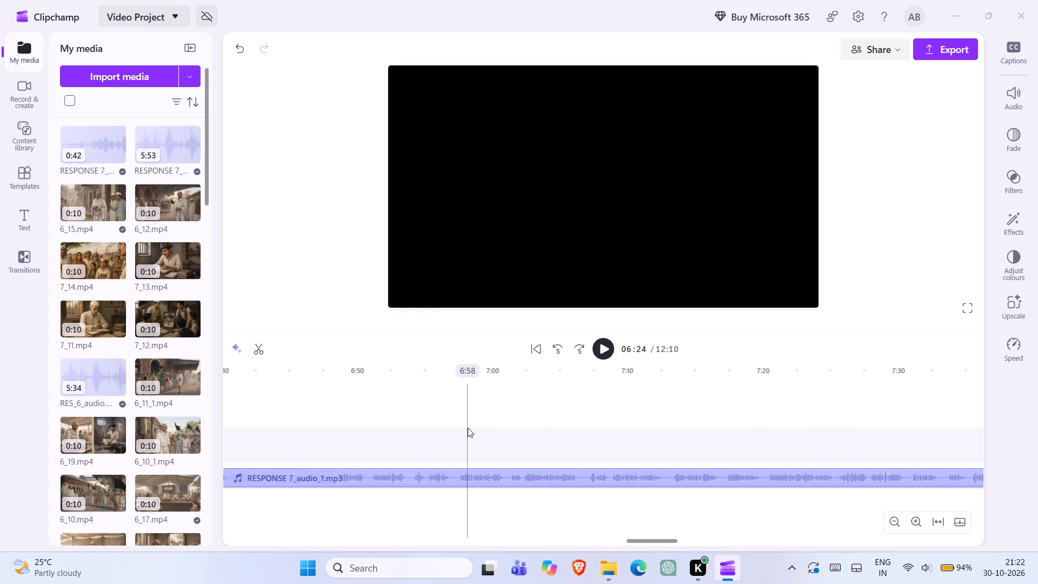
pyautogui.hscroll(3, 468, 428)
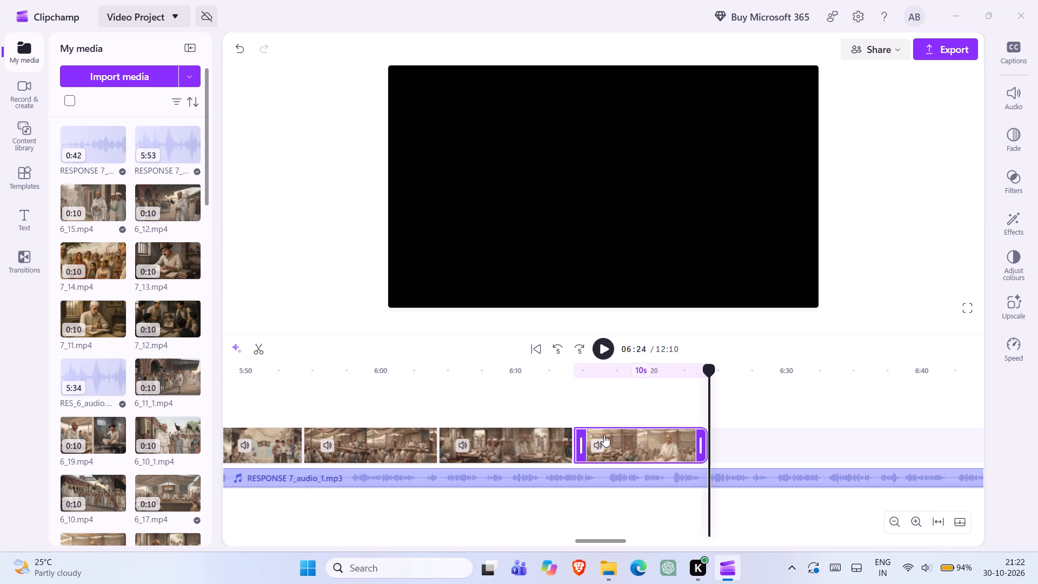
pyautogui.click(598, 576)
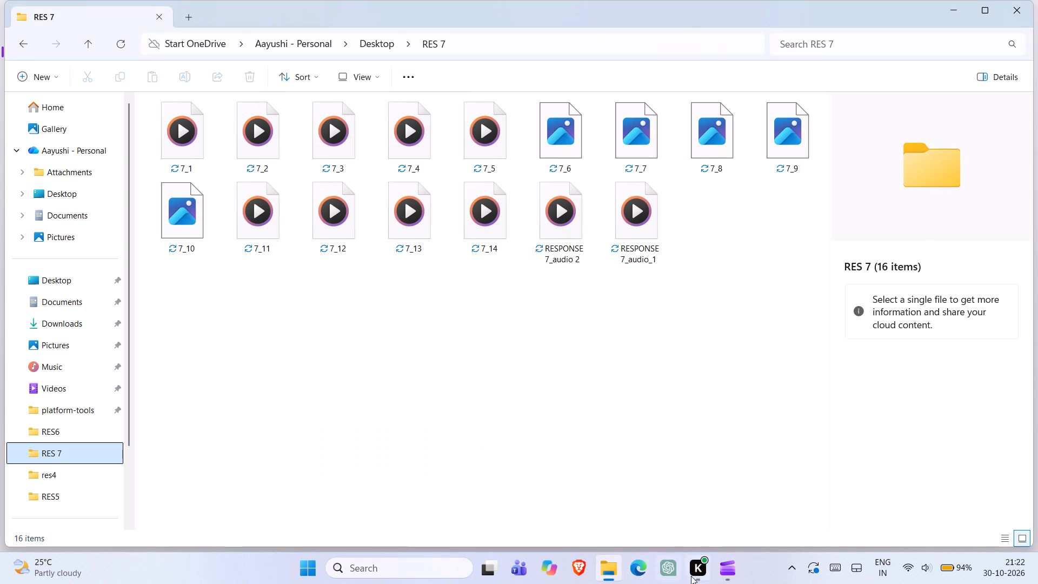
pyautogui.click(733, 567)
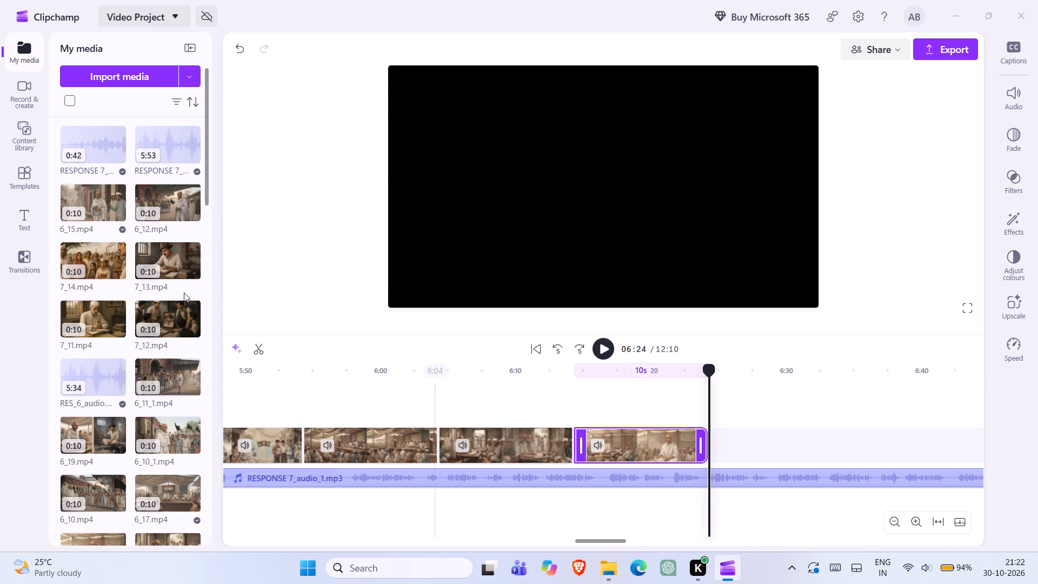
# Add clips 7_11.mp4, 7_12.mp4, 7_13.mp4 and 7_14.mp4 in sequence after 7_5.mp4 on the video track.
pyautogui.click(114, 327)
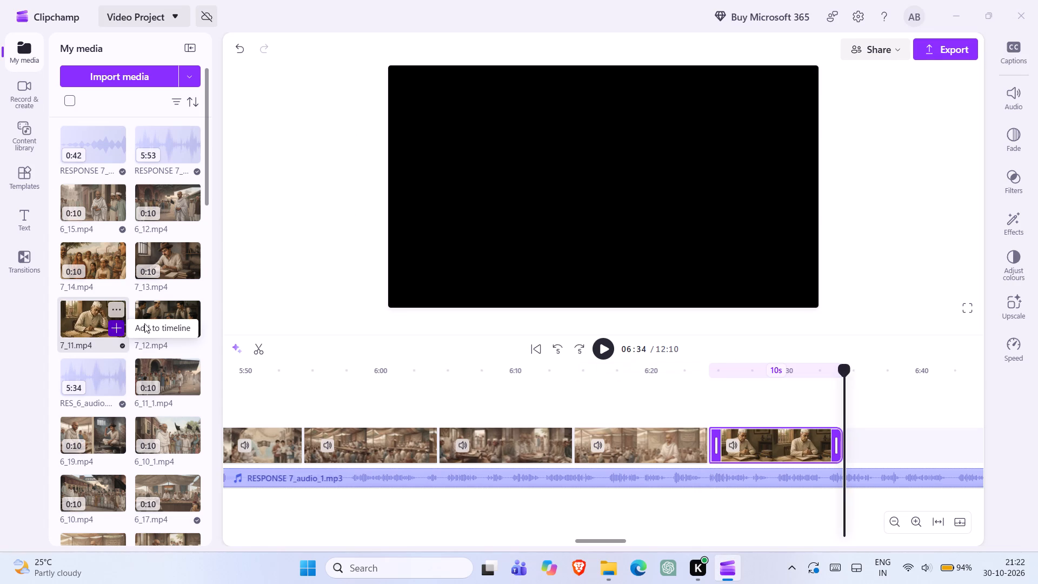
pyautogui.click(191, 323)
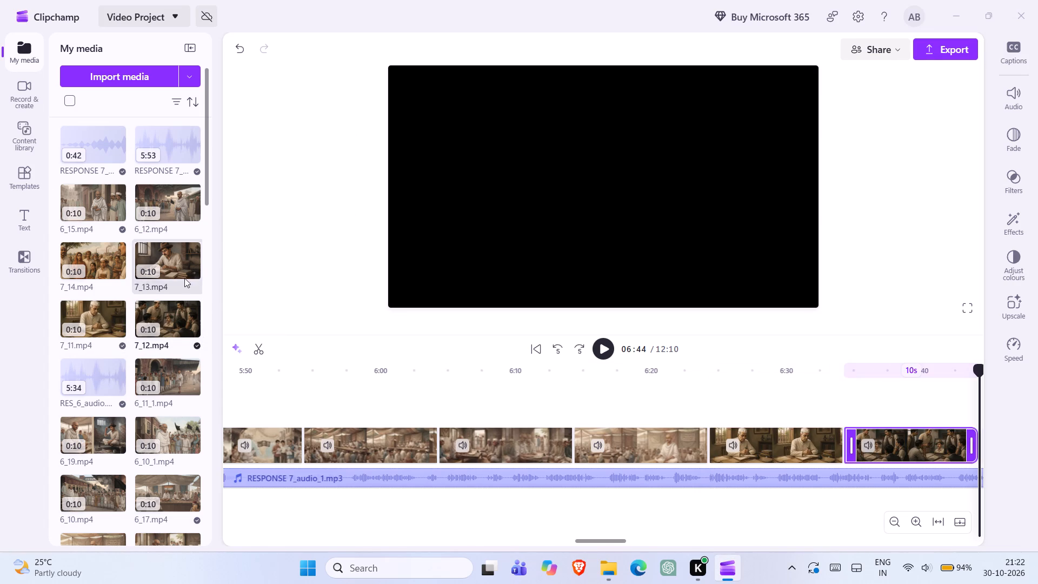
pyautogui.click(186, 273)
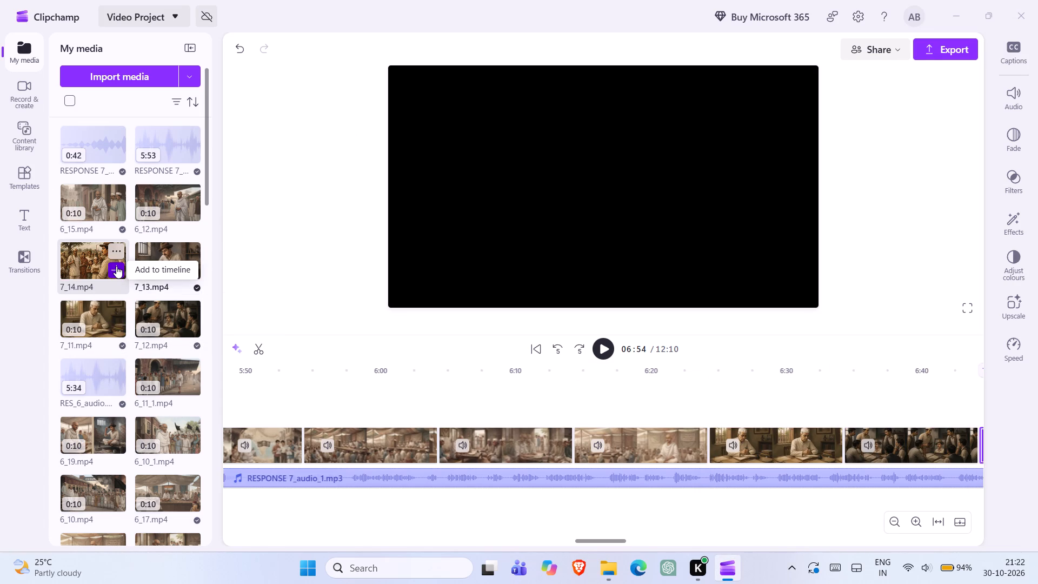
pyautogui.click(116, 266)
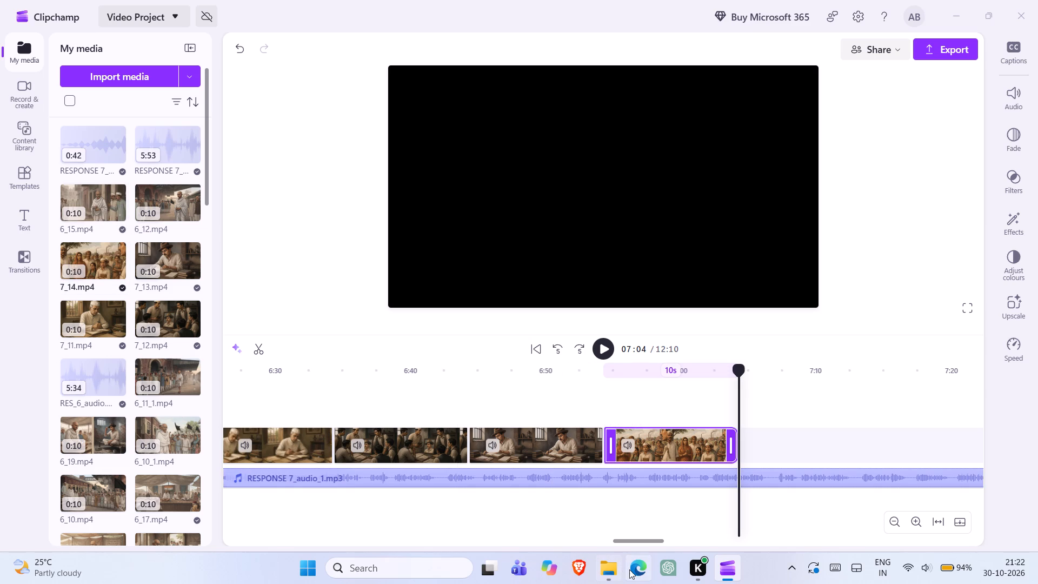
# Switch to File Explorer to check the RES 7 folder's numbered files, and return to Clipchamp.
pyautogui.click(602, 572)
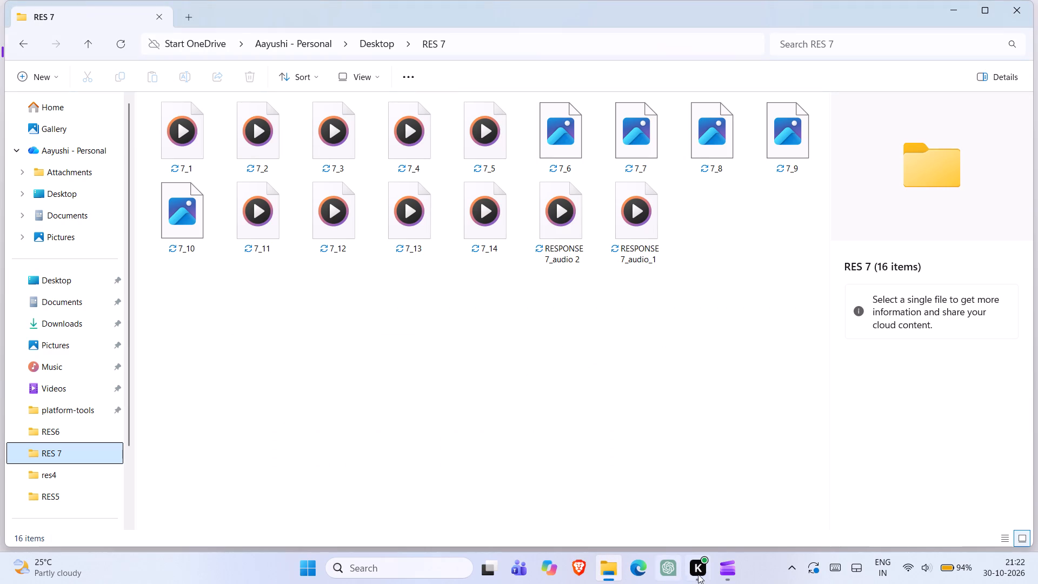
pyautogui.click(724, 568)
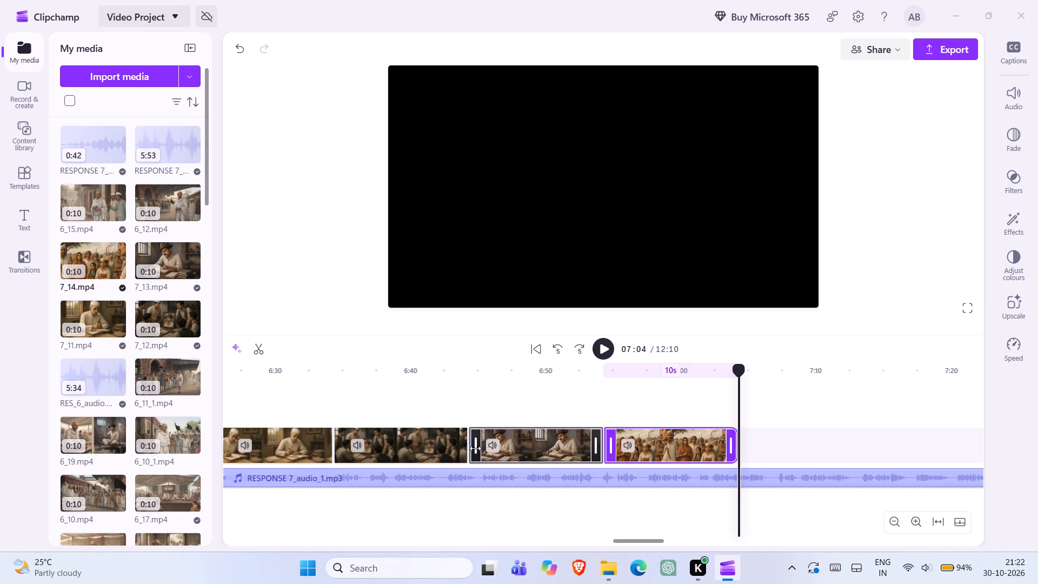
# Play the timeline from 5:02 through the gap after 6_23.mp4 and into 7_1.mp4, stopping at 5:36.
pyautogui.hscroll(2, 475, 448)
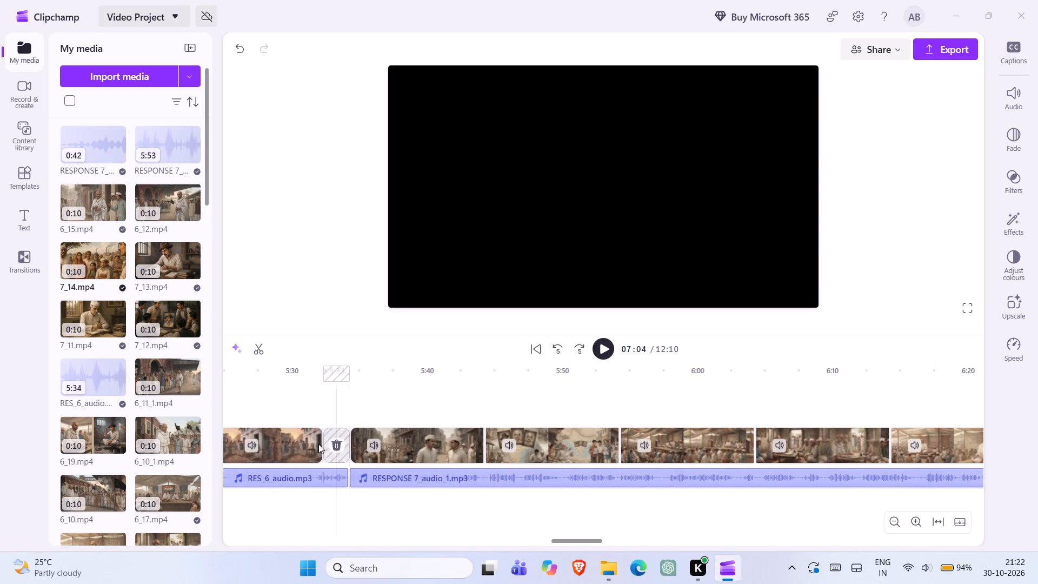
pyautogui.hscroll(1, 305, 444)
pyautogui.hscroll(1, 463, 443)
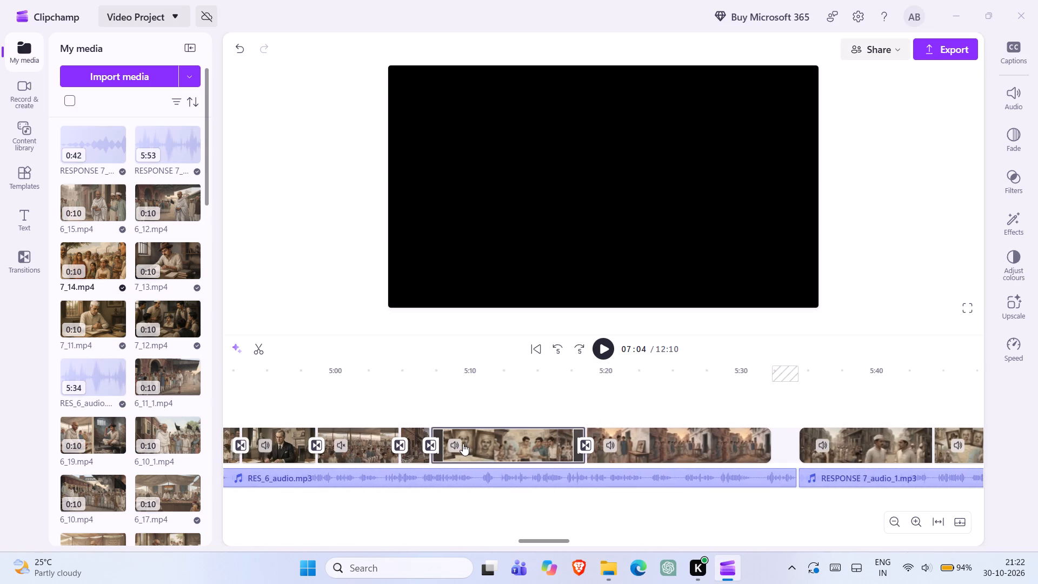
pyautogui.hscroll(1, 463, 443)
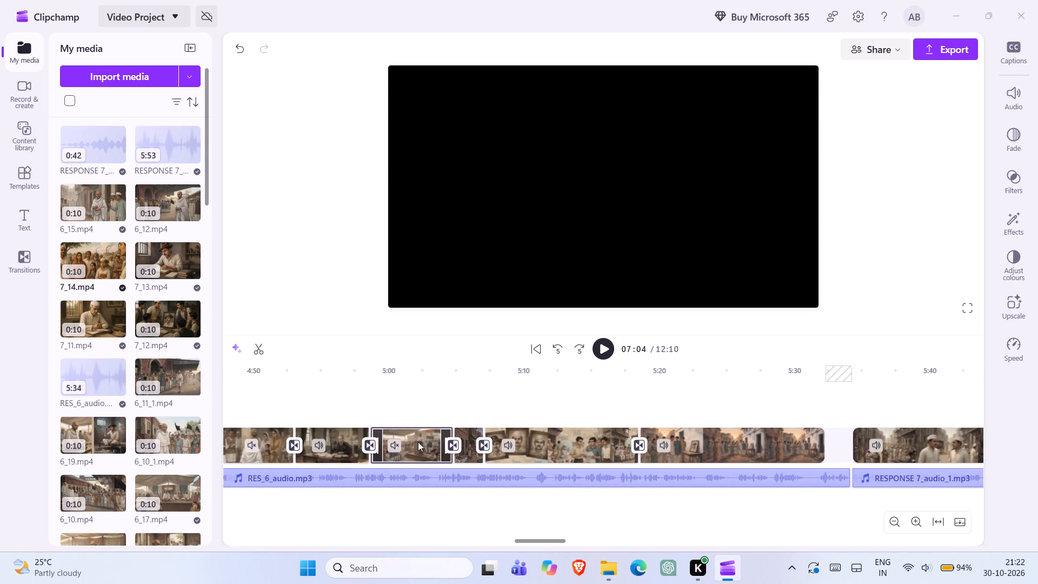
pyautogui.click(418, 442)
pyautogui.doubleClick(418, 442)
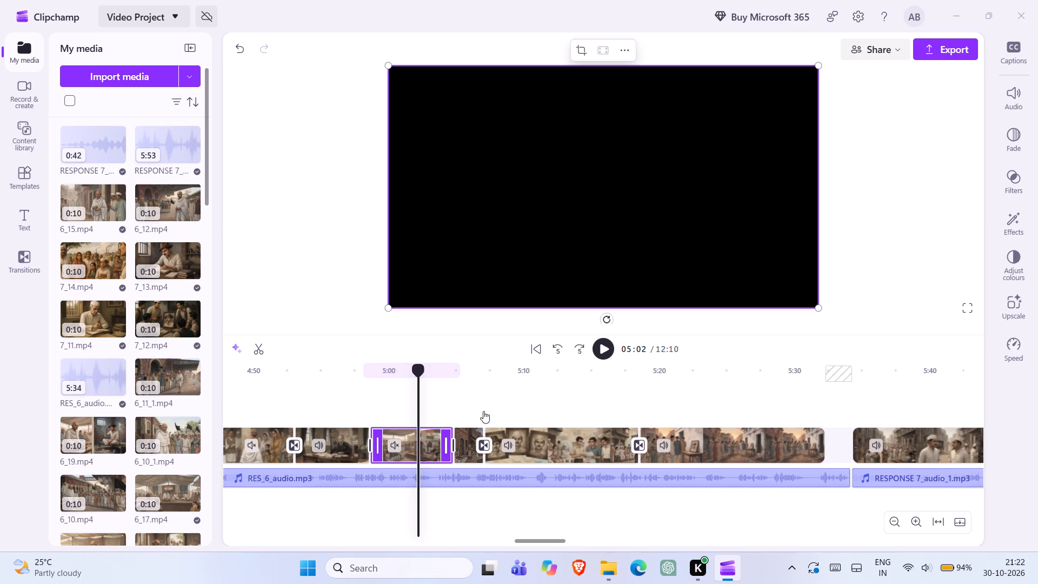
pyautogui.click(604, 349)
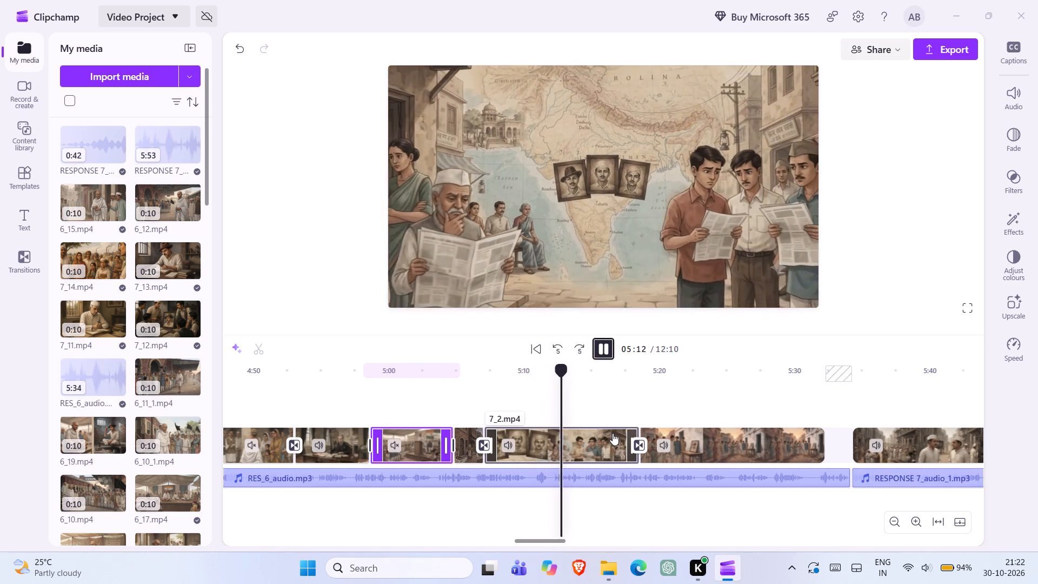
pyautogui.hscroll(-1, 613, 433)
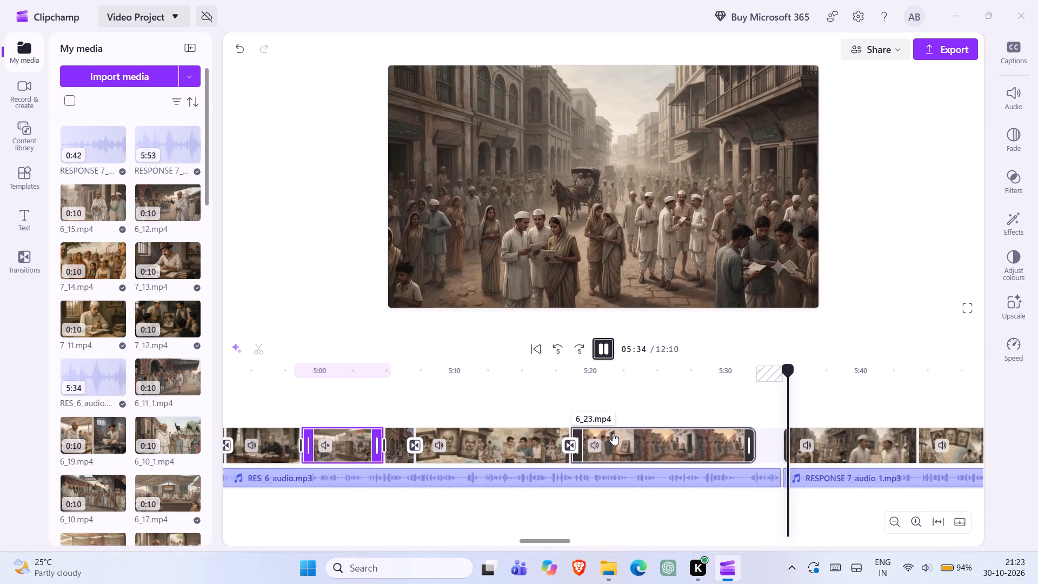
pyautogui.click(607, 345)
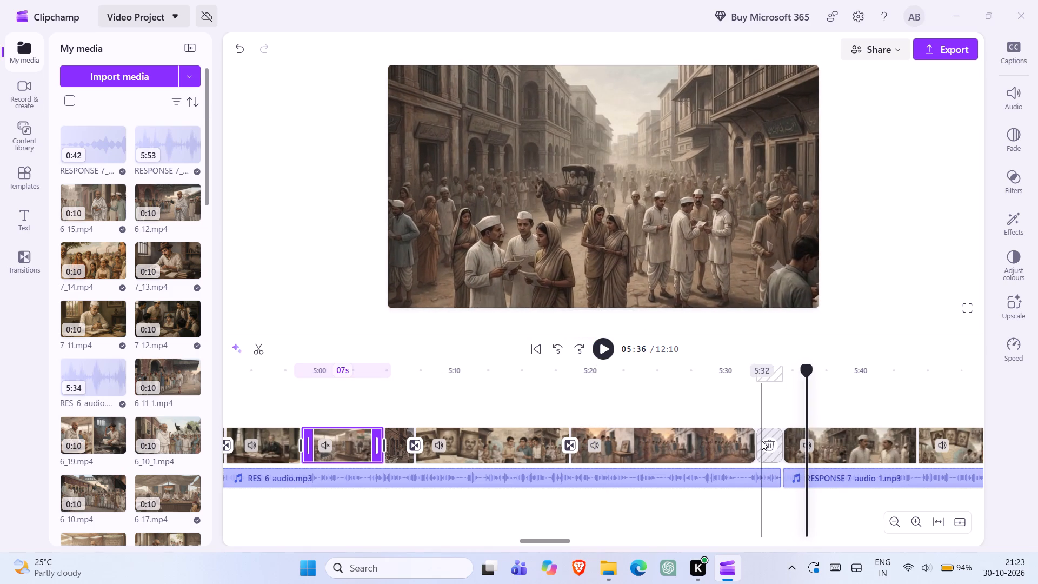
# Mute the sound of the 7_1.mp4 clip on the timeline.
pyautogui.click(811, 442)
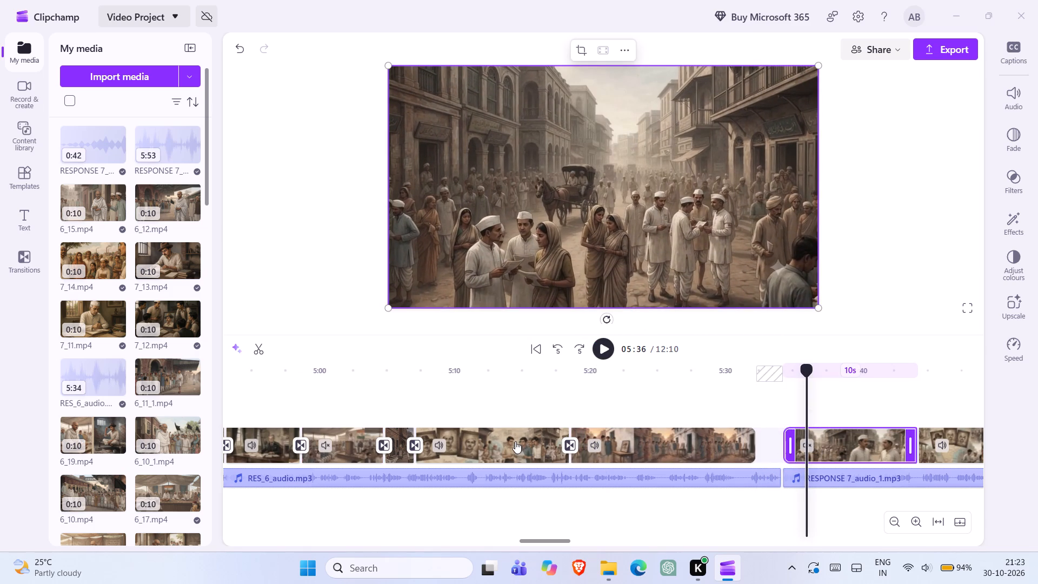
# Look back over the earlier clips and transitions above RES_6_audio.mp3, and return to the gap before 7_1.mp4.
pyautogui.hscroll(1, 515, 441)
pyautogui.hscroll(-1, 515, 441)
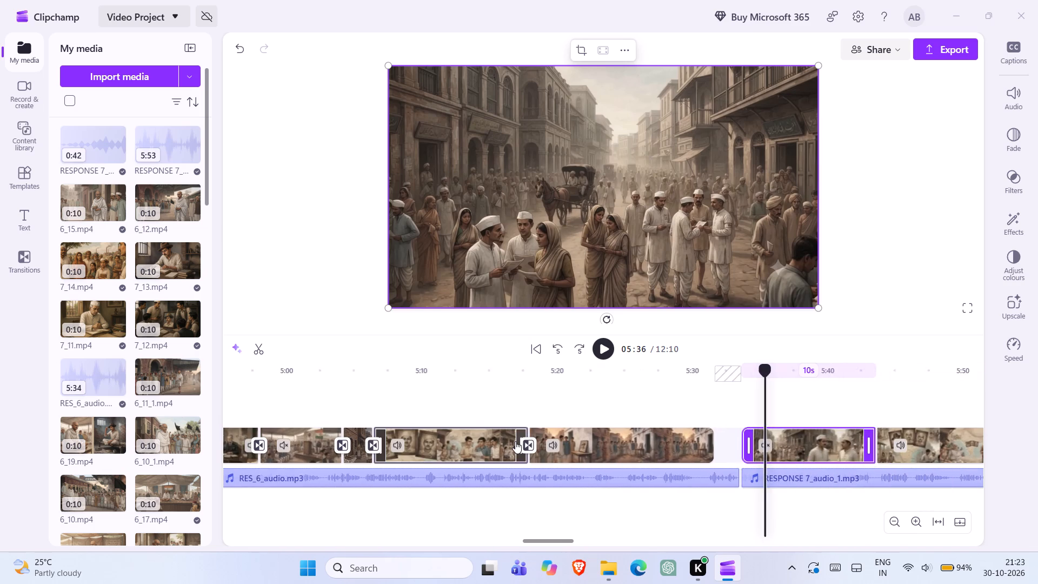
pyautogui.hscroll(1, 493, 430)
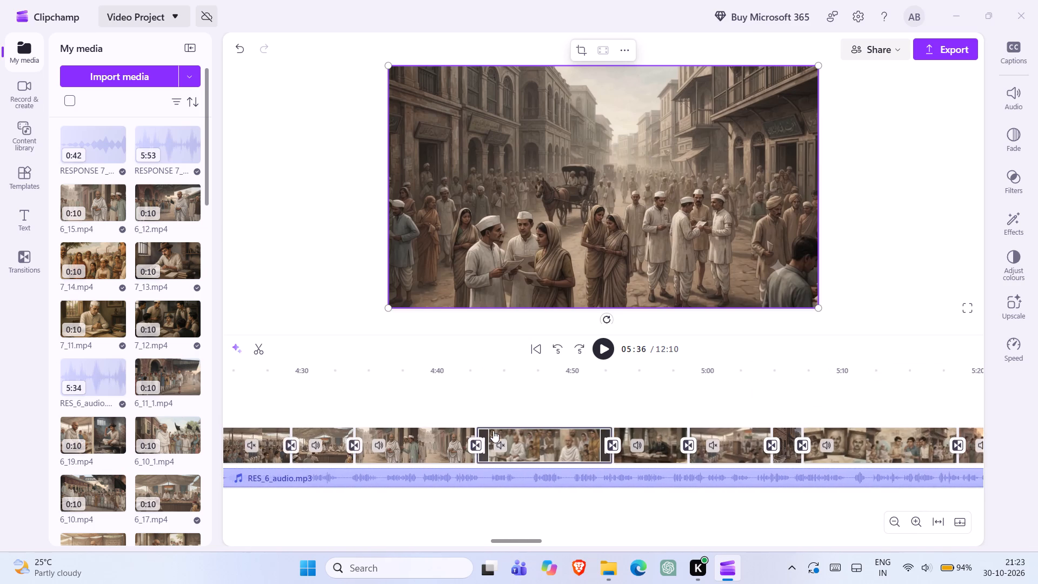
pyautogui.hscroll(1, 493, 430)
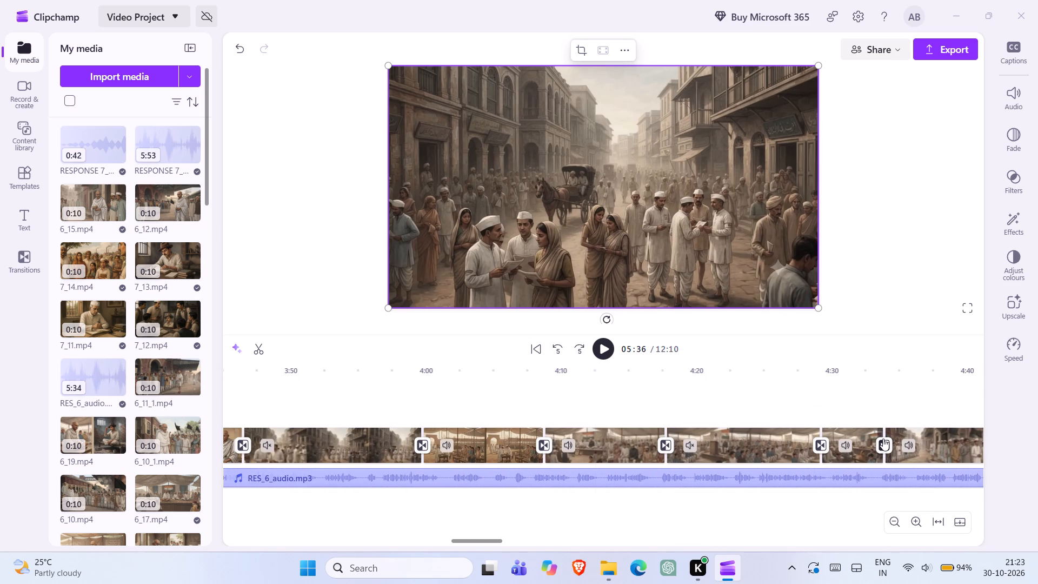
pyautogui.hscroll(-1, 866, 446)
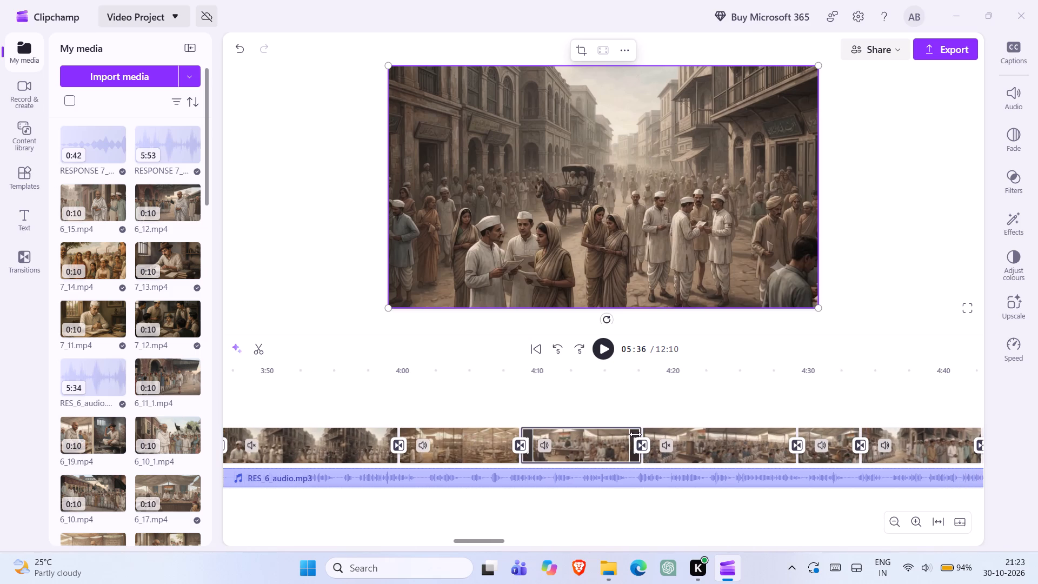
pyautogui.hscroll(-4, 636, 434)
pyautogui.hscroll(1, 466, 450)
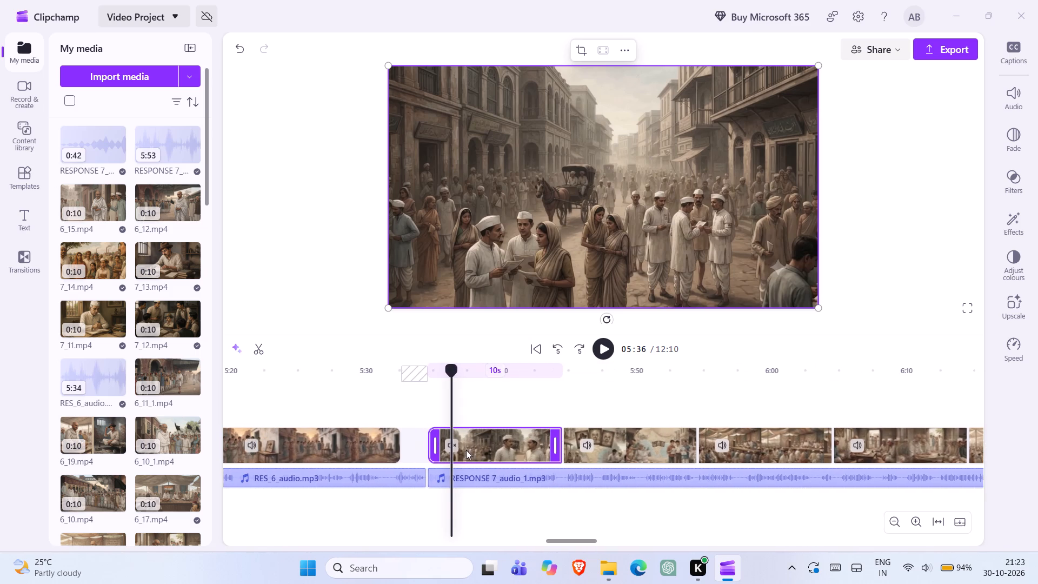
pyautogui.hscroll(1, 466, 450)
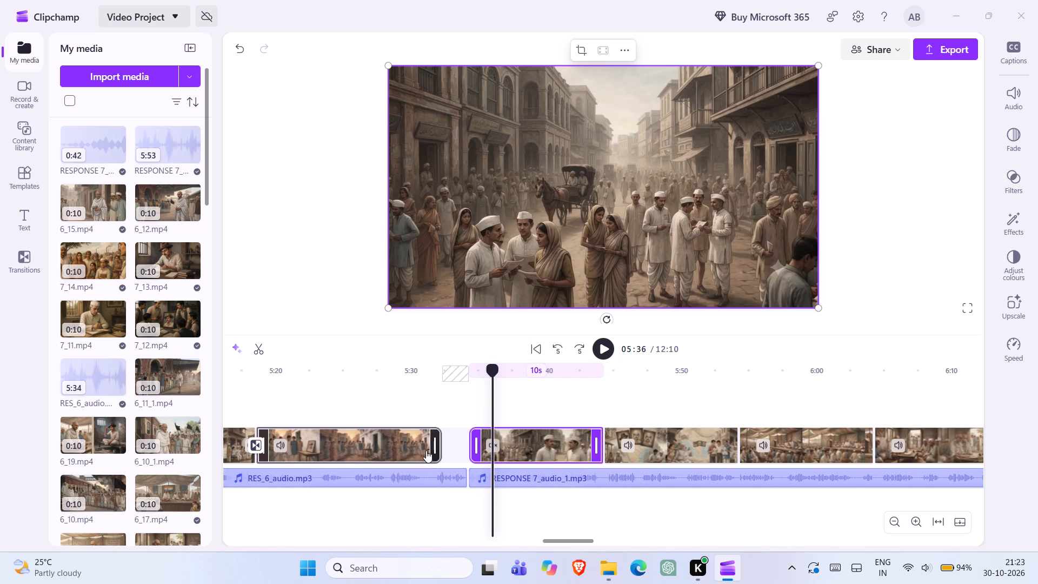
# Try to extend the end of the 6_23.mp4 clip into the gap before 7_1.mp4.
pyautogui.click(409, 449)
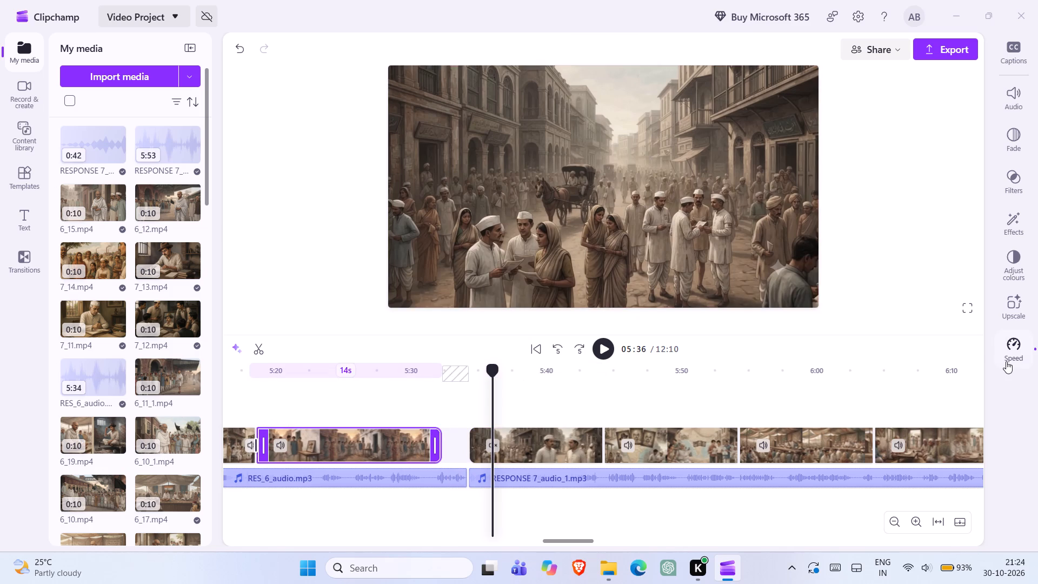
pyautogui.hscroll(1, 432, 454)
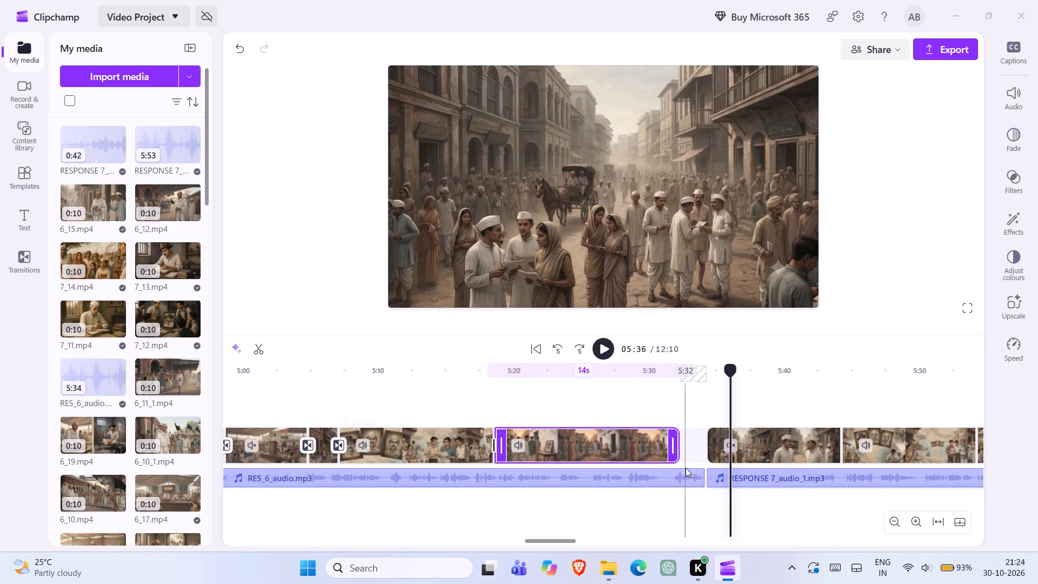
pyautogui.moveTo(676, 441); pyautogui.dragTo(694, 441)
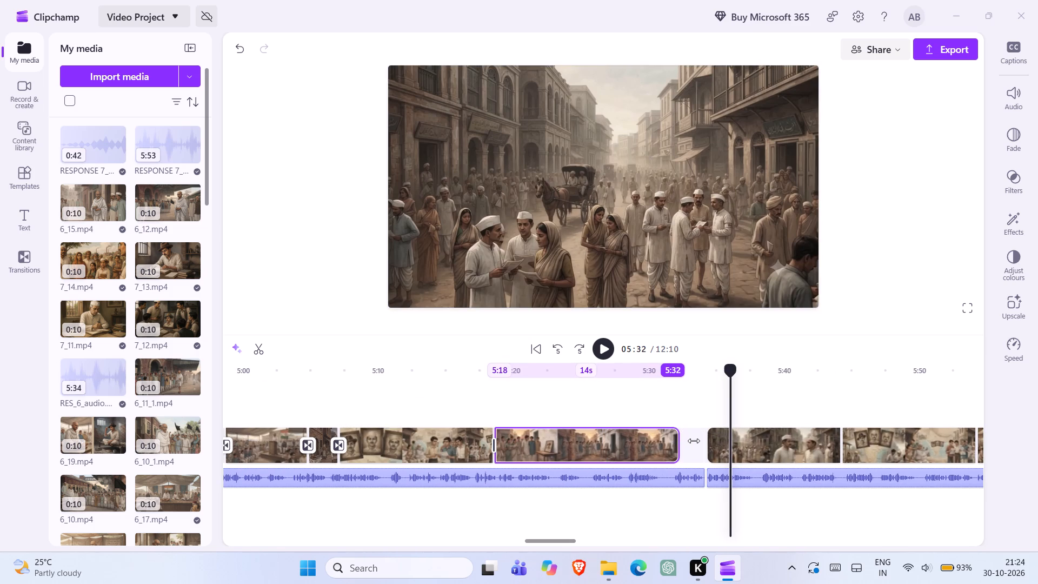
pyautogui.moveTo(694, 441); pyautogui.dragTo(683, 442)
# Set the speed of the 6_23.mp4 clip to 0.6.
pyautogui.click(645, 439)
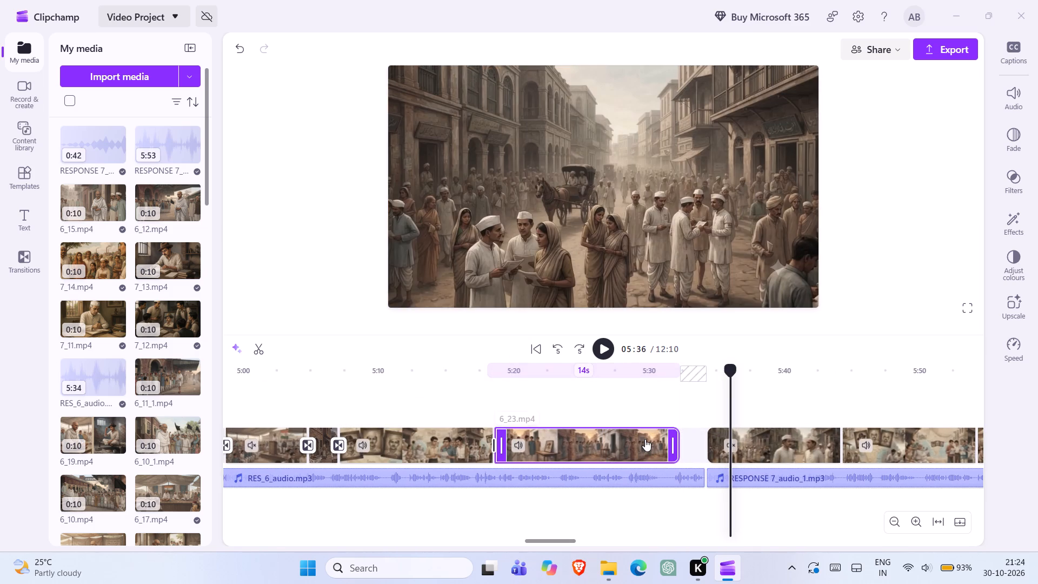
pyautogui.click(1022, 350)
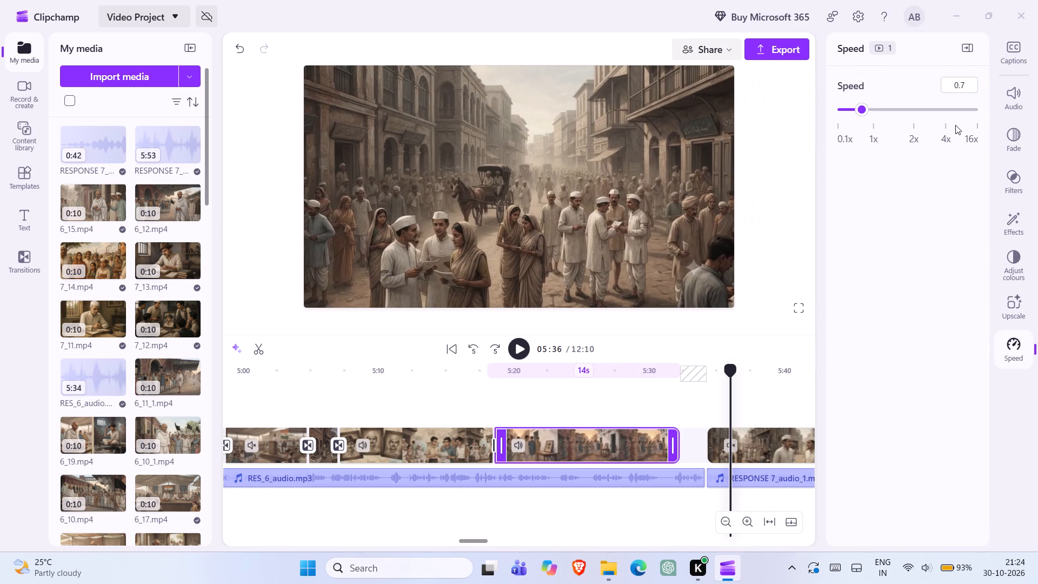
pyautogui.click(962, 89)
pyautogui.write('0.6')
pyautogui.press('Return')
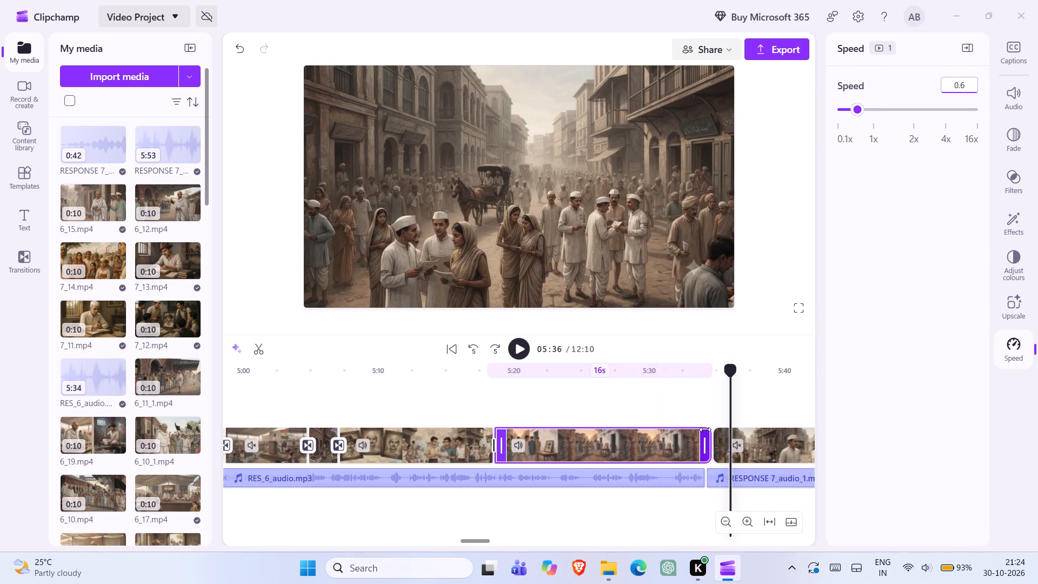
# Play the timeline from the clip before 6_23.mp4 into 7_1.mp4, stopping at 5:41.
pyautogui.doubleClick(461, 441)
pyautogui.click(520, 340)
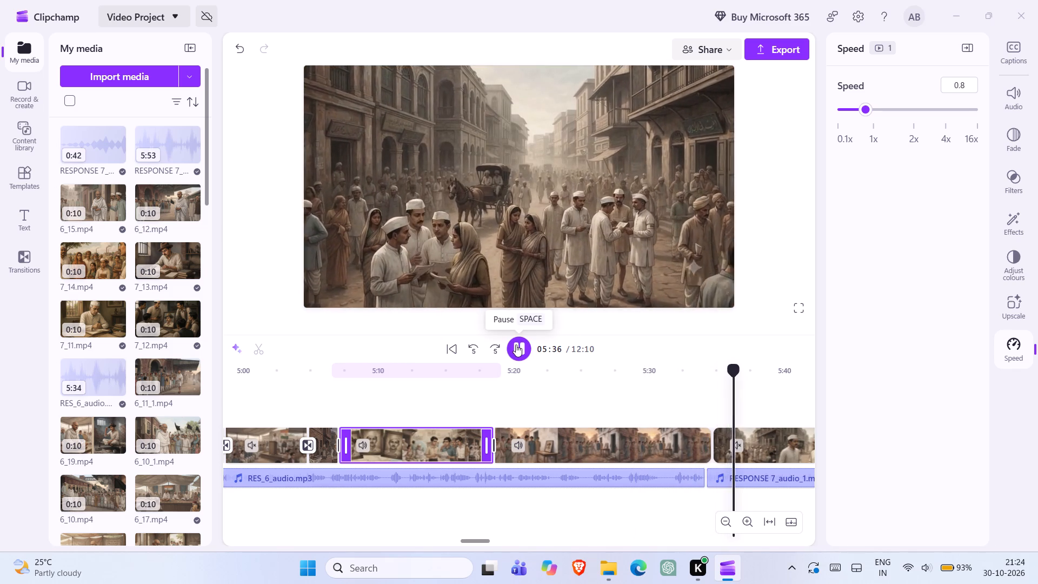
pyautogui.click(516, 344)
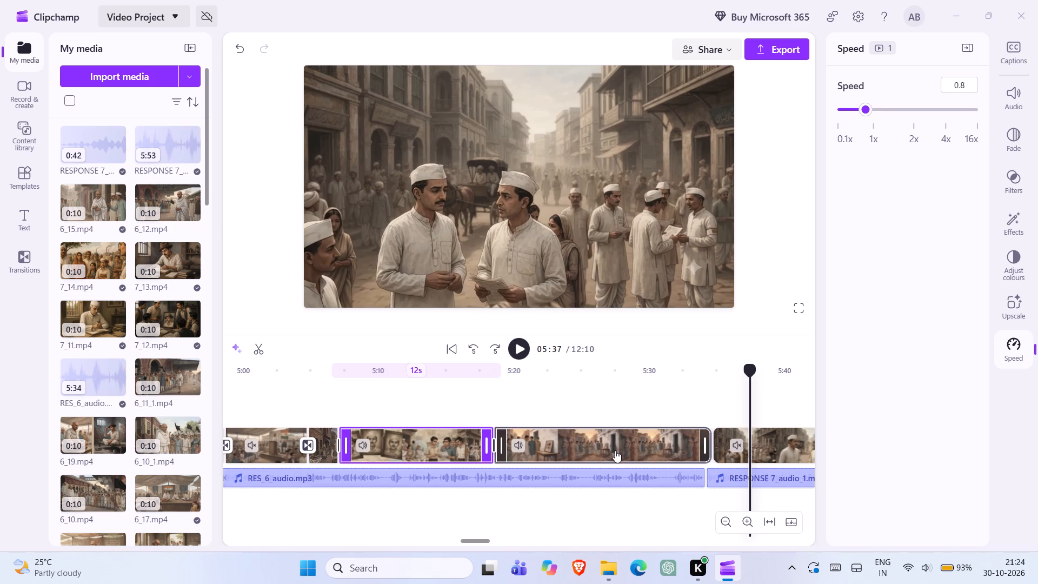
pyautogui.click(513, 342)
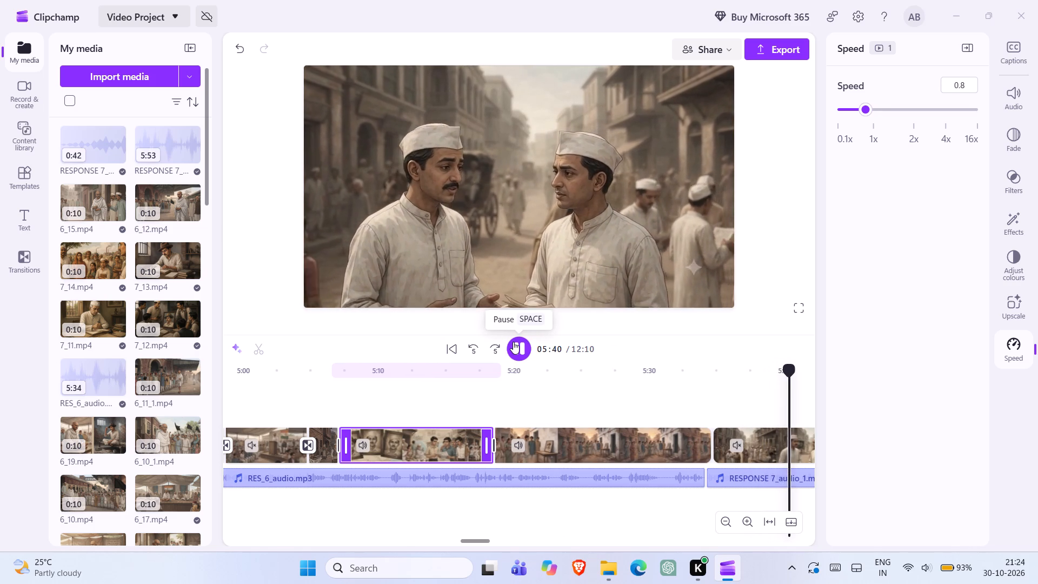
pyautogui.click(513, 342)
# Shift RESPONSE 7_audio_1.mp3 slightly later so its start lines up with the start of 7_1.mp4.
pyautogui.hscroll(1, 617, 464)
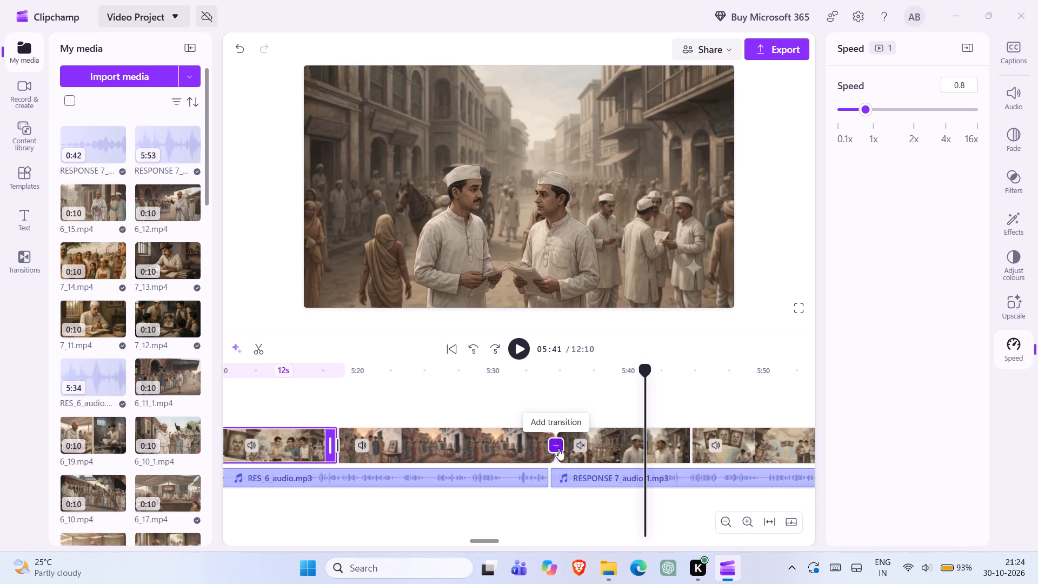
pyautogui.moveTo(570, 479); pyautogui.dragTo(578, 478)
# Play the join between RES_6_audio.mp3 and RESPONSE 7_audio_1.mp3 from near the end of RES_6_audio.mp3.
pyautogui.doubleClick(528, 471)
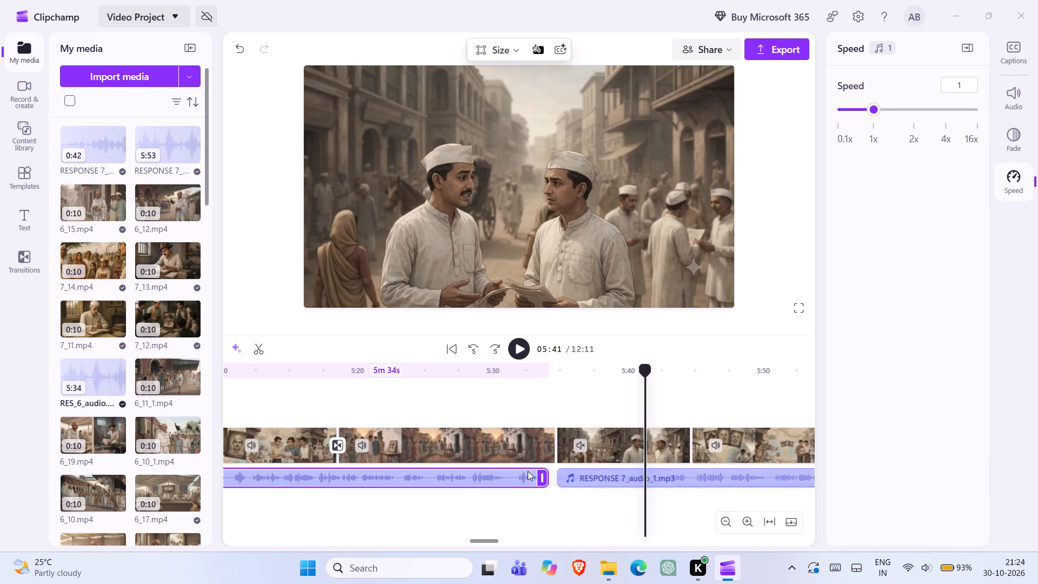
pyautogui.click(517, 351)
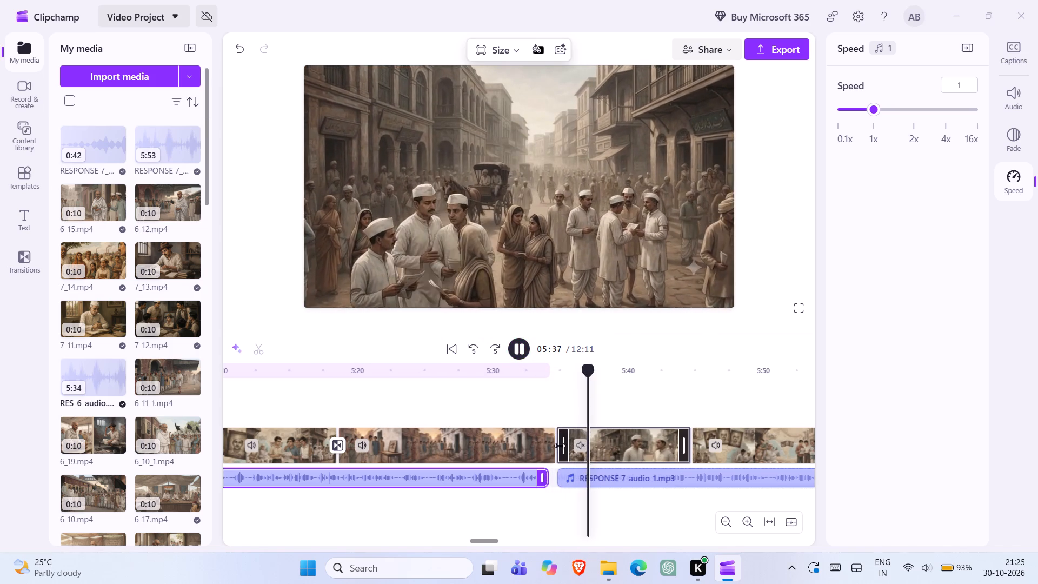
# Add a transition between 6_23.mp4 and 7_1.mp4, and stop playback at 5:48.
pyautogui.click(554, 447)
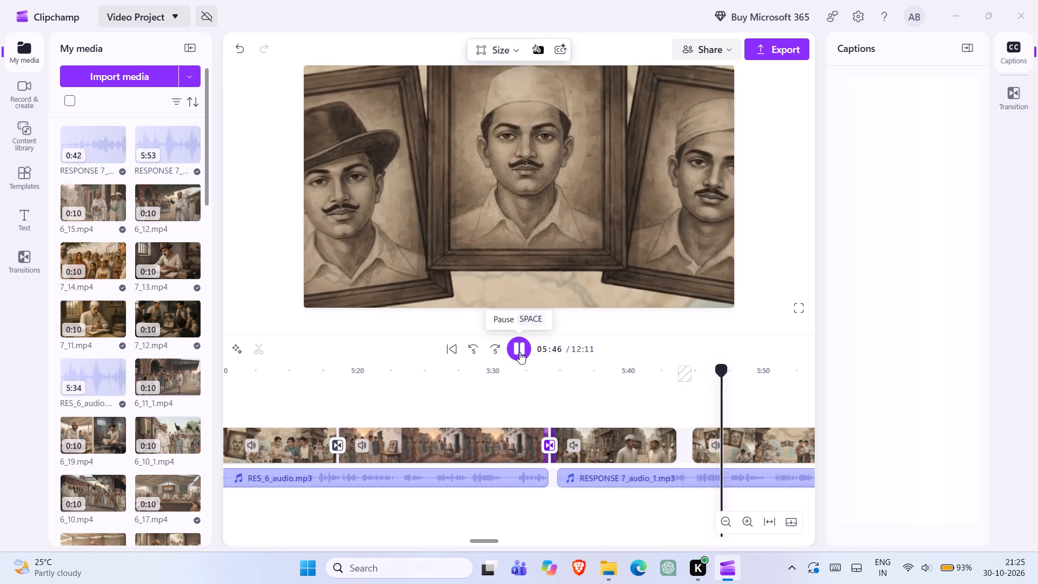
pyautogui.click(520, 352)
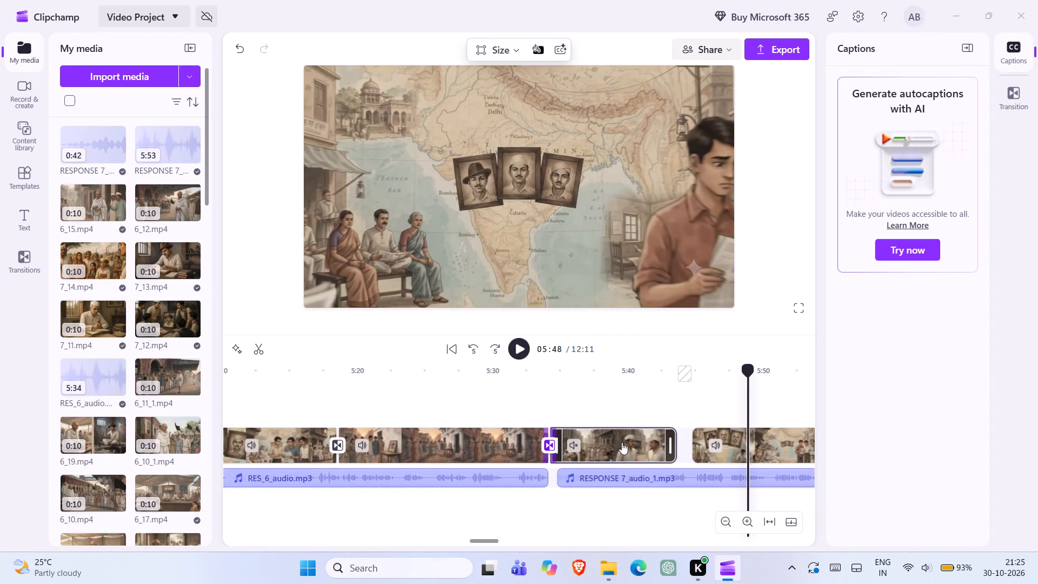
# Move 7_1.mp4 slightly later, detaching it from 6_23.mp4 so it starts near the beginning of RESPONSE 7_audio_1.mp3.
pyautogui.moveTo(622, 442); pyautogui.dragTo(629, 442)
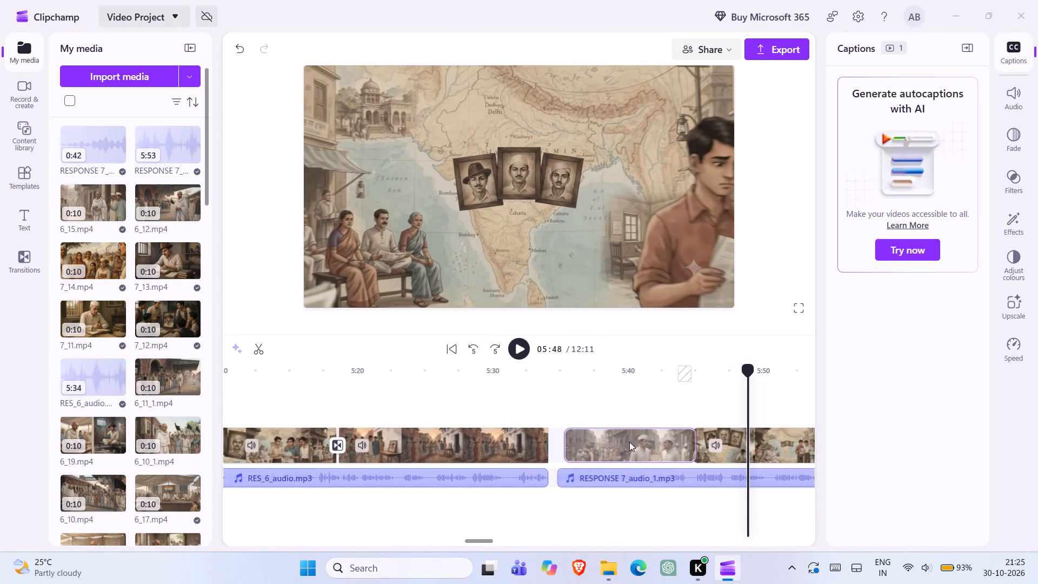
pyautogui.moveTo(629, 442); pyautogui.dragTo(631, 441)
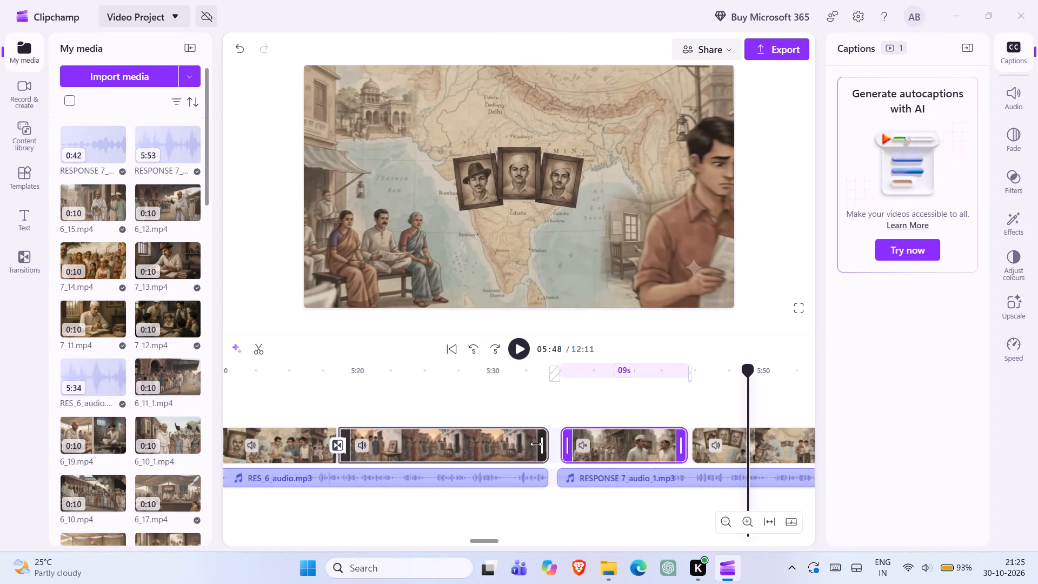
# Insert 6_1.mp4 from the media library into the video track at 5:34, between 6_23.mp4 and 7_1.mp4.
pyautogui.doubleClick(520, 444)
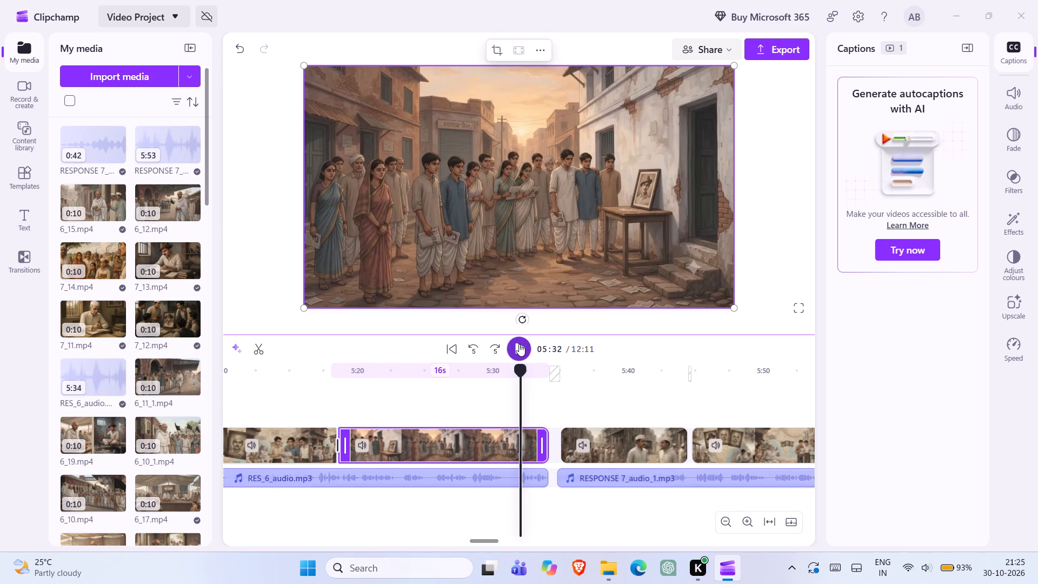
pyautogui.hscroll(2, 492, 448)
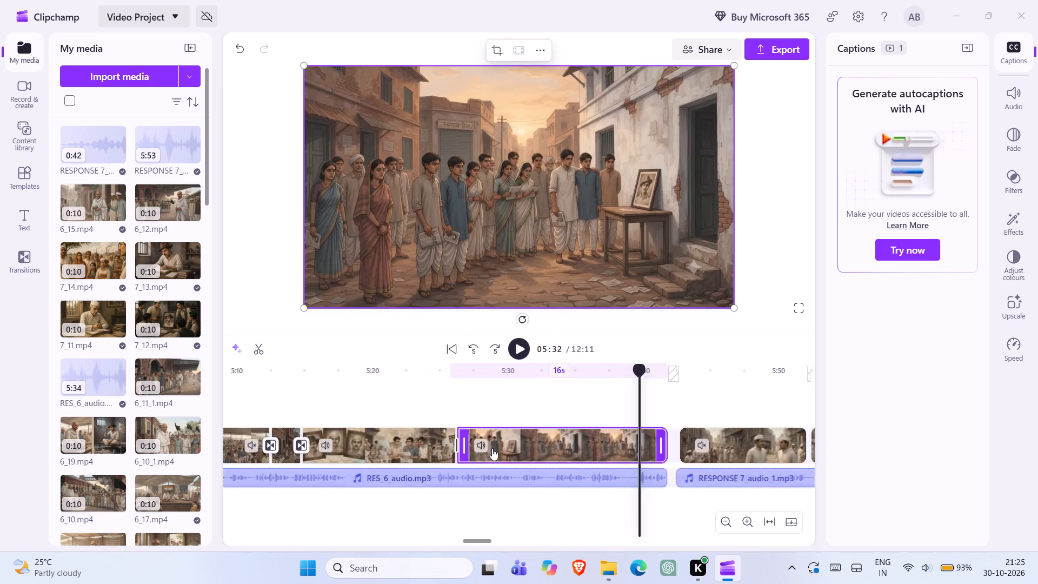
pyautogui.hscroll(1, 492, 448)
pyautogui.hscroll(-5, 492, 448)
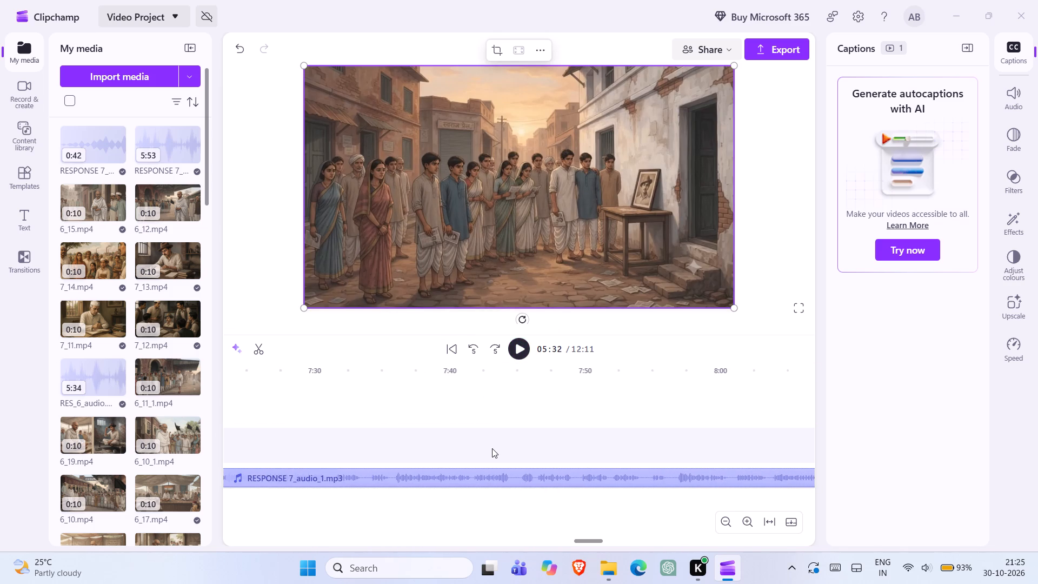
pyautogui.hscroll(3, 416, 456)
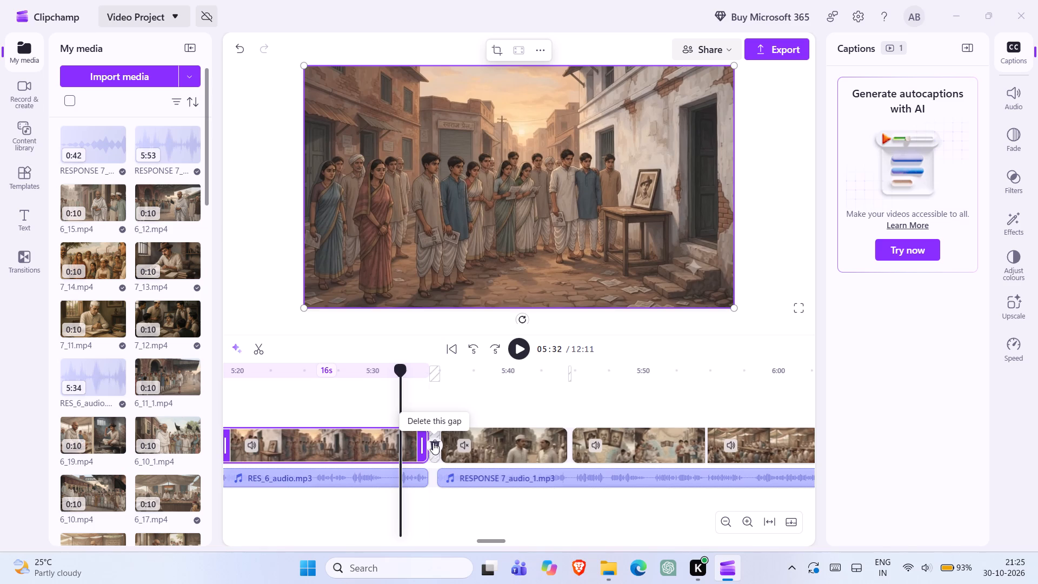
pyautogui.doubleClick(431, 427)
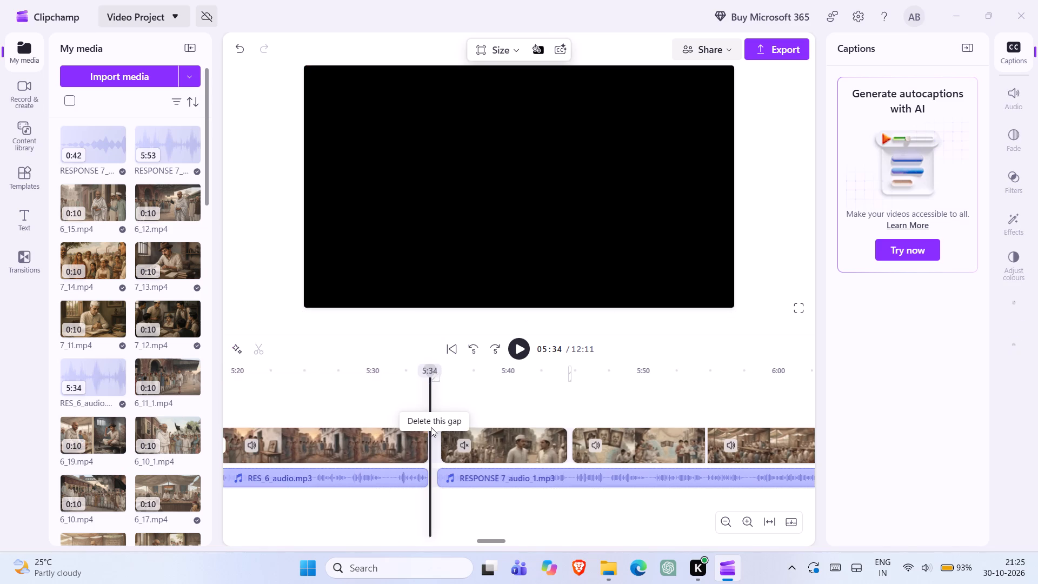
pyautogui.scroll(-12, 107, 473)
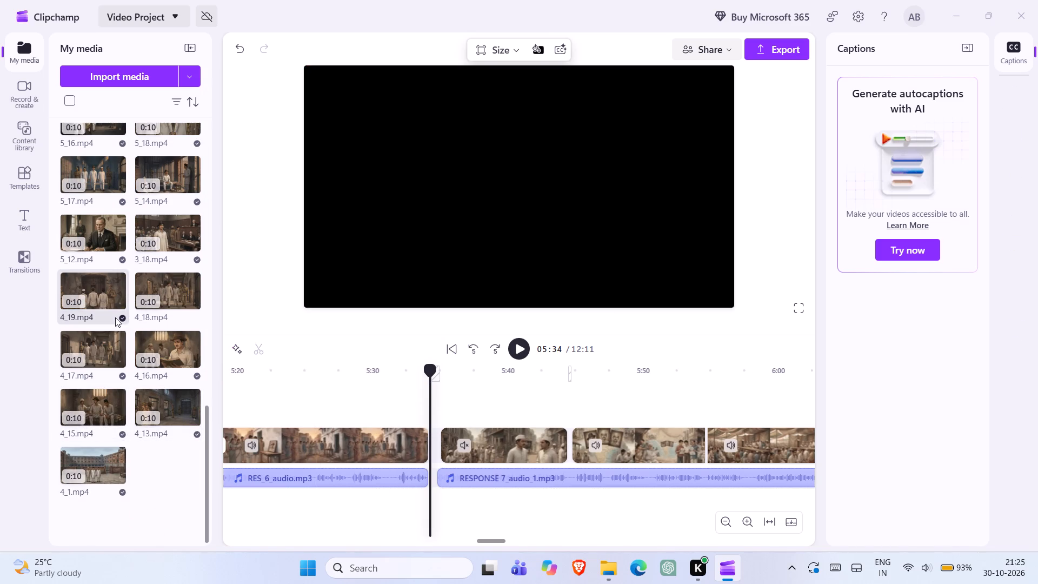
pyautogui.scroll(1, 115, 317)
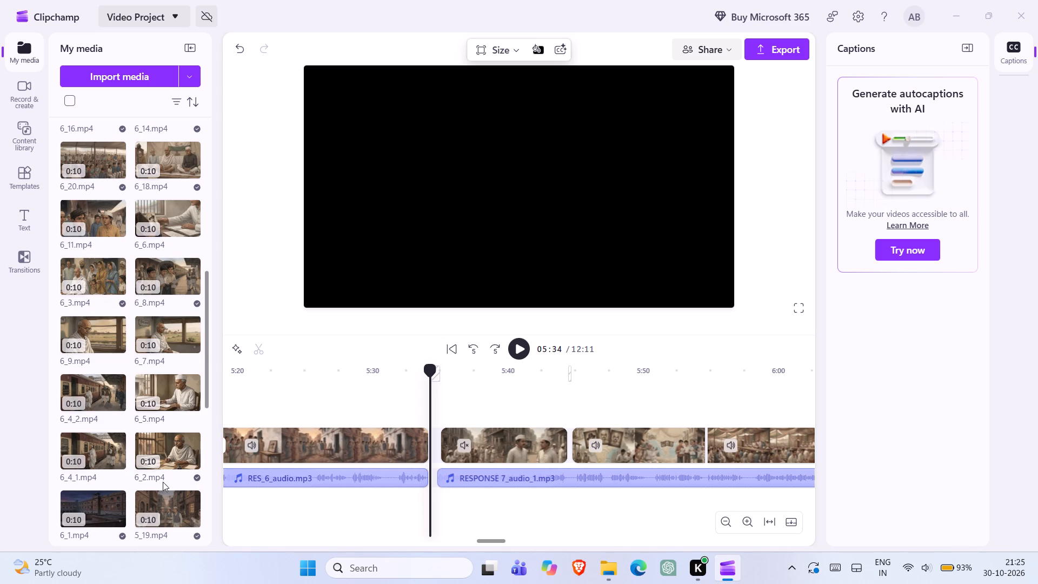
pyautogui.click(116, 518)
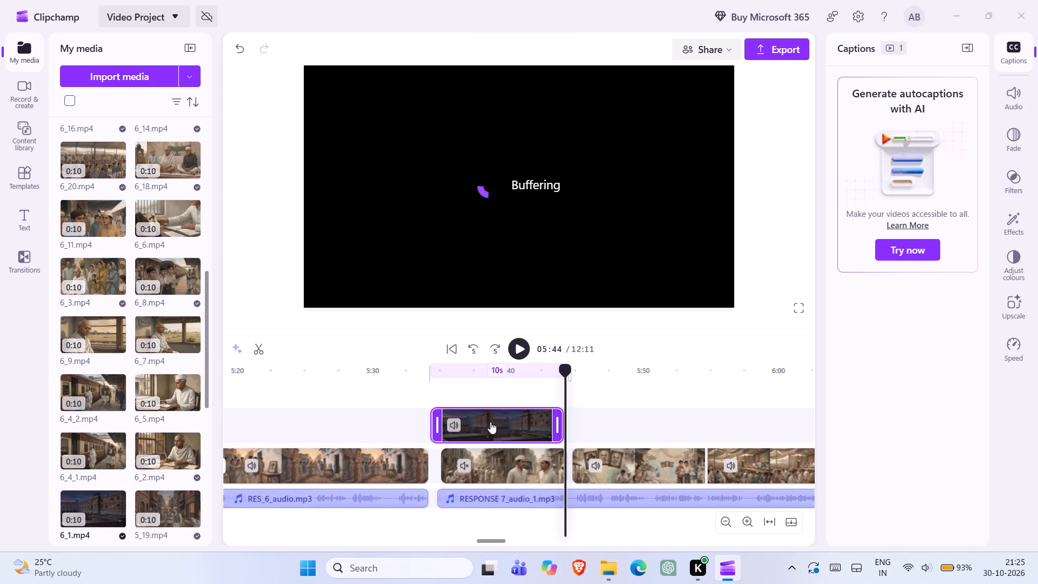
pyautogui.moveTo(490, 422); pyautogui.dragTo(488, 457)
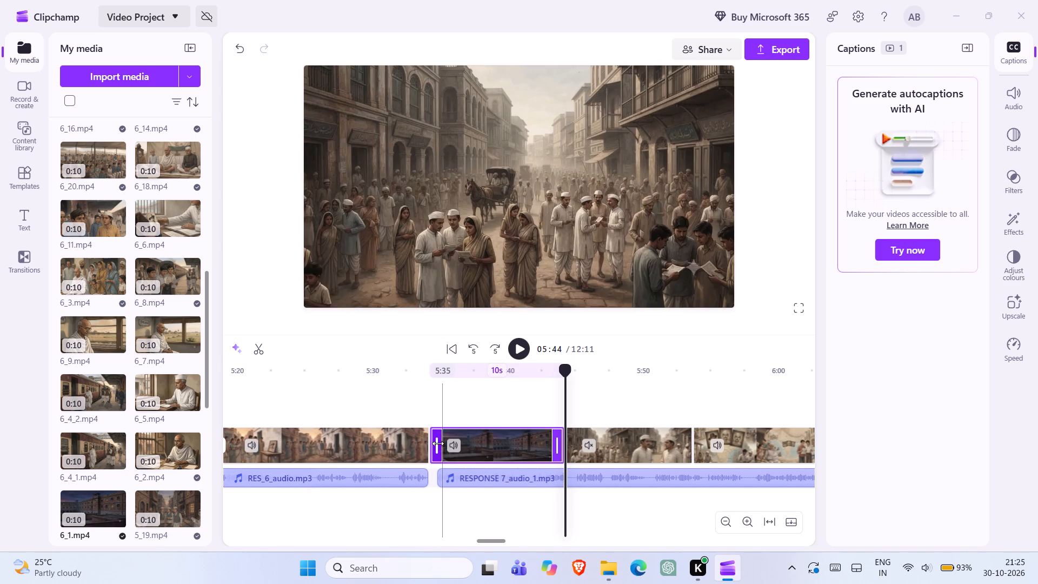
# Add a transition between 6_23.mp4 and 6_1.mp4, and play across it from 5:32 to 5:44.
pyautogui.click(429, 447)
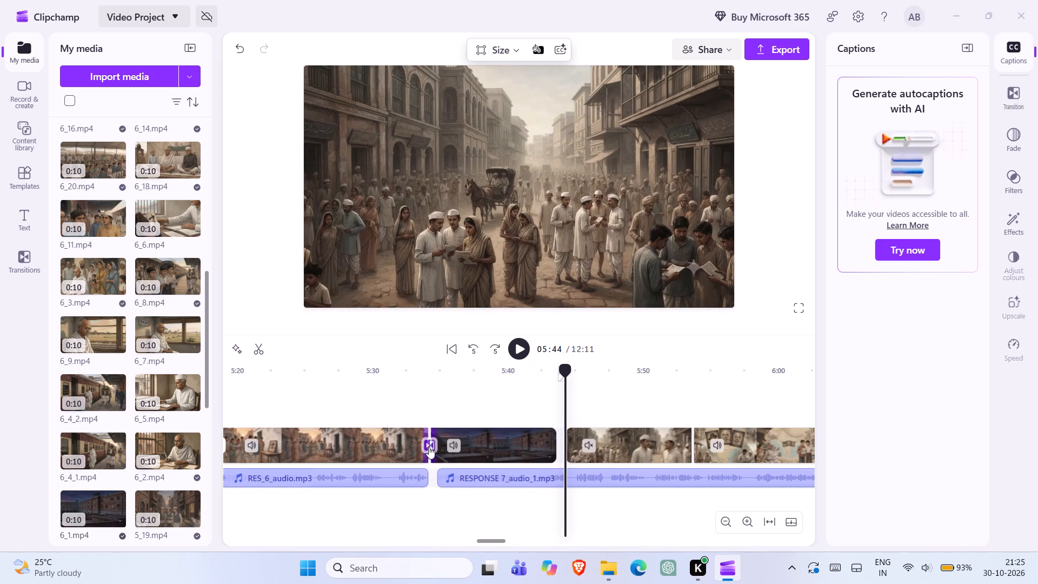
pyautogui.doubleClick(408, 444)
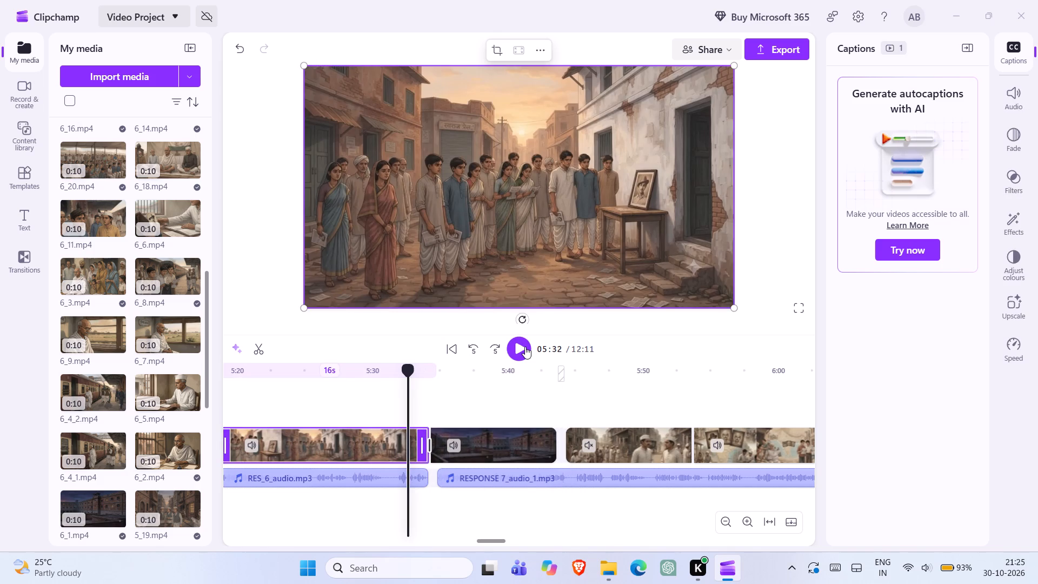
pyautogui.click(525, 347)
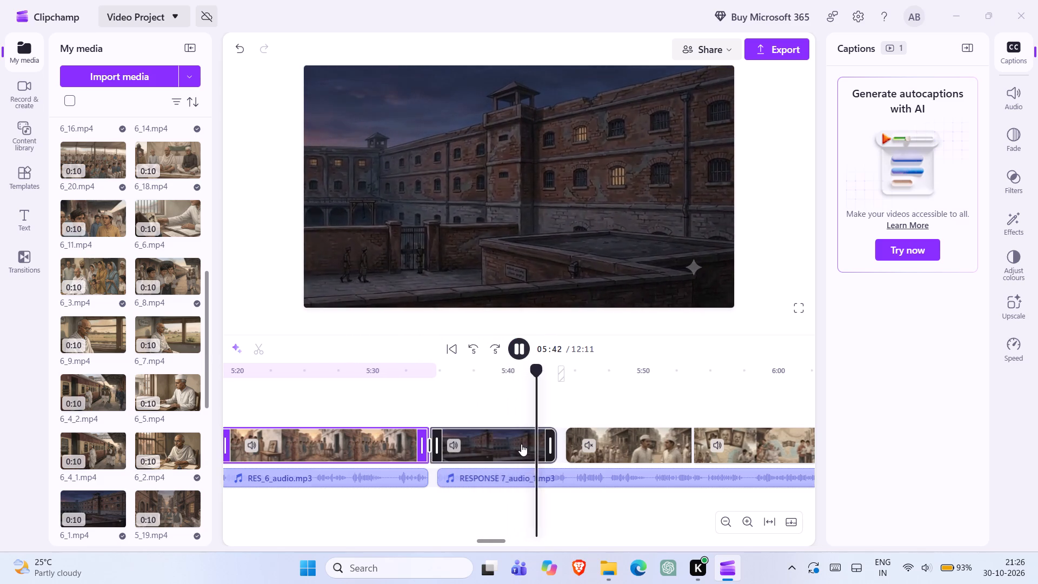
pyautogui.click(520, 345)
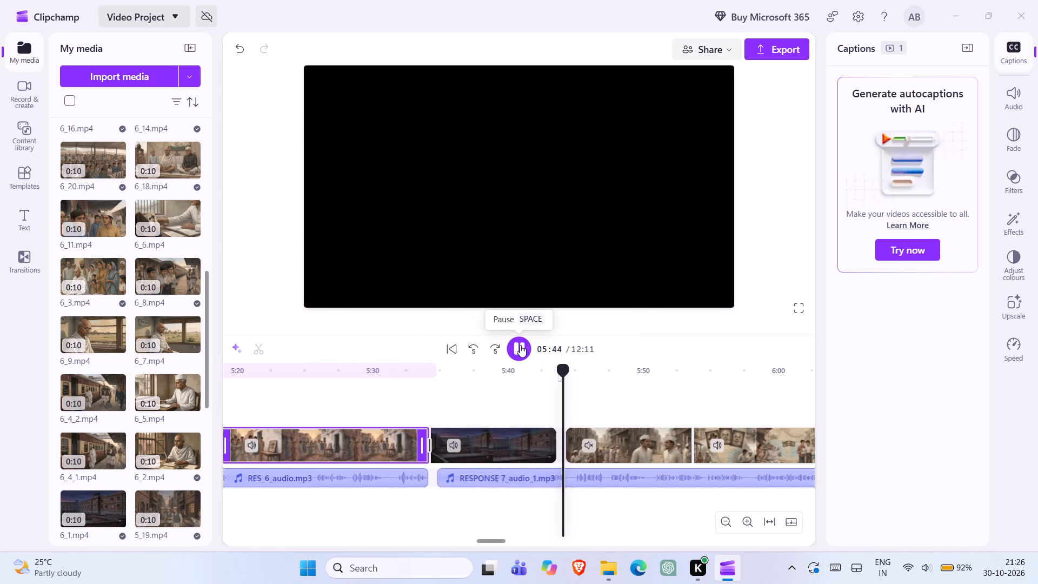
# Set the speed of 6_1.mp4 to 0.8.
pyautogui.click(530, 451)
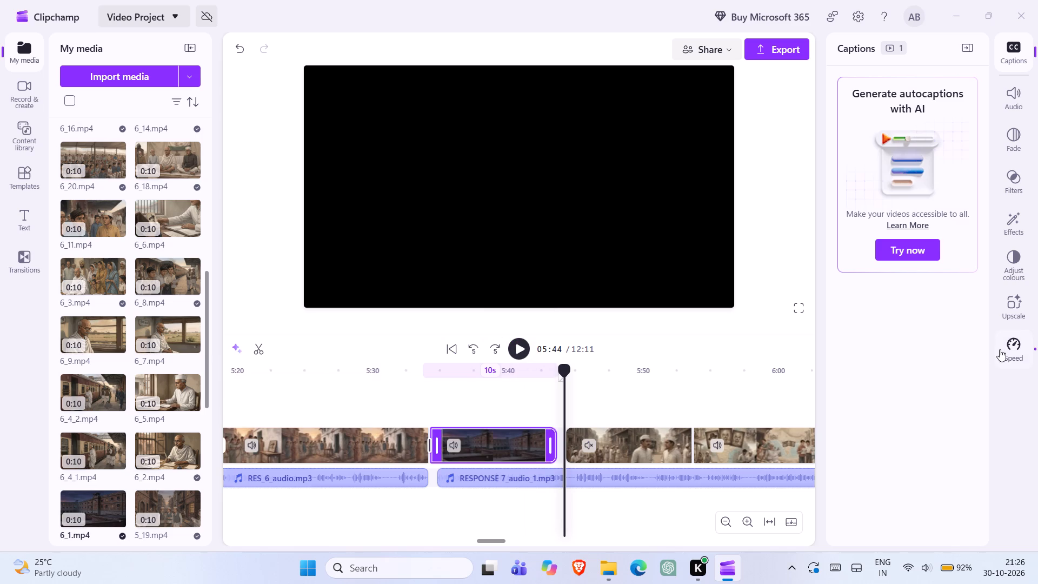
pyautogui.click(1000, 349)
pyautogui.click(959, 79)
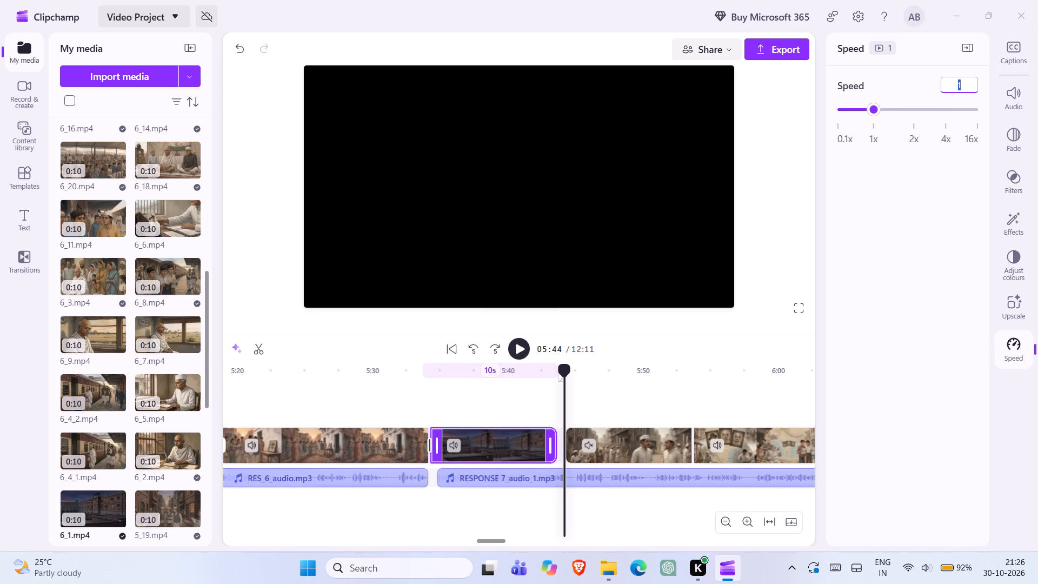
pyautogui.write('0.')
pyautogui.press('8')
pyautogui.press('Return')
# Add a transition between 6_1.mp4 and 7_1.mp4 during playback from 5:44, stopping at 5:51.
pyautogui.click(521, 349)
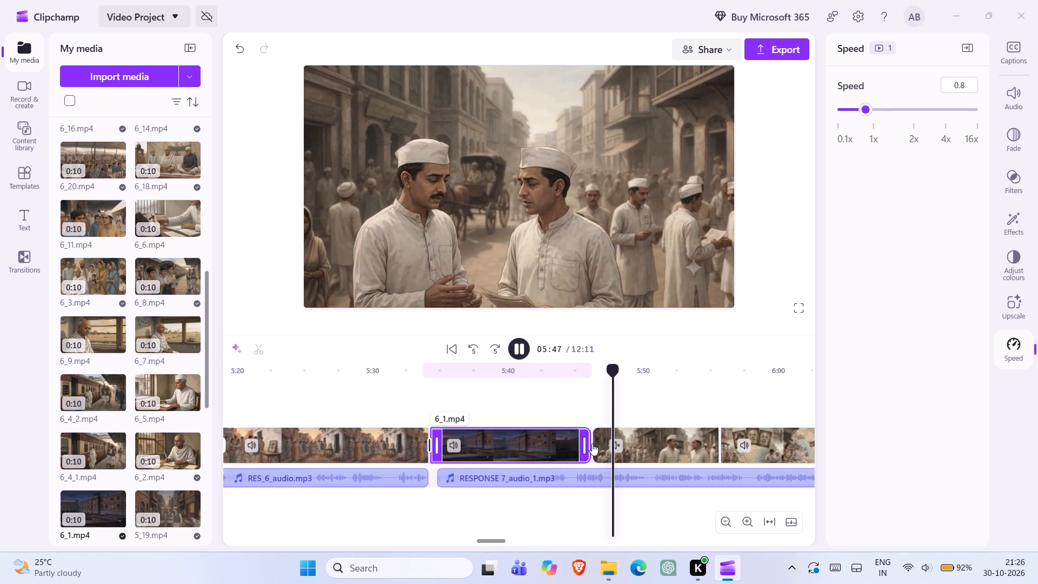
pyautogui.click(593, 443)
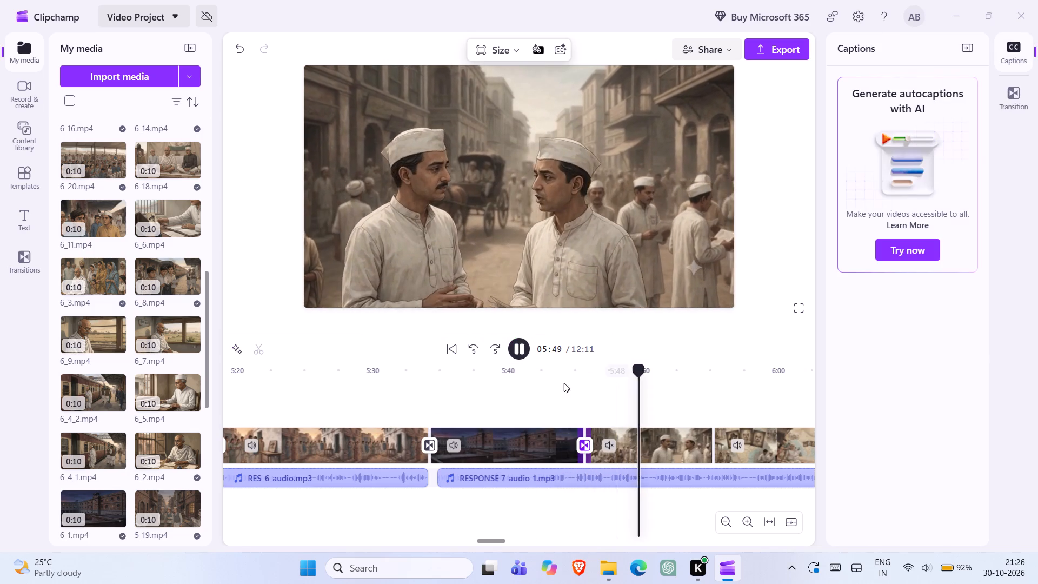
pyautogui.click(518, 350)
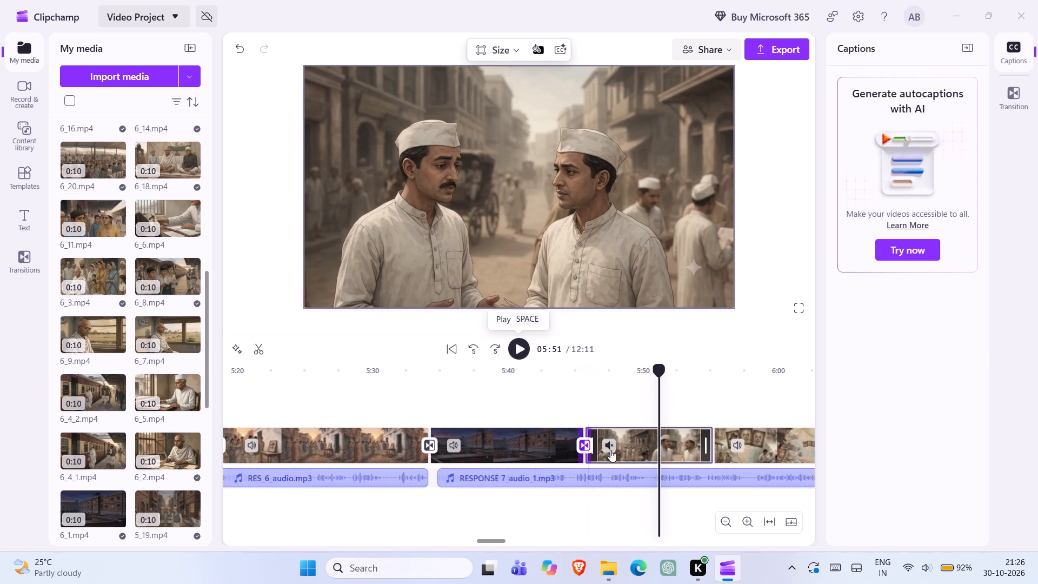
# Split 7_1.mp4 at 5:48, delete its first part and close the gap after 6_1.mp4.
pyautogui.click(627, 435)
pyautogui.moveTo(659, 367); pyautogui.dragTo(651, 369)
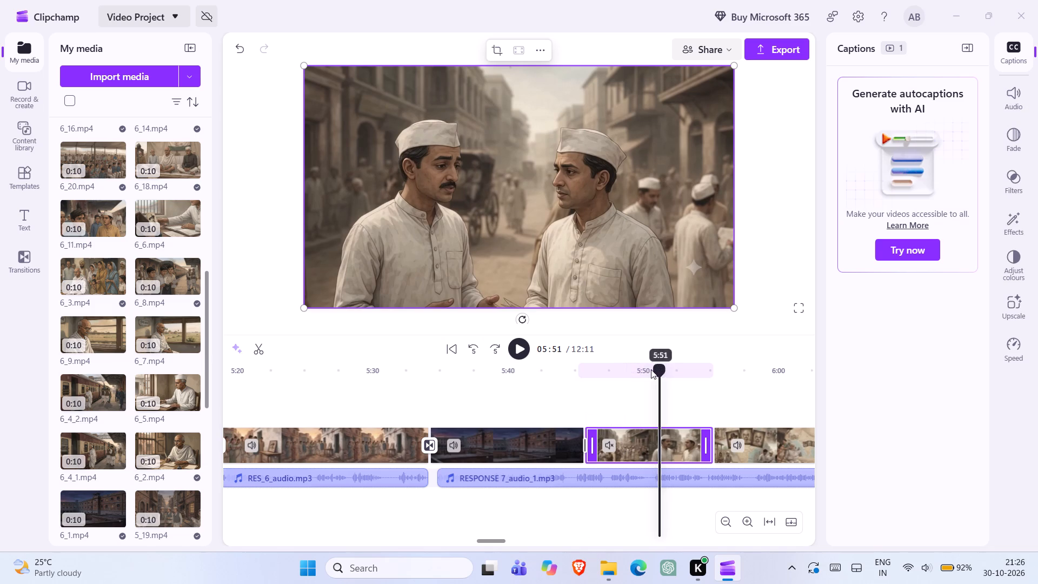
pyautogui.moveTo(651, 369); pyautogui.dragTo(626, 378)
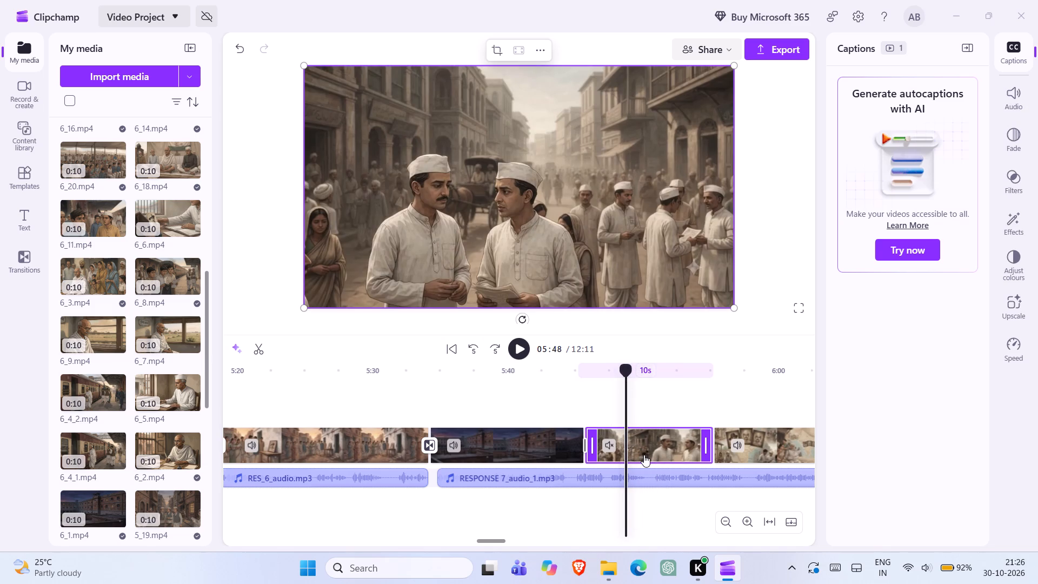
pyautogui.click(644, 455)
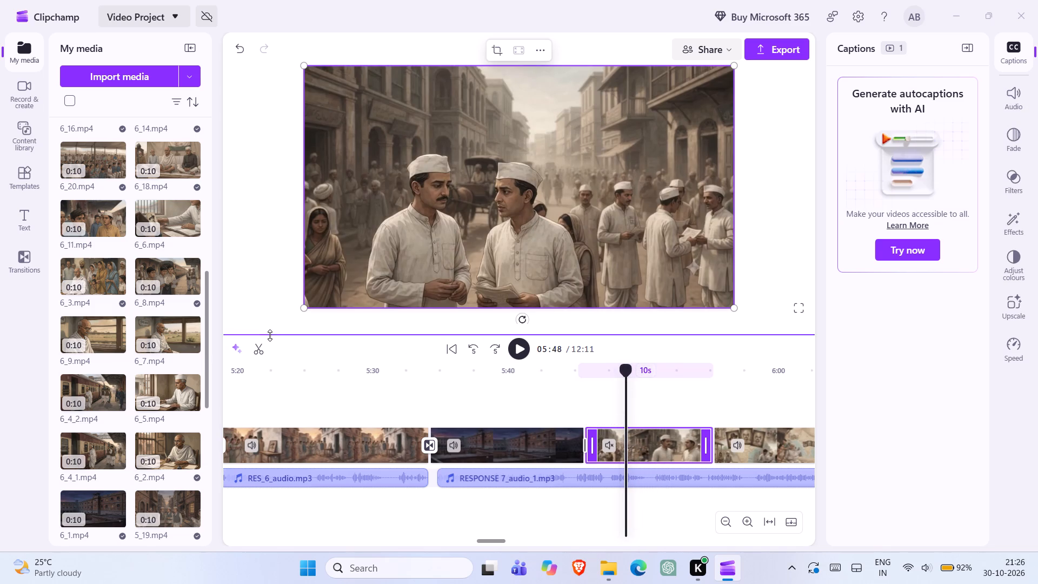
pyautogui.click(265, 344)
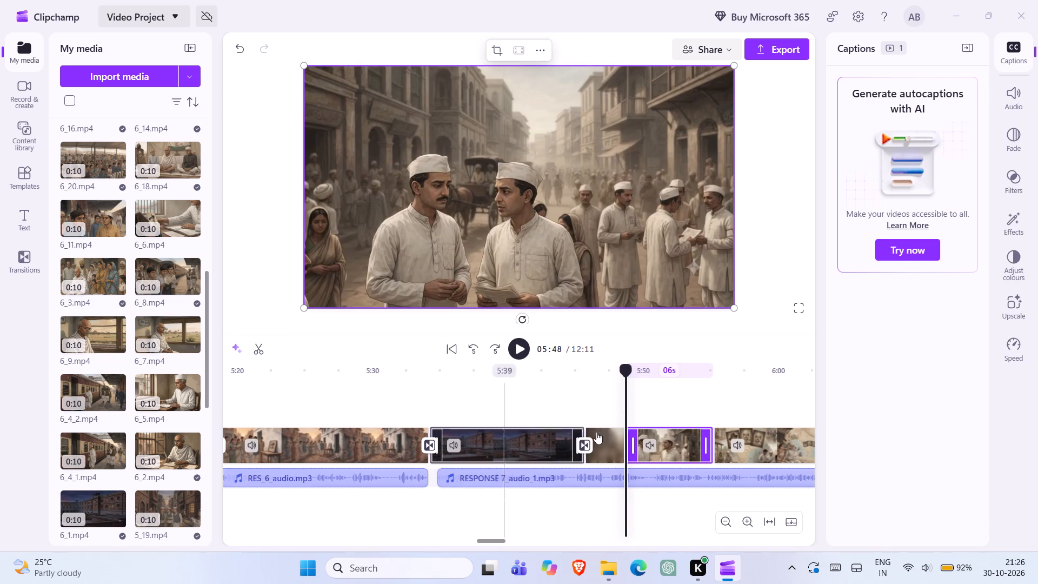
pyautogui.click(607, 436)
pyautogui.press('Delete')
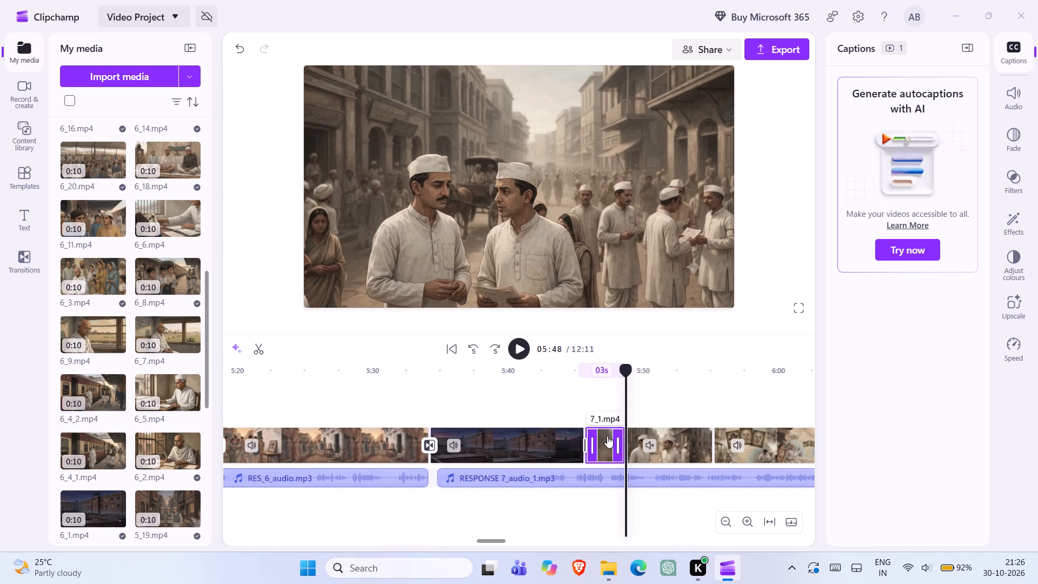
pyautogui.click(607, 444)
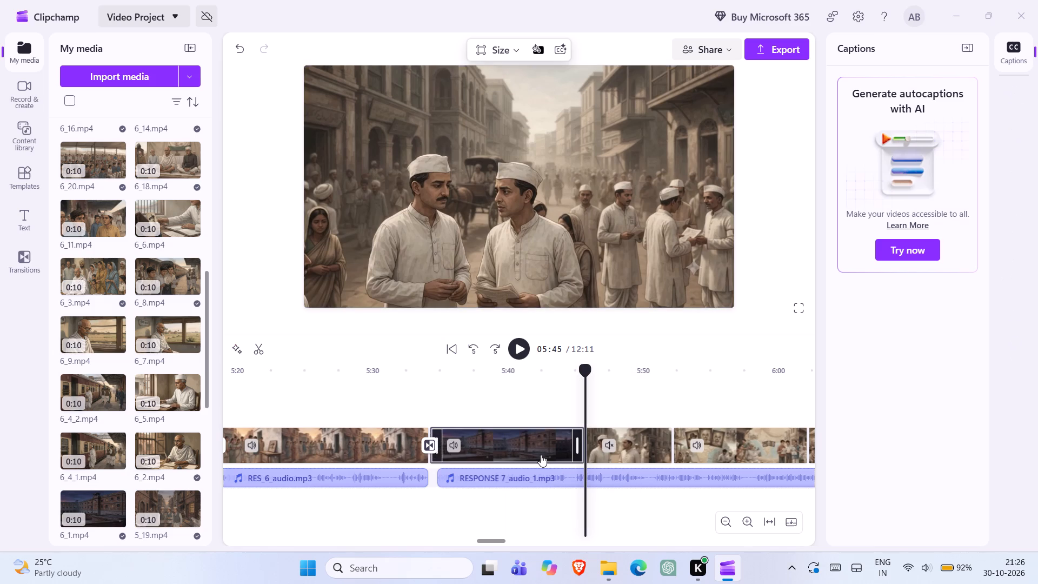
# Add a transition between 6_1.mp4 and the shortened 7_1.mp4, and play across it from 5:42.
pyautogui.doubleClick(541, 455)
pyautogui.click(582, 450)
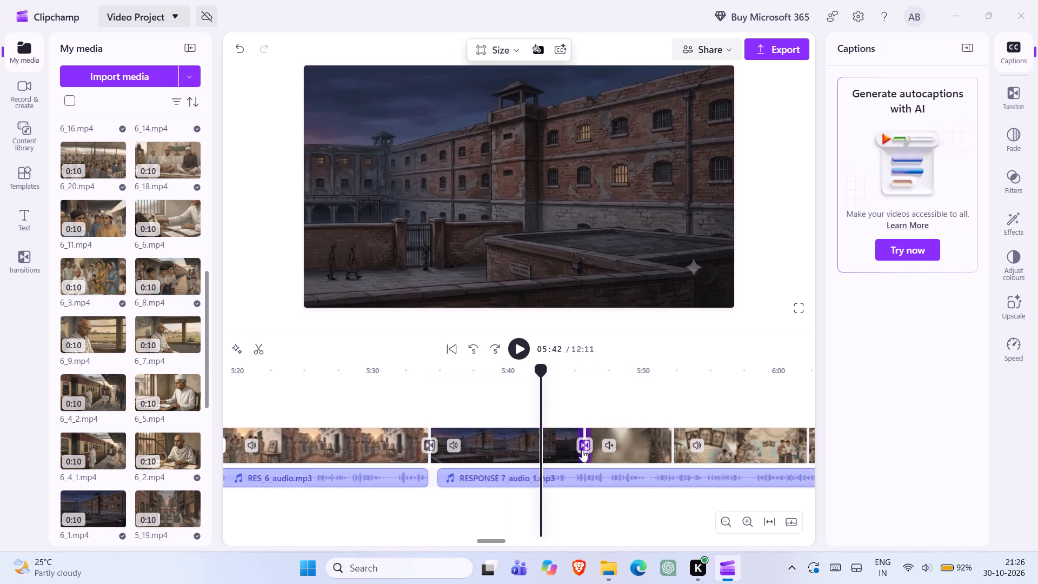
pyautogui.click(516, 342)
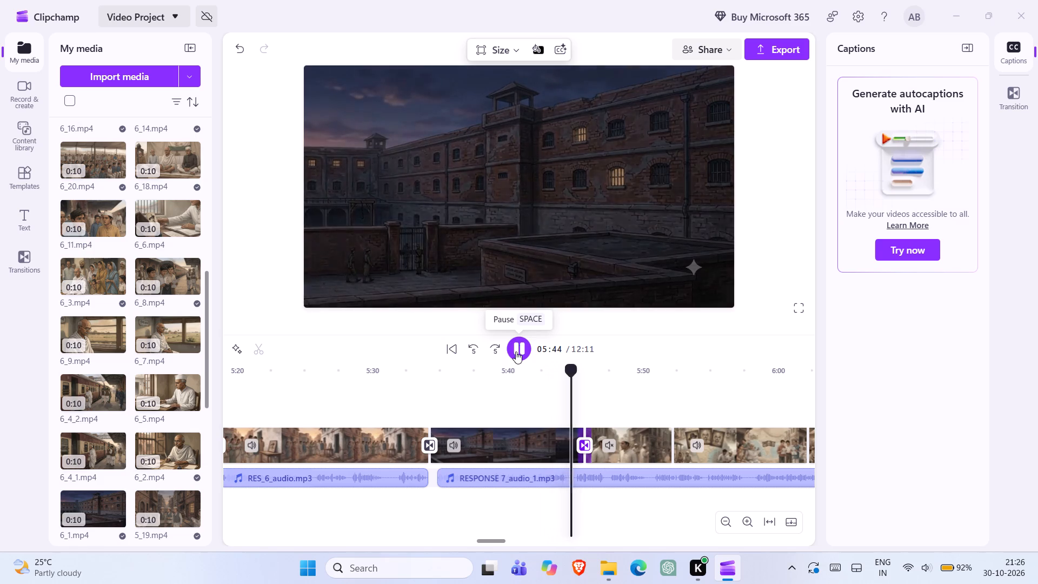
pyautogui.click(516, 351)
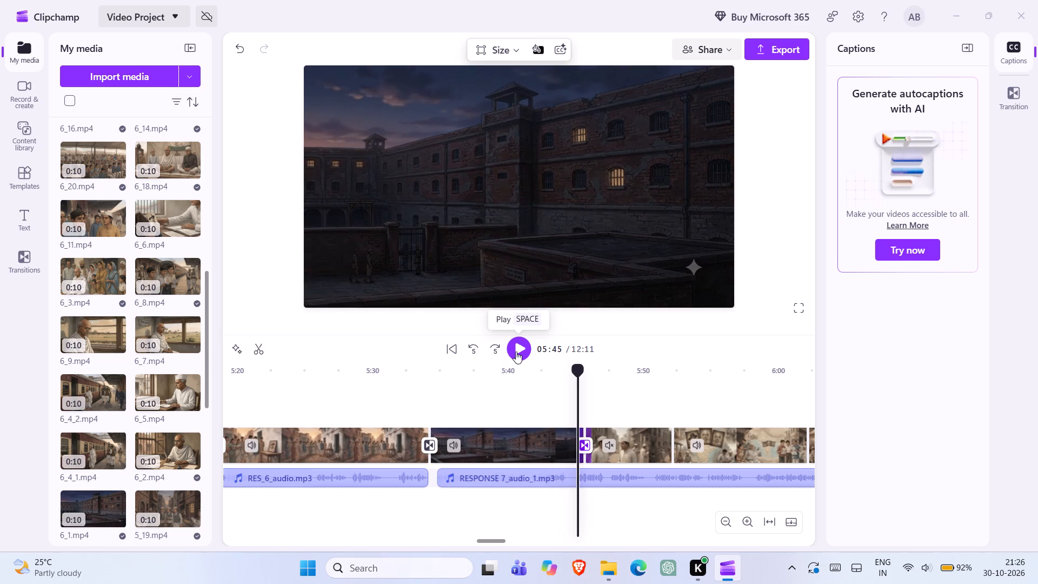
pyautogui.click(516, 351)
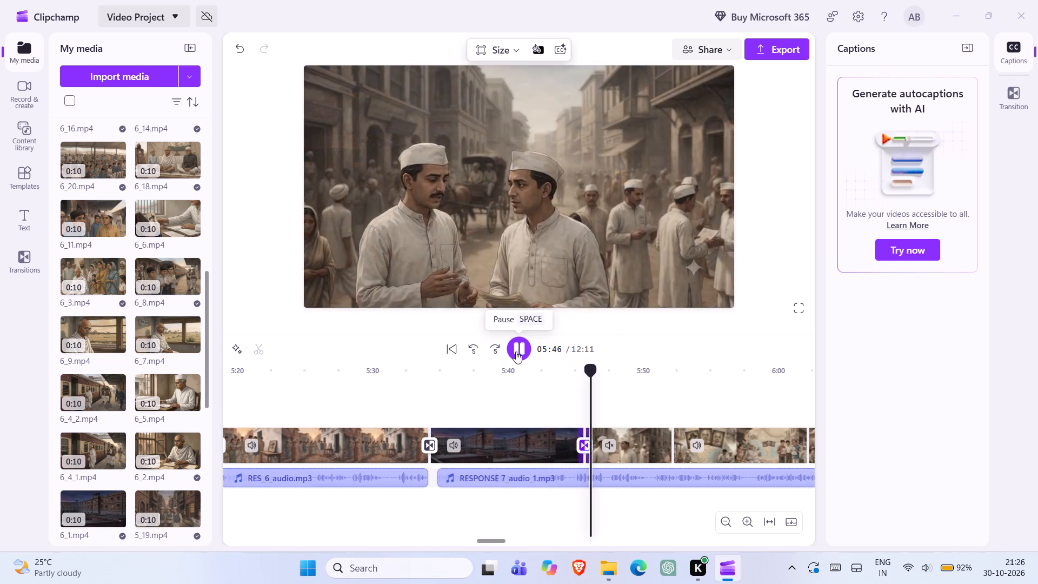
# Add a transition between 7_1.mp4 and 7_2.mp4, and stop playback at 6:02.
pyautogui.hscroll(-1, 558, 447)
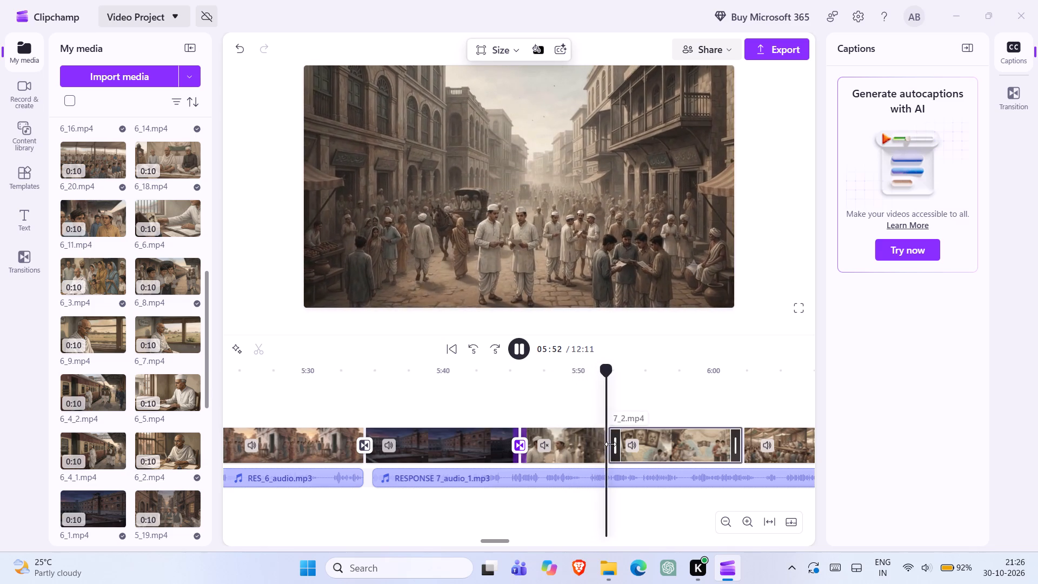
pyautogui.click(612, 446)
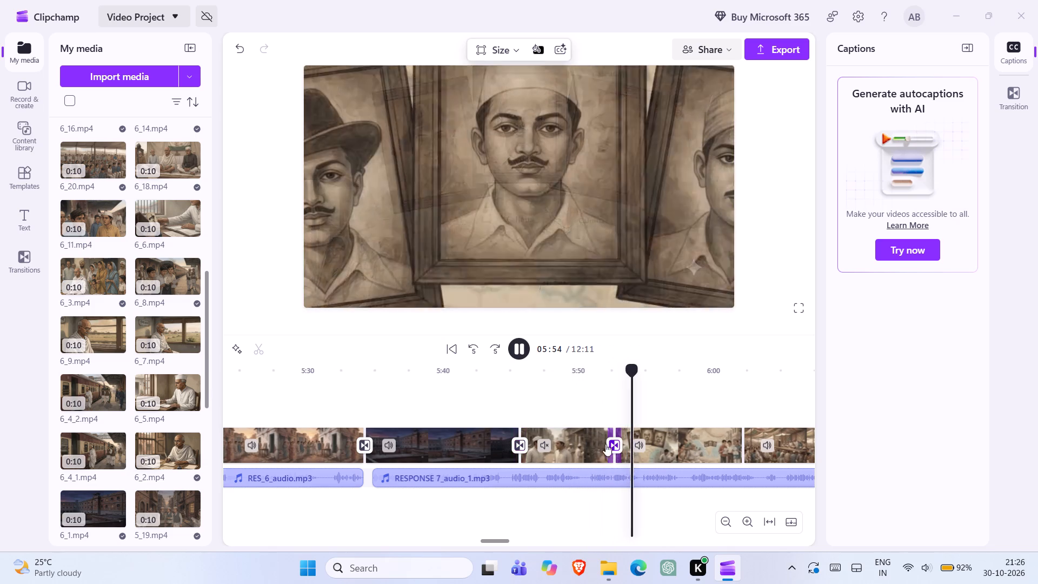
pyautogui.hscroll(-1, 588, 448)
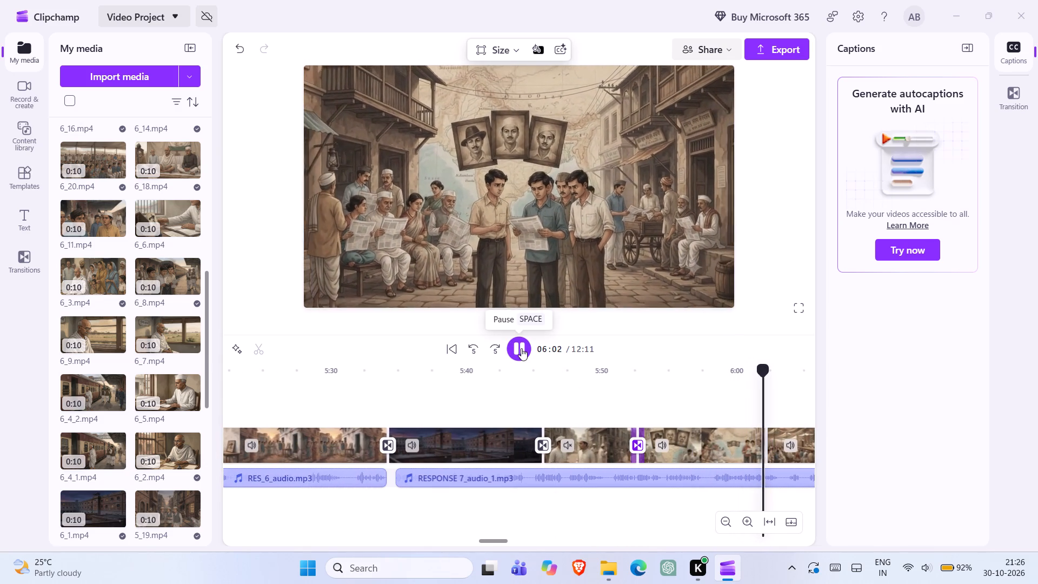
pyautogui.click(521, 348)
# Set the playback speed of the 7_1.mp4 clip to 0.8.
pyautogui.click(589, 430)
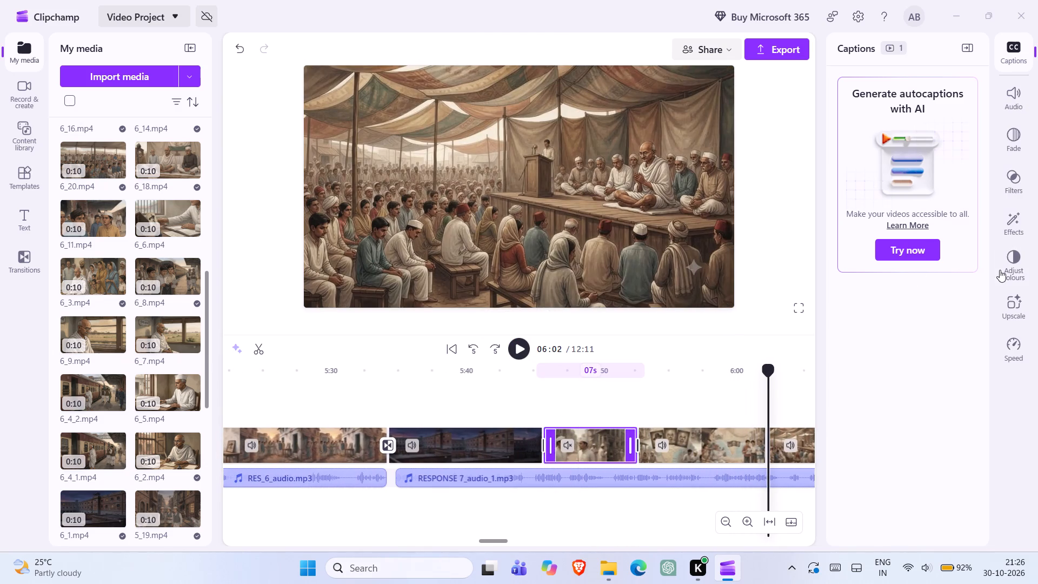
pyautogui.click(1023, 357)
pyautogui.click(962, 90)
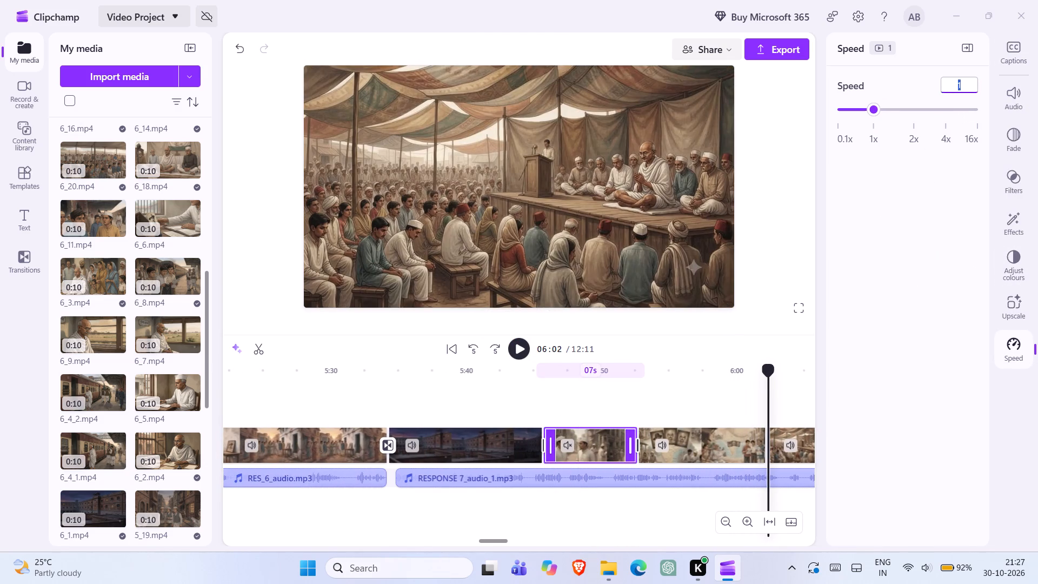
pyautogui.write('0.8')
pyautogui.press('Return')
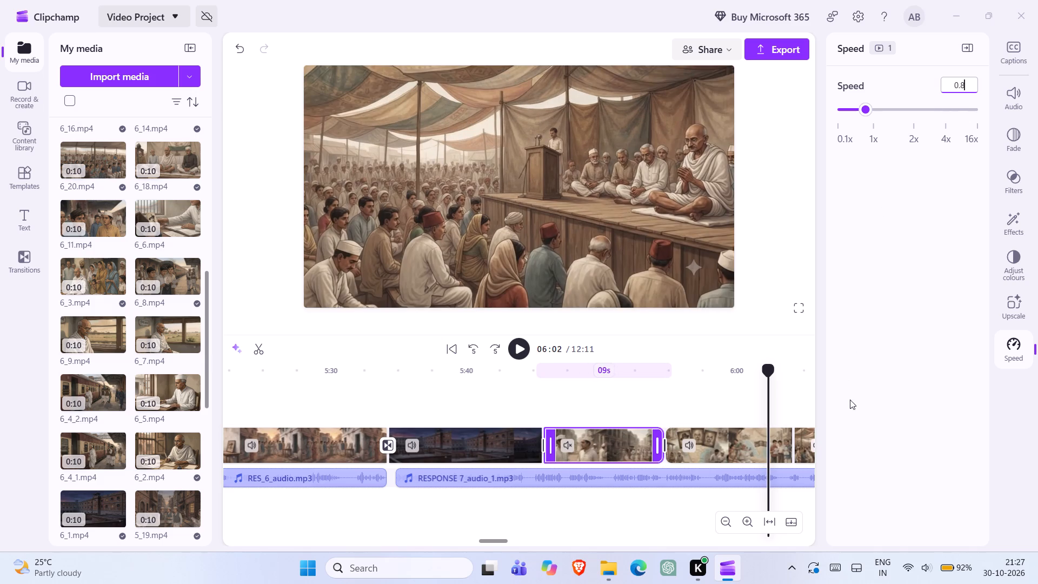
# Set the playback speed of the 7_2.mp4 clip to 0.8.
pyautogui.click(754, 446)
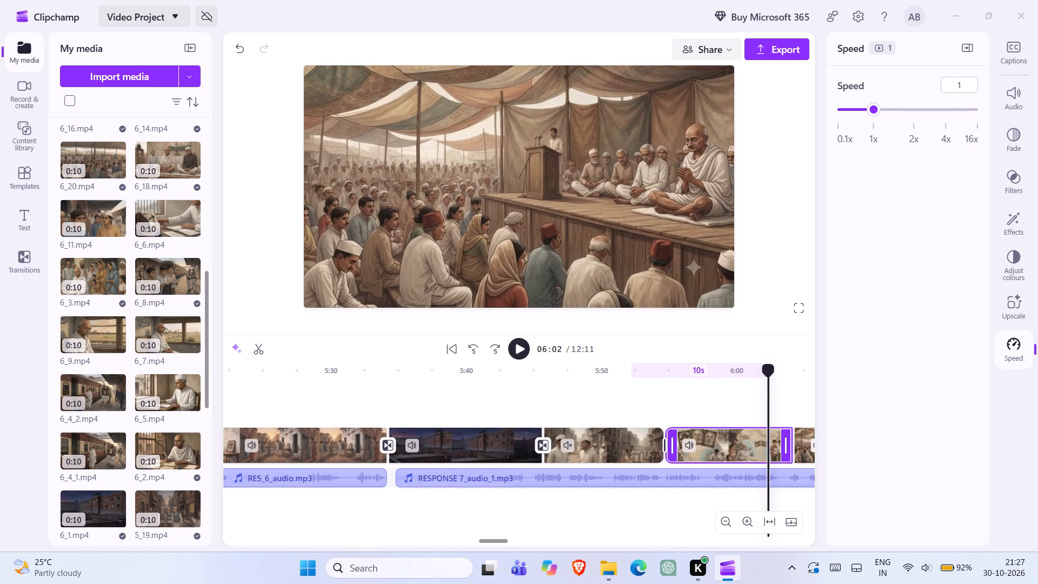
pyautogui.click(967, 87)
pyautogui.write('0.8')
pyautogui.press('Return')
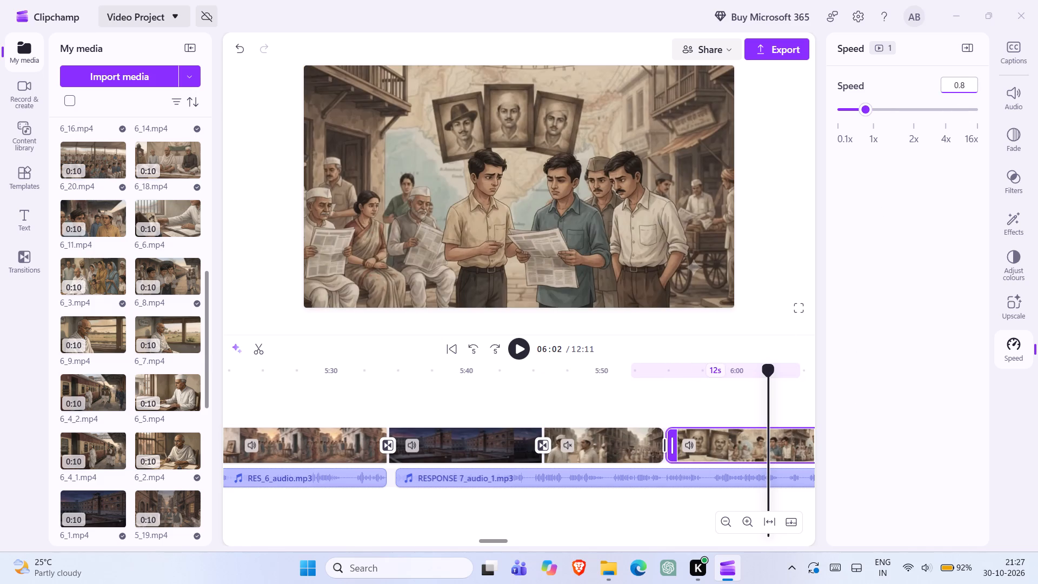
# Add a transition between 7_2.mp4 and 7_3.mp4 during playback from 6:02.
pyautogui.click(513, 349)
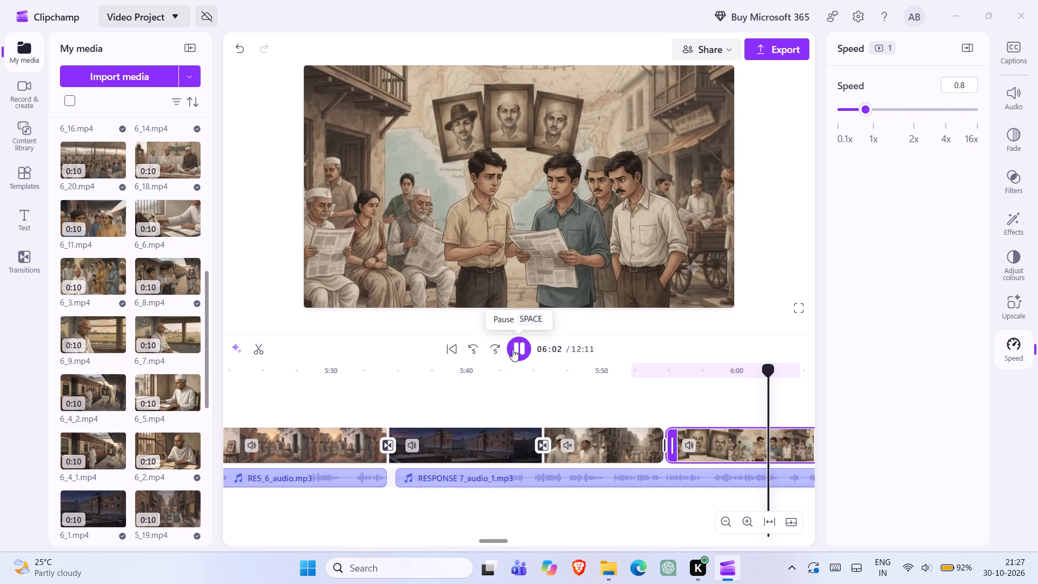
pyautogui.hscroll(-1, 614, 440)
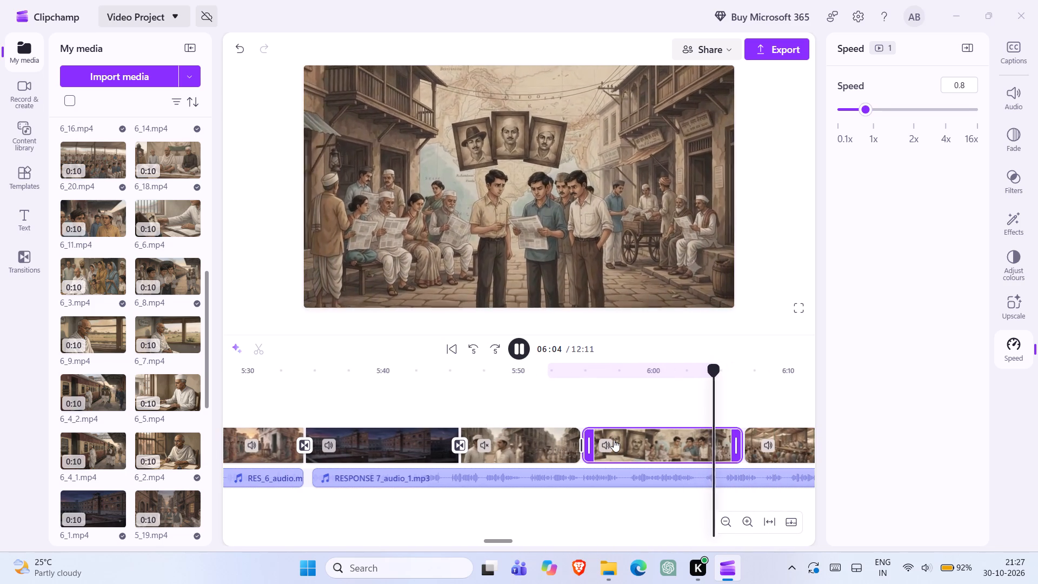
pyautogui.hscroll(-1, 614, 440)
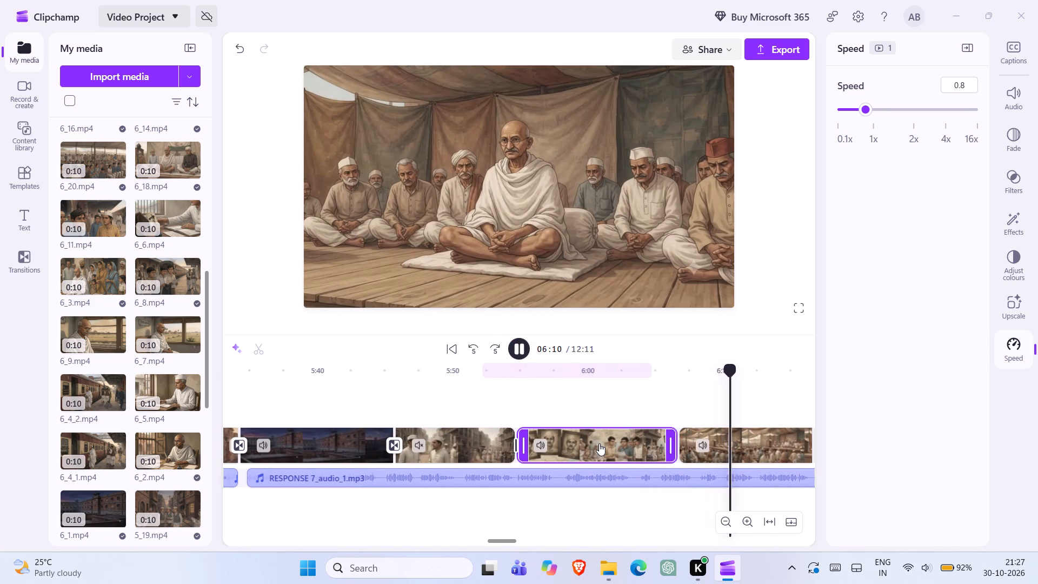
pyautogui.hscroll(-1, 599, 443)
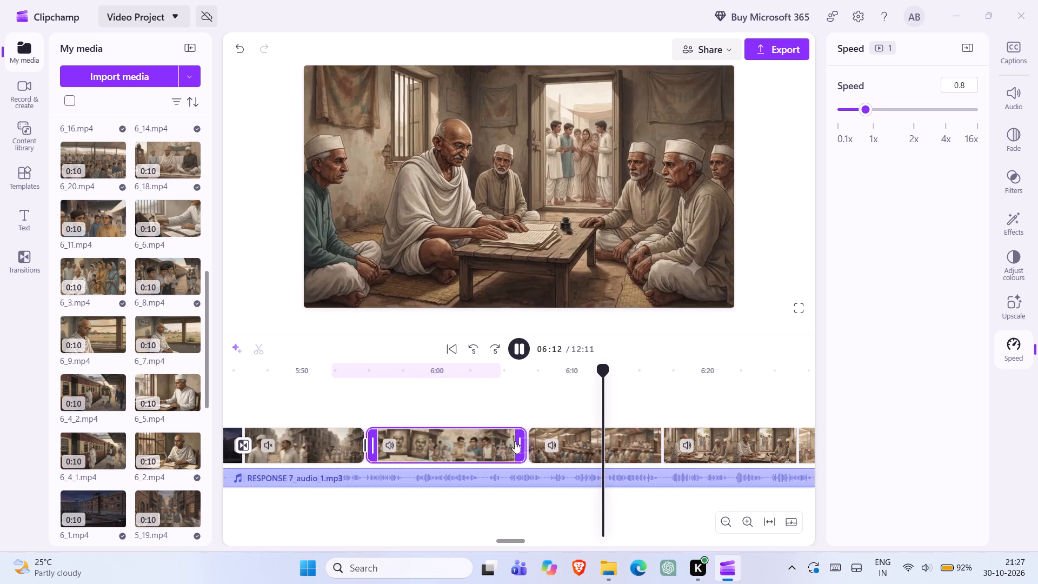
pyautogui.click(529, 443)
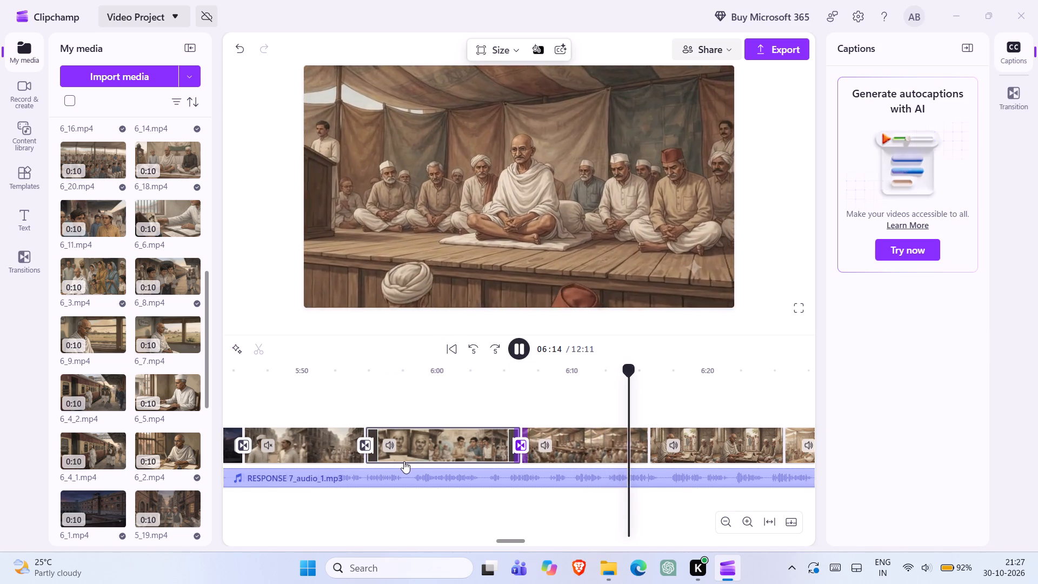
# Replay the sequence from about 5:39 across 7_1.mp4 and 7_2.mp4, stopping at 6:10, to check it against the audio.
pyautogui.hscroll(1, 404, 461)
pyautogui.doubleClick(454, 435)
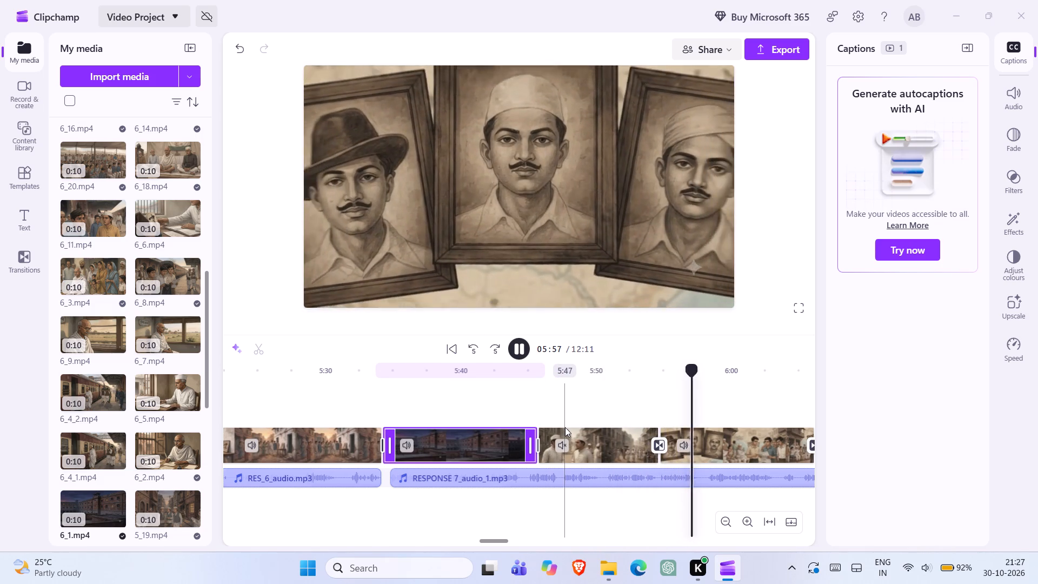
pyautogui.hscroll(-1, 565, 427)
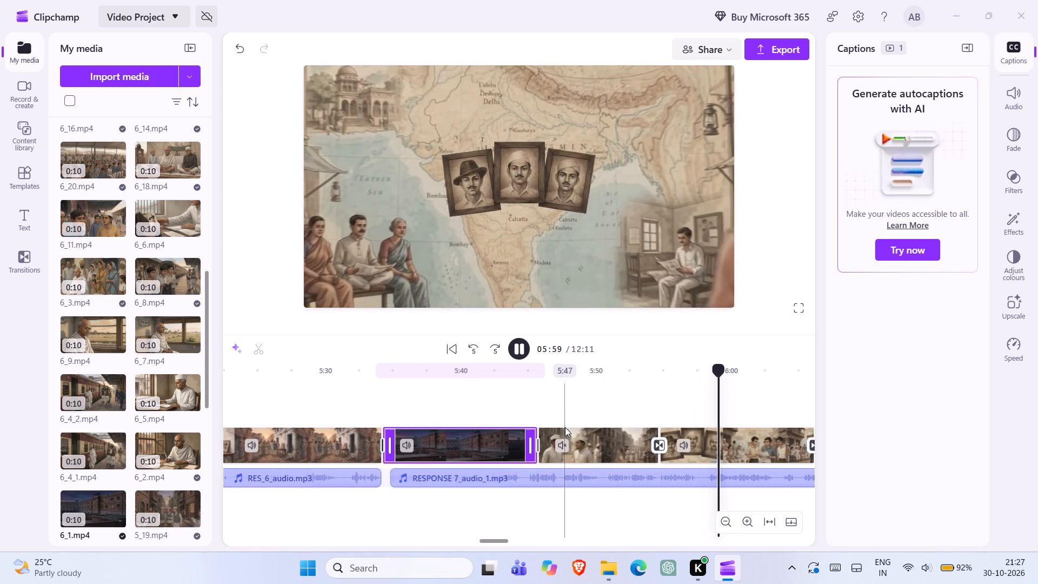
pyautogui.hscroll(-1, 565, 427)
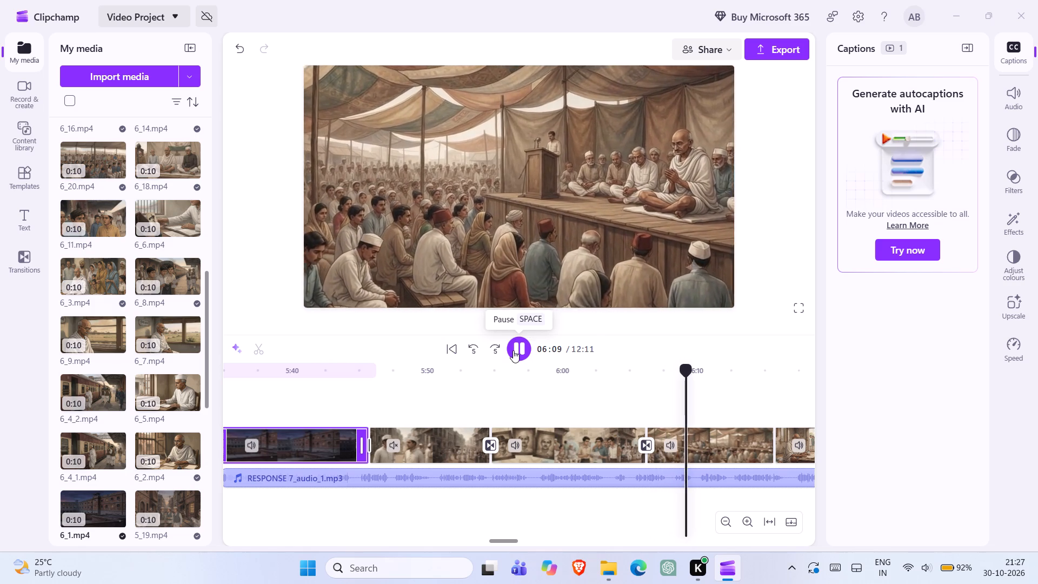
pyautogui.click(513, 351)
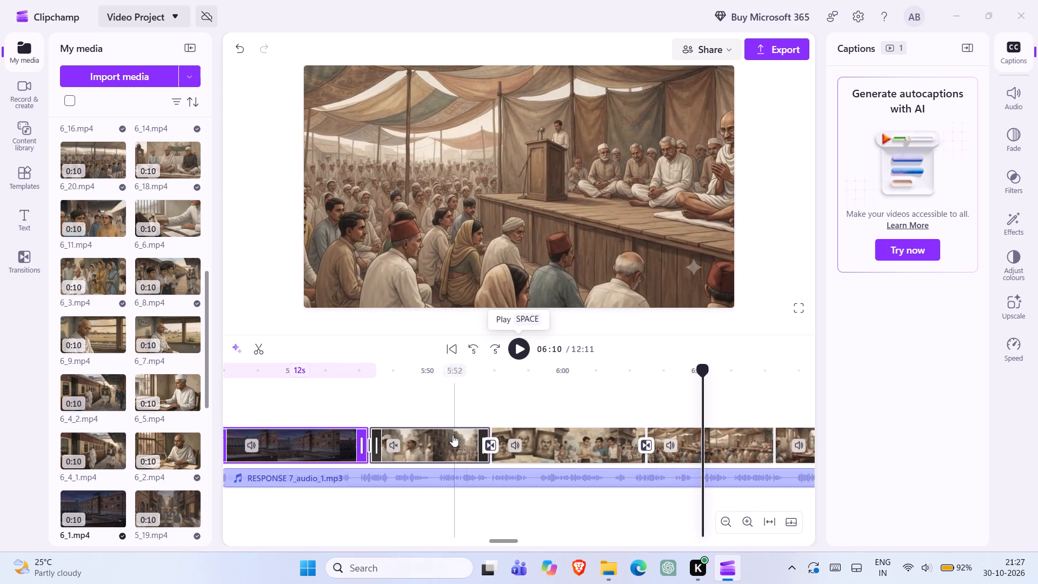
# Set the playback speed of the 7_2.mp4 clip to 0.7.
pyautogui.click(560, 442)
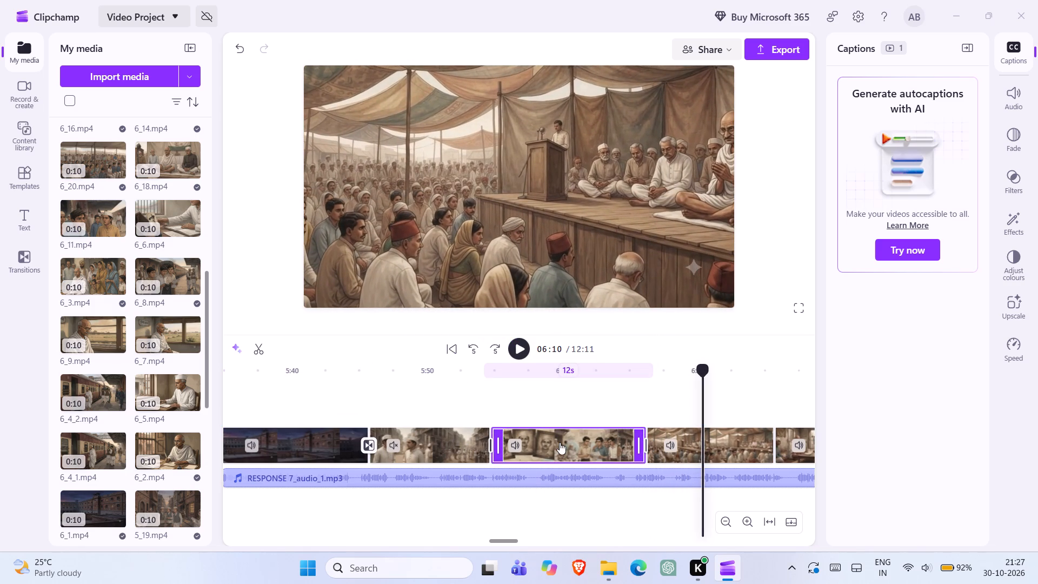
pyautogui.click(1033, 342)
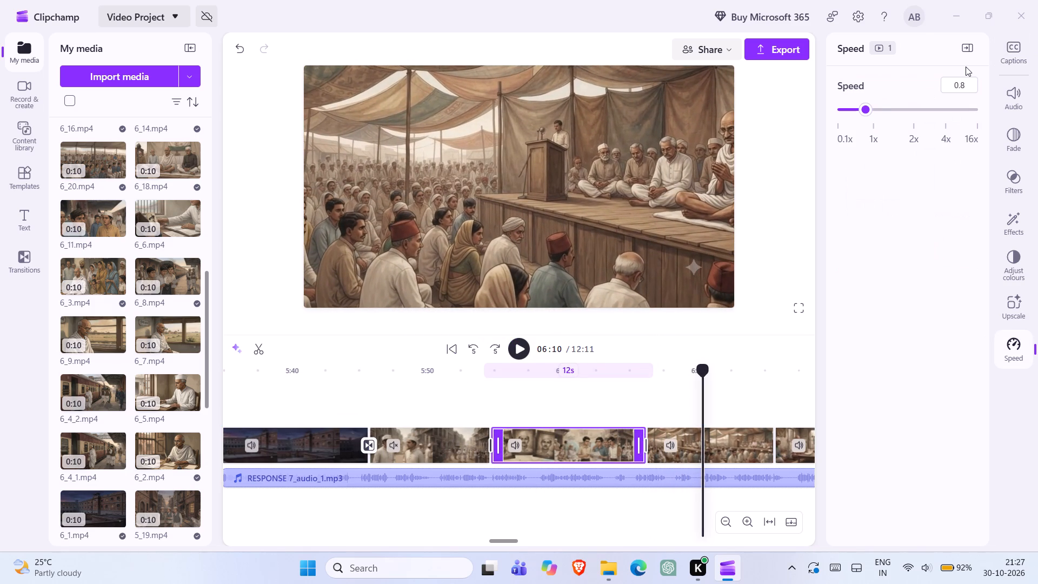
pyautogui.click(967, 87)
pyautogui.write('0.7')
pyautogui.press('Return')
# Play from about 6:04 within 7_2.mp4 through 7_3.mp4, stopping at 6:25, to check the clips against the audio.
pyautogui.doubleClick(616, 449)
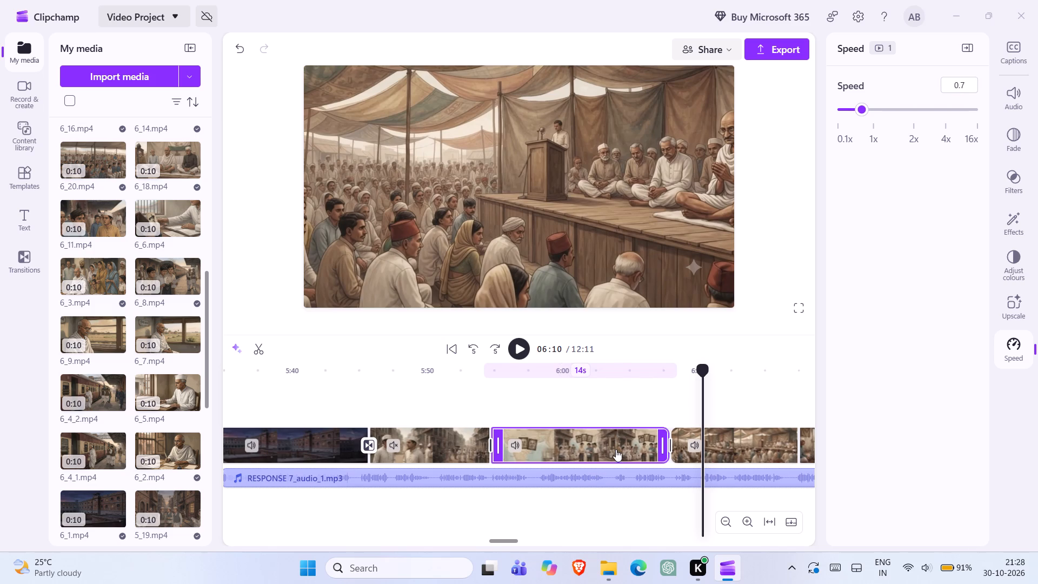
pyautogui.click(518, 354)
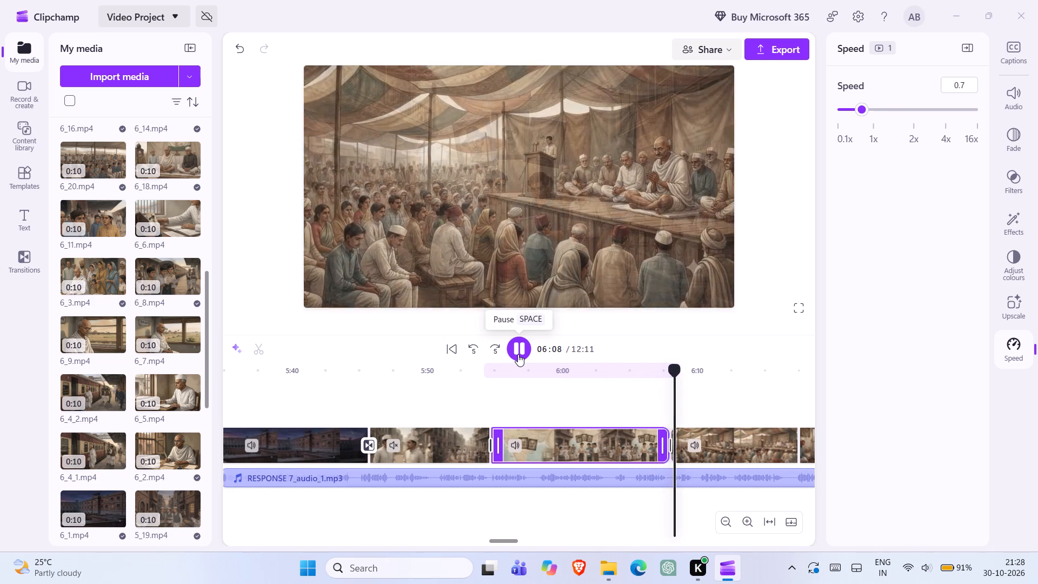
pyautogui.hscroll(-1, 518, 354)
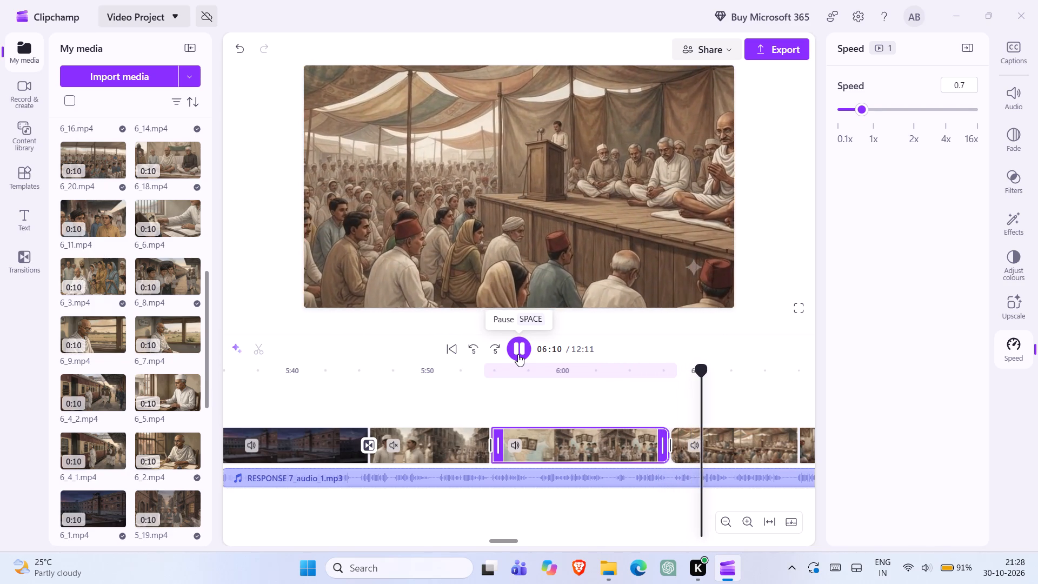
pyautogui.hscroll(-2, 518, 354)
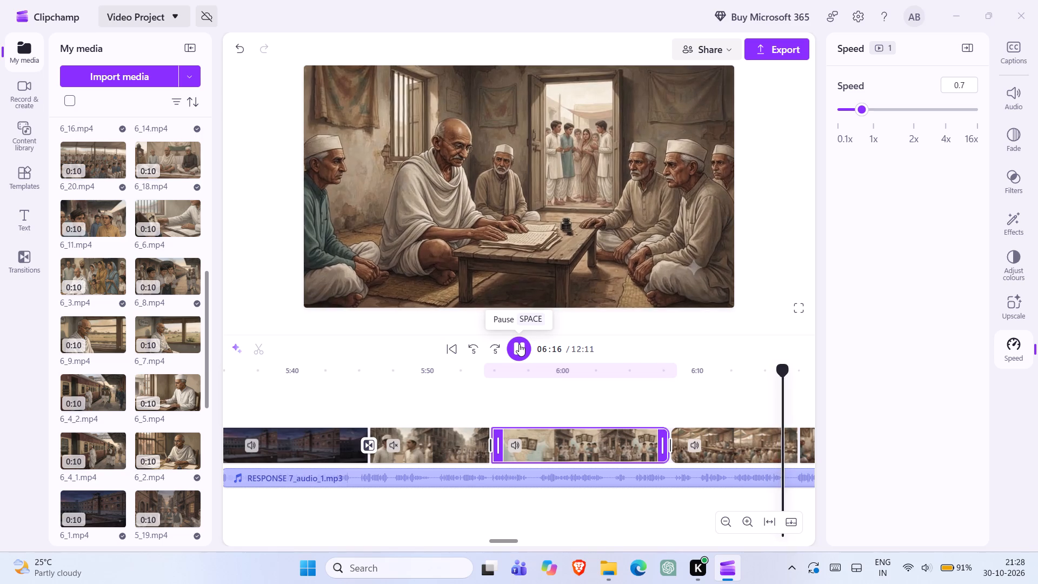
pyautogui.hscroll(-1, 519, 344)
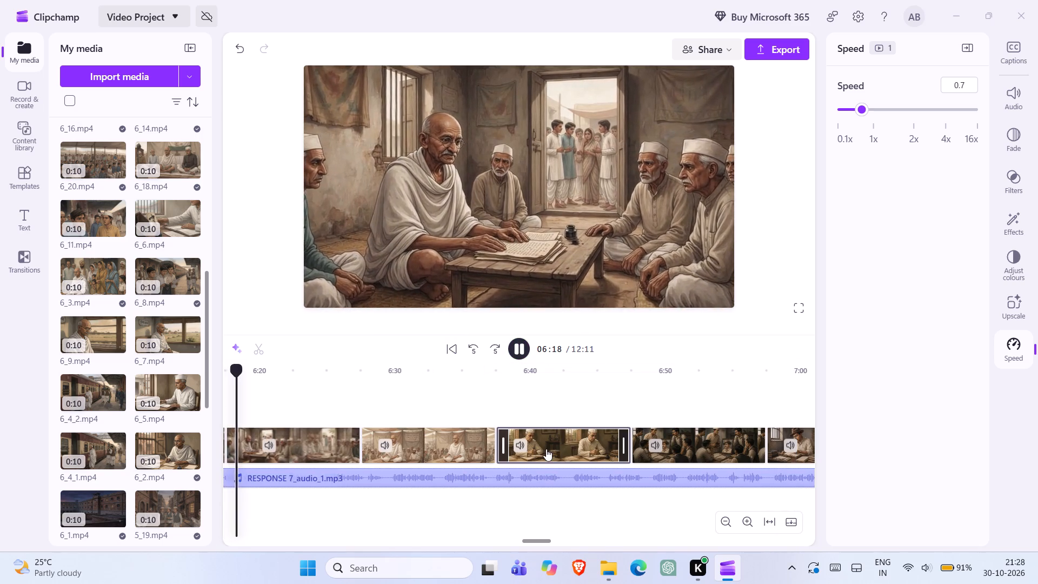
pyautogui.hscroll(1, 546, 449)
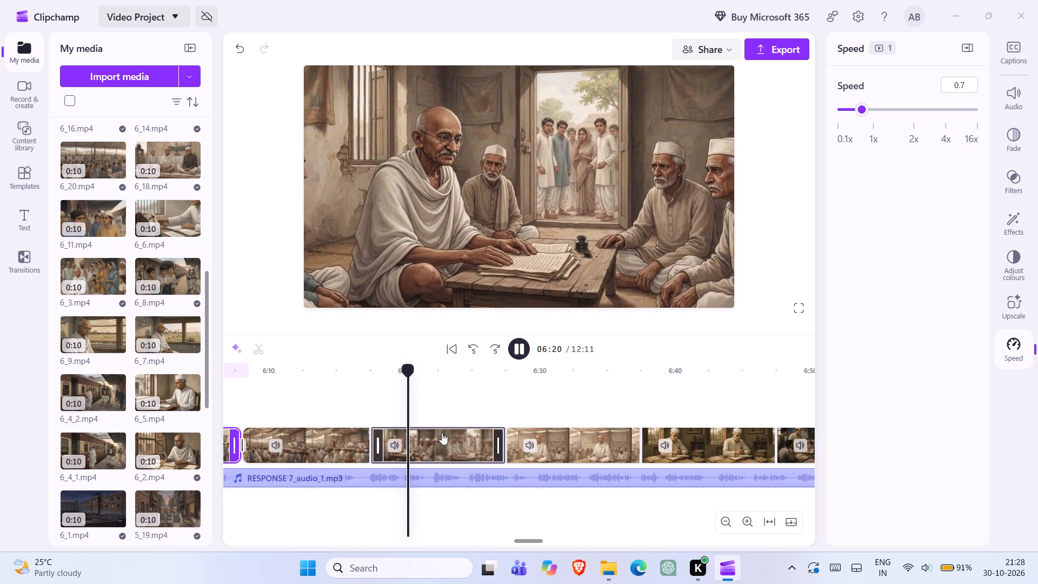
pyautogui.hscroll(1, 442, 433)
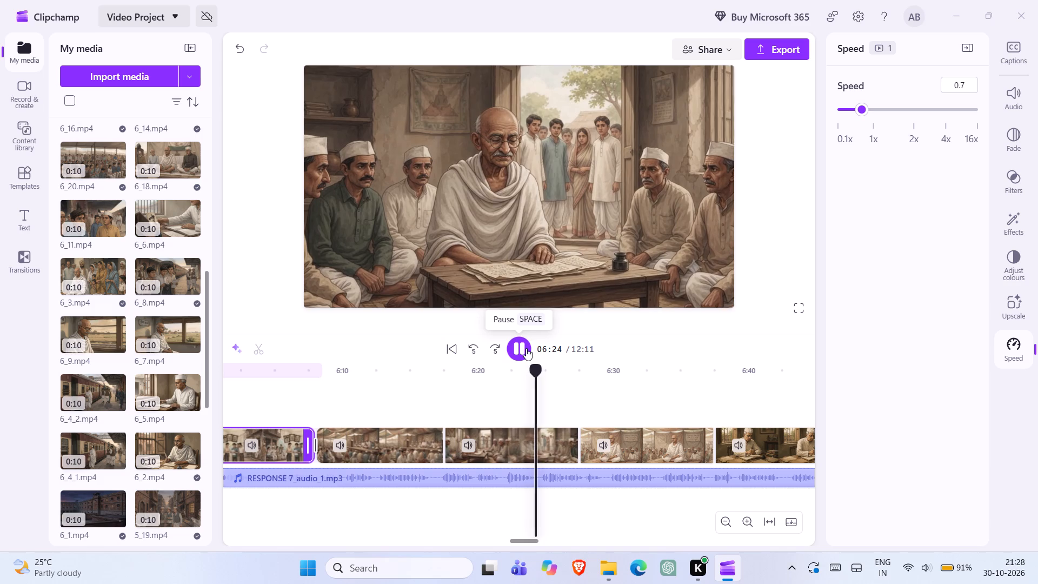
pyautogui.click(521, 351)
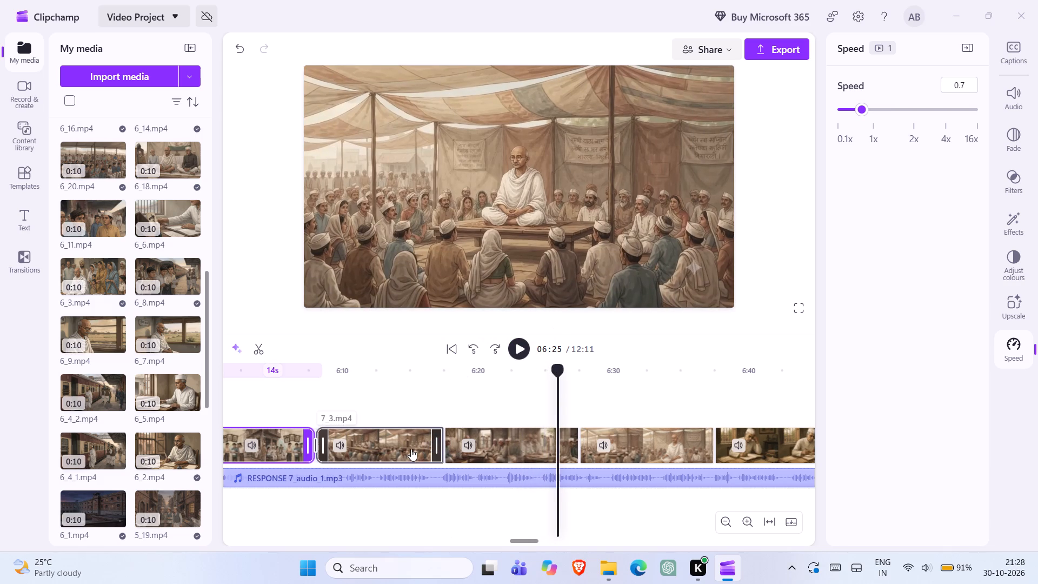
# Split only 7_1.mp4 at 5:46, keeping the RESPONSE 7 audio uncut, and delete the clip's short first part.
pyautogui.hscroll(2, 411, 449)
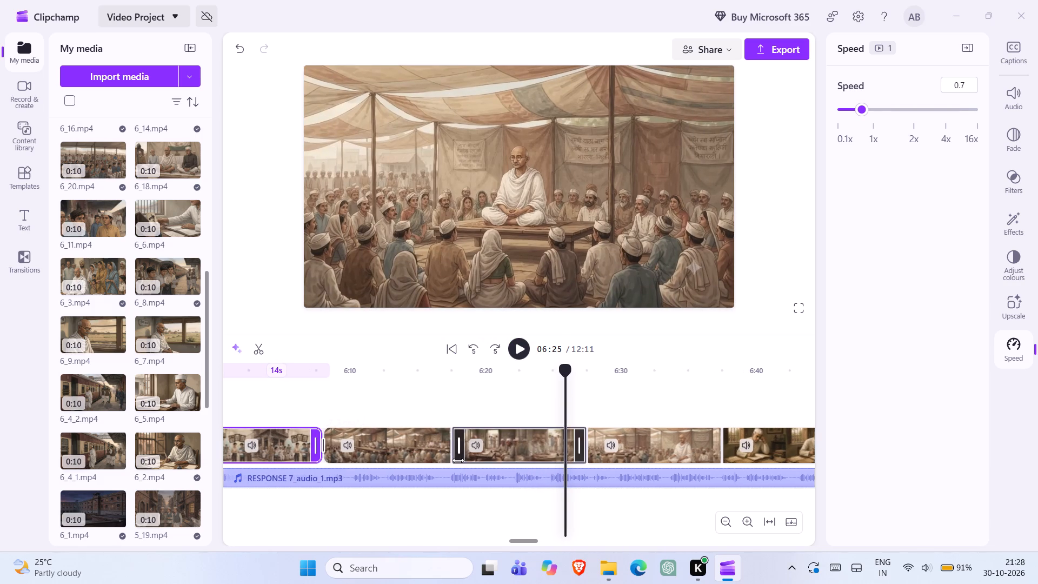
pyautogui.hscroll(2, 458, 460)
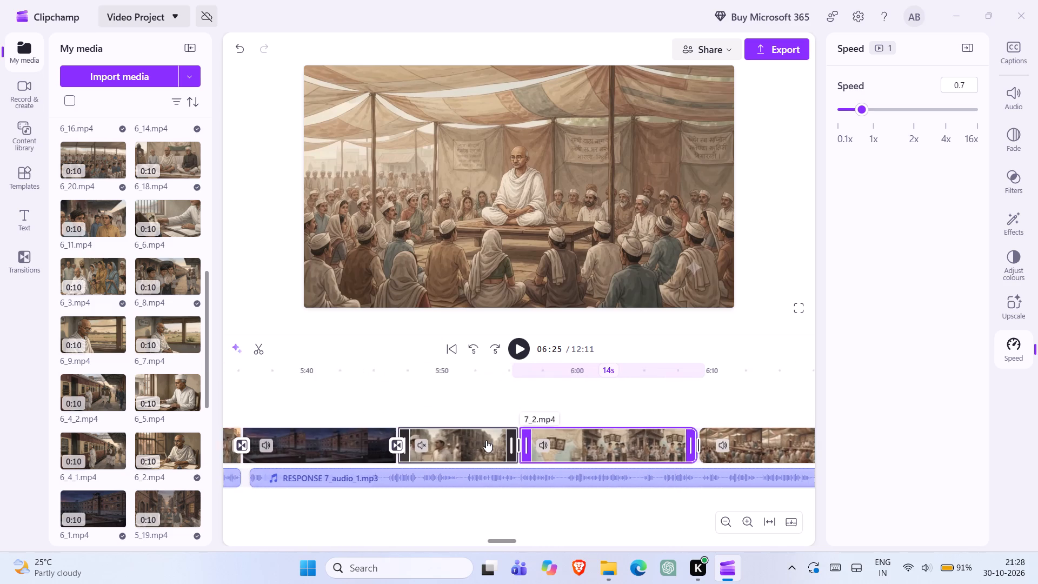
pyautogui.click(475, 440)
pyautogui.doubleClick(411, 433)
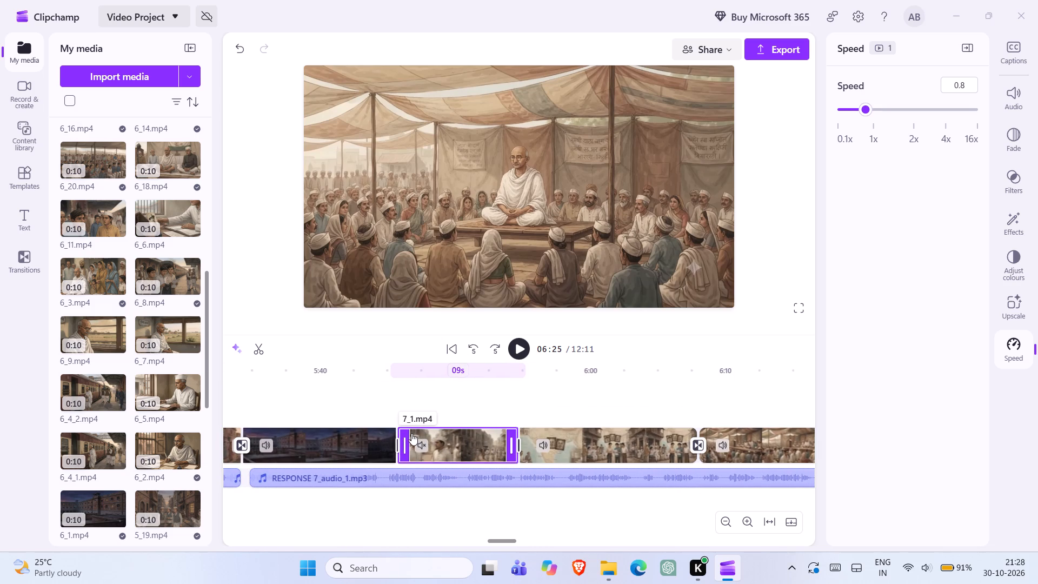
pyautogui.click(440, 439)
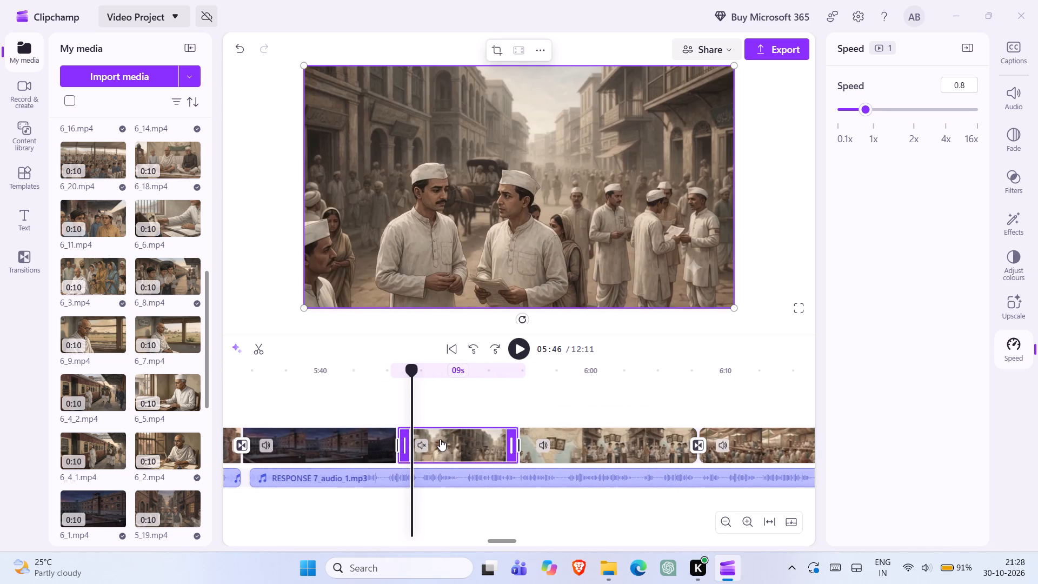
pyautogui.click(259, 345)
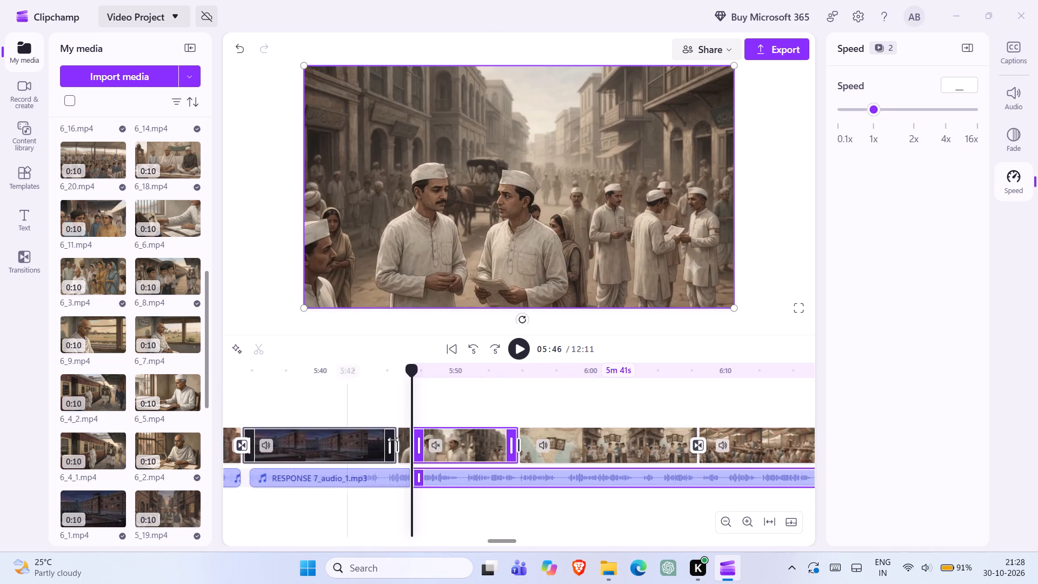
pyautogui.hotkey('ctrl', 'z')
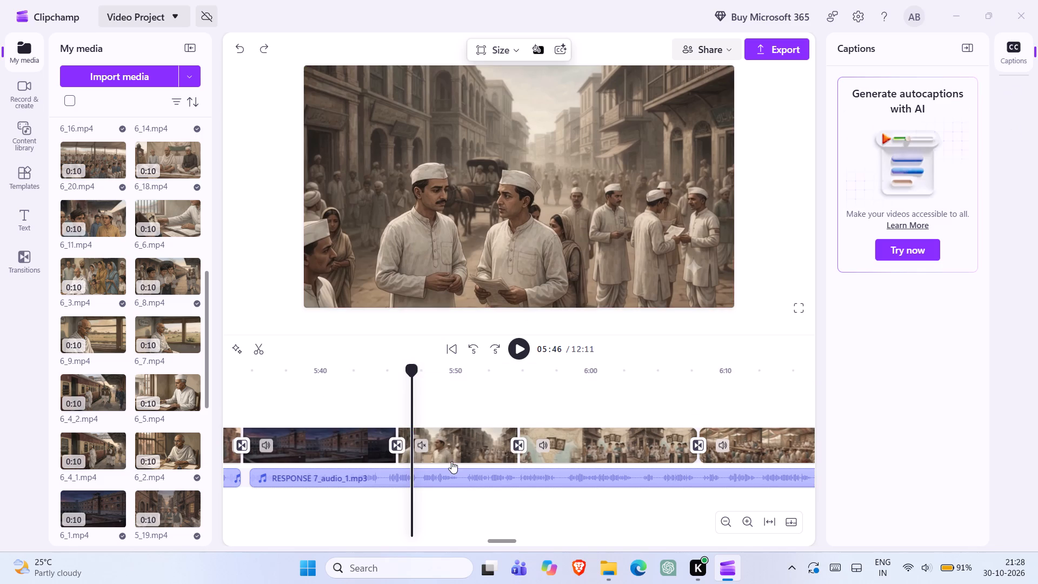
pyautogui.click(452, 445)
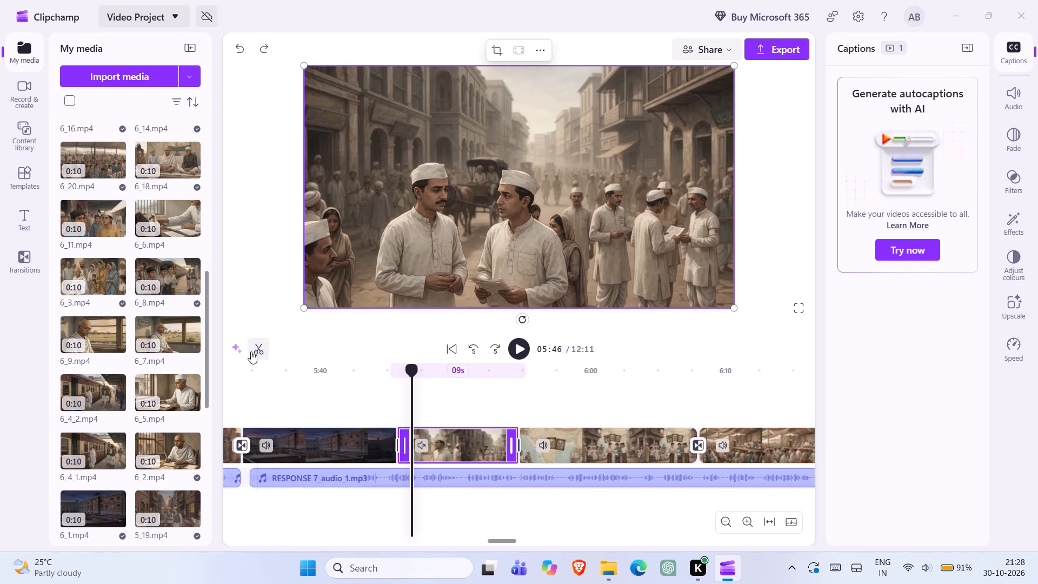
pyautogui.click(256, 349)
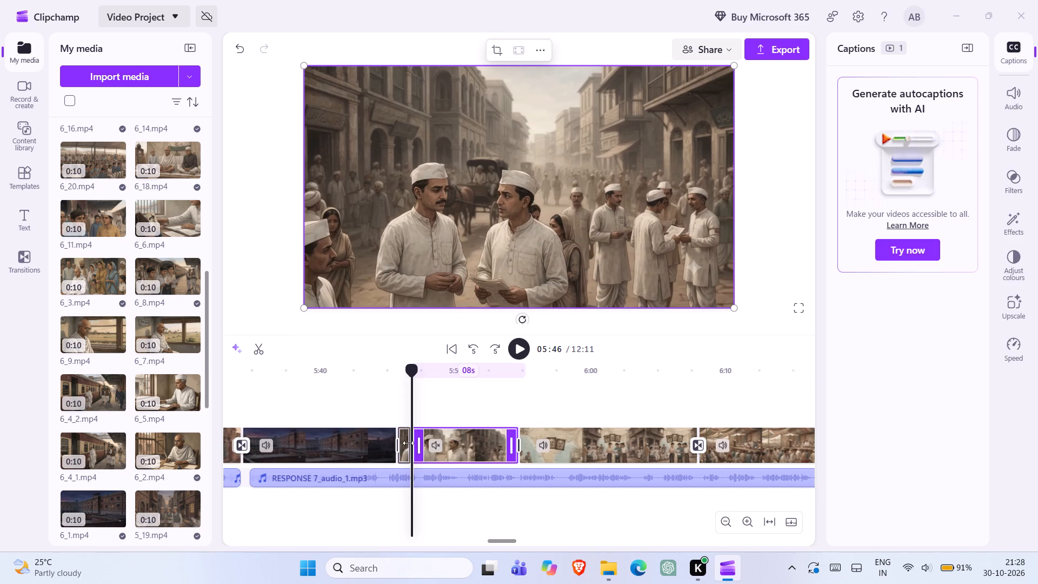
pyautogui.click(402, 445)
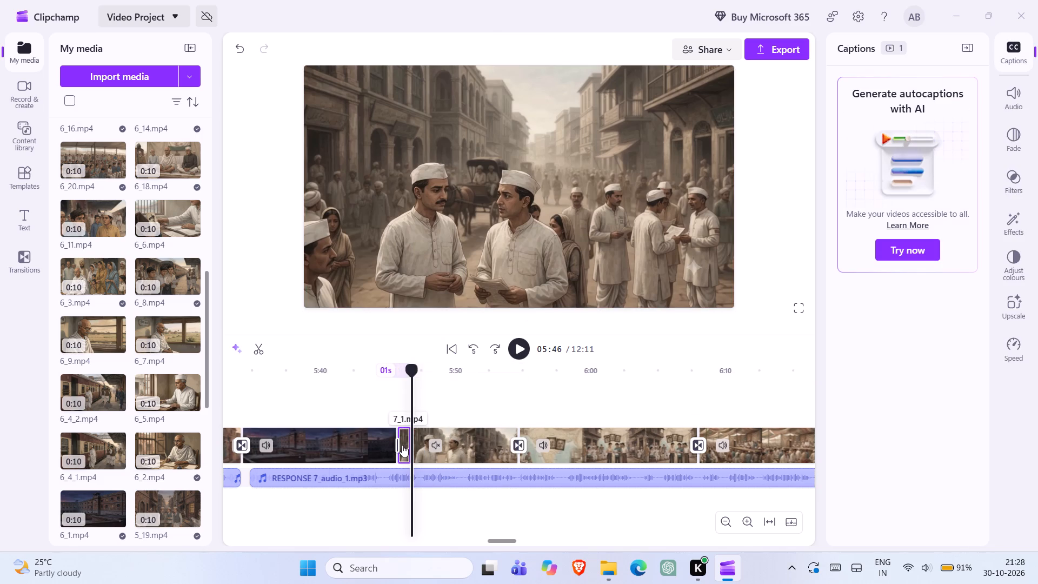
pyautogui.press('Delete')
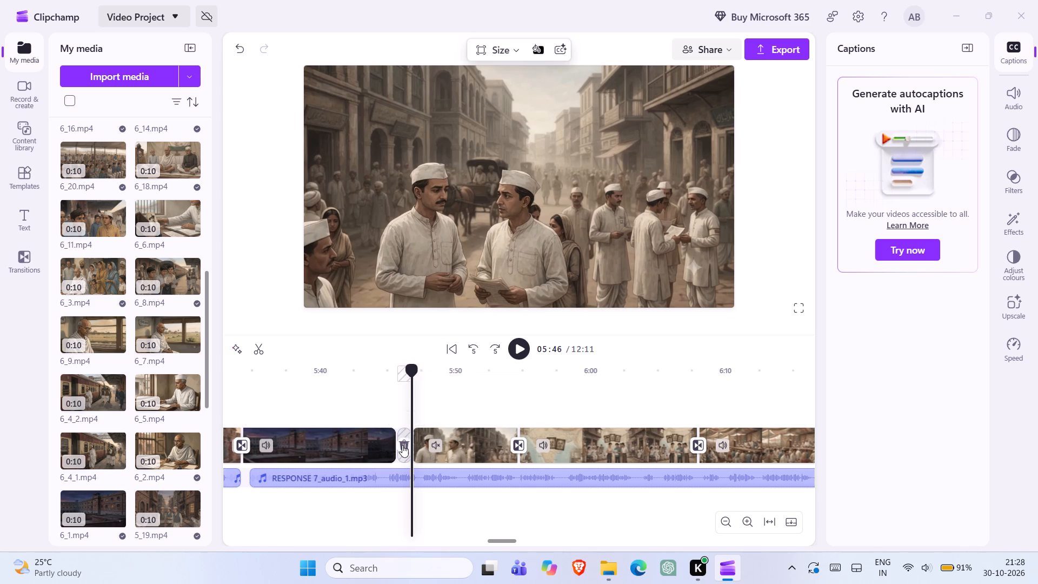
# Close the gap before 7_1.mp4 and add a transition between 6_1.mp4 and 7_1.mp4.
pyautogui.click(402, 445)
pyautogui.doubleClick(370, 445)
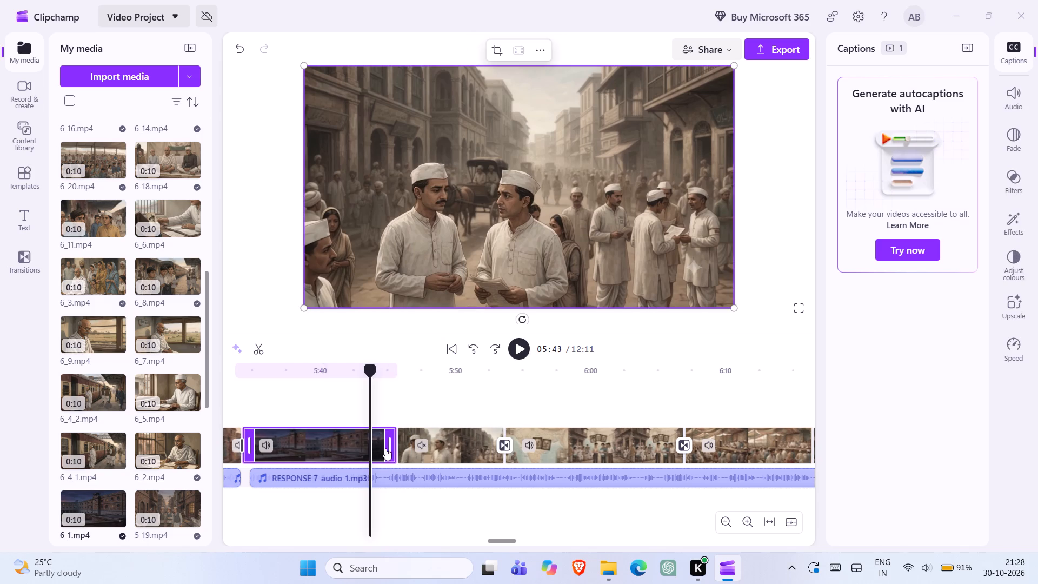
pyautogui.click(400, 444)
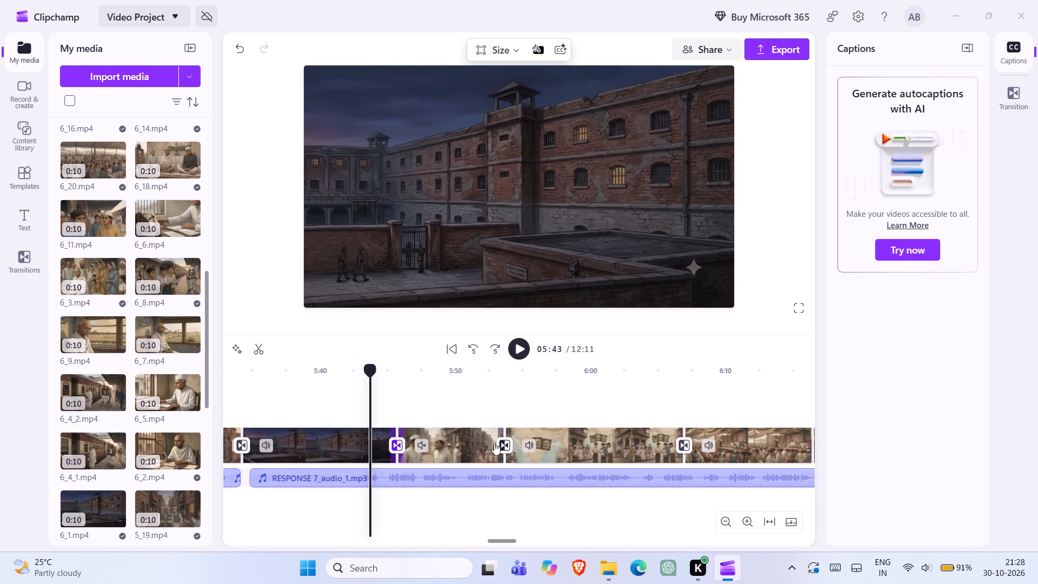
# Set the playback speed of the 7_1.mp4 clip to 0.7.
pyautogui.click(461, 446)
pyautogui.click(997, 344)
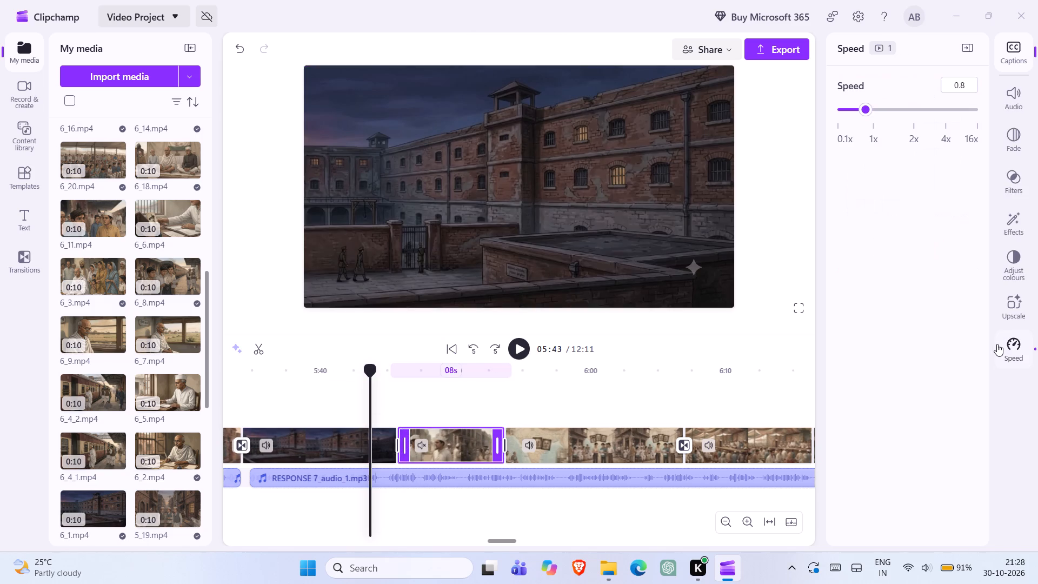
pyautogui.click(962, 87)
pyautogui.write('0.7')
pyautogui.press('Return')
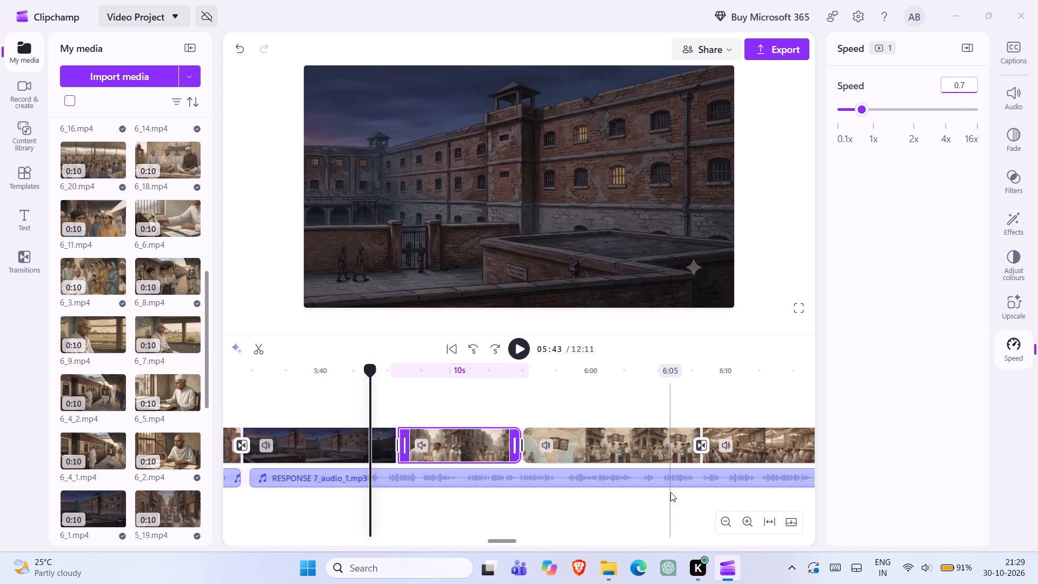
# Play from 5:43 through 7_1.mp4 and 7_2.mp4 into 7_3.mp4, stopping at 6:13, to check the clips against the audio.
pyautogui.click(513, 342)
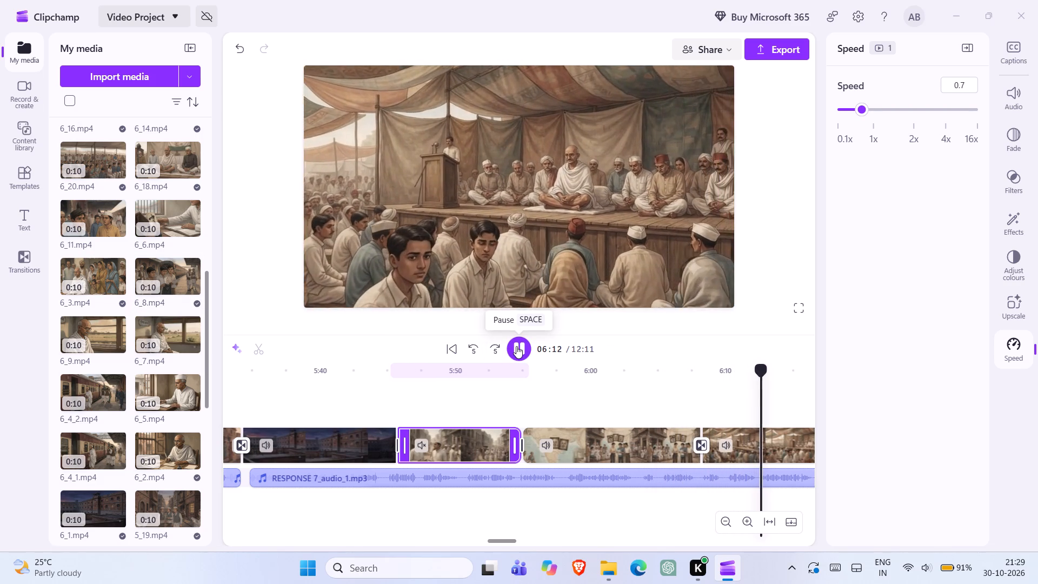
pyautogui.click(516, 346)
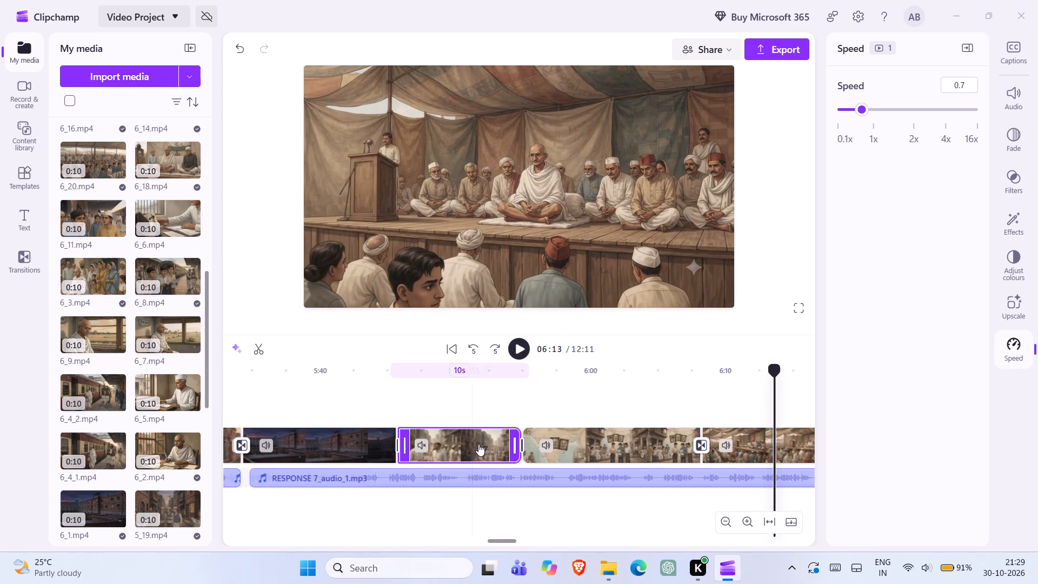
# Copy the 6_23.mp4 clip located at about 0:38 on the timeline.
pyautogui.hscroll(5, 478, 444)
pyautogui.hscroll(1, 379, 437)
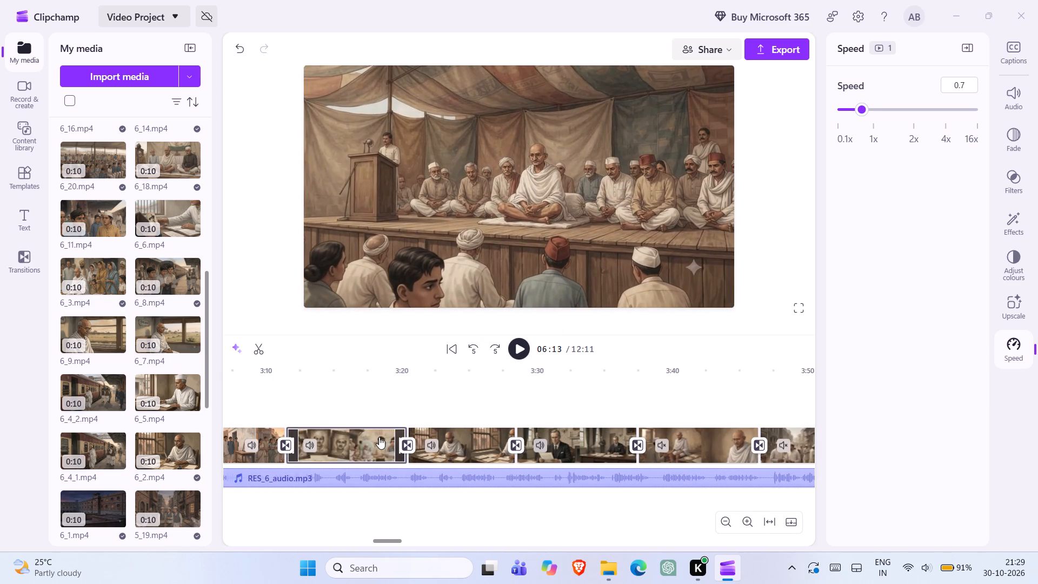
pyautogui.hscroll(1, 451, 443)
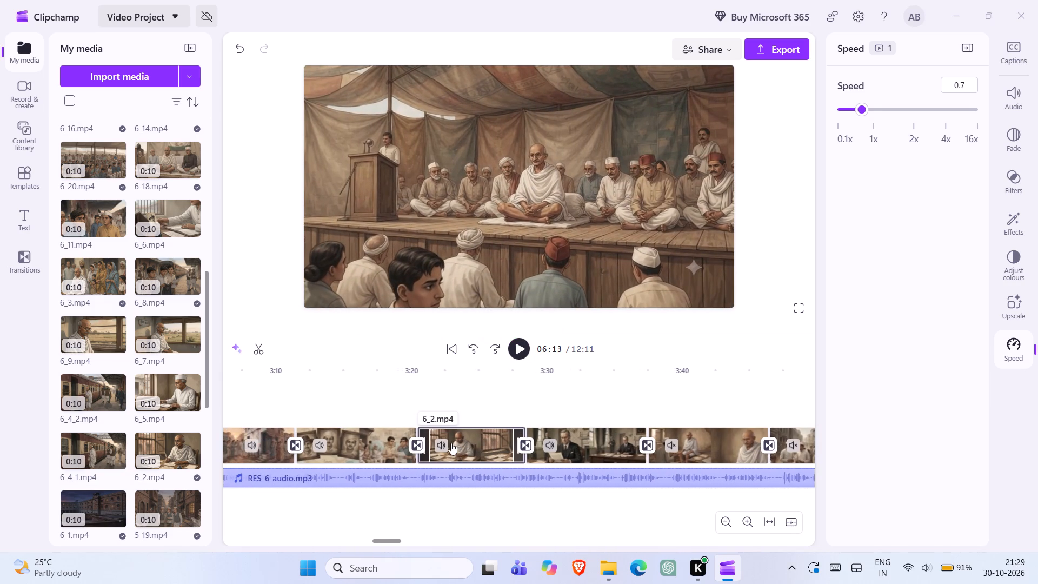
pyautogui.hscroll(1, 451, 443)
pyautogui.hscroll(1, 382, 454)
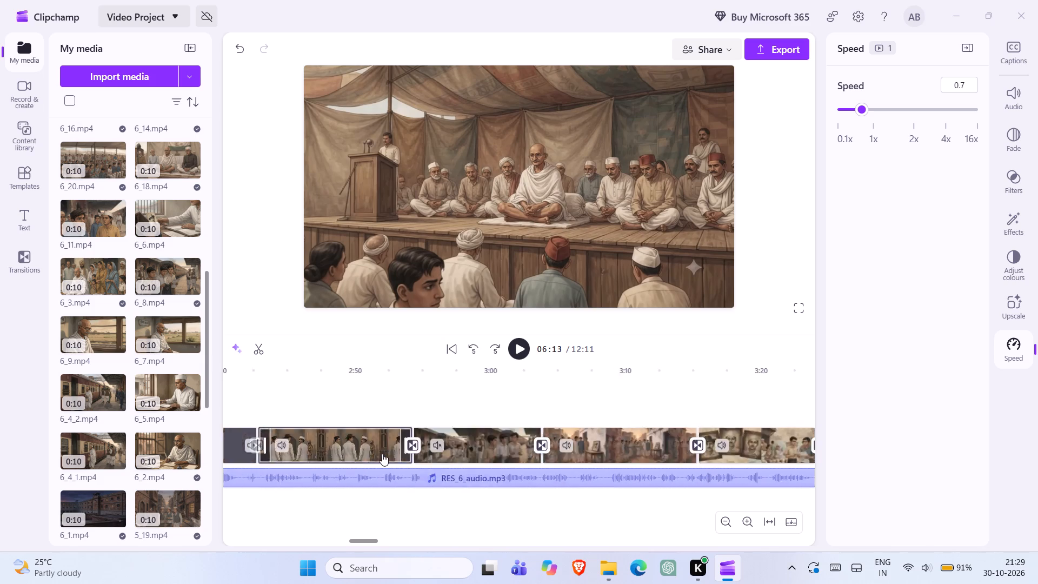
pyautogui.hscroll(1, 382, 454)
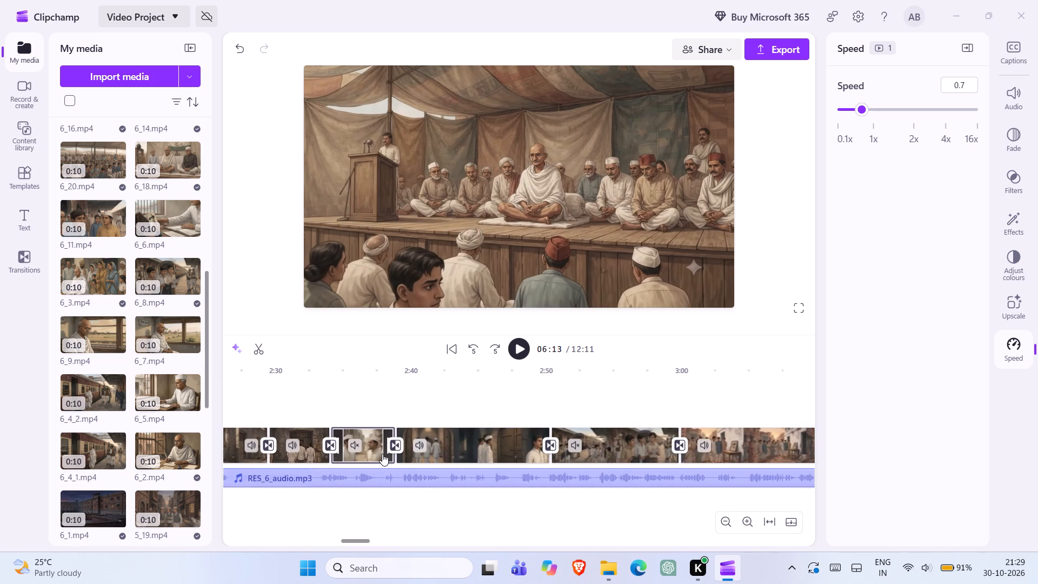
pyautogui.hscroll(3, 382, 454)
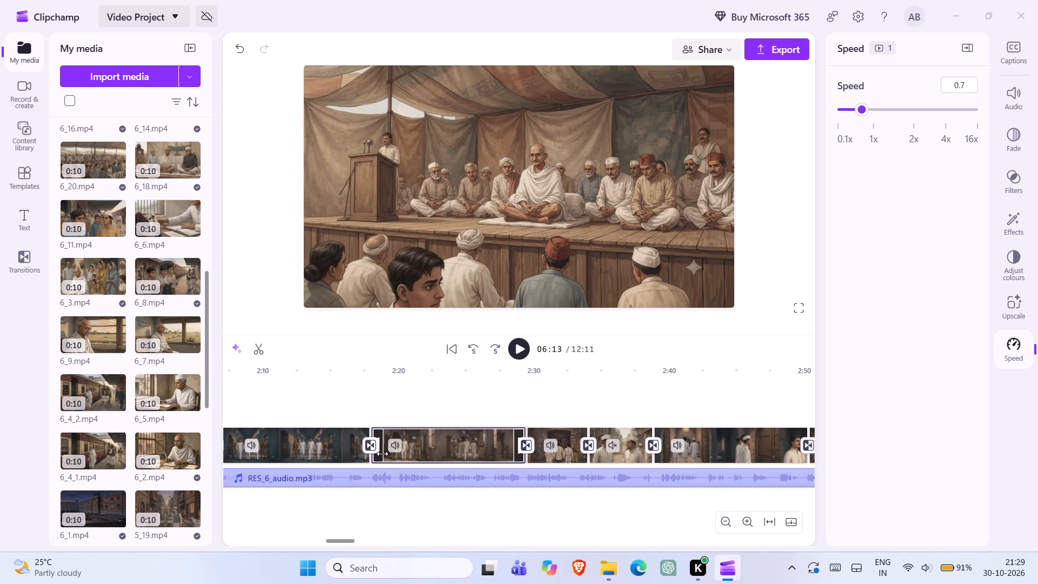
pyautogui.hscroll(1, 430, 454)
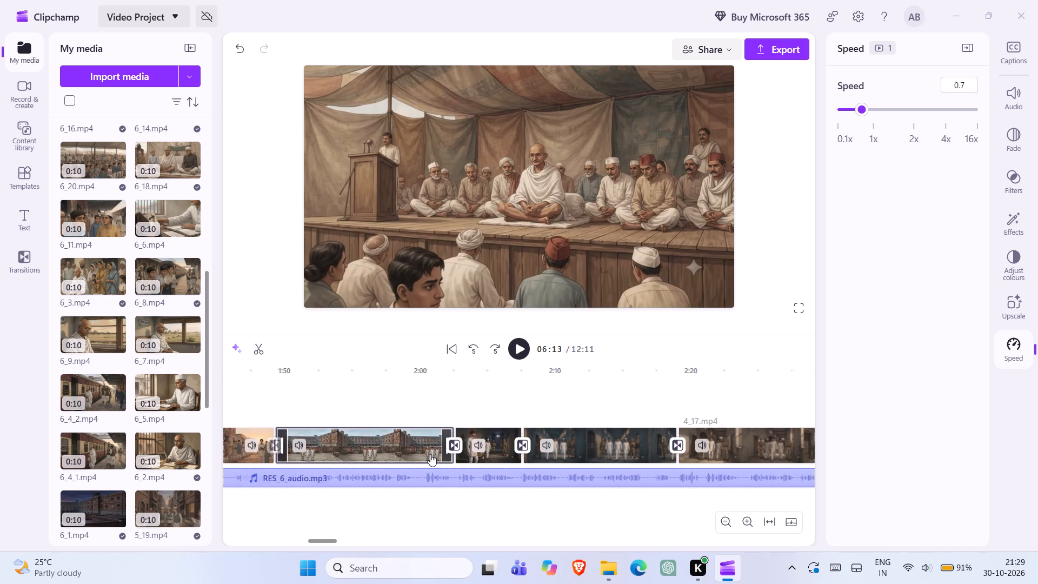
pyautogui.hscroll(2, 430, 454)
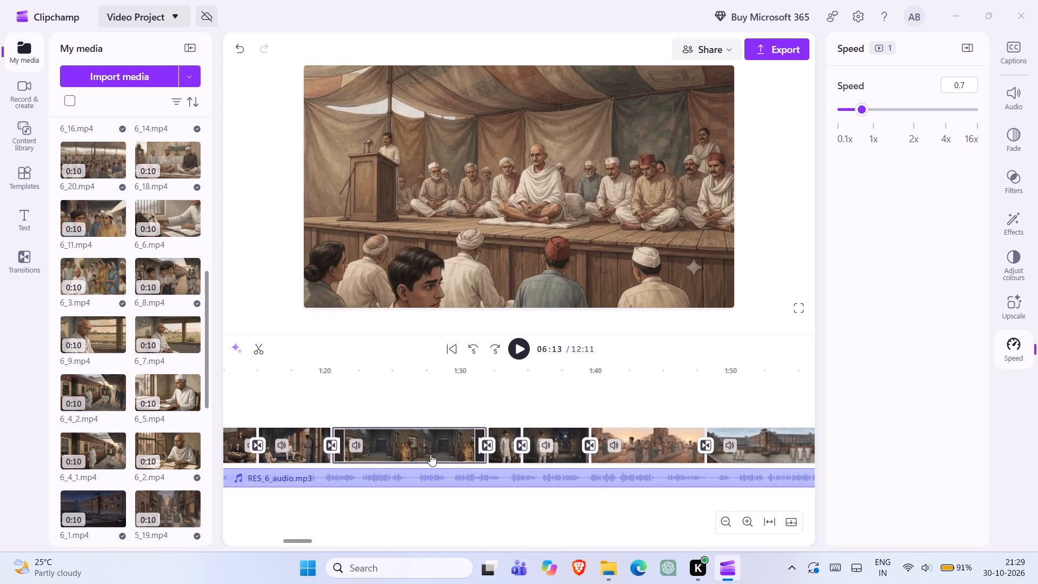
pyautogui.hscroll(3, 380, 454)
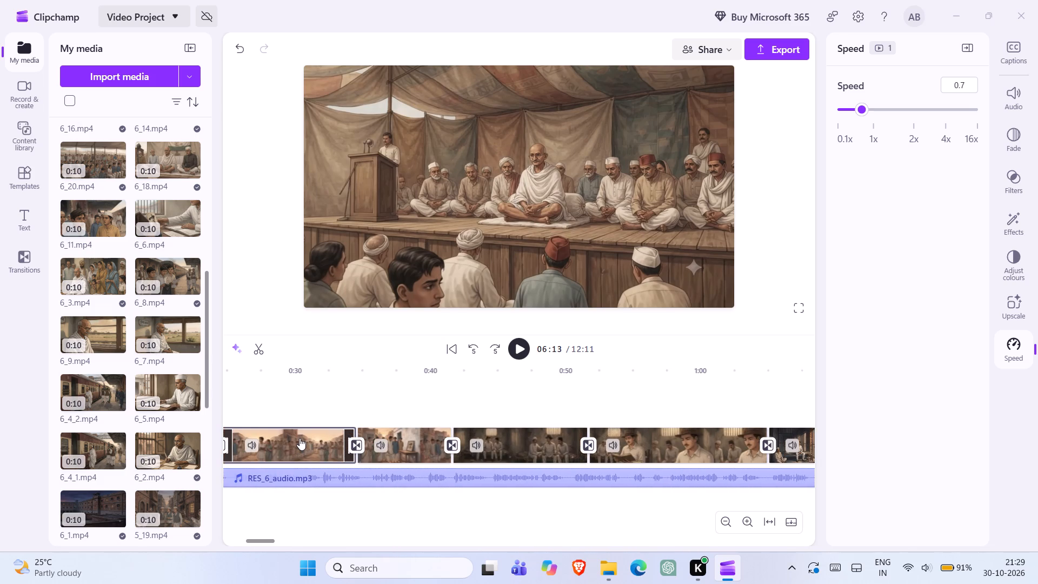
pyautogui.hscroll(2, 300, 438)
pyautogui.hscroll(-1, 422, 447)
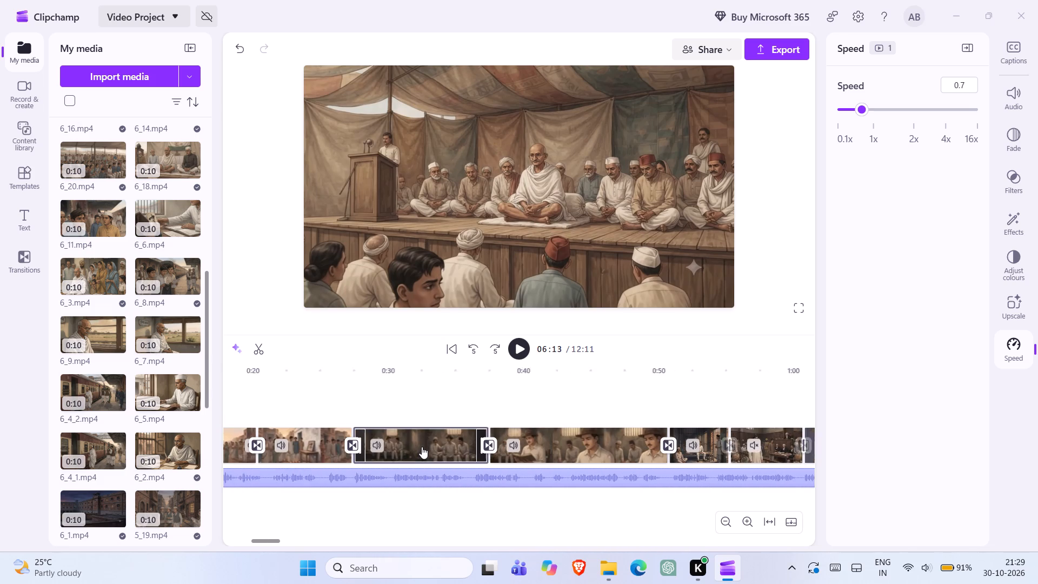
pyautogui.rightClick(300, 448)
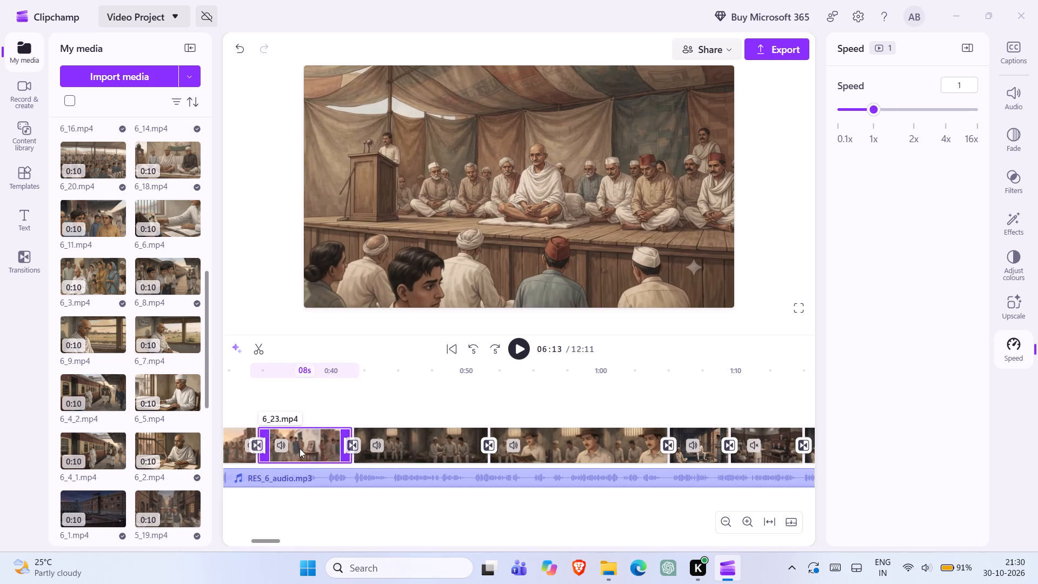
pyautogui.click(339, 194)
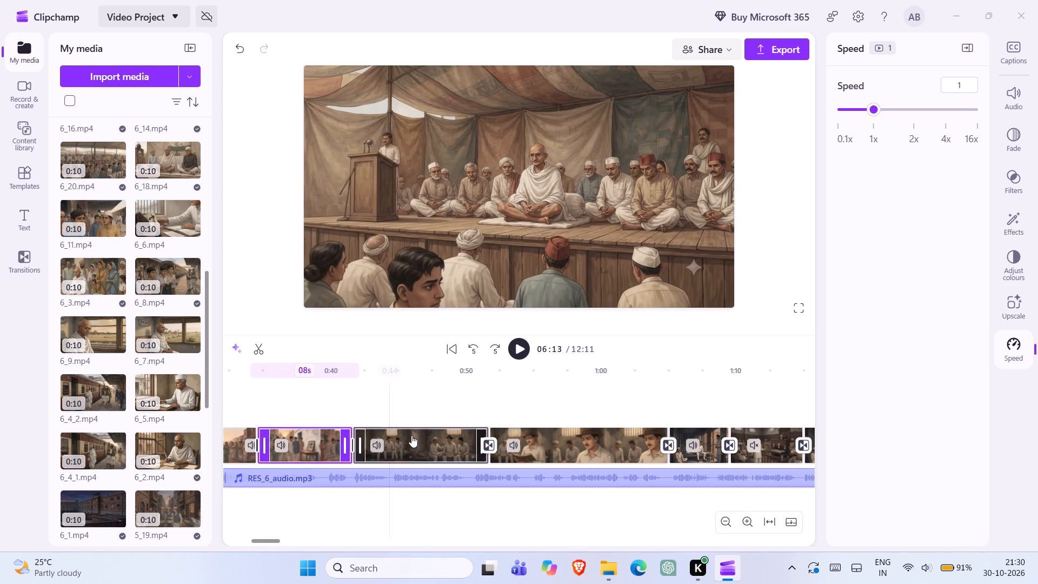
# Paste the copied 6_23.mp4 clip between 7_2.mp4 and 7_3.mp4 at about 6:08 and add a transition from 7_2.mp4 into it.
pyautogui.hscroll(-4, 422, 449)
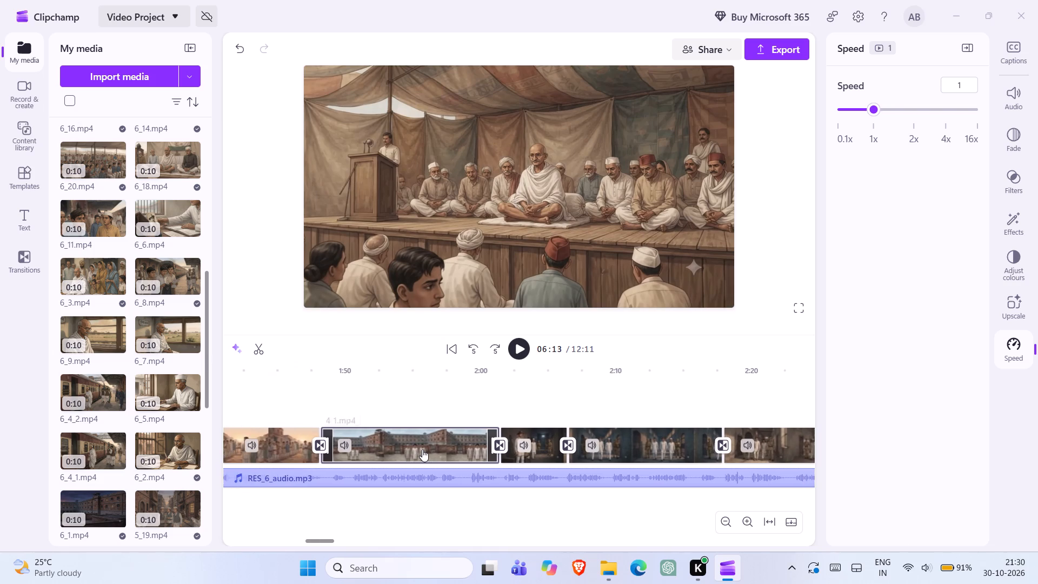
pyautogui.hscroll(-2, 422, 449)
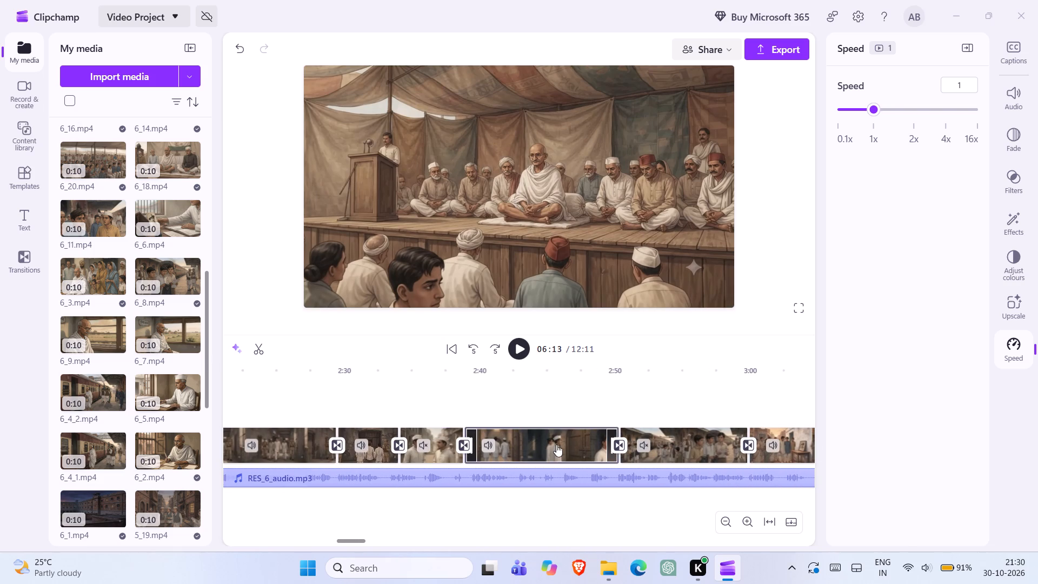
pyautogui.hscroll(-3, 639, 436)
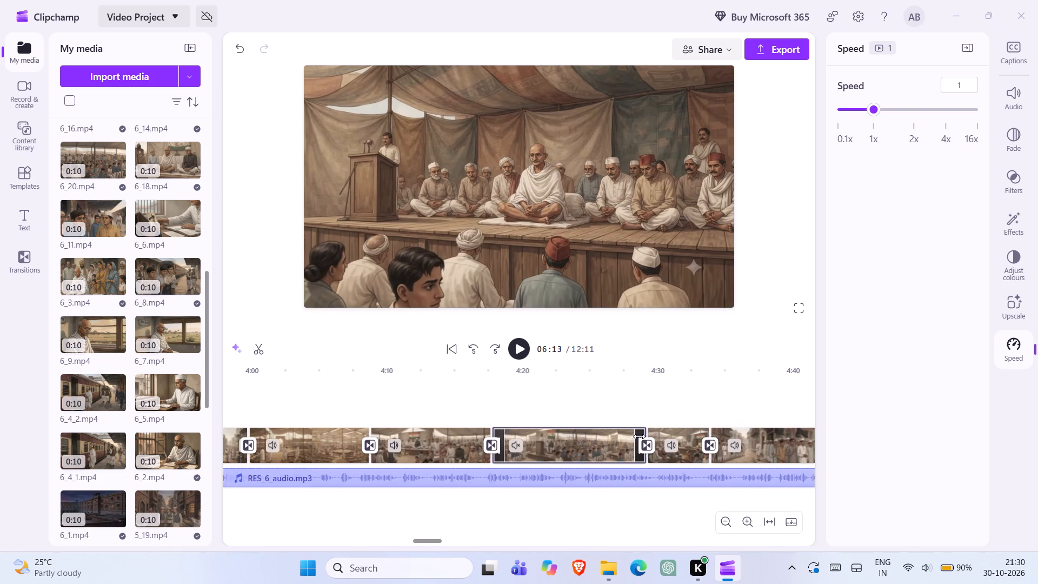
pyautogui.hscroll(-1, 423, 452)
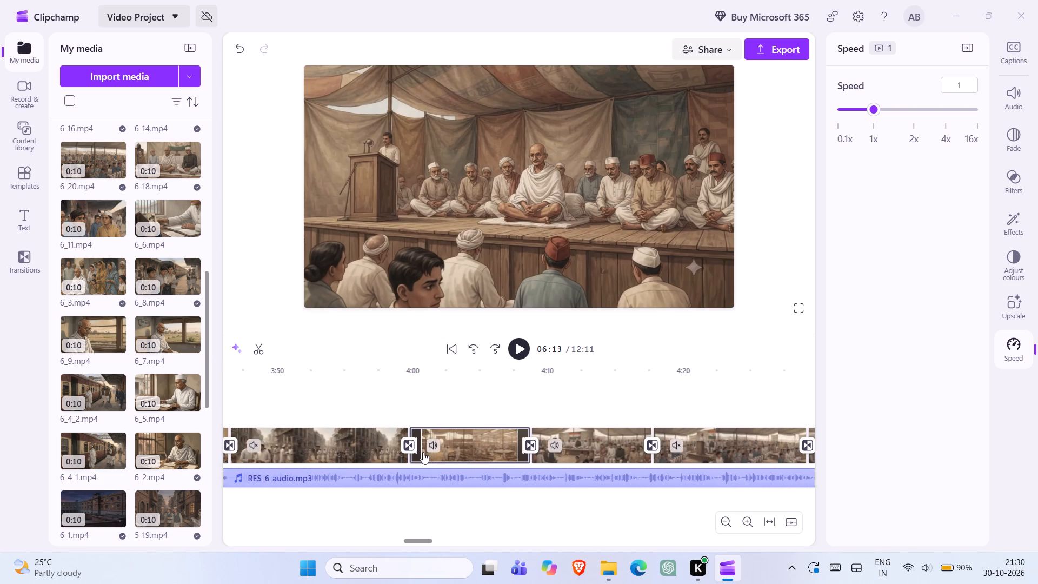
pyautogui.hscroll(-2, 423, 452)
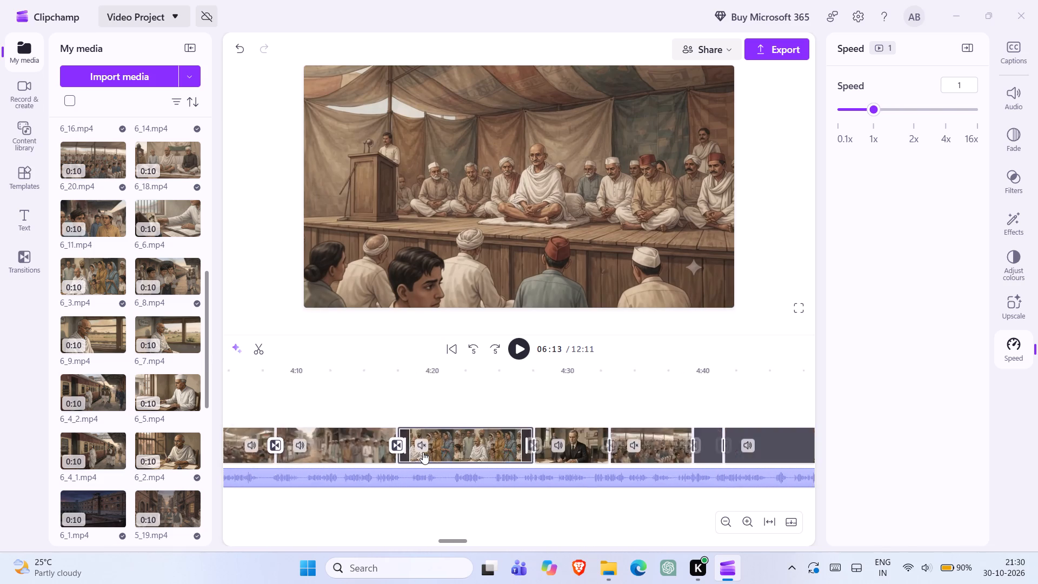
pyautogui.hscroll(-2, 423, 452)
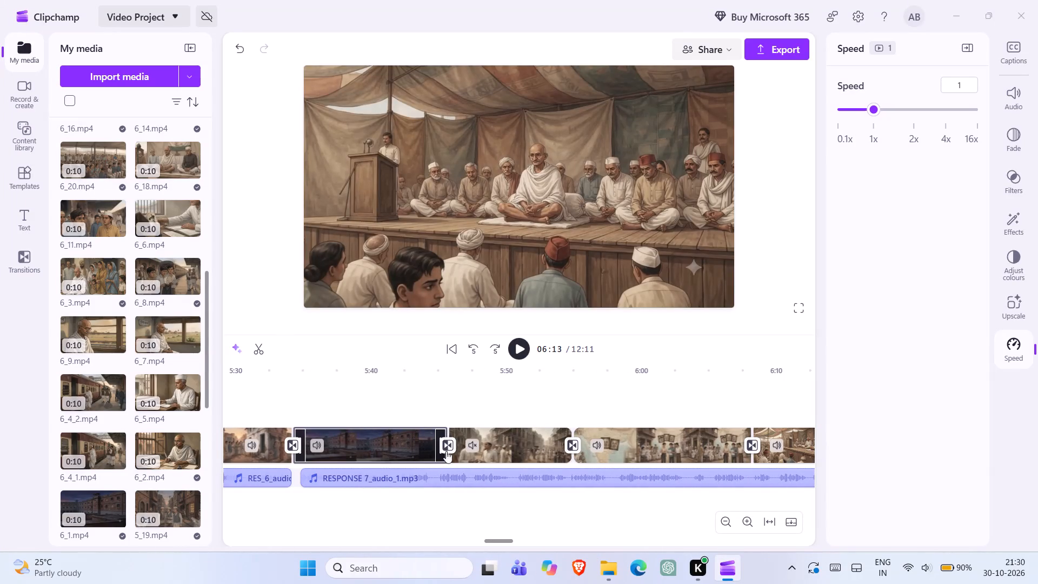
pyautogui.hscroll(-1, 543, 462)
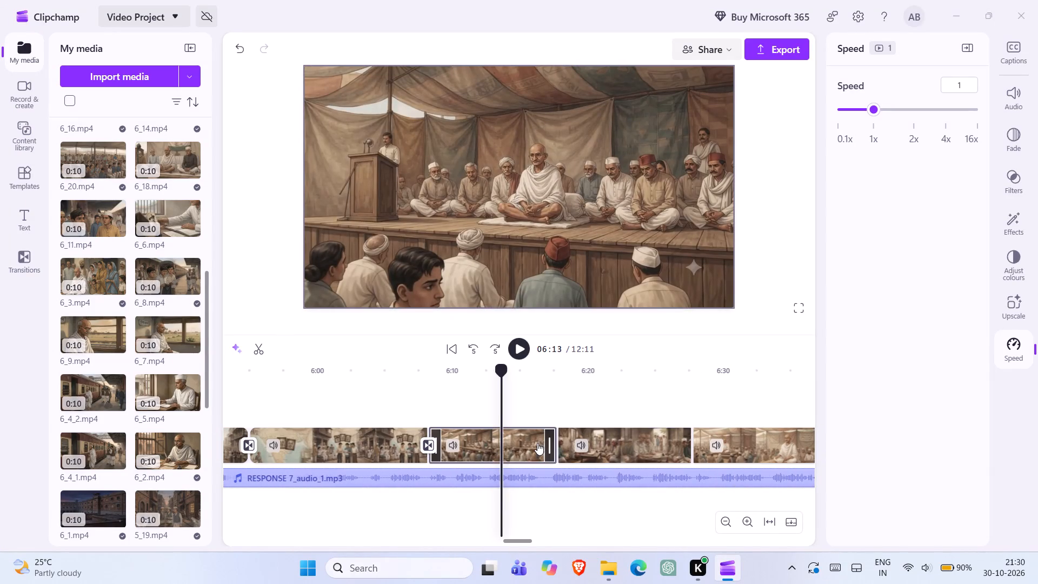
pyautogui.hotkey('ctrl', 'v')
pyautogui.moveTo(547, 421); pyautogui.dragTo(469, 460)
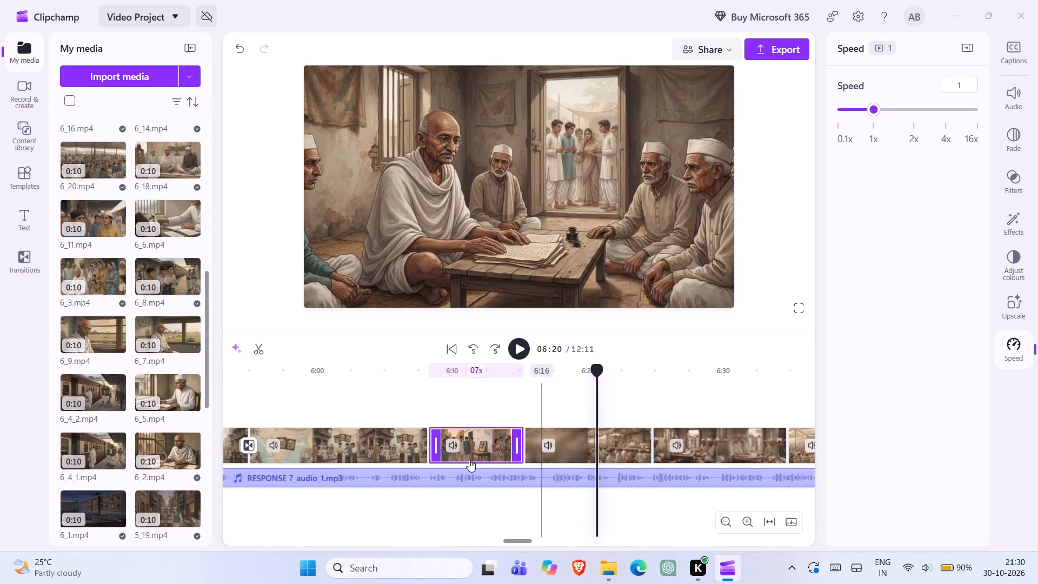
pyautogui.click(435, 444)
# Play from about 6:04 in 7_2.mp4 through the inserted 6_23.mp4, stopping at 6:17, to check it against the audio.
pyautogui.doubleClick(370, 433)
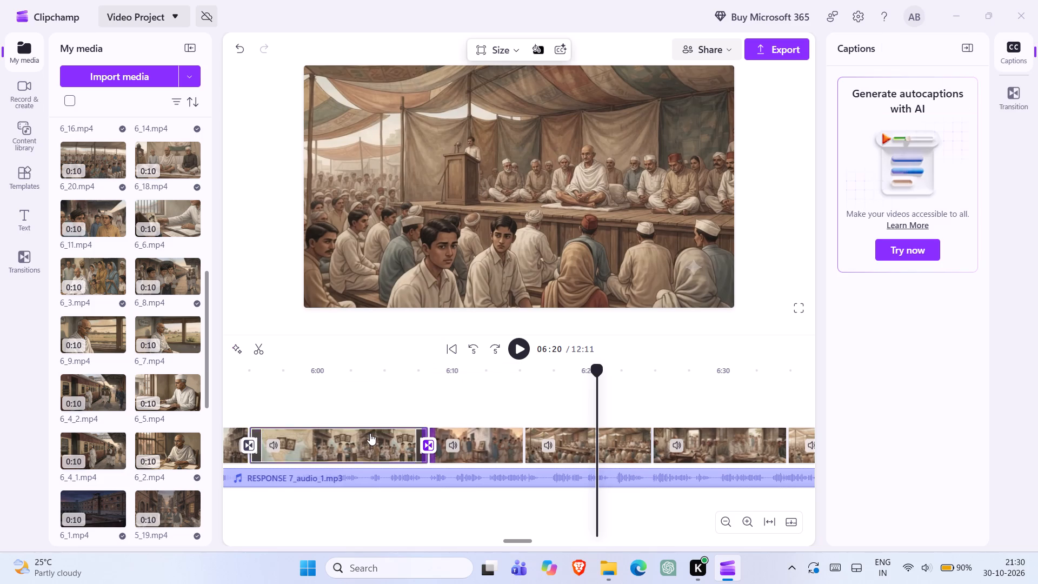
pyautogui.click(518, 350)
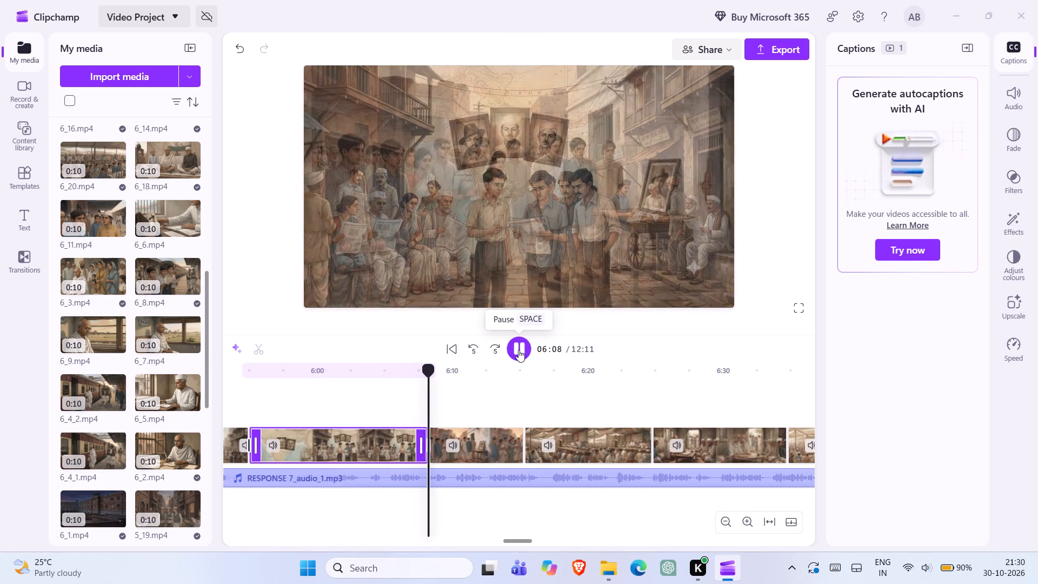
pyautogui.click(497, 440)
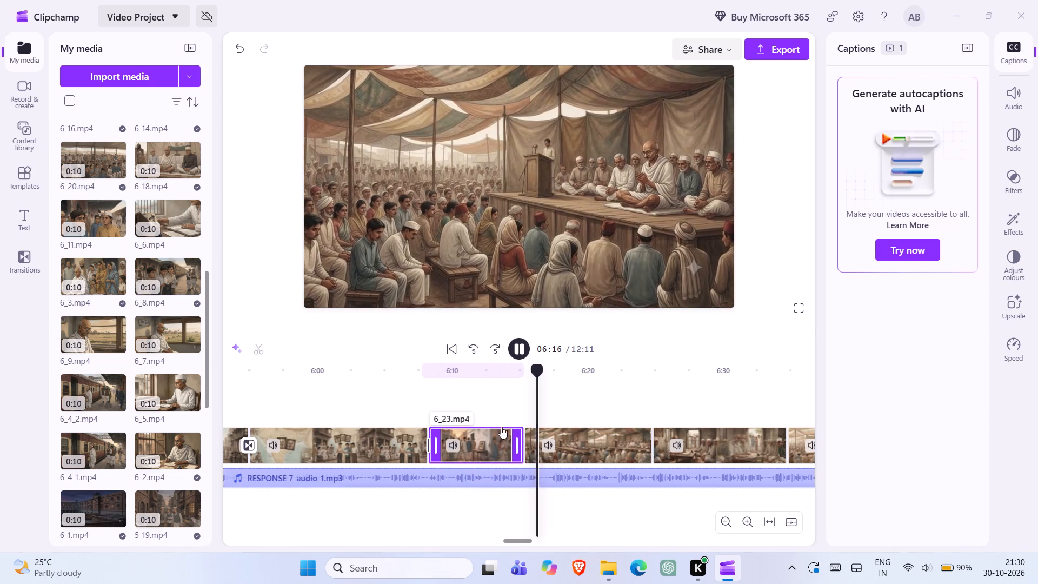
pyautogui.click(526, 351)
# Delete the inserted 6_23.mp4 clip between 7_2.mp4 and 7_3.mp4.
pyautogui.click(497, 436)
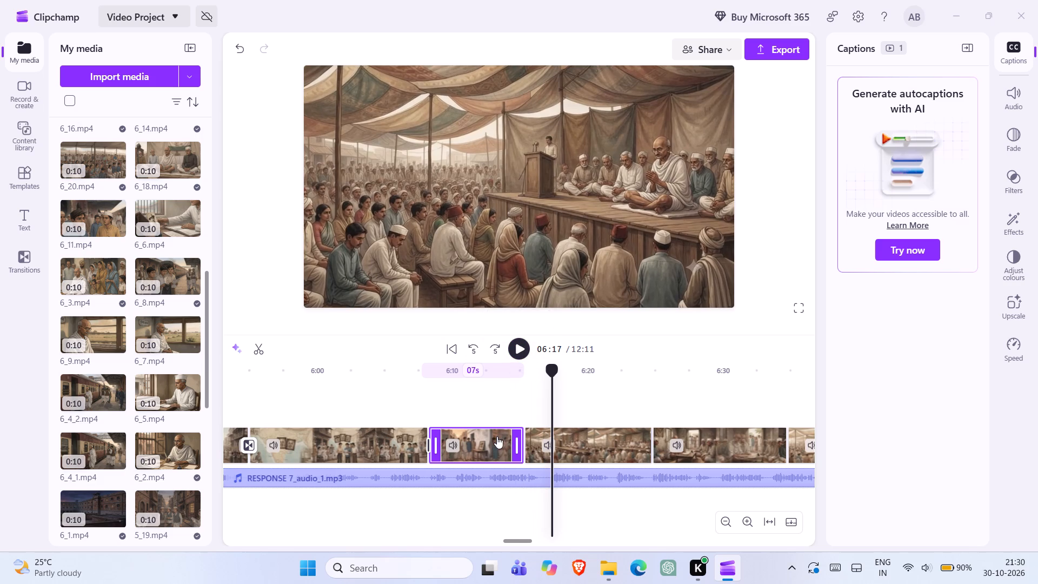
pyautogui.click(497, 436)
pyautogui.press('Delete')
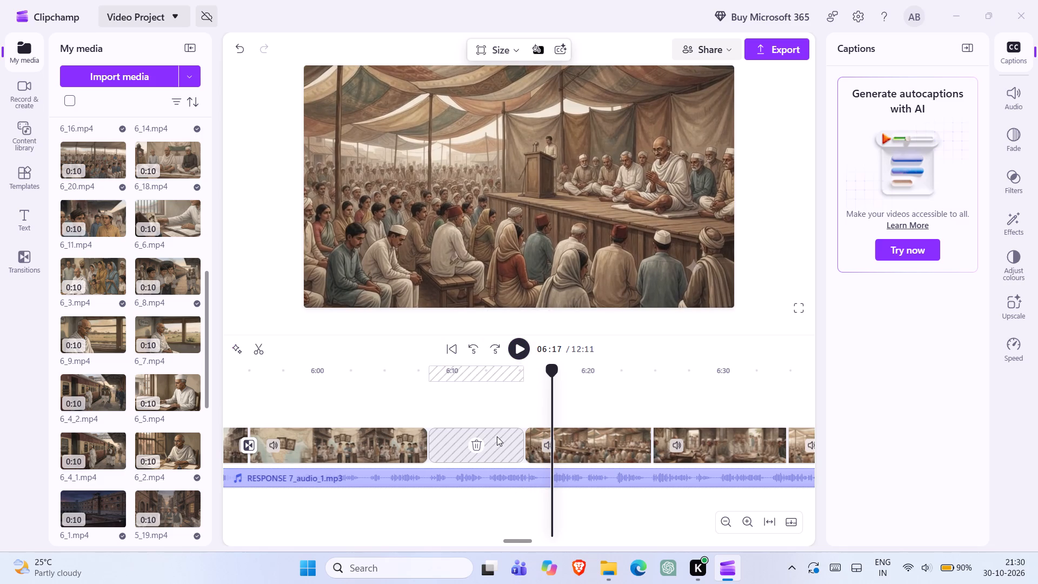
# Look through the project media for a clip that could fill the gap between 7_2.mp4 and 7_3.mp4.
pyautogui.scroll(-1, 116, 370)
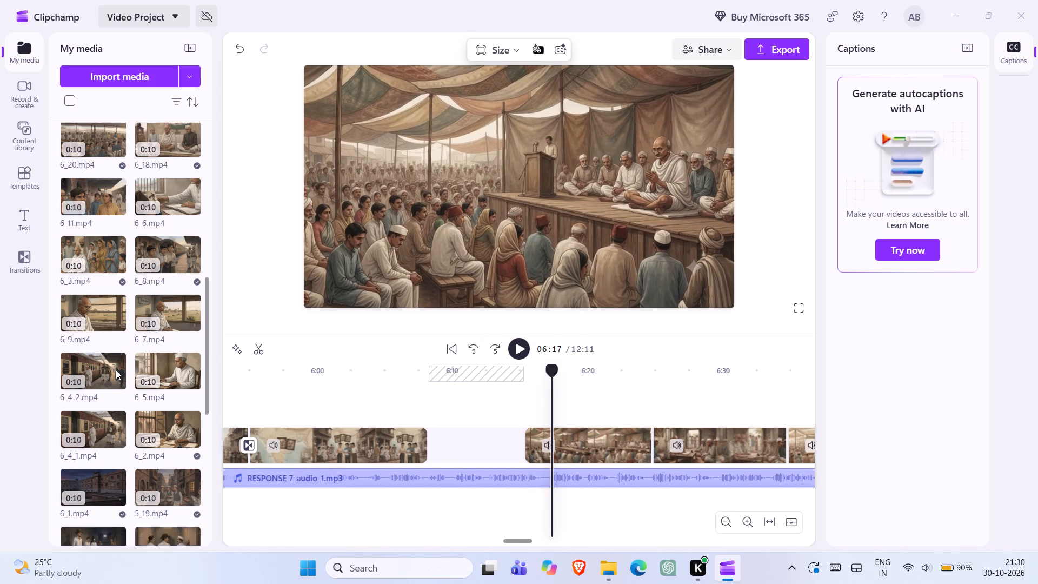
pyautogui.scroll(-1, 116, 370)
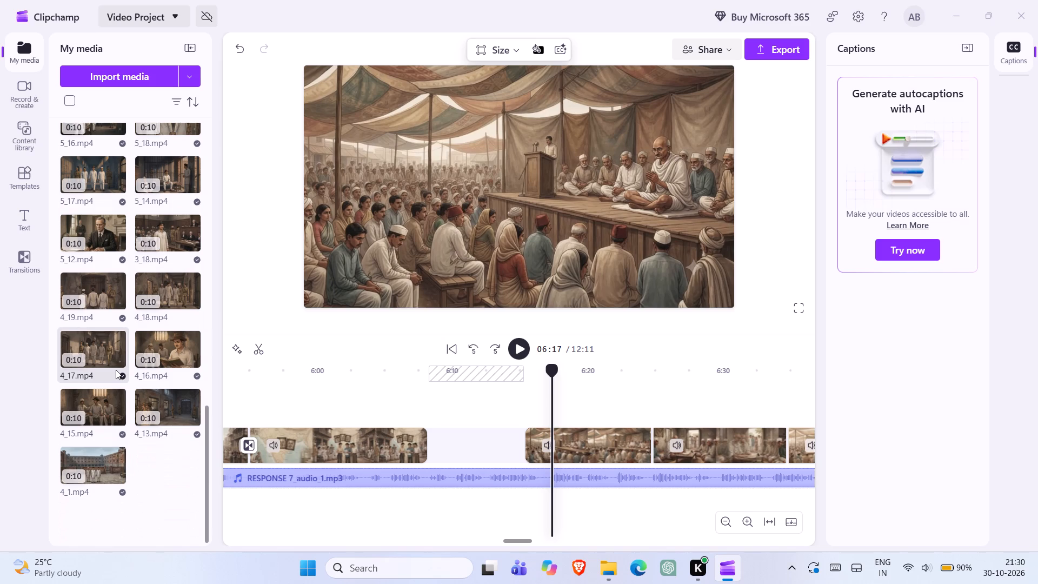
pyautogui.scroll(1, 116, 370)
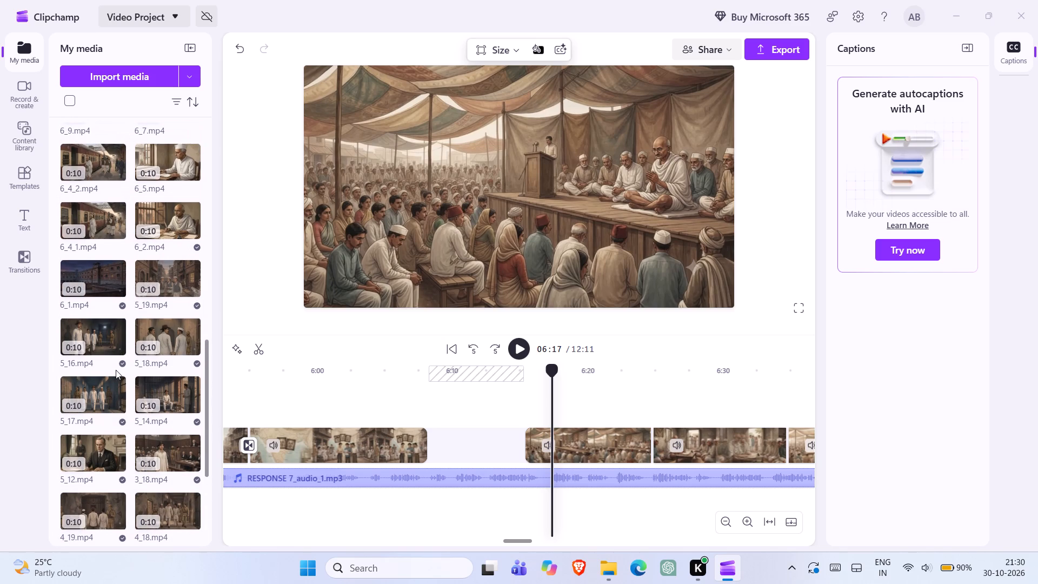
pyautogui.scroll(2, 116, 370)
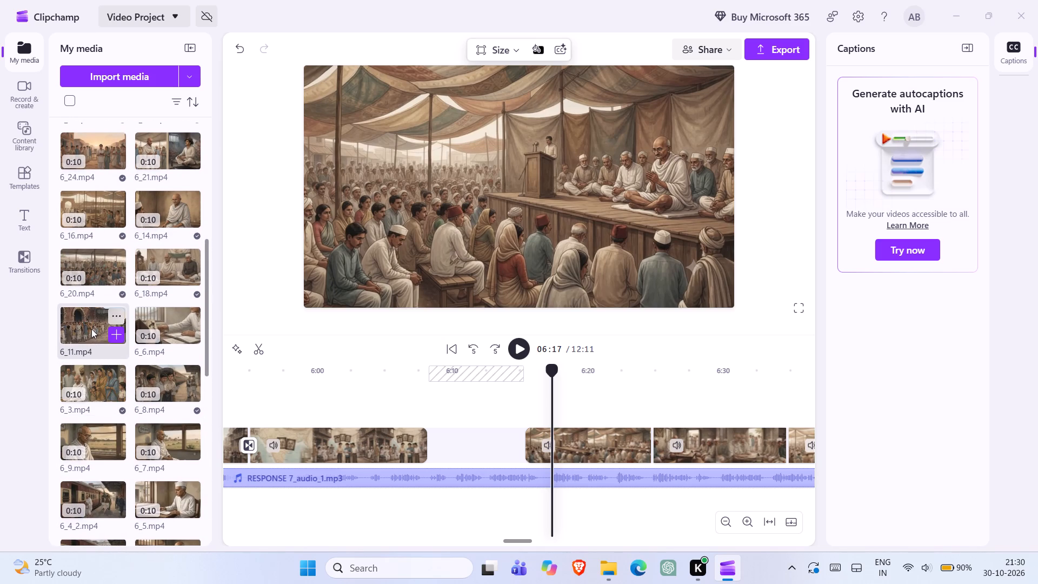
pyautogui.scroll(1, 91, 329)
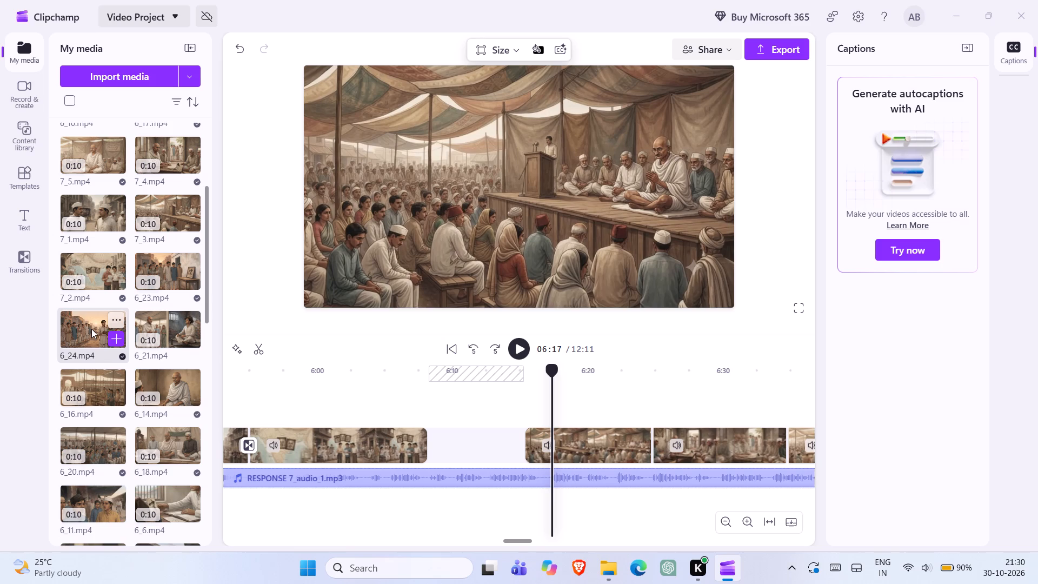
pyautogui.scroll(1, 91, 329)
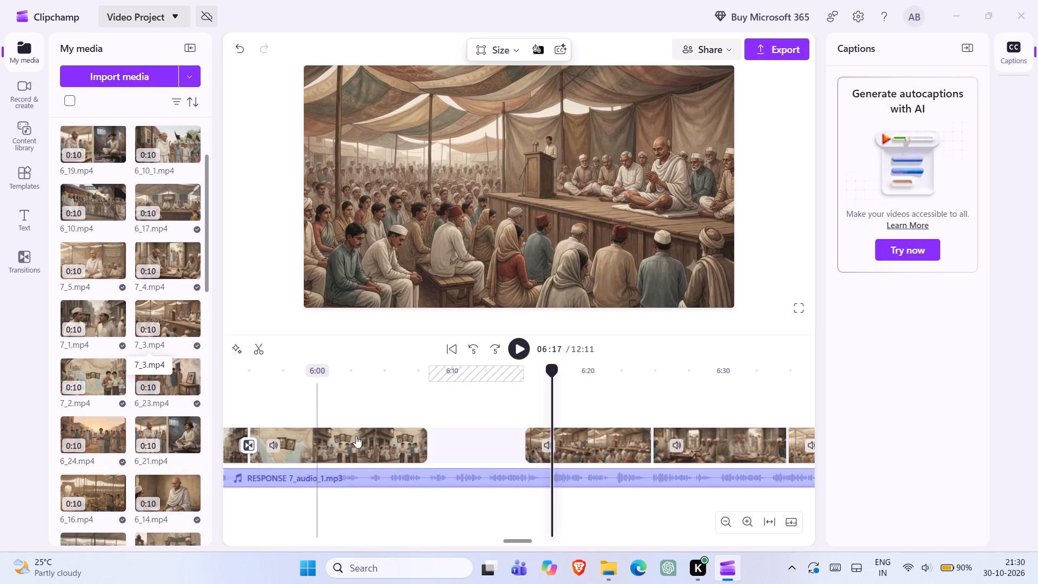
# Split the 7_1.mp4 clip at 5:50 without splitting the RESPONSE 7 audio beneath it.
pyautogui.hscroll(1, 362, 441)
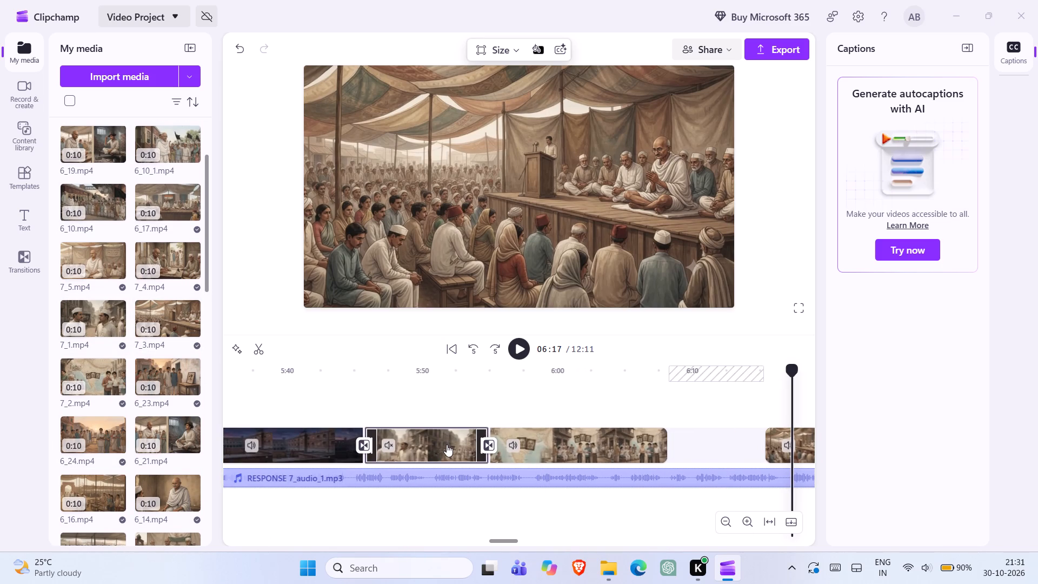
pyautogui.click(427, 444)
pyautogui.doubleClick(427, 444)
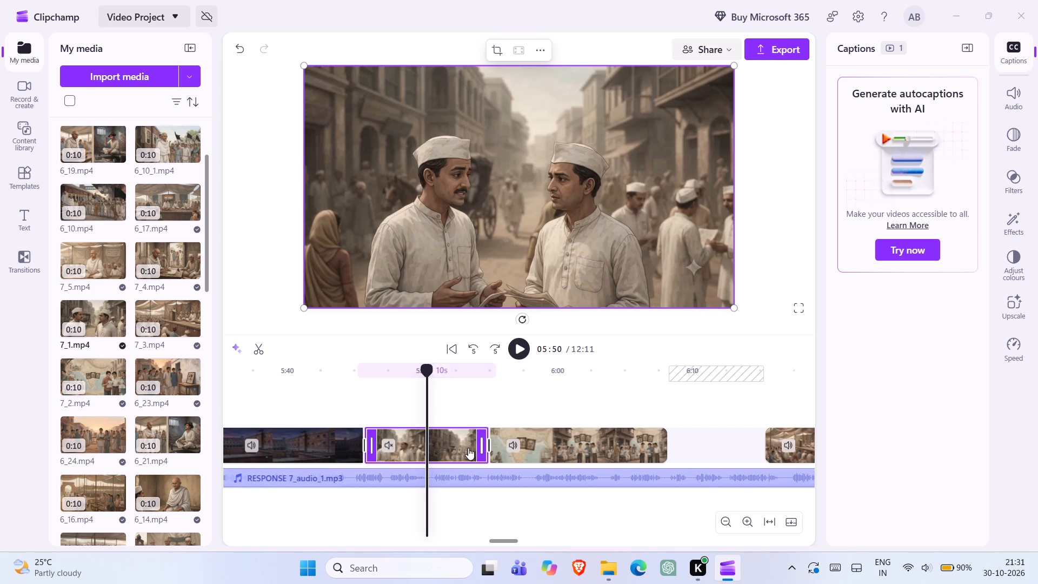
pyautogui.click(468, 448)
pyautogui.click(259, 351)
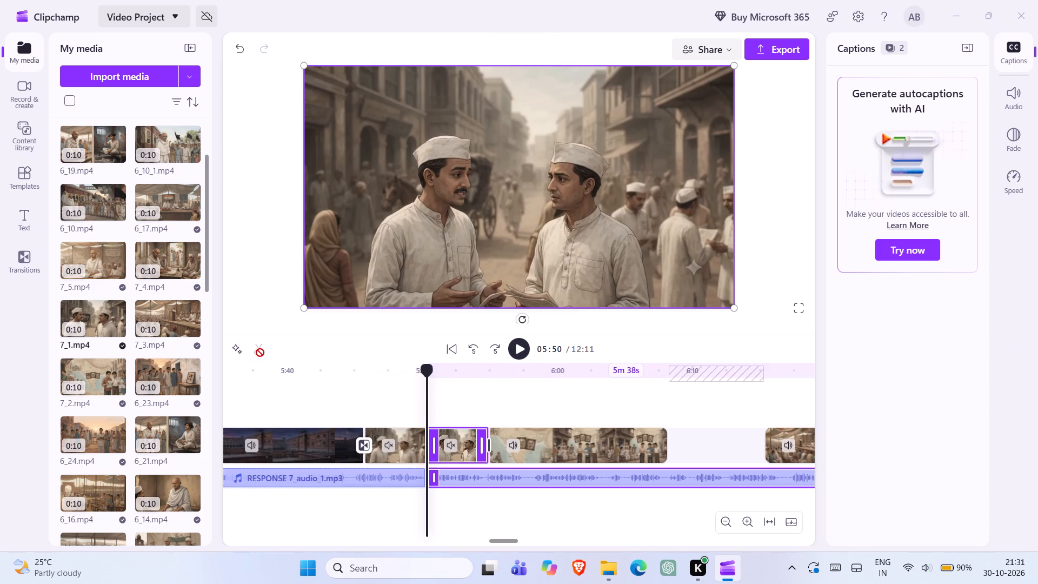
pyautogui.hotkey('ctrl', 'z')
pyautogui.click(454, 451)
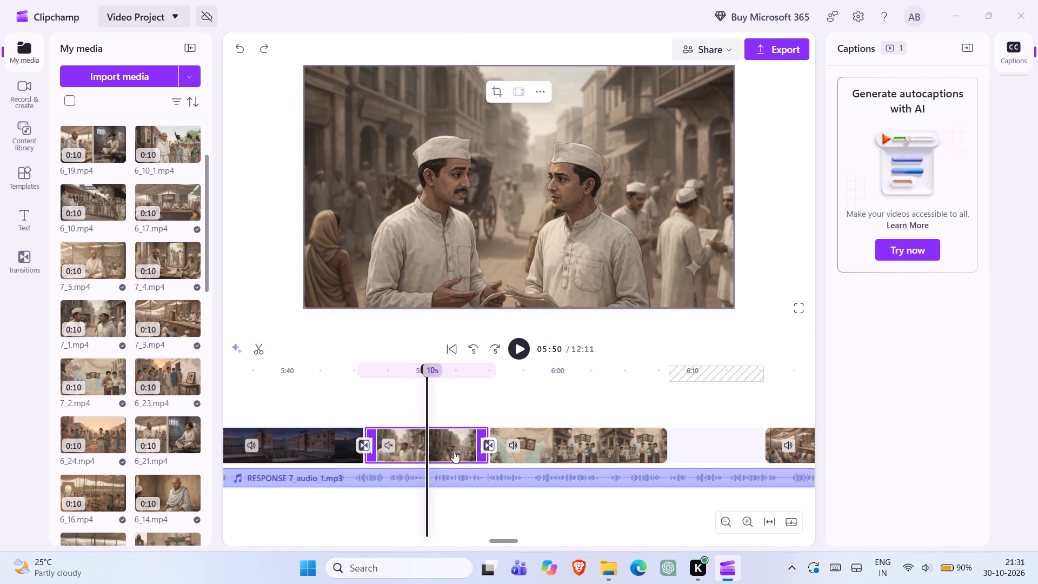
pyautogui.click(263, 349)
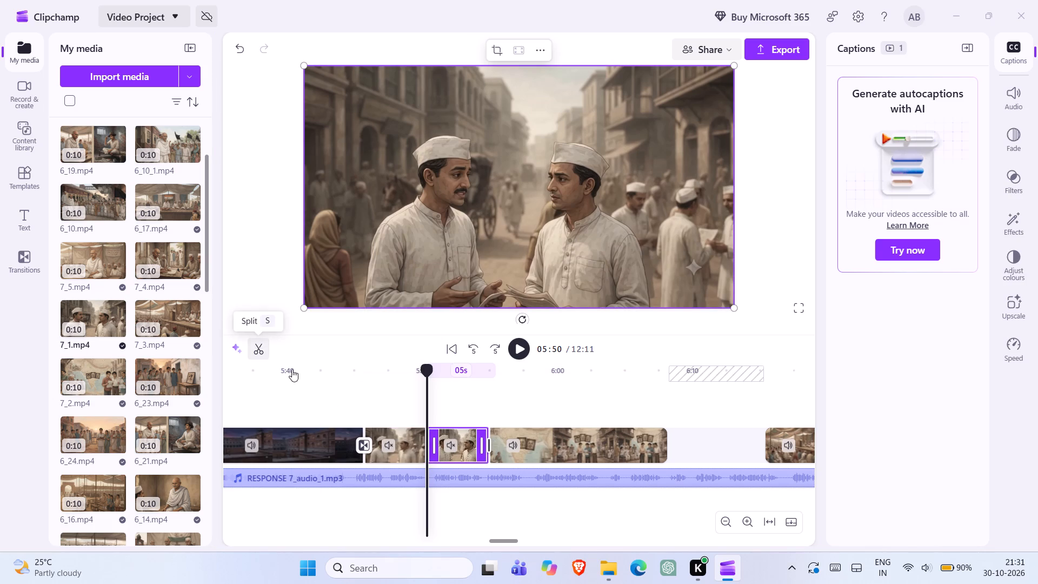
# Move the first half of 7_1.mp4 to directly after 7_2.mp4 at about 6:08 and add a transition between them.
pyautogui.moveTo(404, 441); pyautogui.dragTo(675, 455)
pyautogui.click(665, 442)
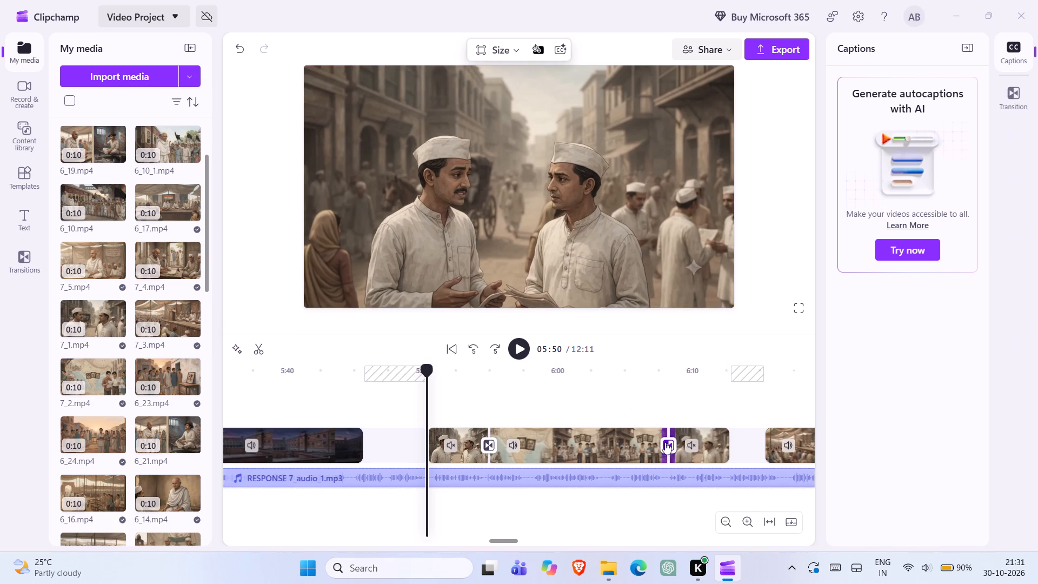
# Play from 5:44 across the gap into the remaining half of 7_1.mp4, stopping at 5:53, to check it against the audio.
pyautogui.doubleClick(344, 447)
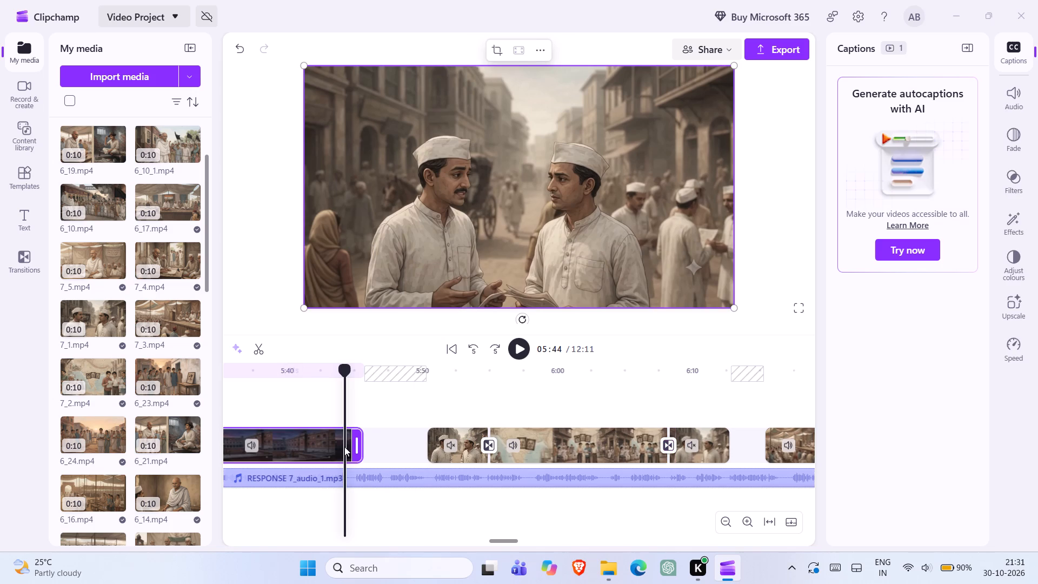
pyautogui.click(524, 350)
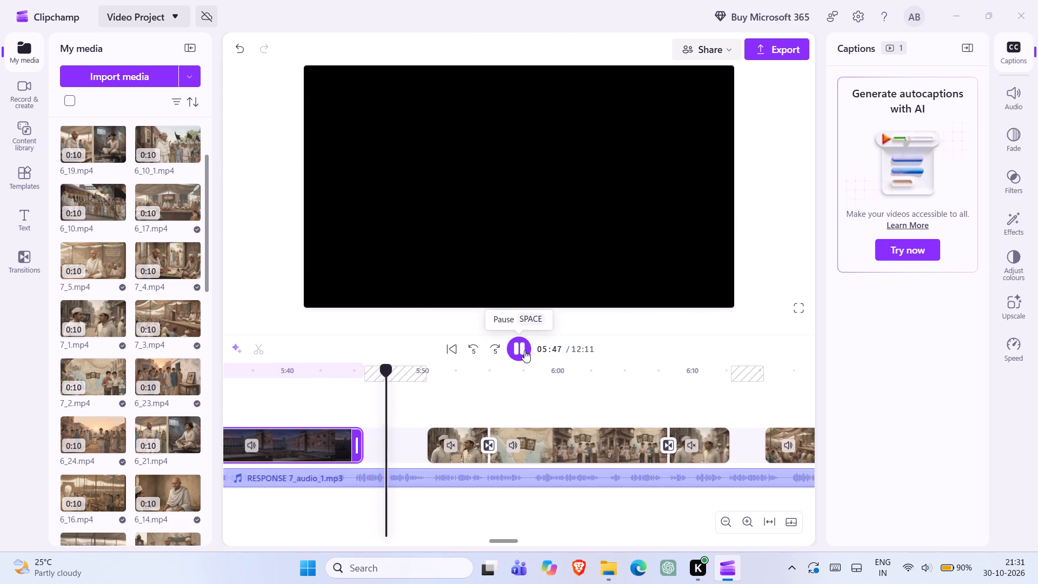
pyautogui.click(514, 351)
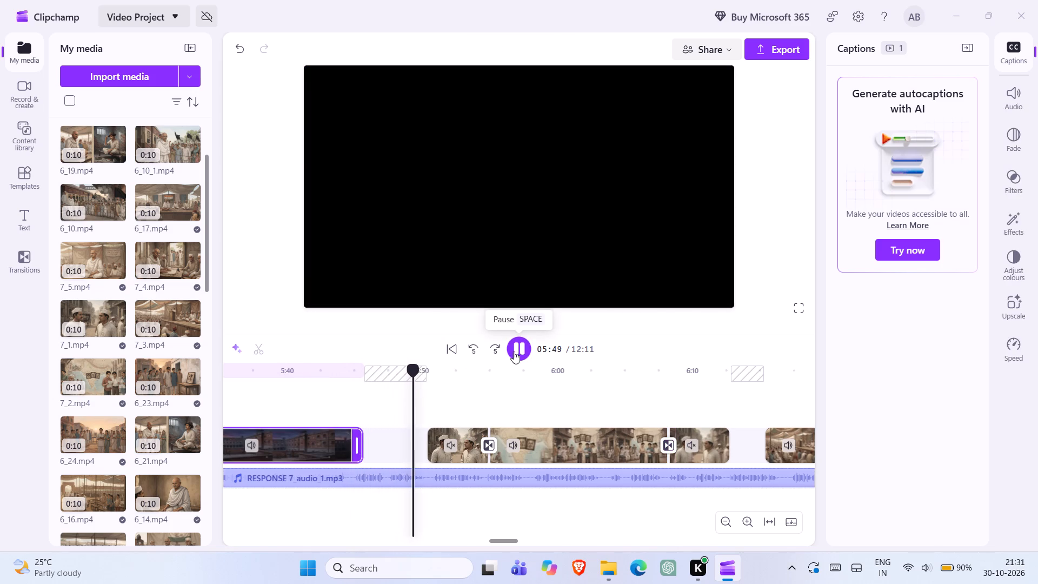
pyautogui.click(514, 351)
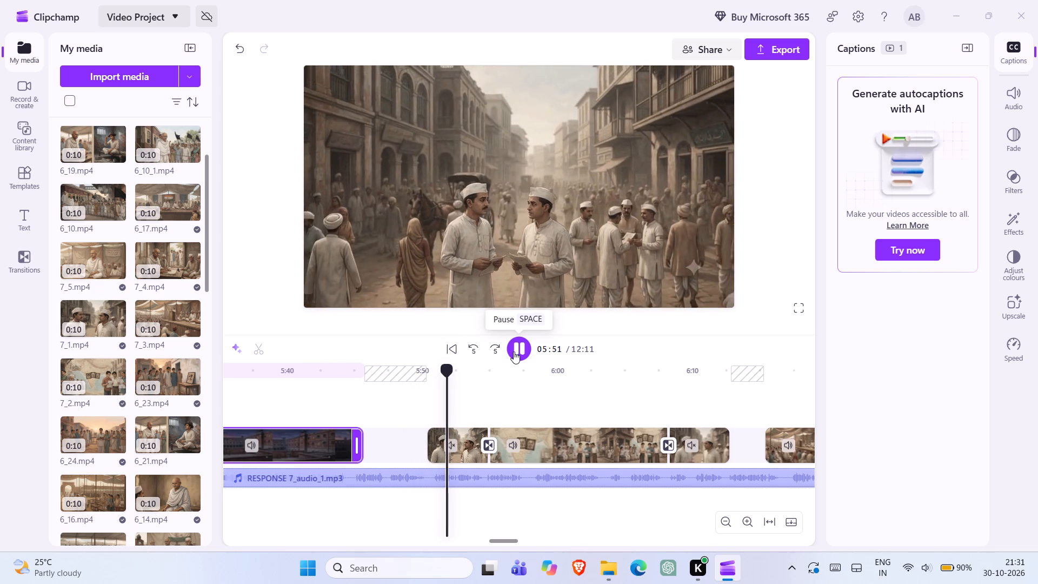
pyautogui.click(514, 351)
pyautogui.click(514, 351)
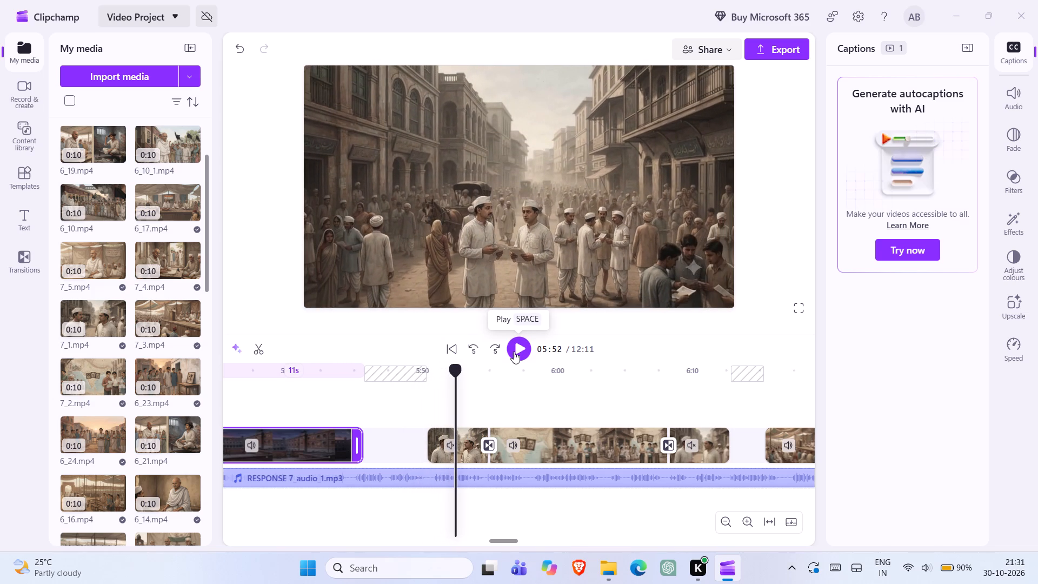
pyautogui.click(514, 351)
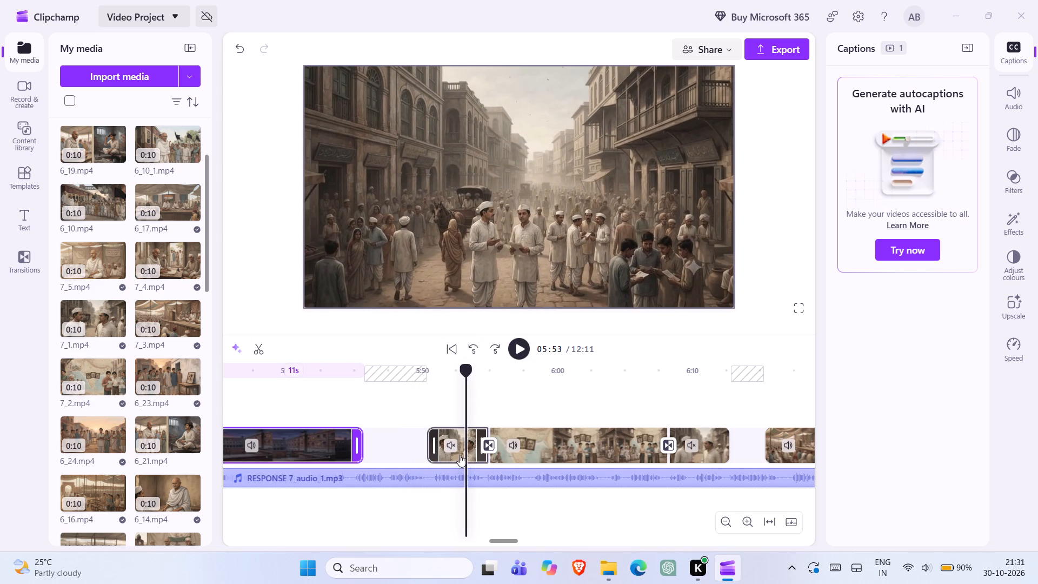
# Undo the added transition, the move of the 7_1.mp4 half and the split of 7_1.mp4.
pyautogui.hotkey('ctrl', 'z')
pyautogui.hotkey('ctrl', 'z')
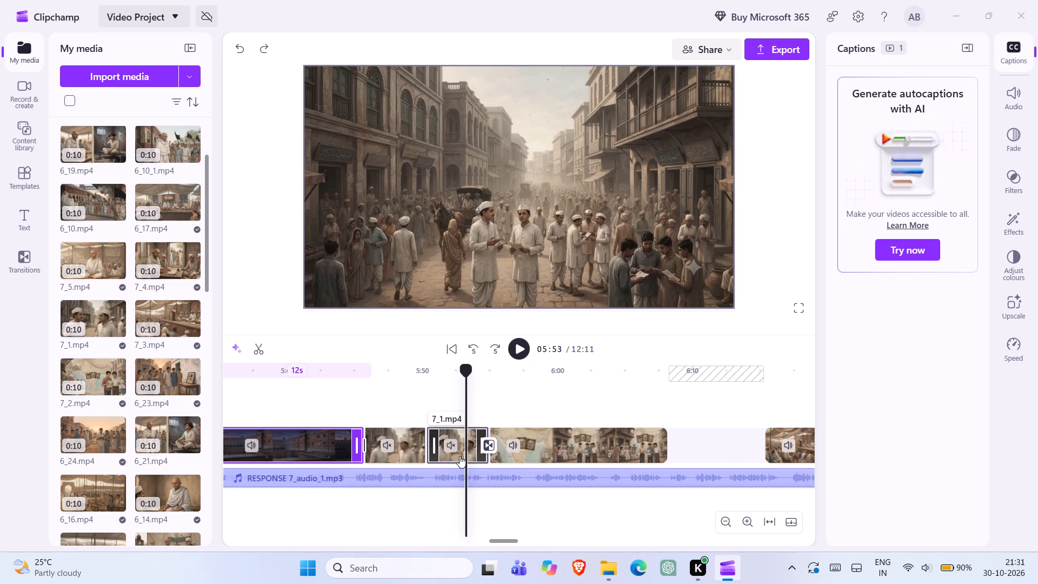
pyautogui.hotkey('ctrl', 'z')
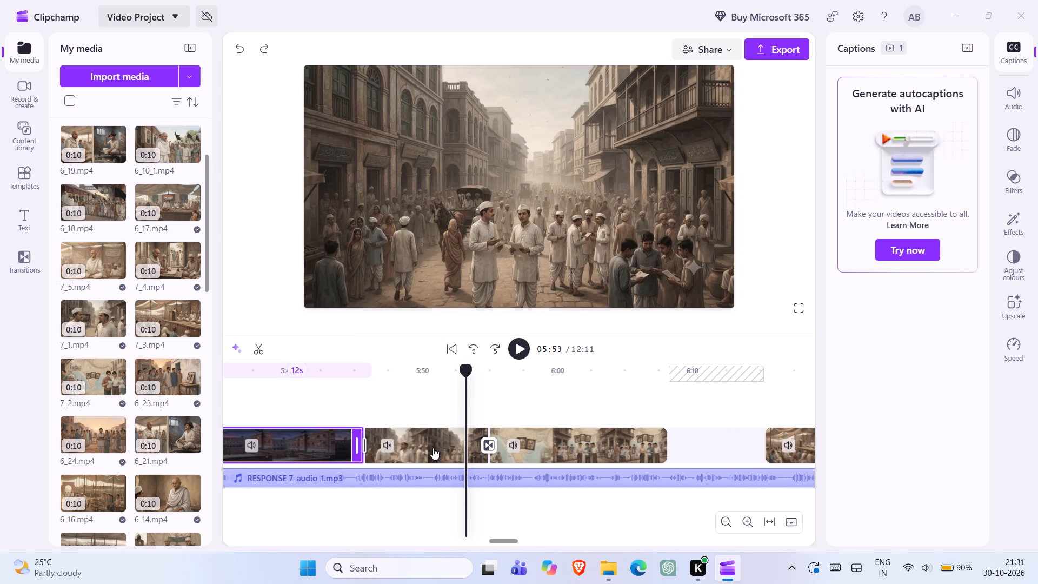
# Move the whole 7_1.mp4 clip into the gap between 7_2.mp4 and 7_3.mp4 and add a transition from 7_2.mp4 into it.
pyautogui.moveTo(427, 447); pyautogui.dragTo(683, 442)
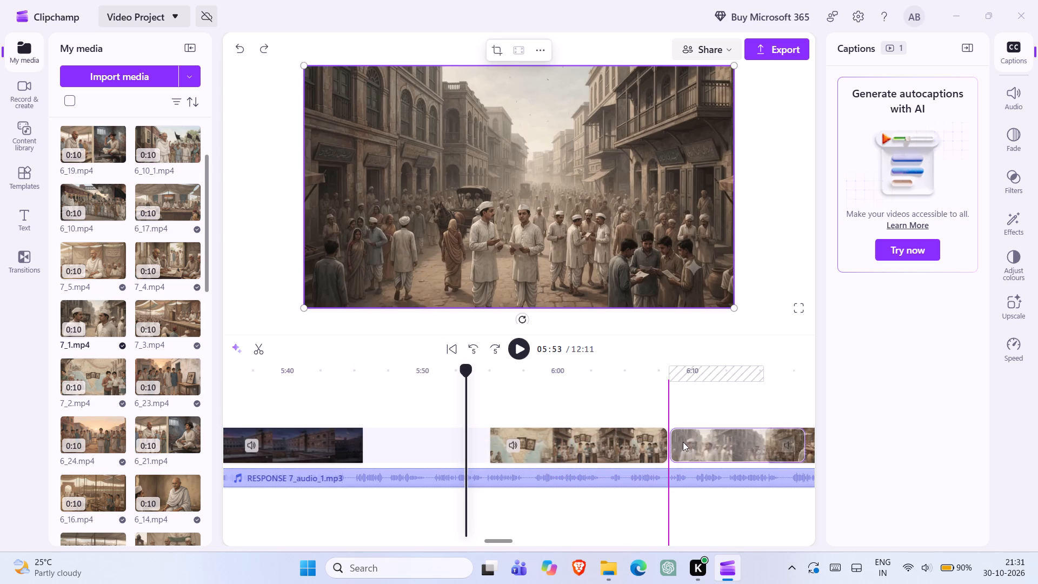
pyautogui.moveTo(683, 442); pyautogui.dragTo(673, 442)
pyautogui.click(658, 442)
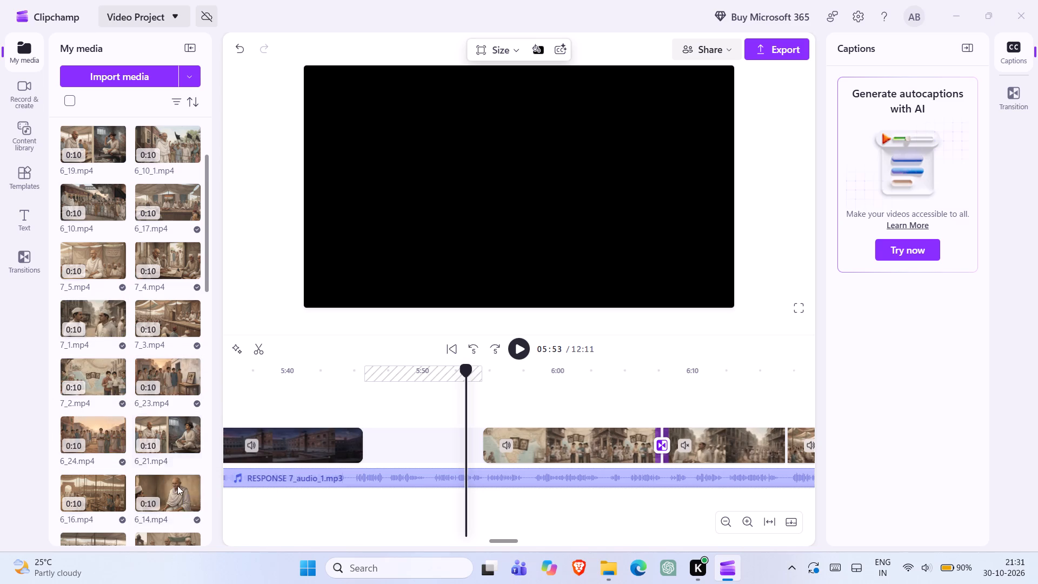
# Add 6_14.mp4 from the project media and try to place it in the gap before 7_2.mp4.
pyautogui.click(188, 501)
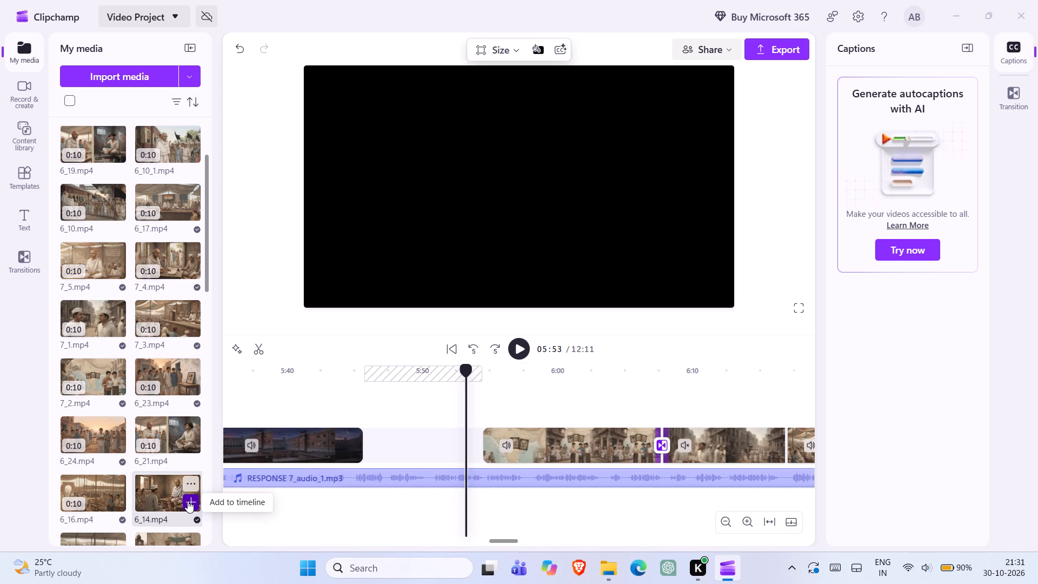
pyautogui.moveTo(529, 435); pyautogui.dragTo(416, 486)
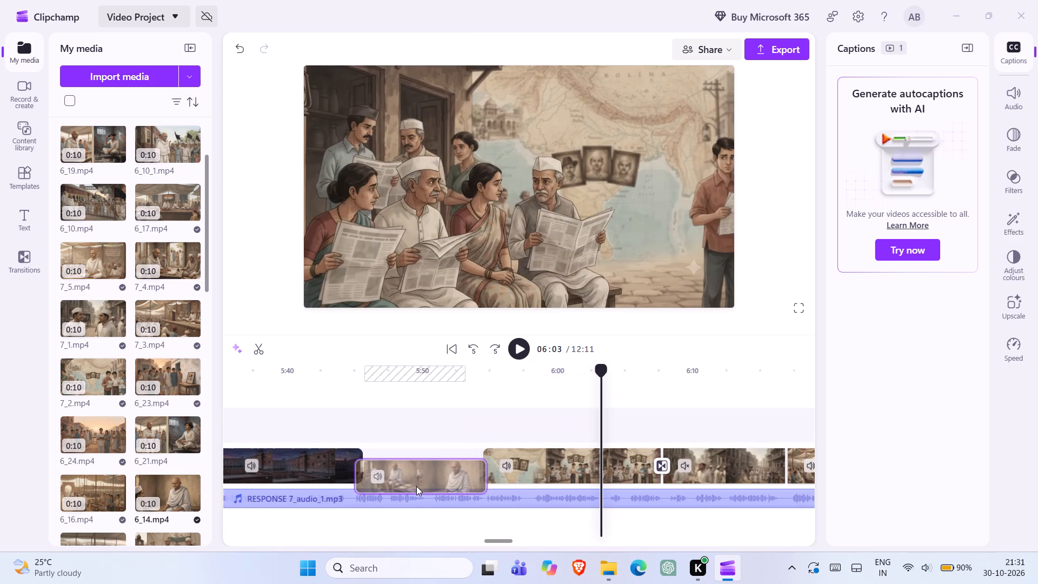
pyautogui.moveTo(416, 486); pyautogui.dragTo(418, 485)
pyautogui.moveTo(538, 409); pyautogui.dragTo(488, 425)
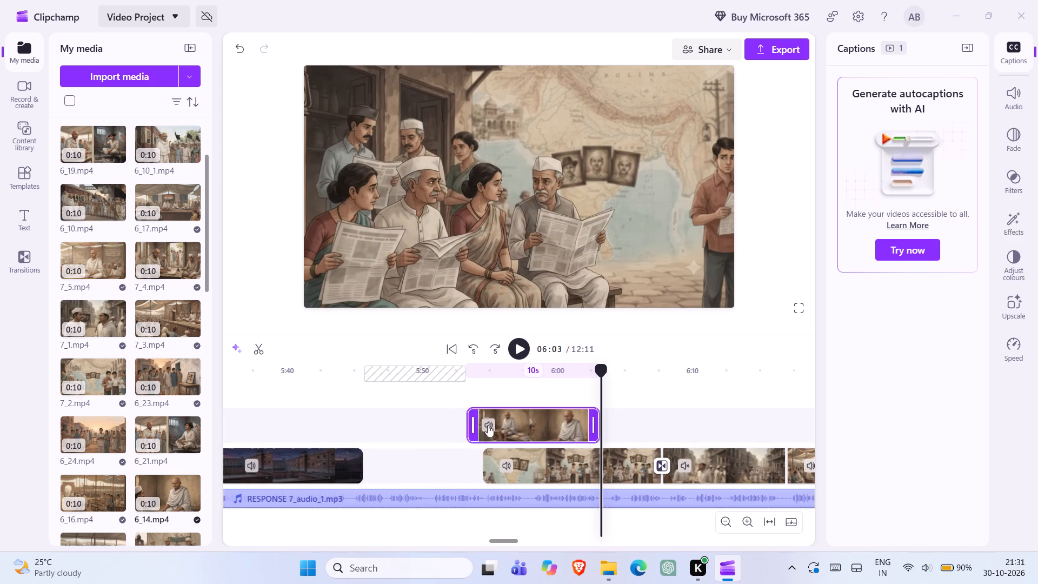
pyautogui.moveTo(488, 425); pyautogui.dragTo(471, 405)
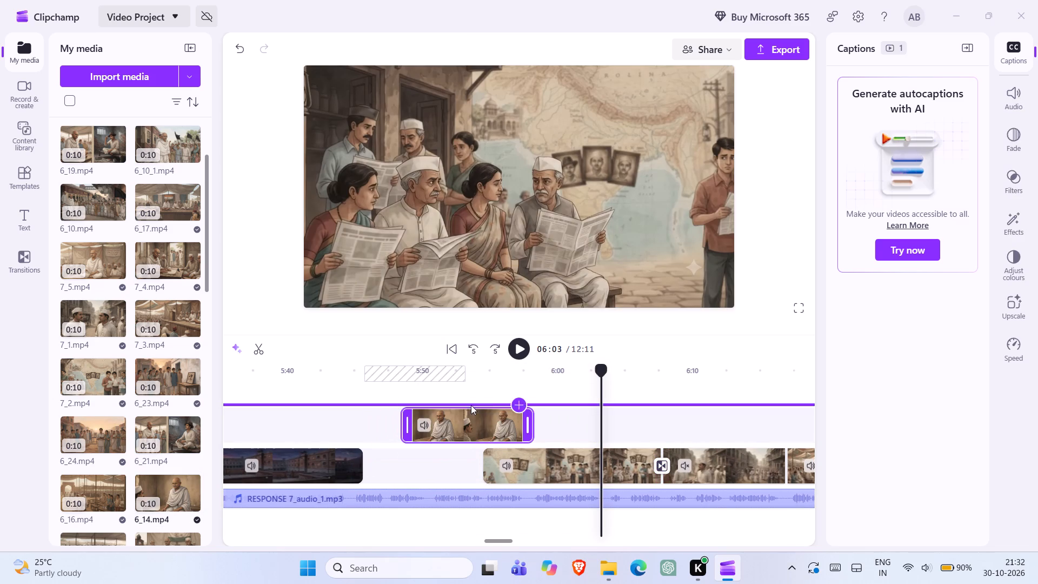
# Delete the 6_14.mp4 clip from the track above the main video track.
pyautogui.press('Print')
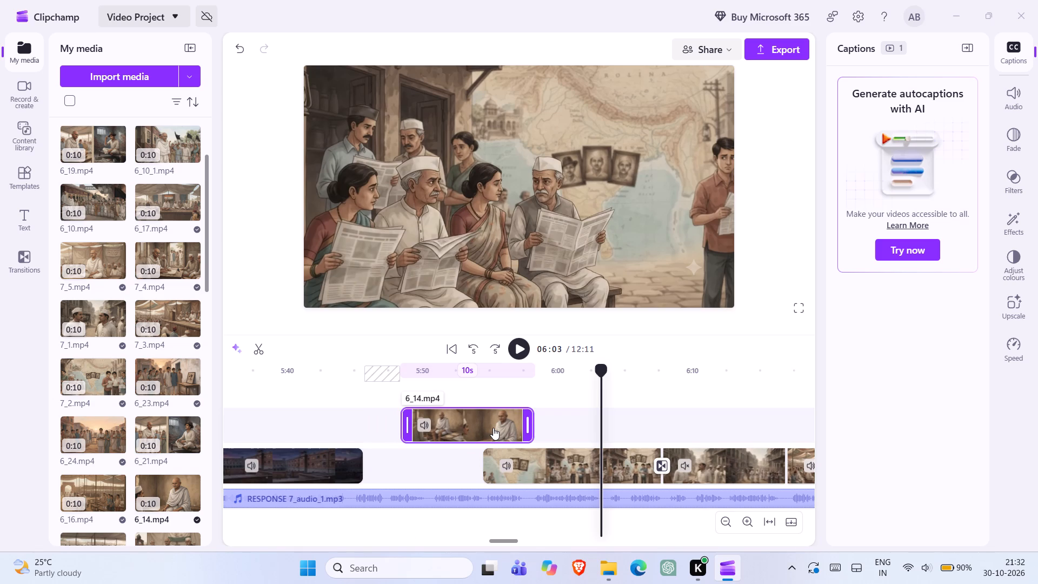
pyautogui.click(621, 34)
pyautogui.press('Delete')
# Add 6_24.mp4 into the gap before 7_2.mp4 at about 5:46 and add a transition into it from the preceding night-scene clip.
pyautogui.doubleClick(368, 444)
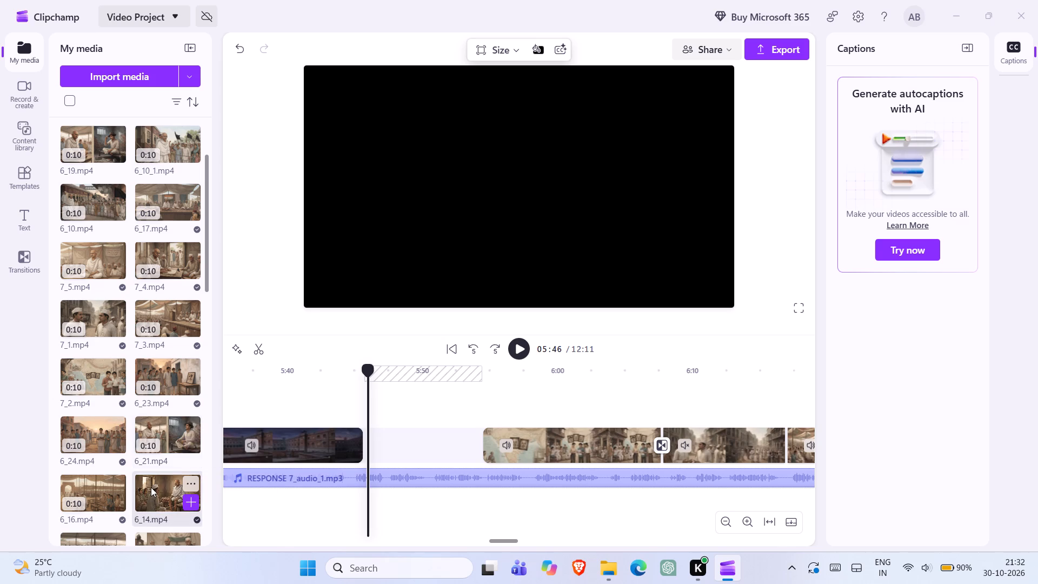
pyautogui.scroll(-1, 151, 487)
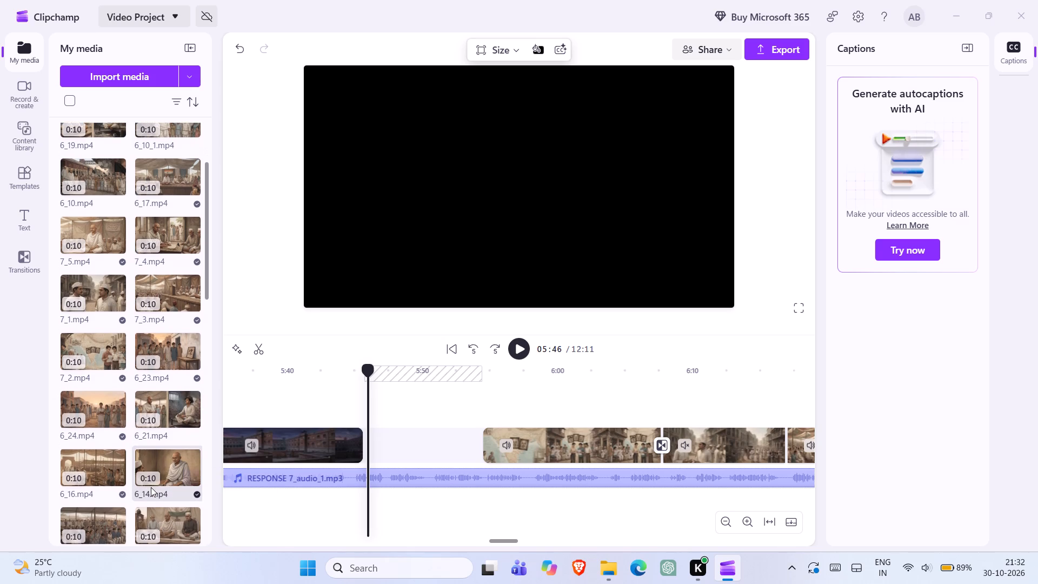
pyautogui.scroll(-1, 151, 487)
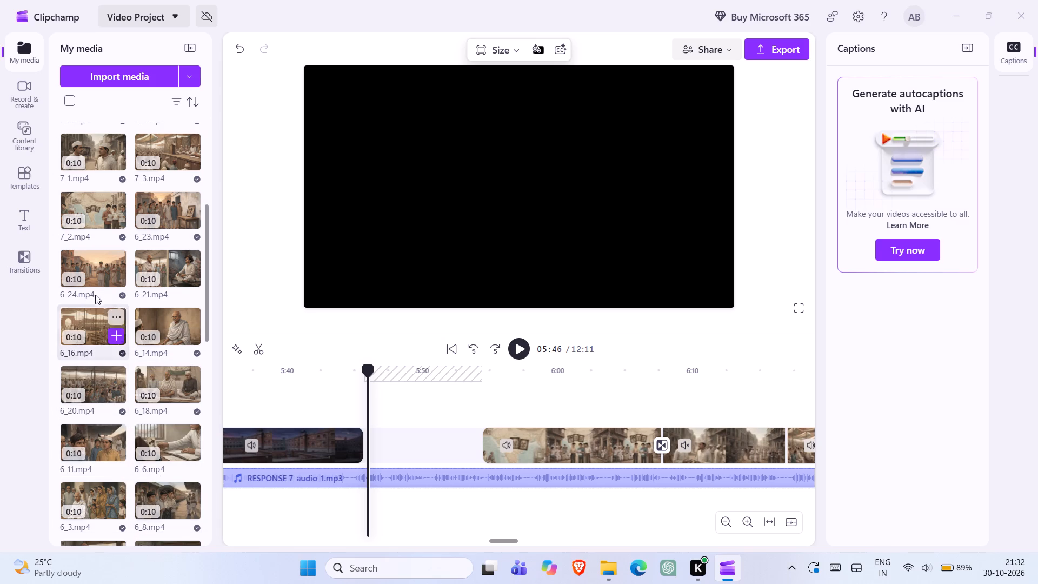
pyautogui.click(111, 275)
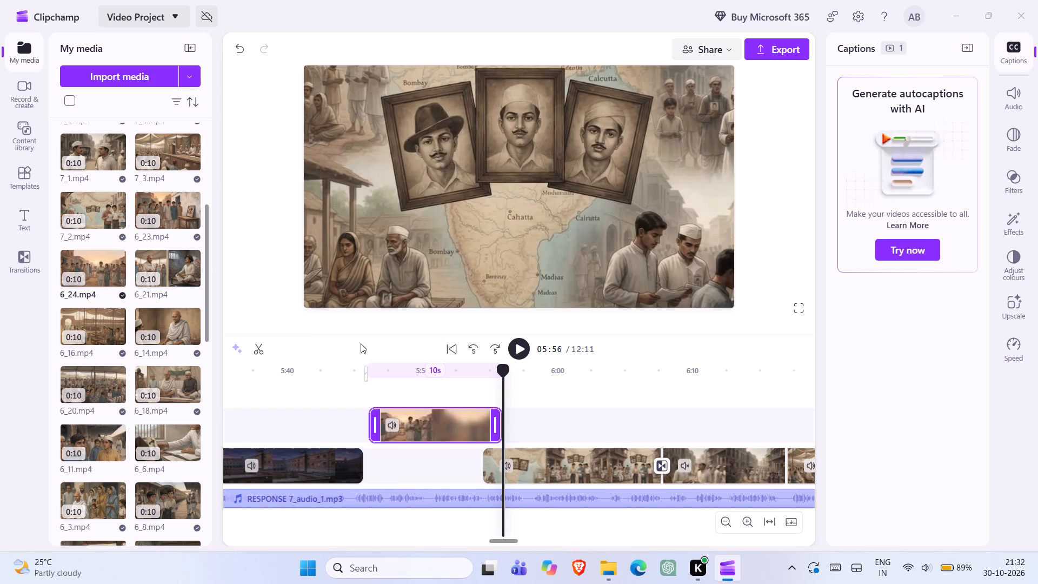
pyautogui.moveTo(422, 413); pyautogui.dragTo(415, 453)
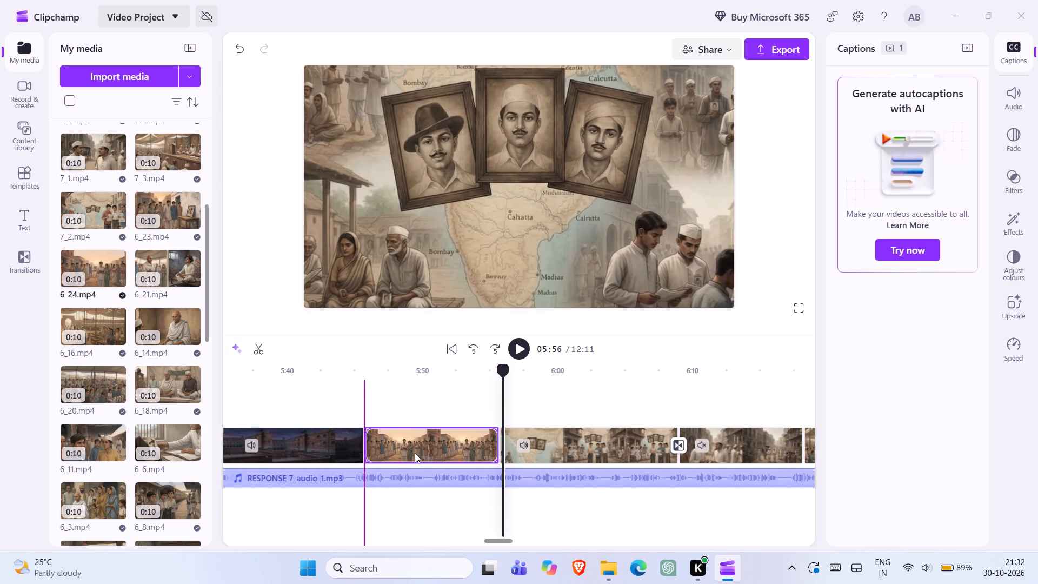
pyautogui.click(363, 440)
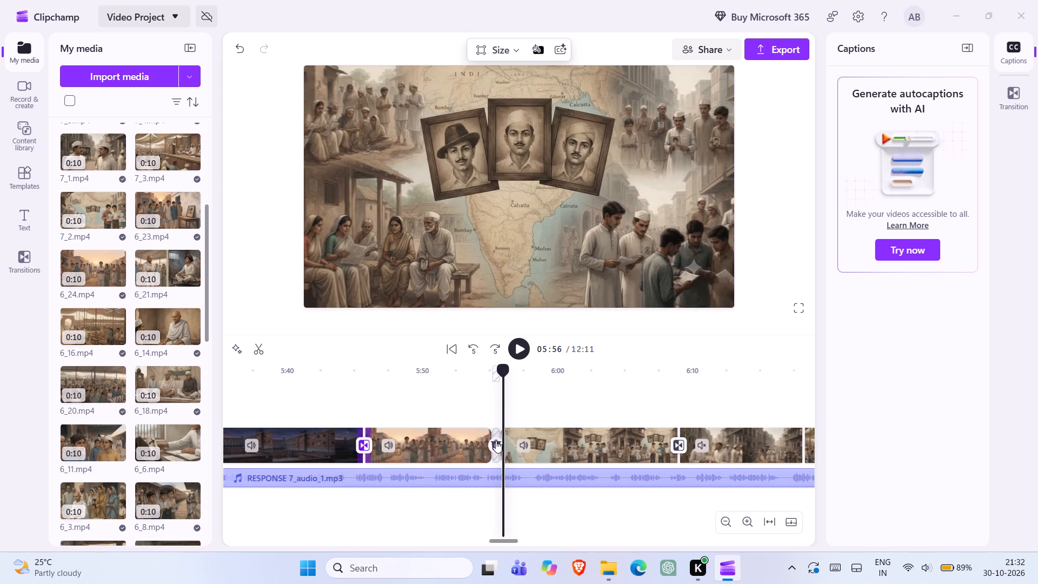
# Close the gap between 6_24.mp4 and 7_2.mp4 and add a transition between the two clips.
pyautogui.click(495, 440)
pyautogui.doubleClick(330, 451)
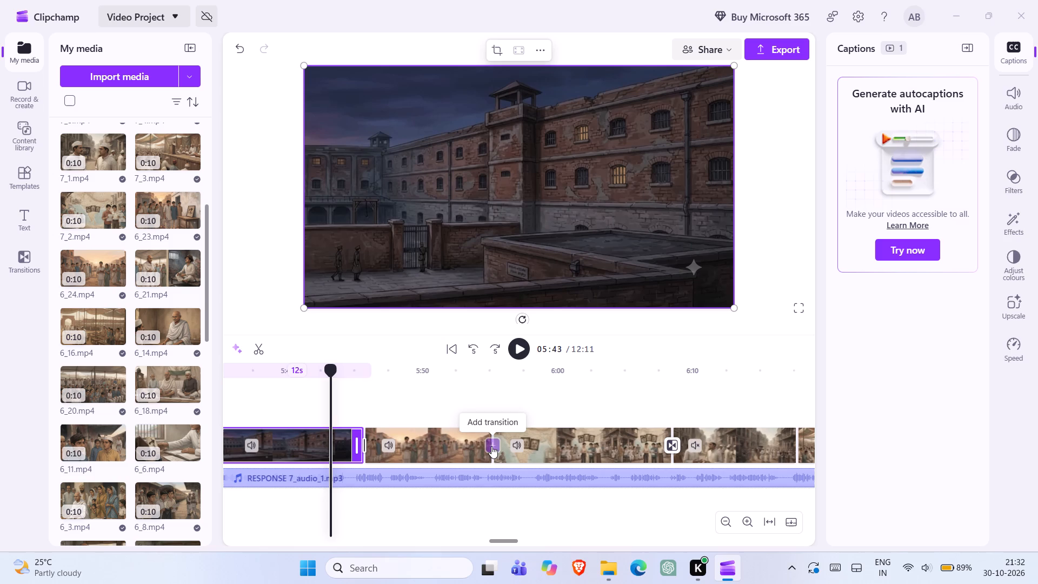
pyautogui.click(491, 446)
pyautogui.click(523, 346)
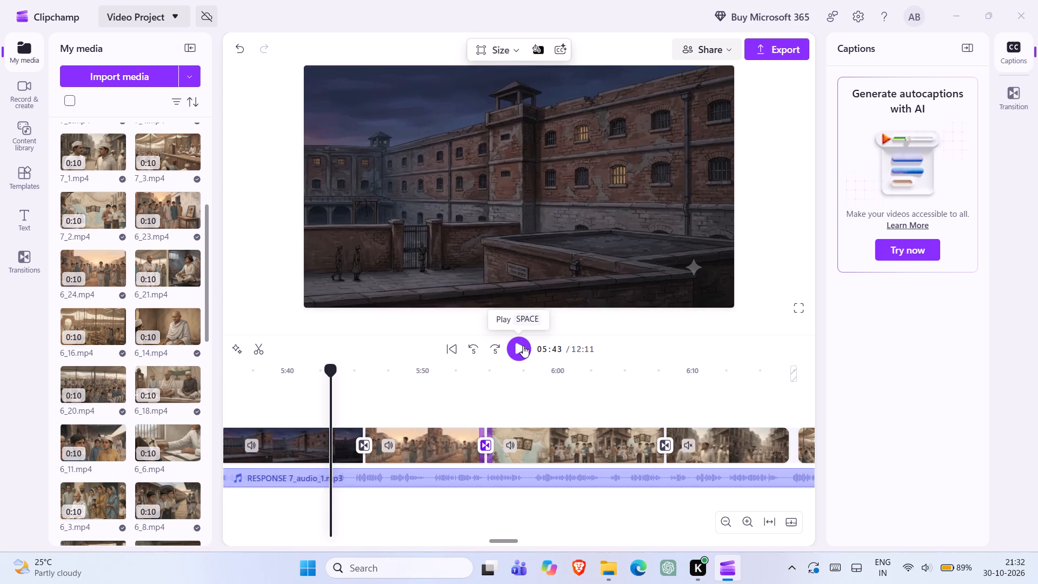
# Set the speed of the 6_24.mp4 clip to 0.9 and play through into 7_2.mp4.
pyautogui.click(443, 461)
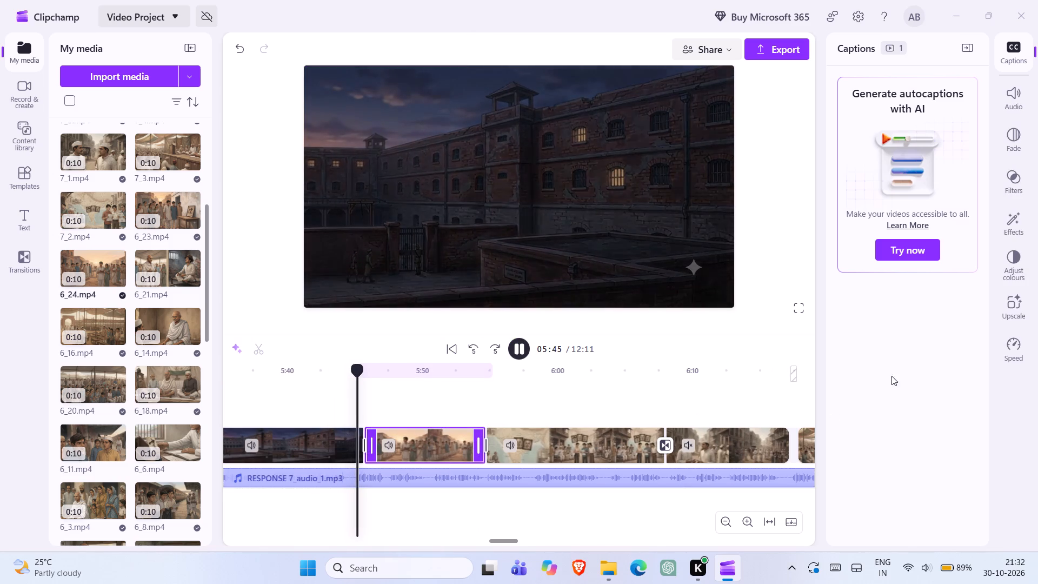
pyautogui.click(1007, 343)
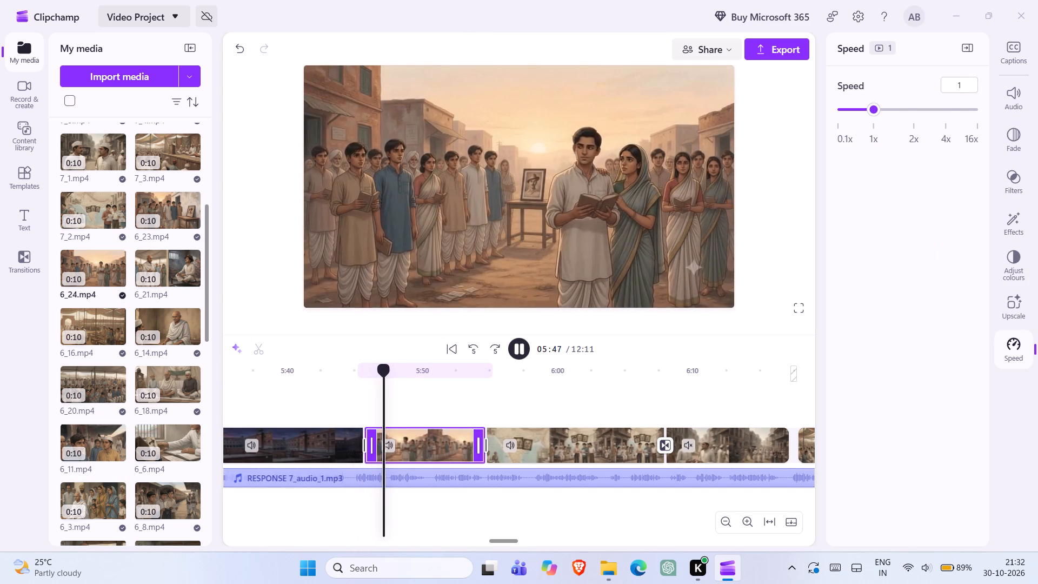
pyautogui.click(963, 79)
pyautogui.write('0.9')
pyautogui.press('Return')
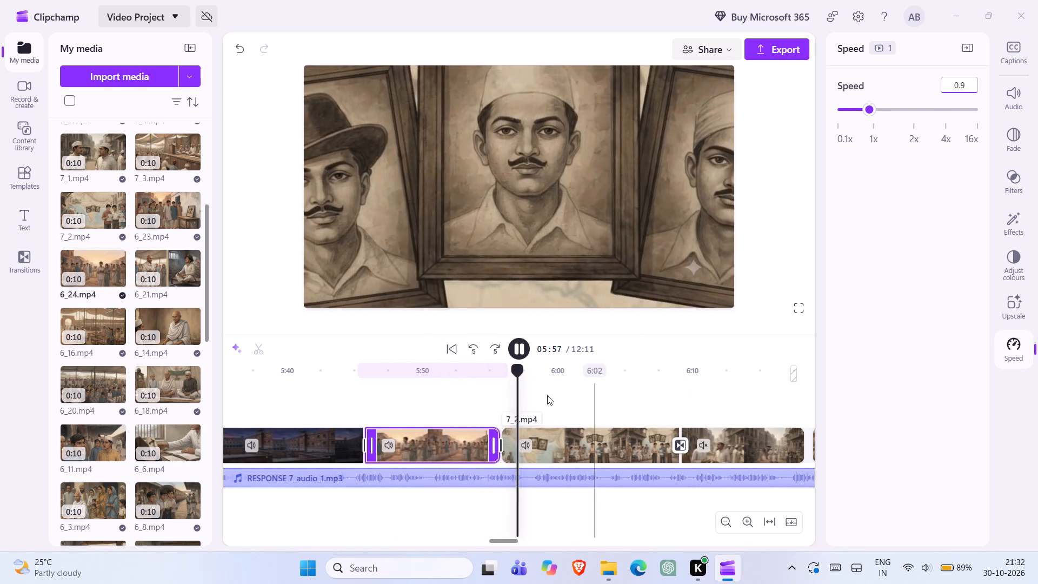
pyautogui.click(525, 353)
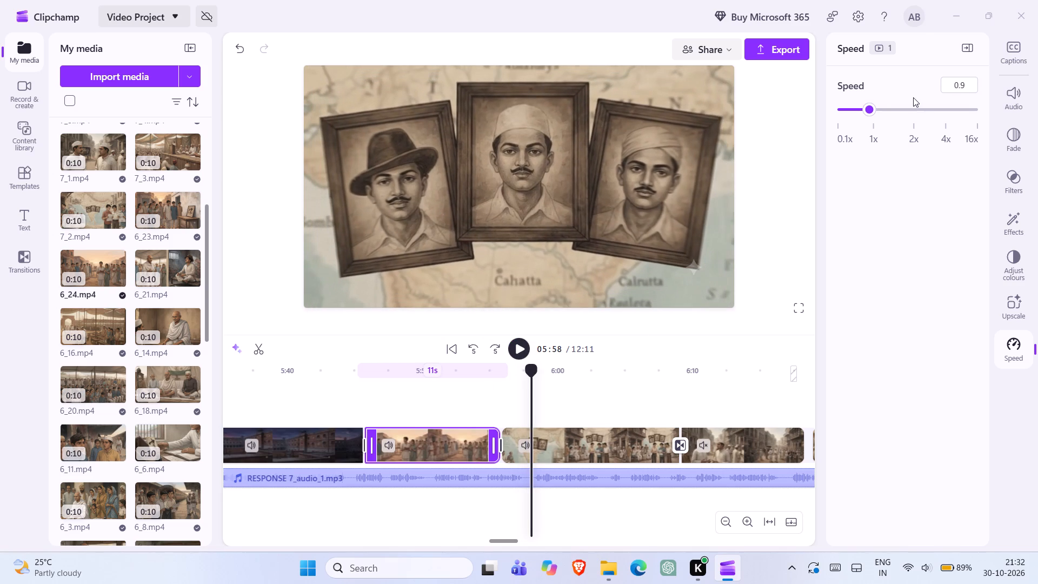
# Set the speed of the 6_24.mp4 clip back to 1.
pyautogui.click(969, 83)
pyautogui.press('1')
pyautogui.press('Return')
# Play the sequence from about 5:49 through the start of 7_3.mp4 and close the gap between 7_1.mp4 and 7_3.mp4.
pyautogui.doubleClick(416, 440)
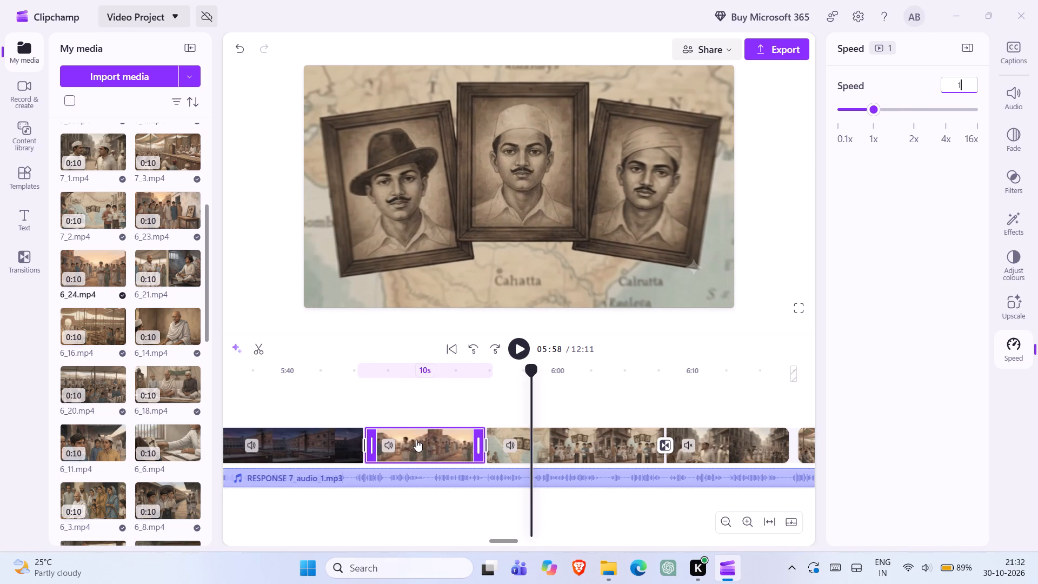
pyautogui.click(520, 346)
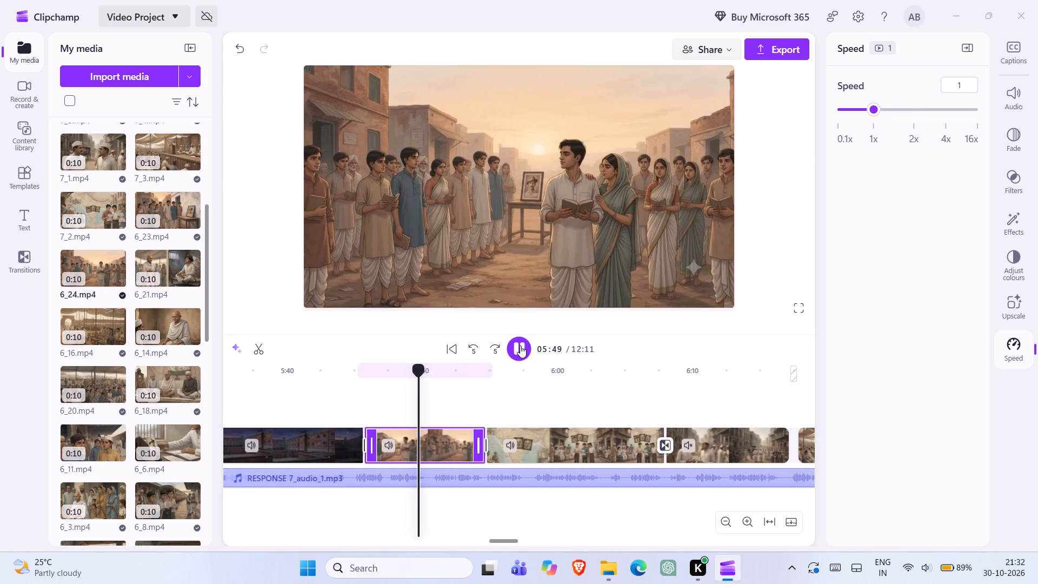
pyautogui.hscroll(-1, 560, 457)
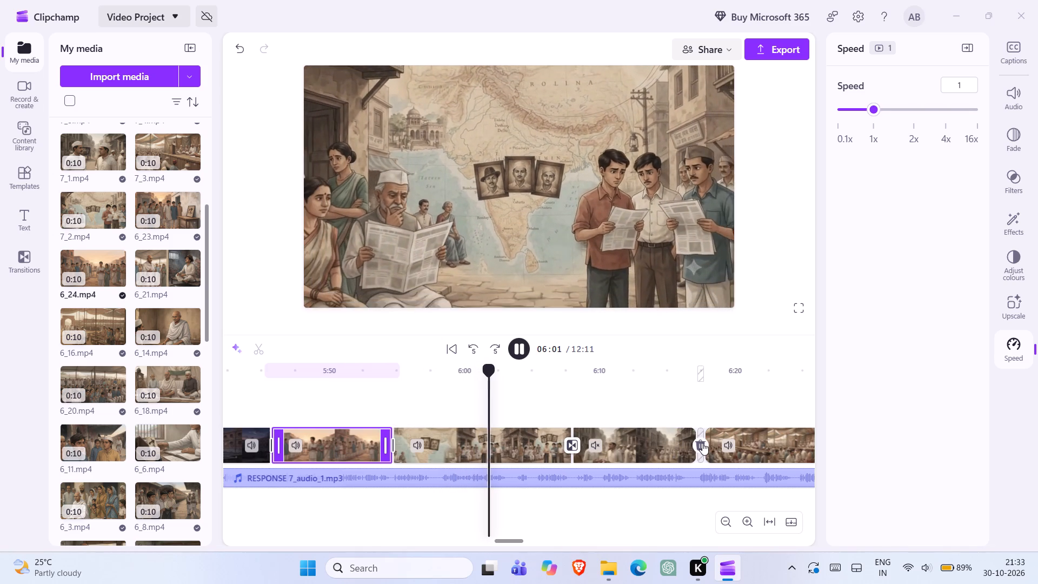
pyautogui.click(702, 443)
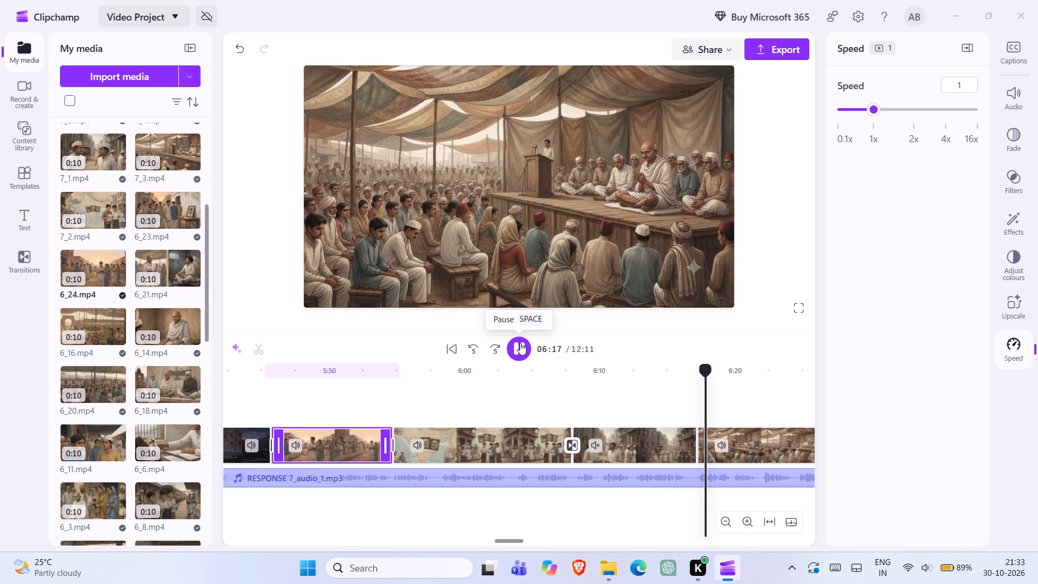
pyautogui.click(520, 343)
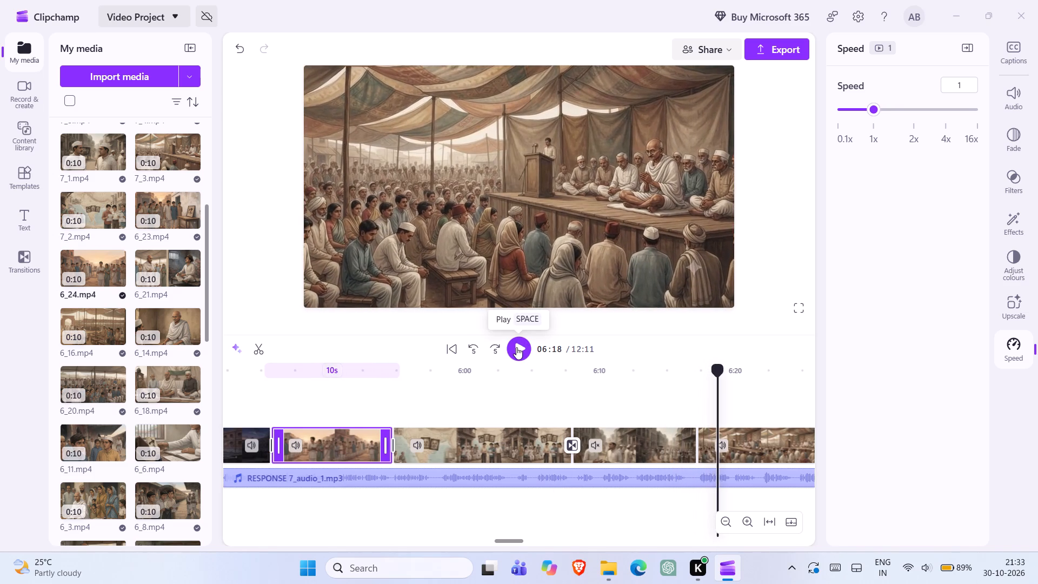
pyautogui.click(516, 347)
pyautogui.click(516, 347)
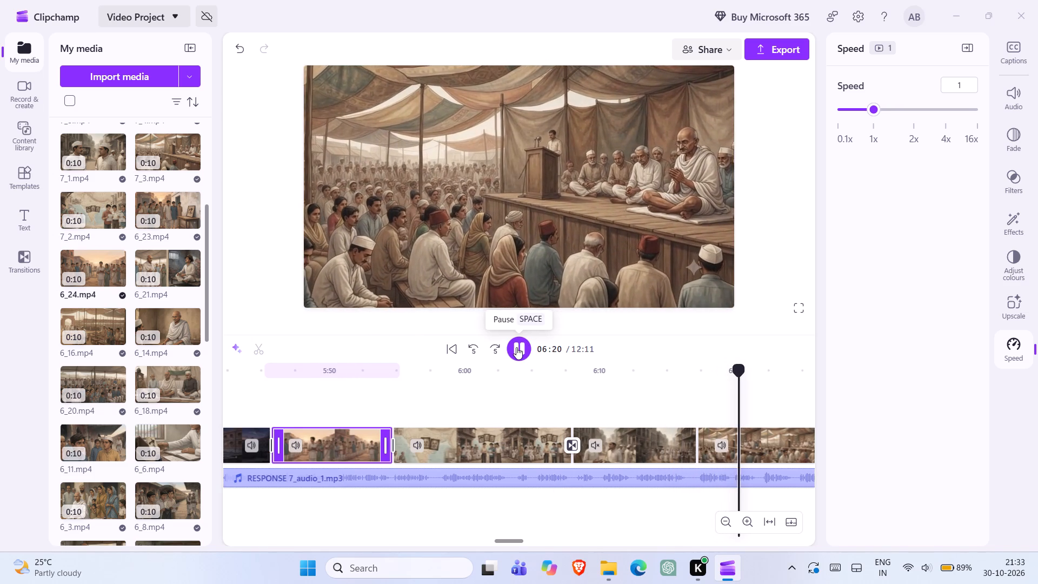
# Preview clips 5_10 and 5_9 and image 5_11 from the RES5 folder in File Explorer as possible reusable footage.
pyautogui.click(597, 577)
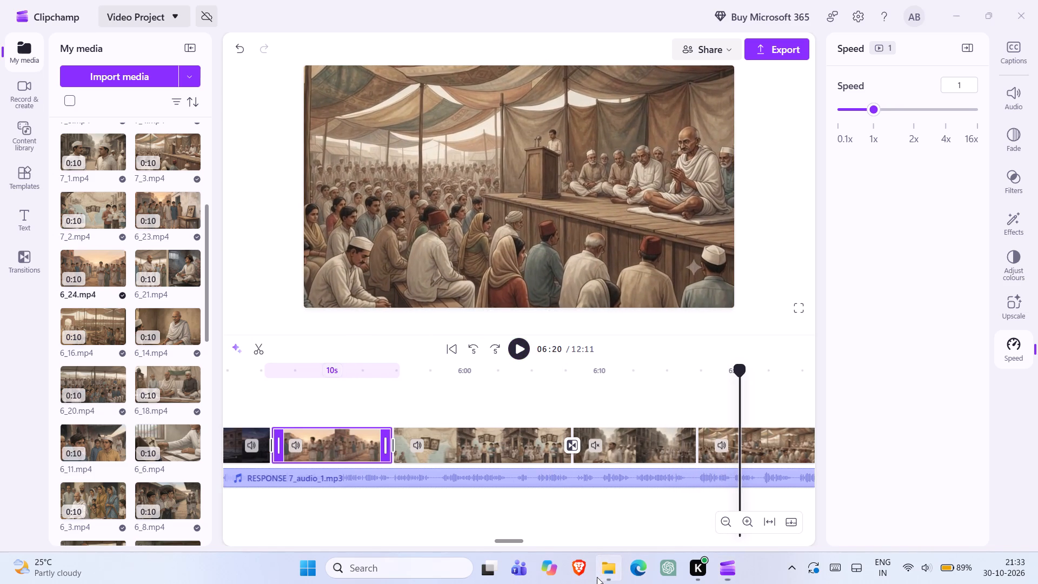
pyautogui.doubleClick(46, 486)
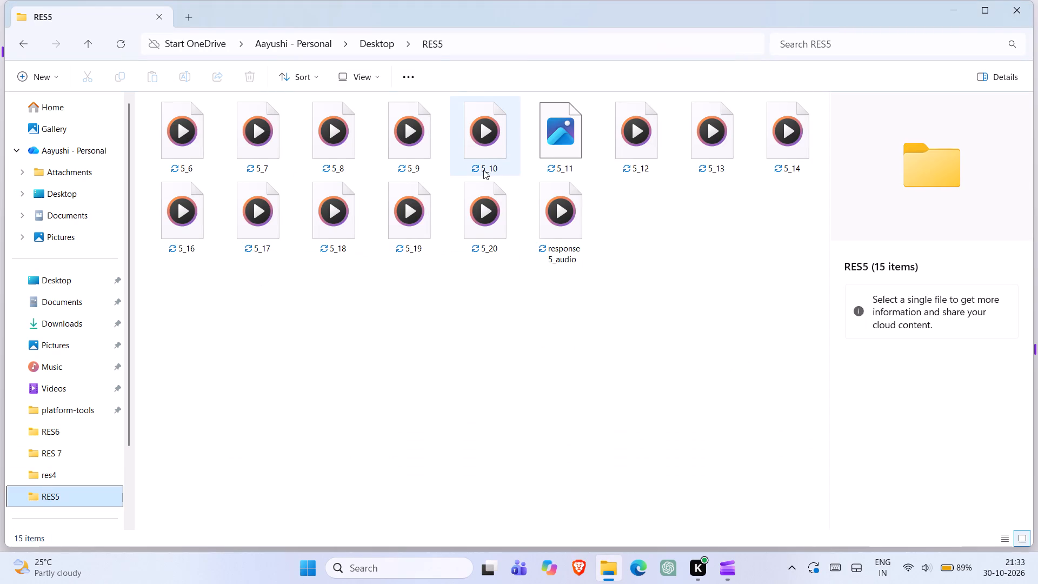
pyautogui.doubleClick(485, 163)
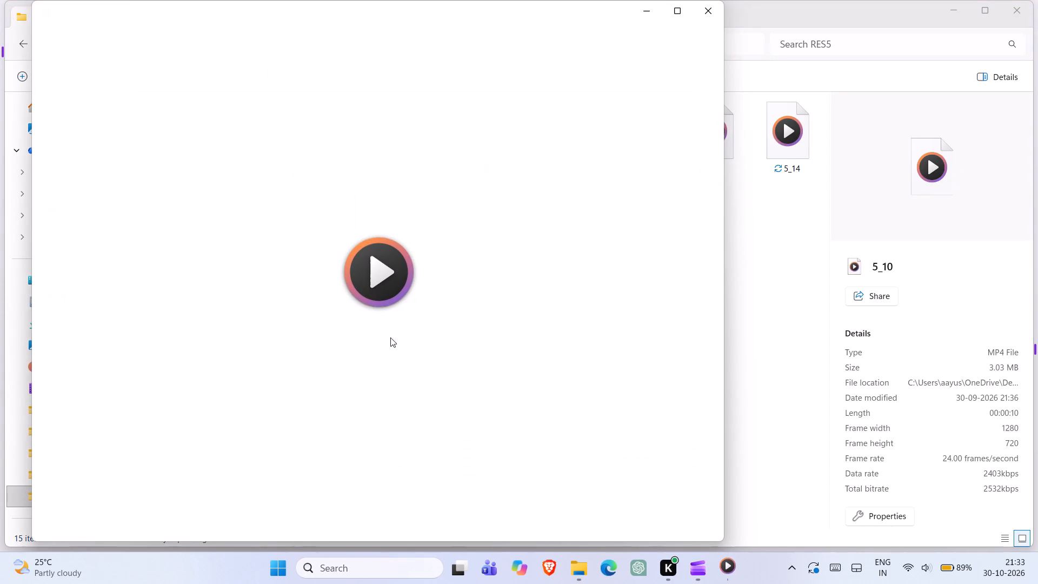
pyautogui.tripleClick(382, 295)
pyautogui.click(382, 295)
pyautogui.tripleClick(382, 288)
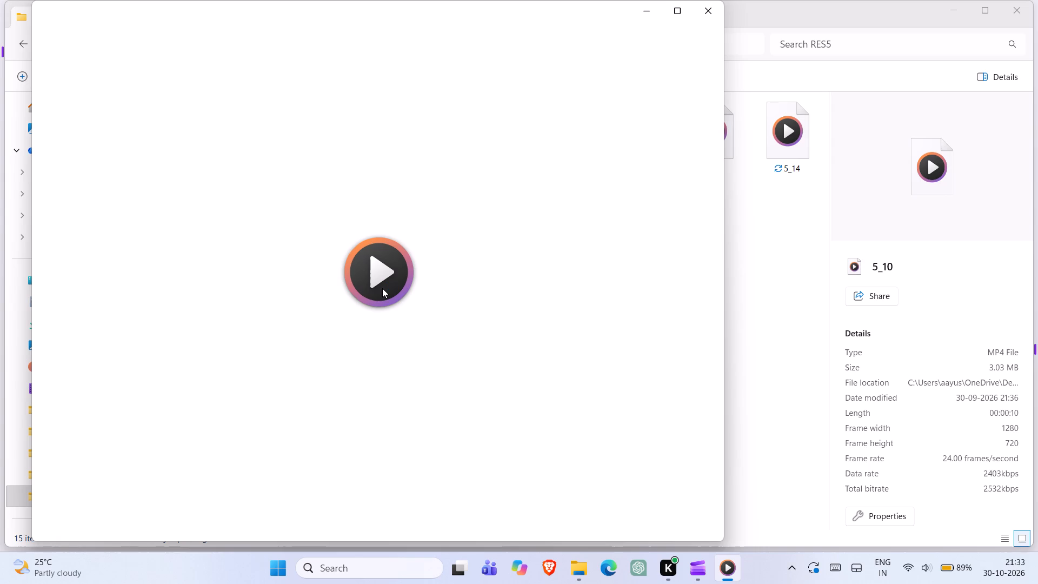
pyautogui.doubleClick(382, 278)
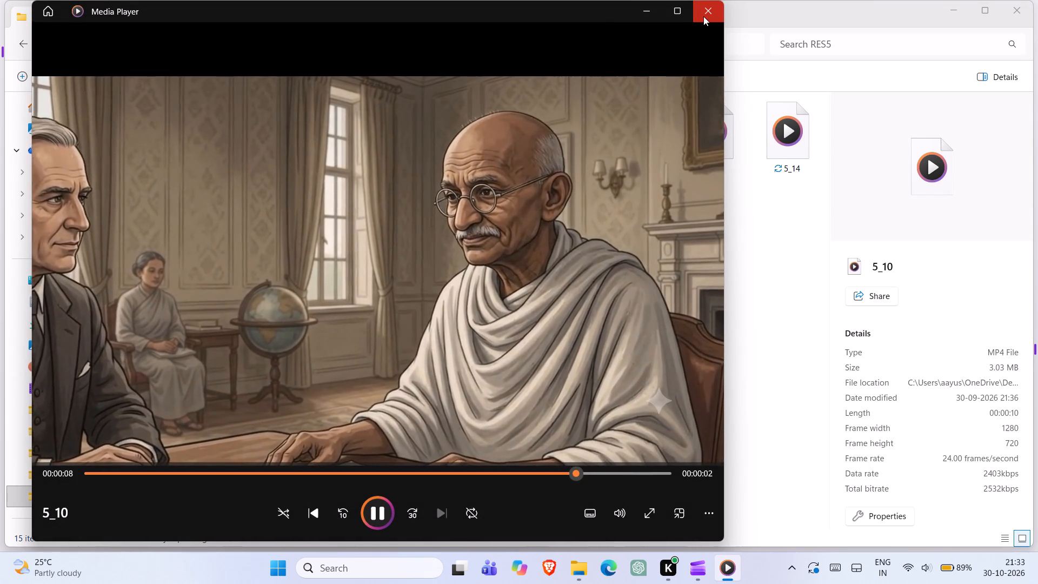
pyautogui.click(703, 16)
pyautogui.doubleClick(424, 161)
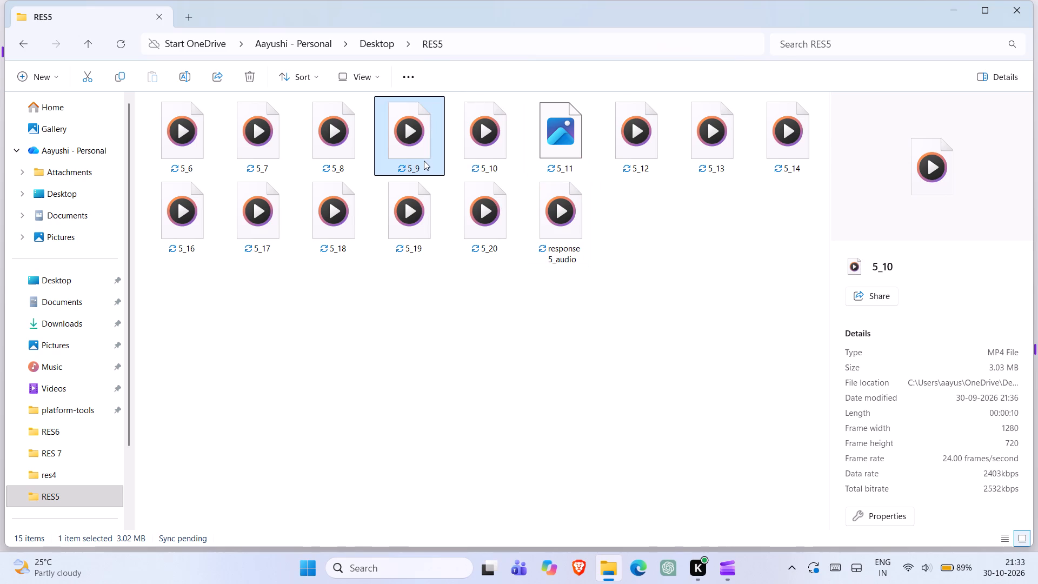
pyautogui.tripleClick(378, 265)
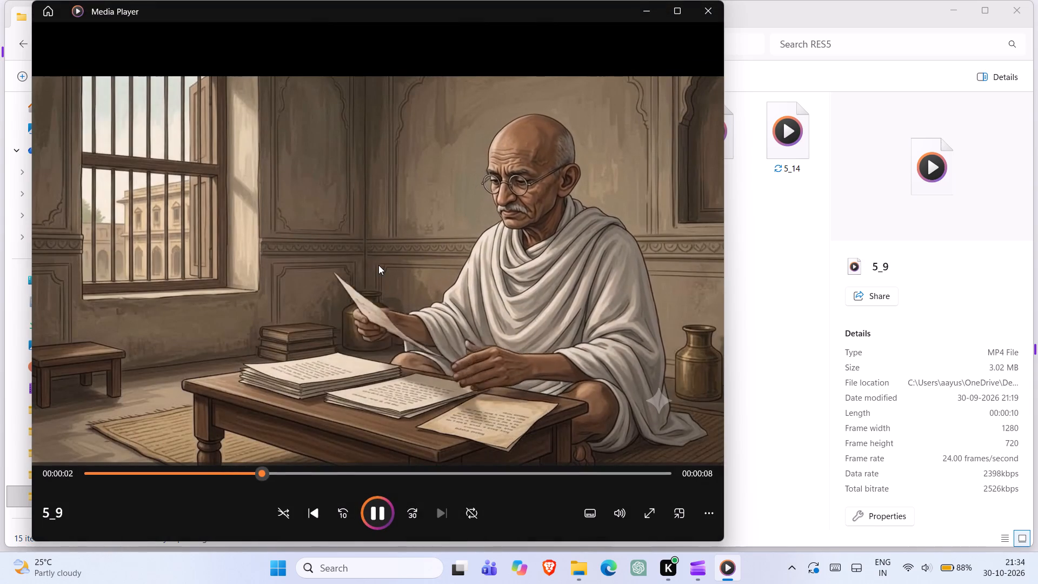
pyautogui.click(714, 12)
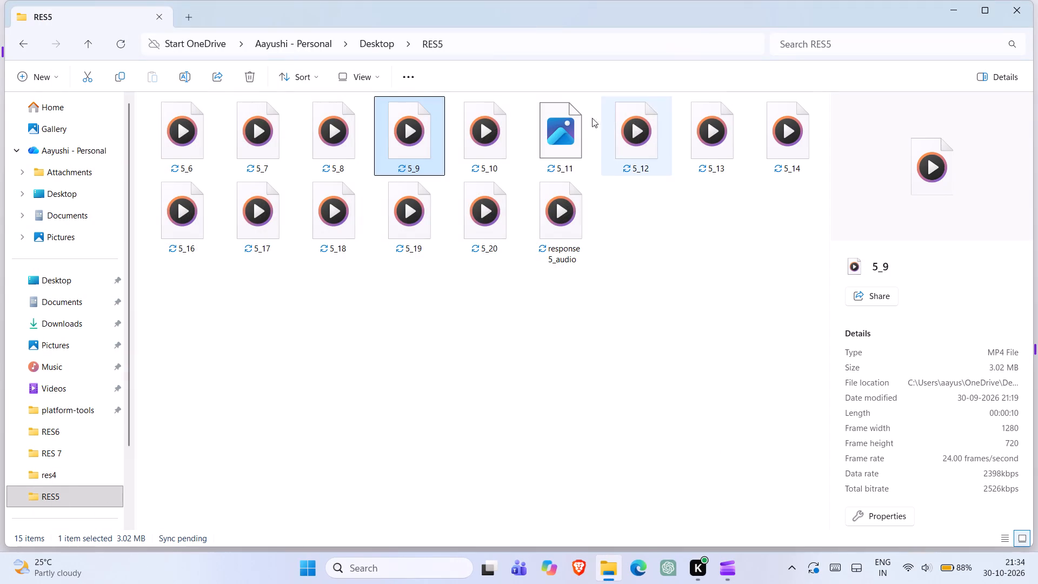
pyautogui.doubleClick(584, 124)
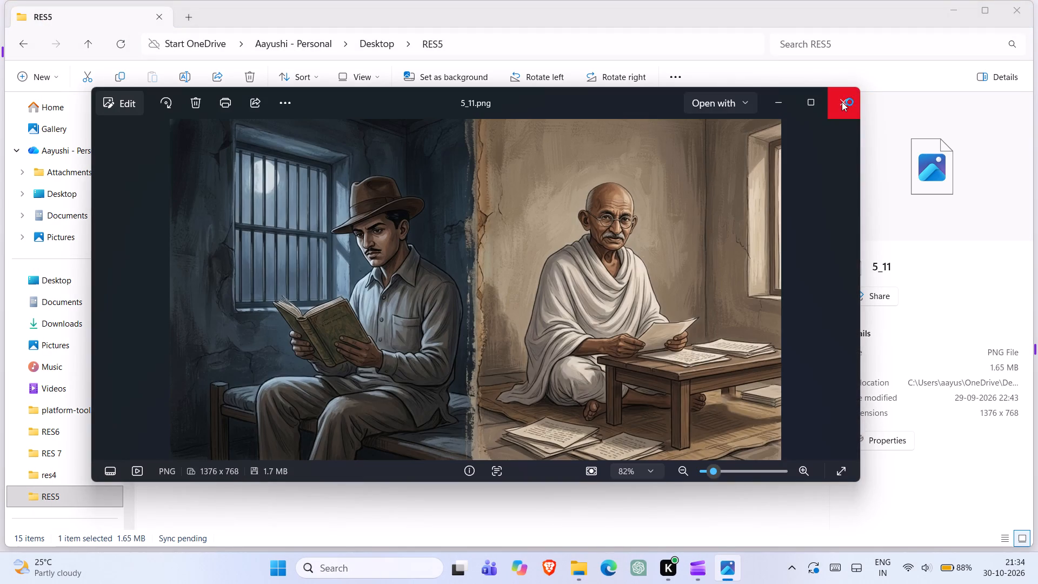
pyautogui.click(842, 102)
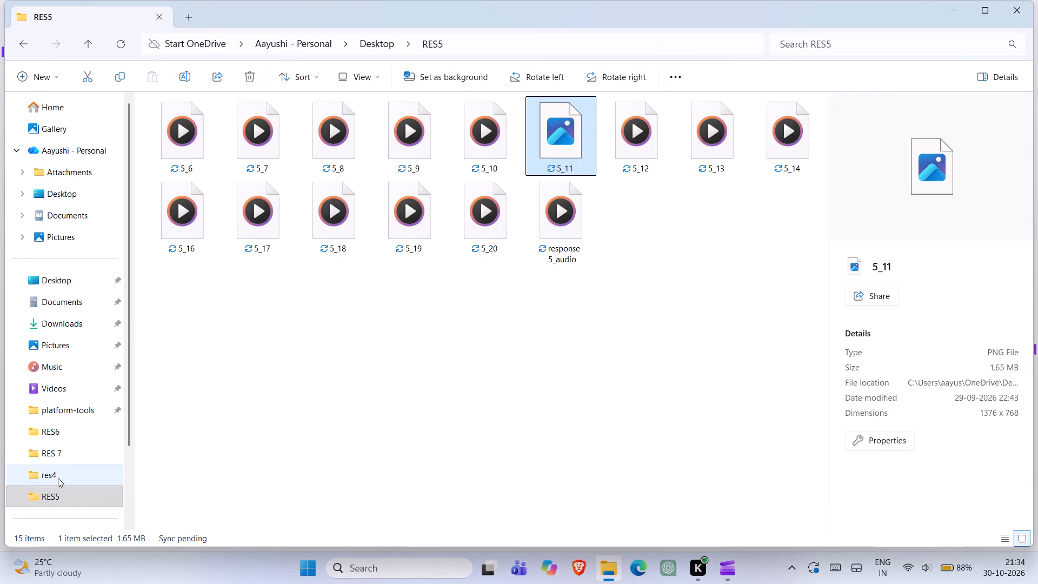
# Open the res4 folder and preview clips 4_13, 4_9 and 4_6 as possible reusable footage.
pyautogui.doubleClick(58, 478)
pyautogui.scroll(-1, 269, 400)
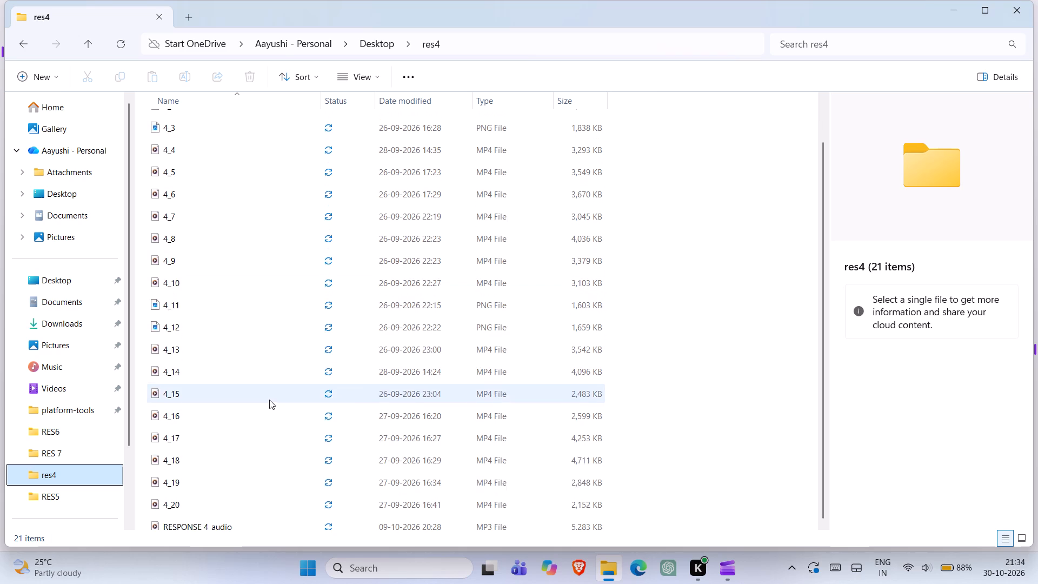
pyautogui.scroll(-1, 269, 400)
pyautogui.doubleClick(200, 353)
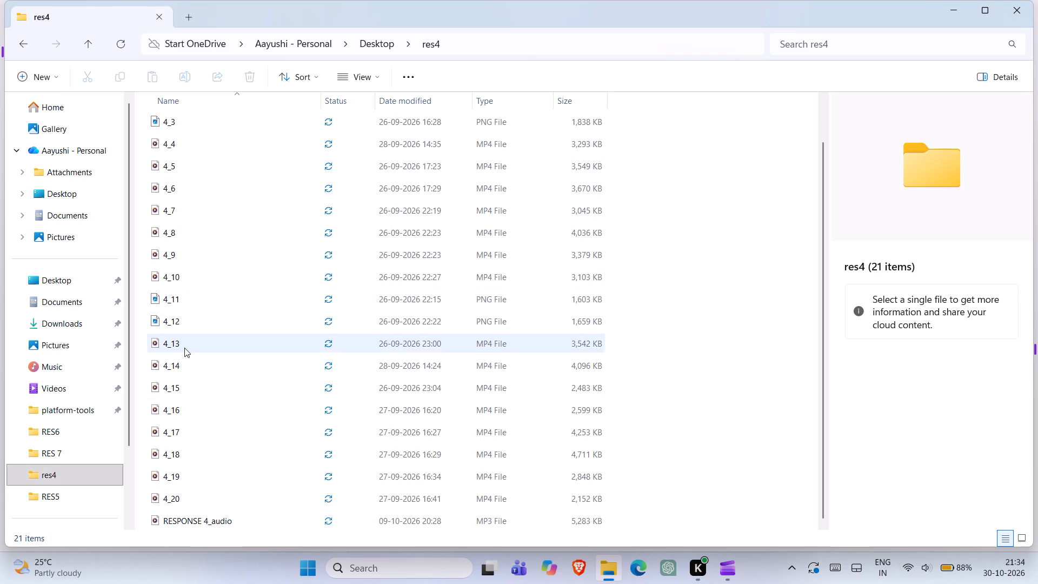
pyautogui.doubleClick(184, 348)
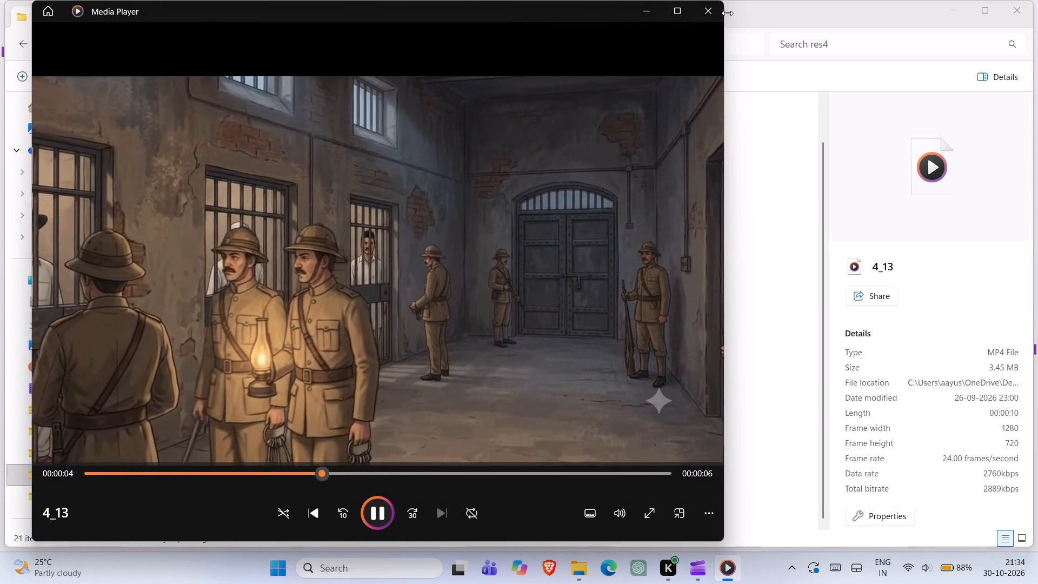
pyautogui.click(713, 11)
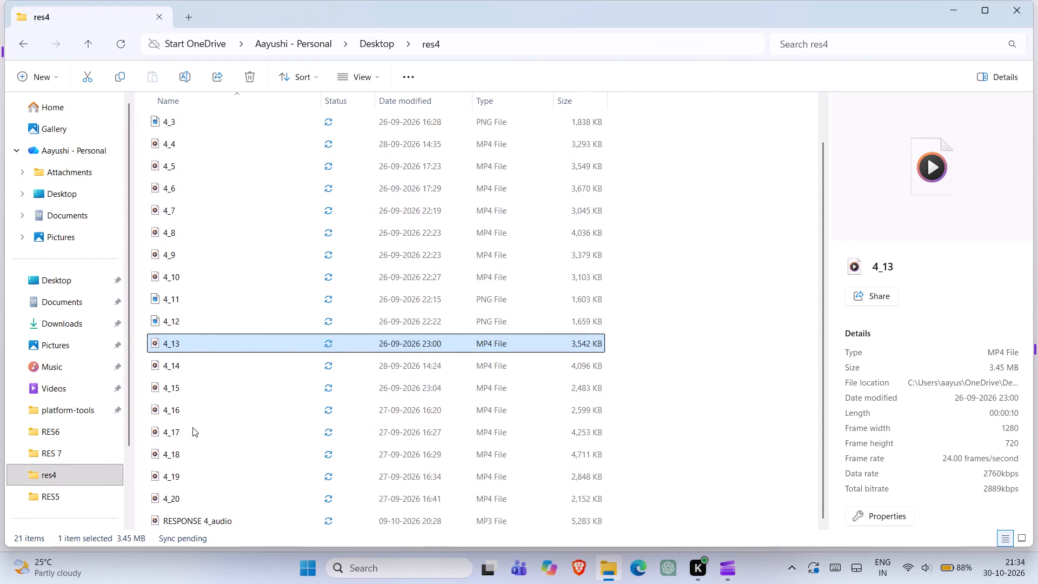
pyautogui.doubleClick(258, 251)
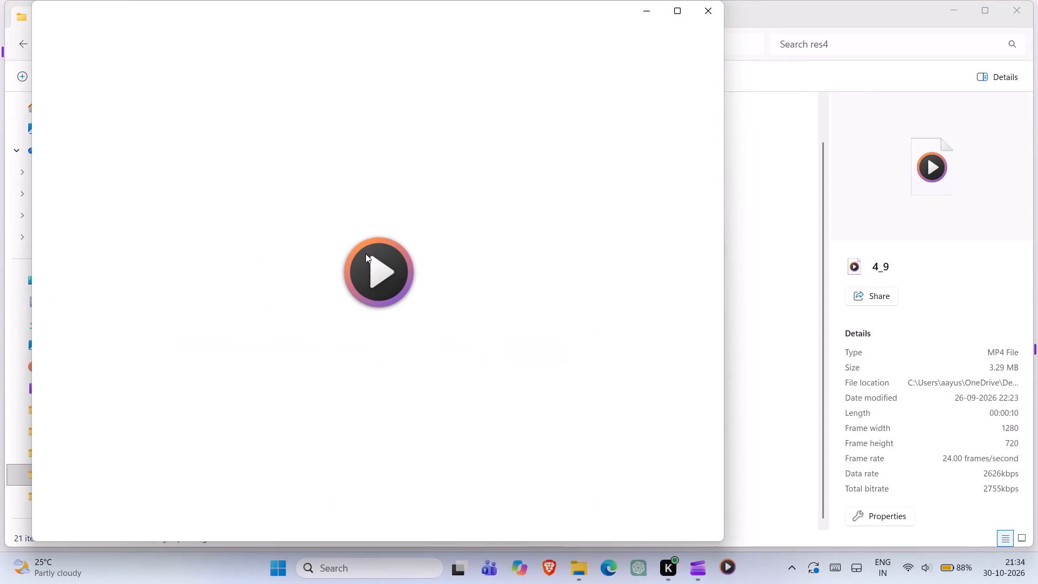
pyautogui.tripleClick(365, 254)
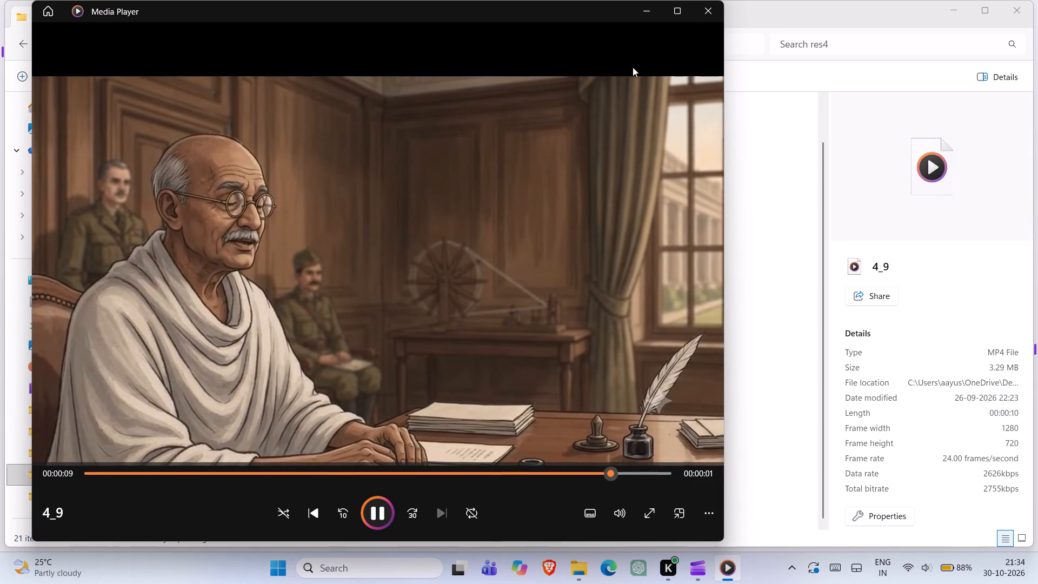
pyautogui.click(708, 12)
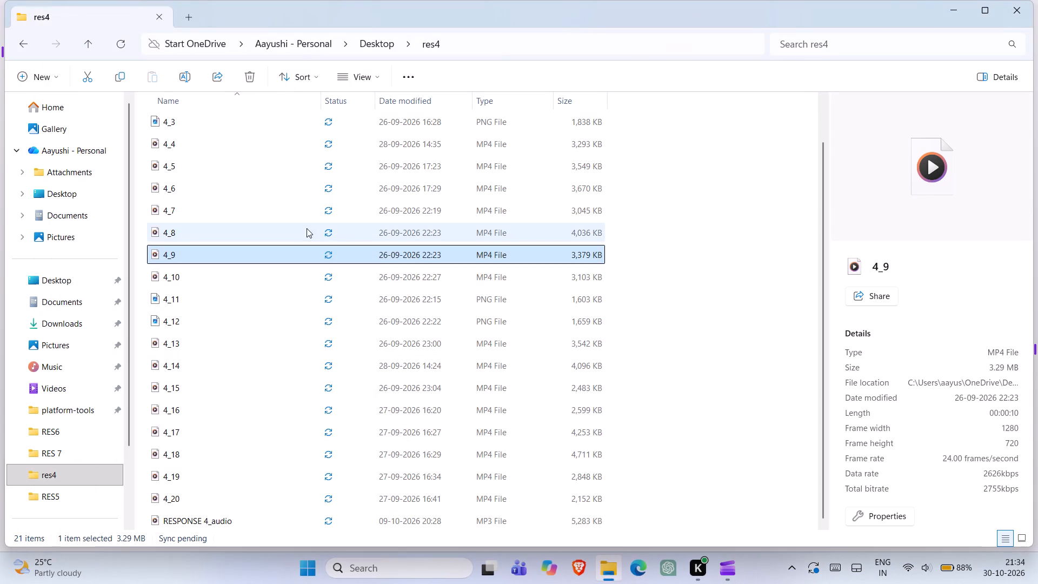
pyautogui.doubleClick(233, 185)
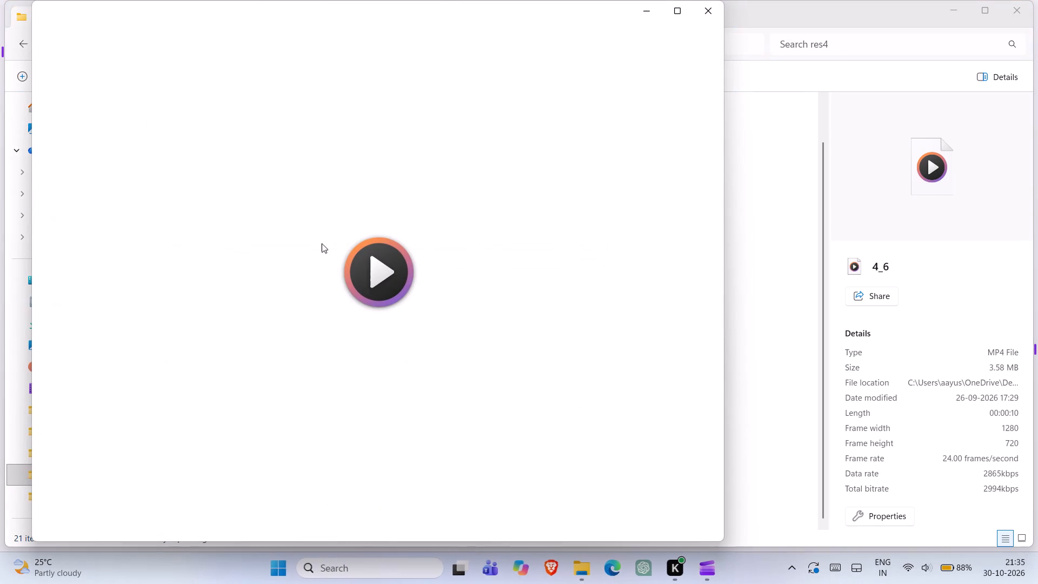
pyautogui.tripleClick(406, 256)
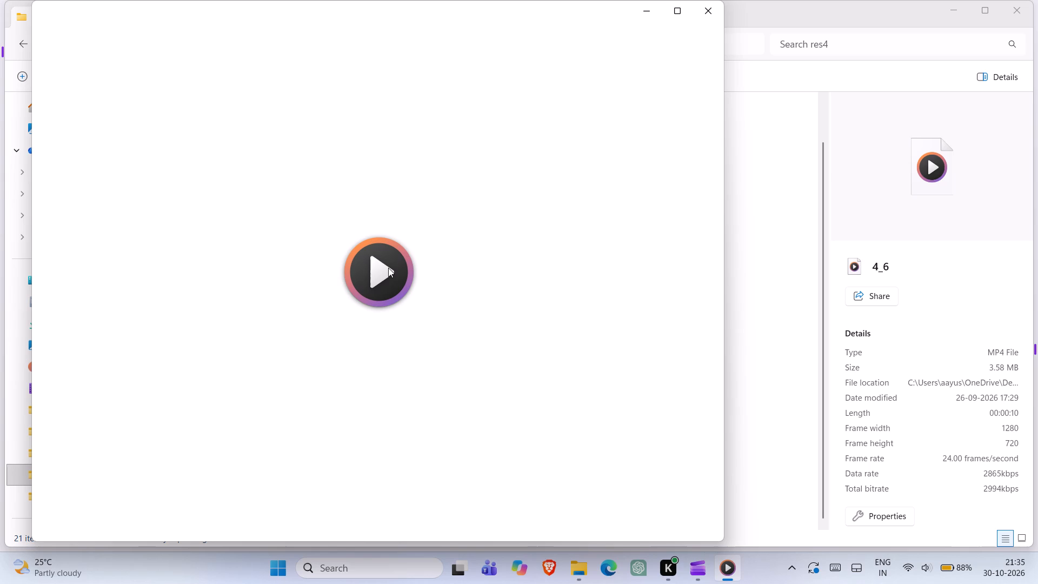
pyautogui.doubleClick(388, 268)
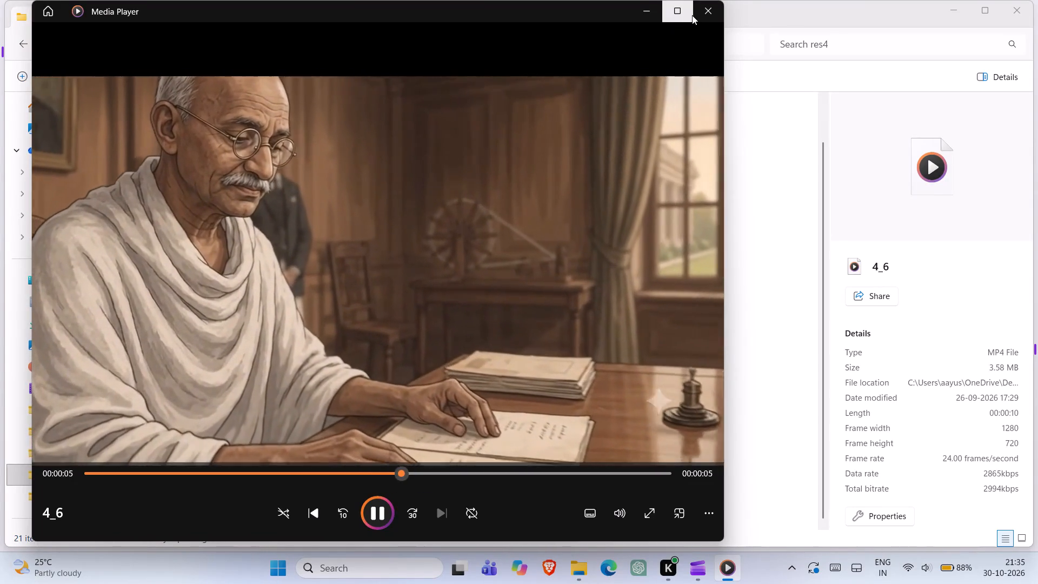
pyautogui.click(701, 15)
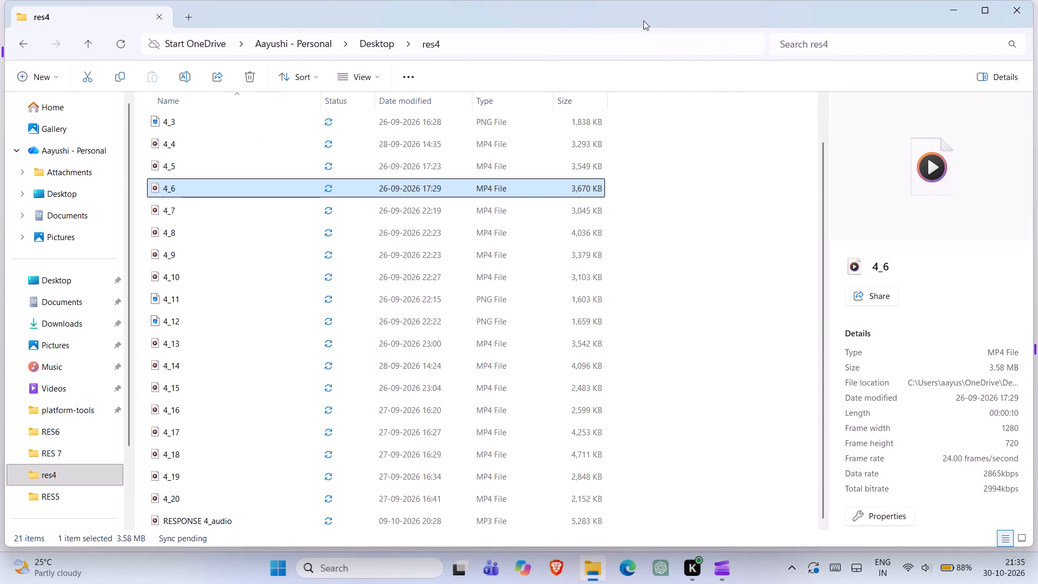
# Preview clips 4_4 and 4_5 from the res4 folder, and play 4_6 again for comparison.
pyautogui.click(222, 132)
pyautogui.moveTo(222, 132); pyautogui.dragTo(205, 137)
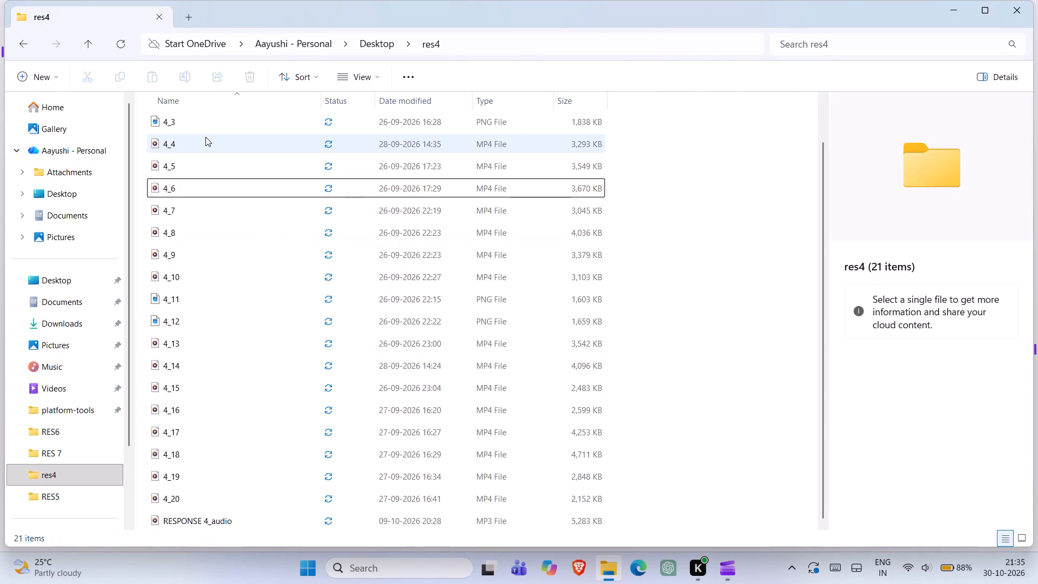
pyautogui.doubleClick(205, 137)
pyautogui.tripleClick(345, 253)
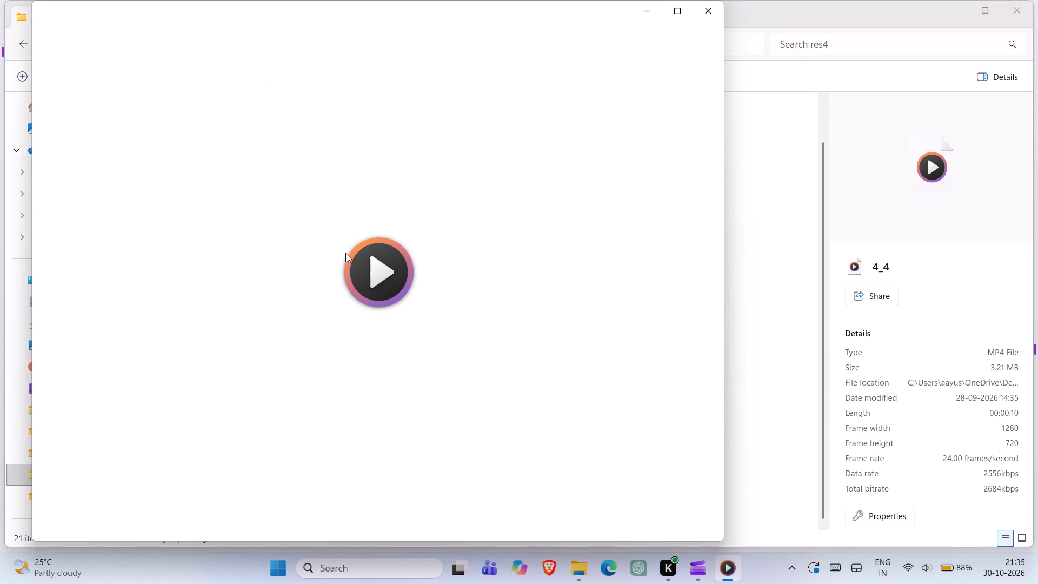
pyautogui.doubleClick(395, 291)
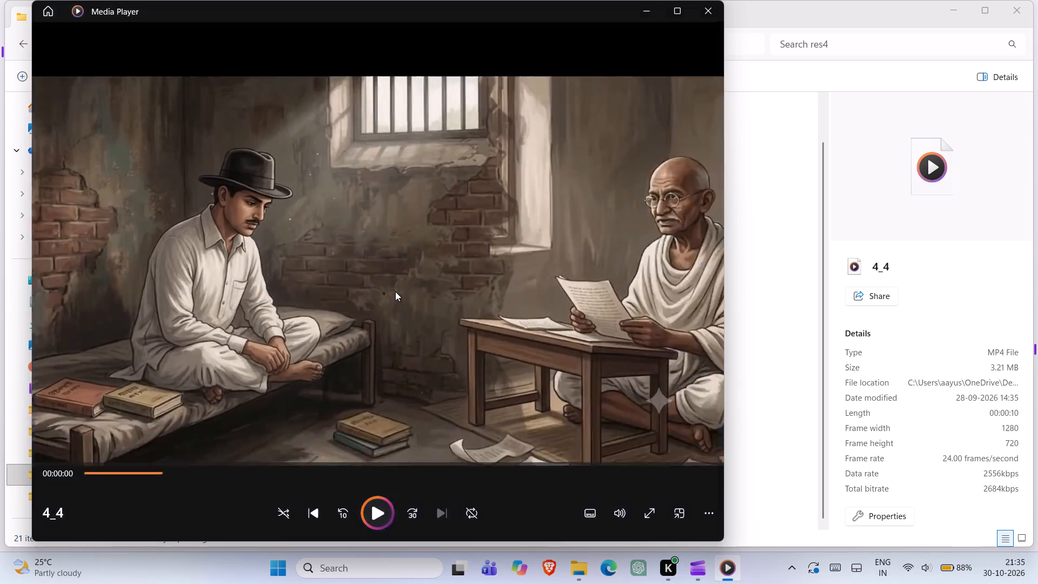
pyautogui.click(710, 8)
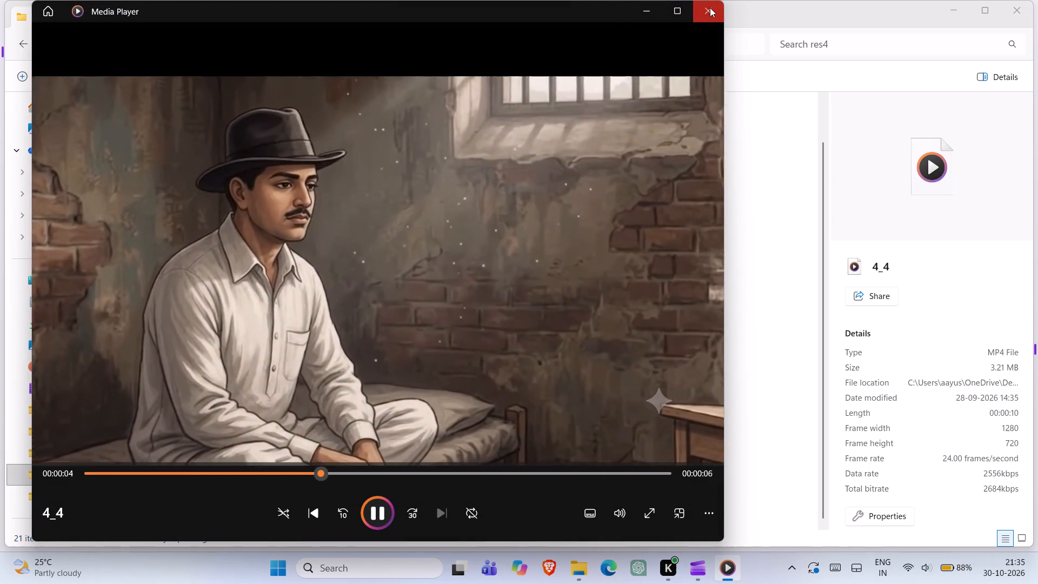
pyautogui.doubleClick(235, 171)
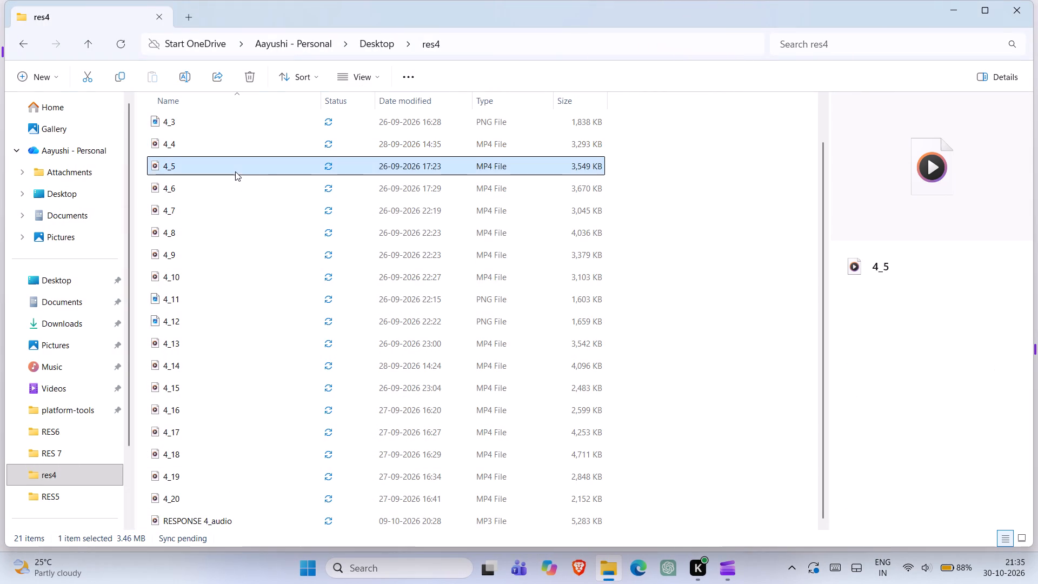
pyautogui.doubleClick(354, 233)
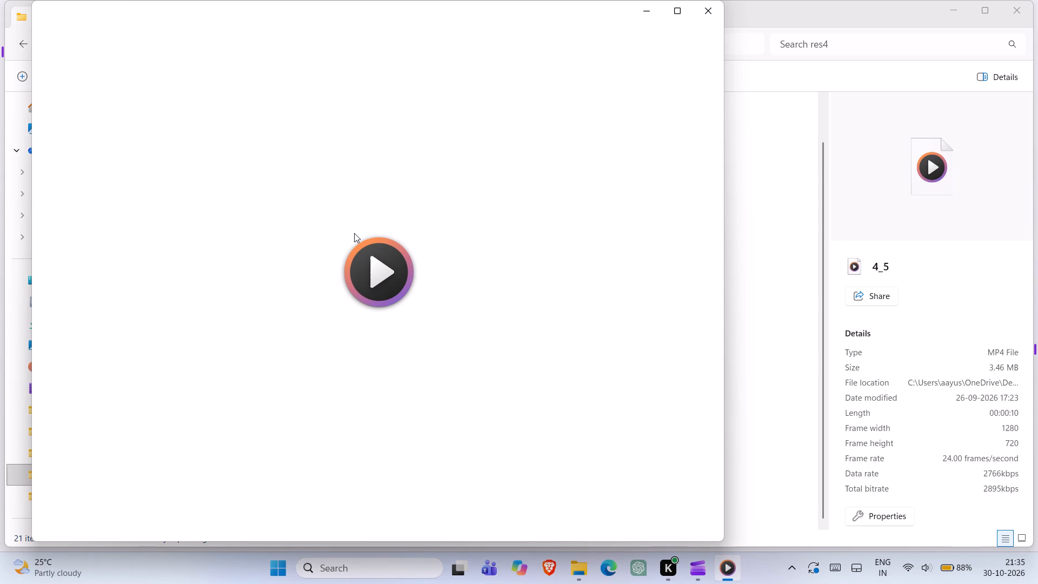
pyautogui.click(370, 243)
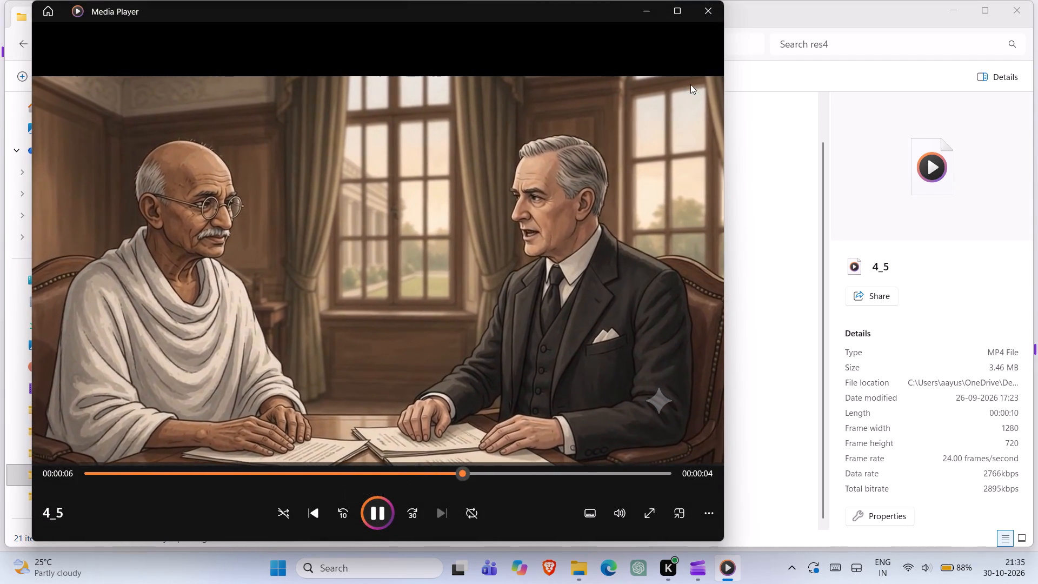
pyautogui.click(717, 19)
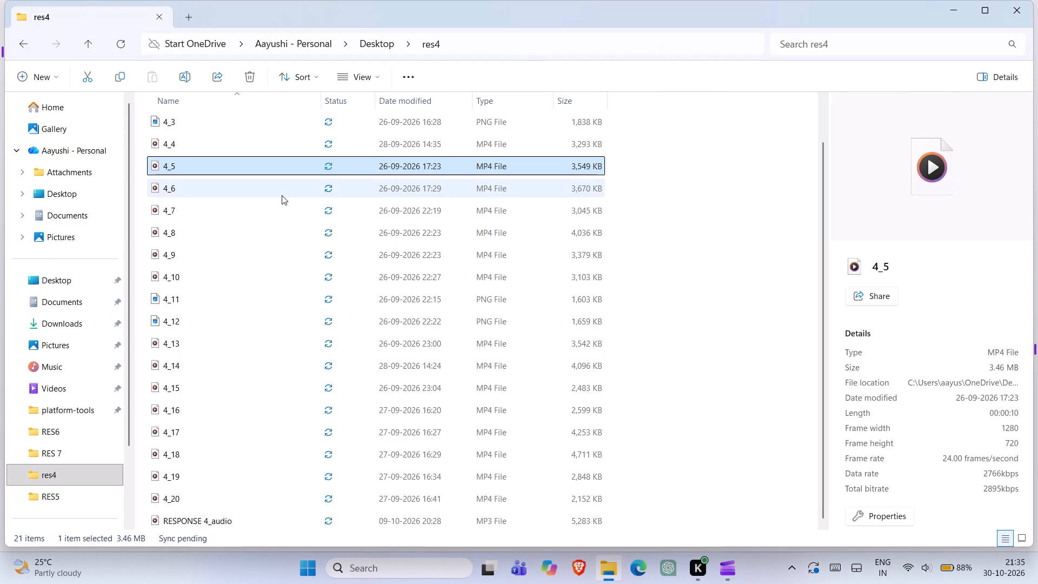
pyautogui.doubleClick(282, 195)
pyautogui.doubleClick(374, 283)
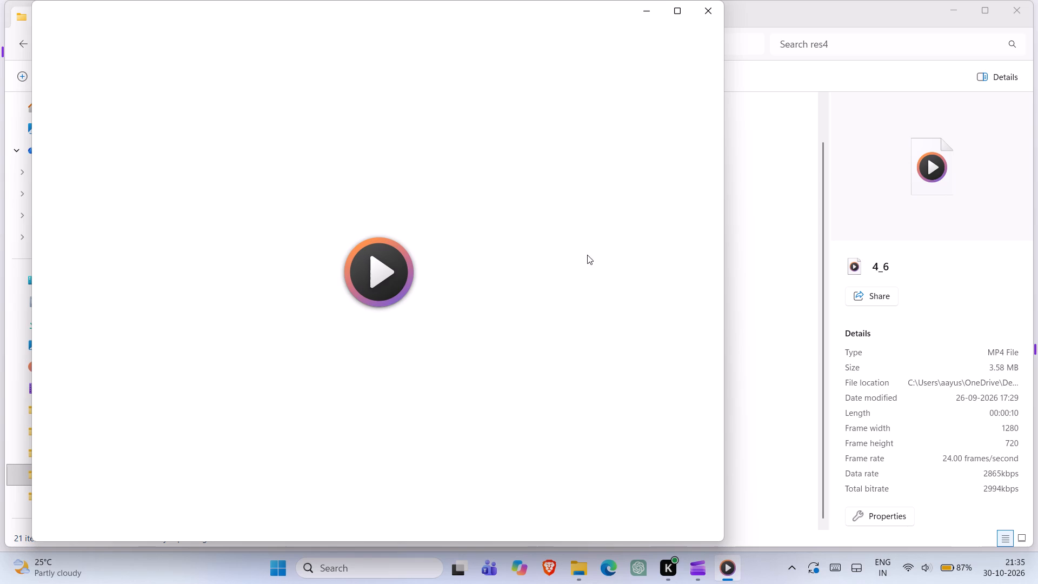
pyautogui.doubleClick(421, 273)
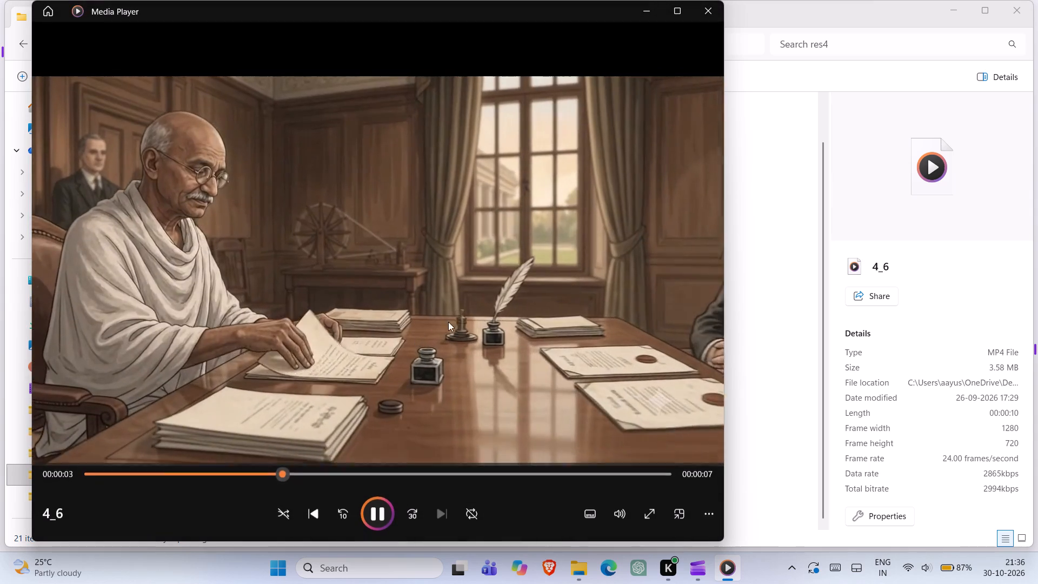
pyautogui.click(703, 4)
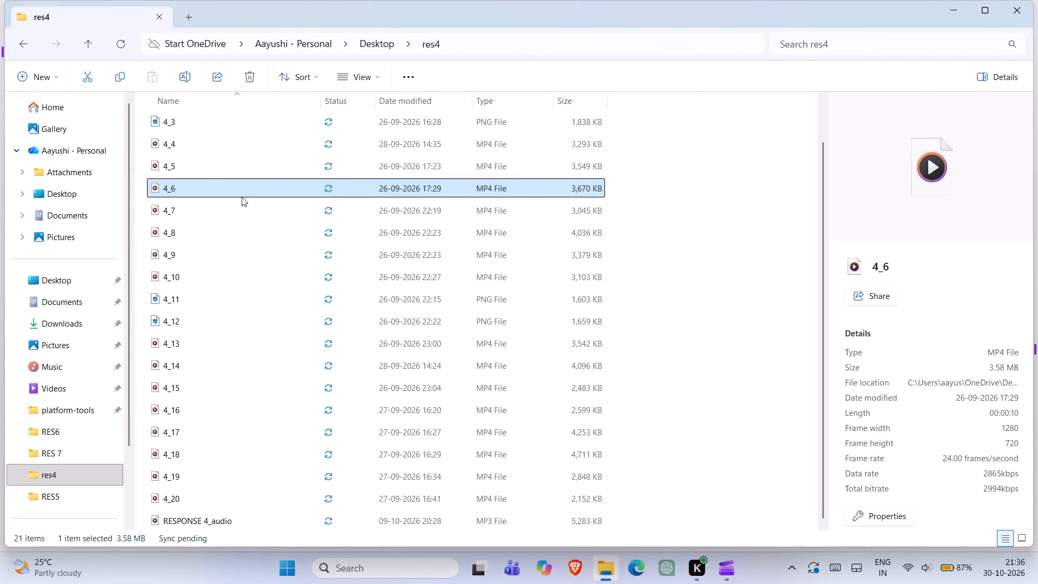
# Play clips 4_5 and 4_9 from the res4 folder again for comparison as reusable footage.
pyautogui.tripleClick(201, 157)
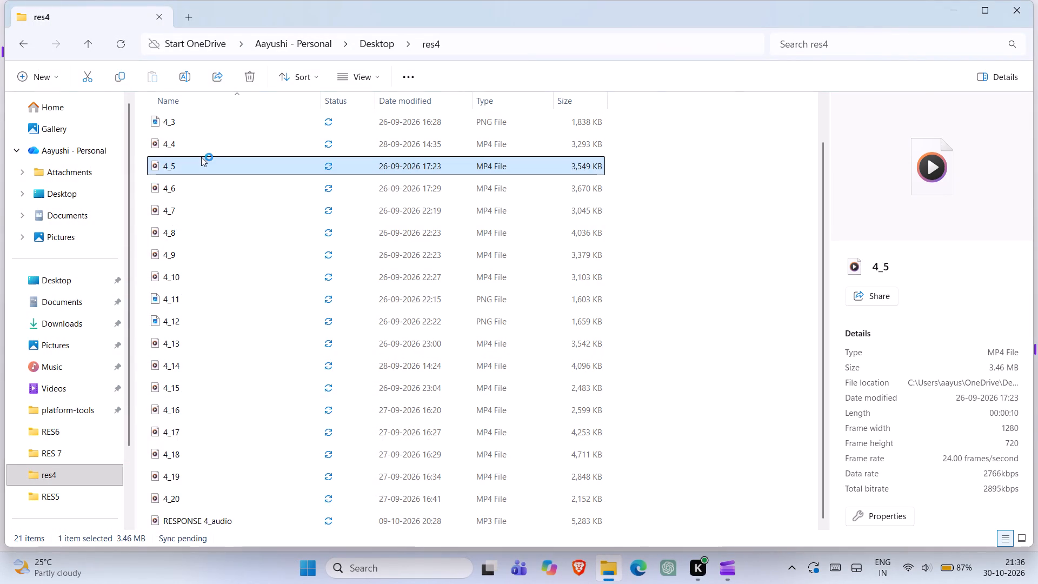
pyautogui.tripleClick(385, 273)
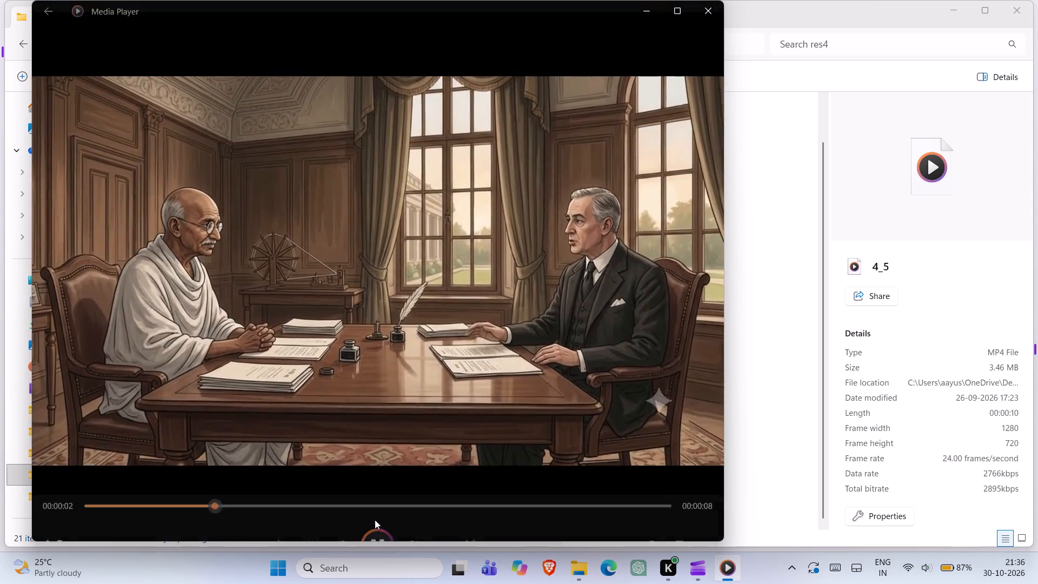
pyautogui.click(382, 514)
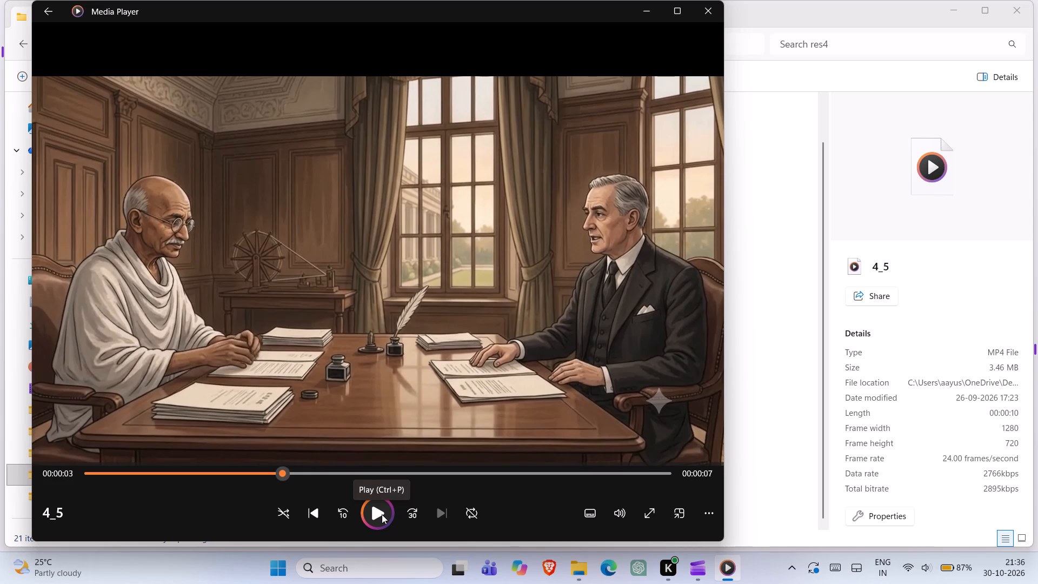
pyautogui.click(477, 545)
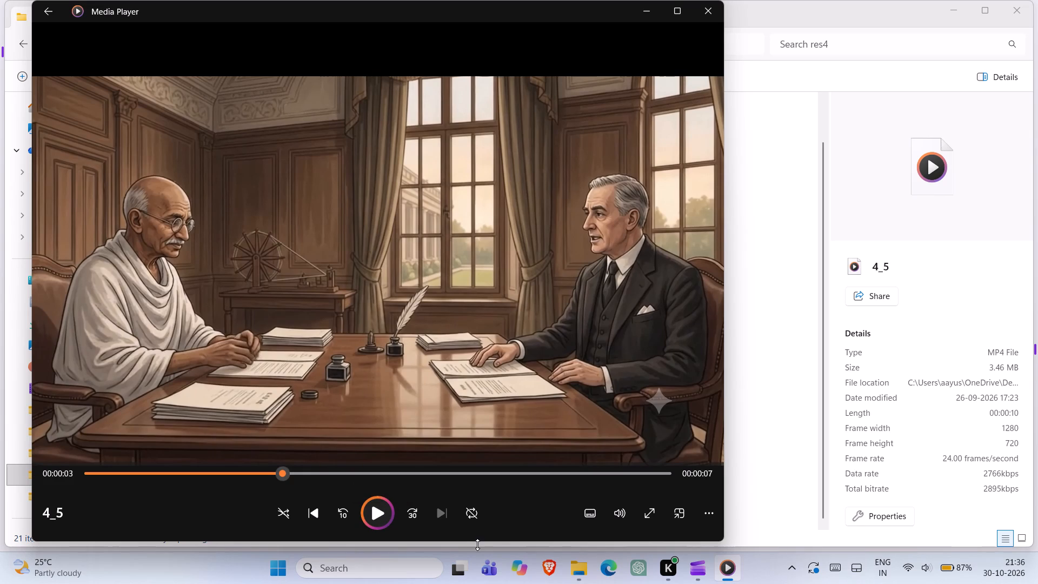
pyautogui.click(380, 504)
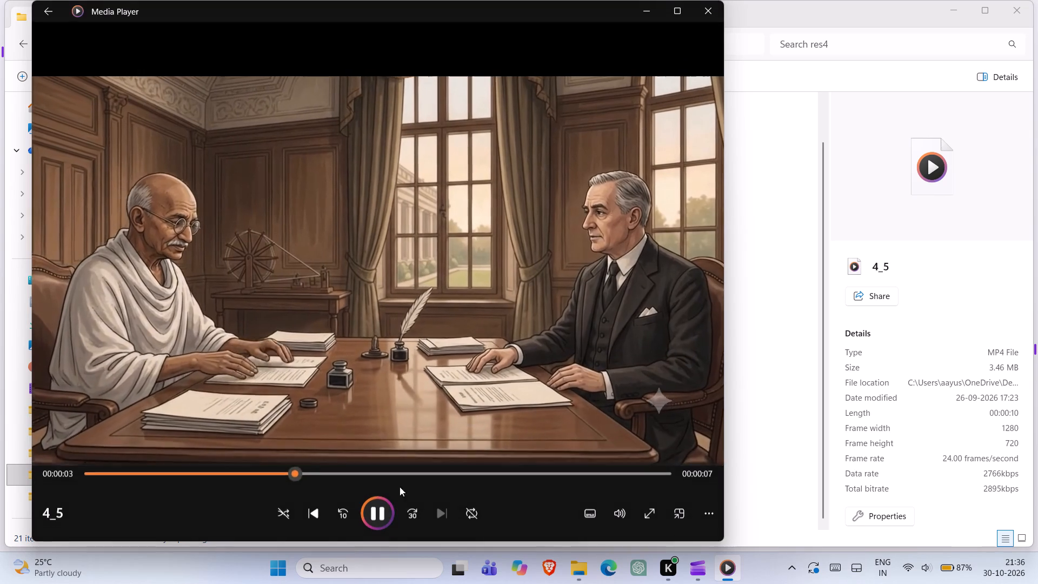
pyautogui.click(707, 19)
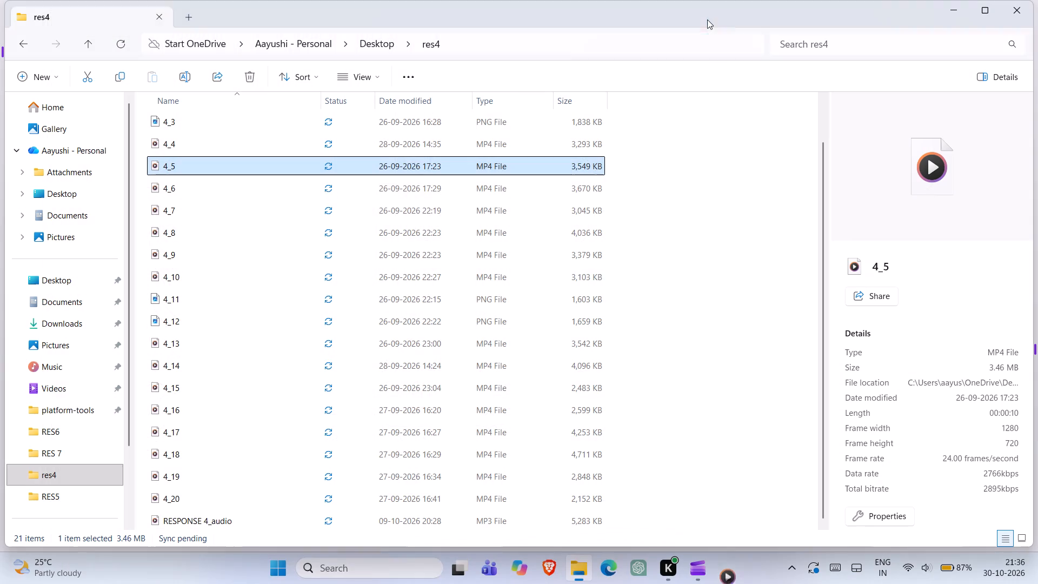
pyautogui.doubleClick(190, 257)
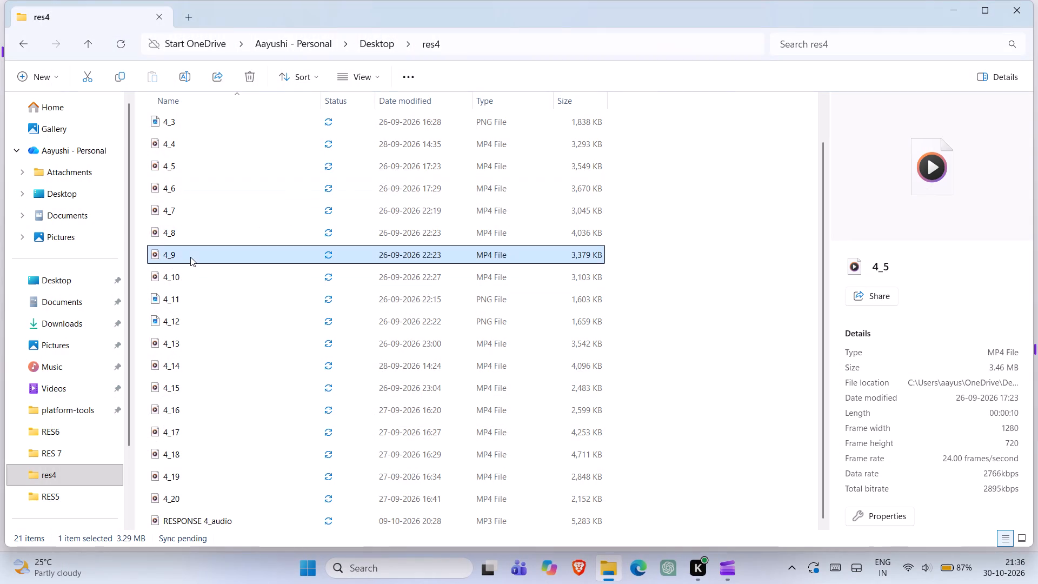
pyautogui.doubleClick(396, 286)
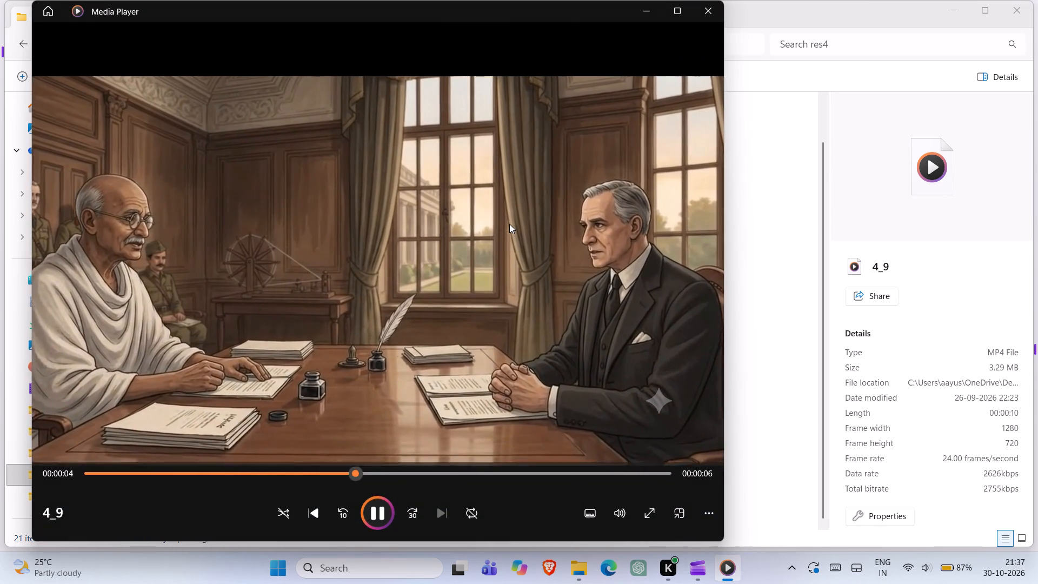
pyautogui.click(703, 15)
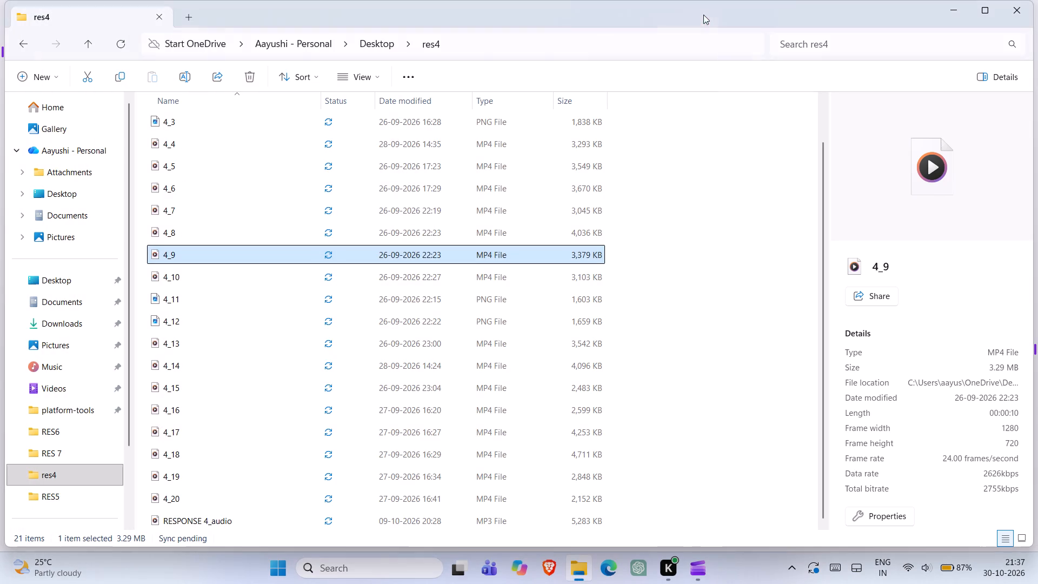
# Preview clip 4_10 from the res4 folder as possible reusable footage.
pyautogui.doubleClick(225, 279)
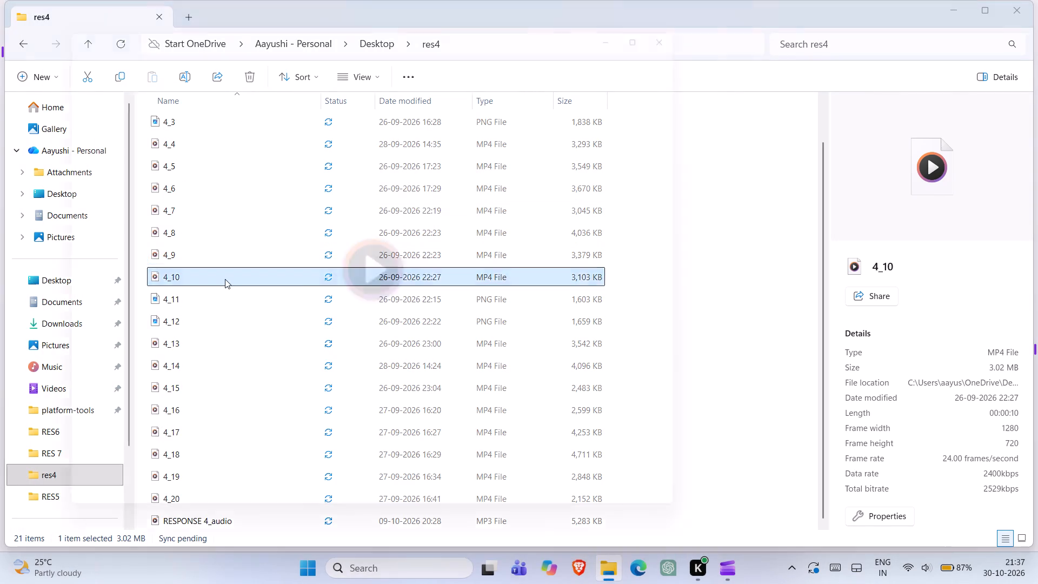
pyautogui.tripleClick(444, 279)
pyautogui.doubleClick(375, 276)
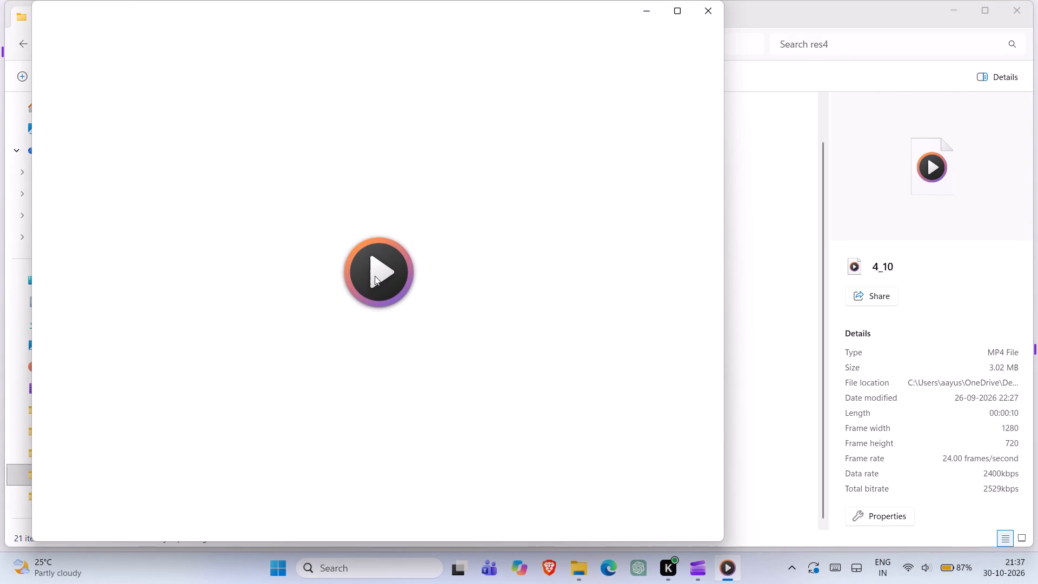
pyautogui.doubleClick(415, 281)
pyautogui.doubleClick(380, 287)
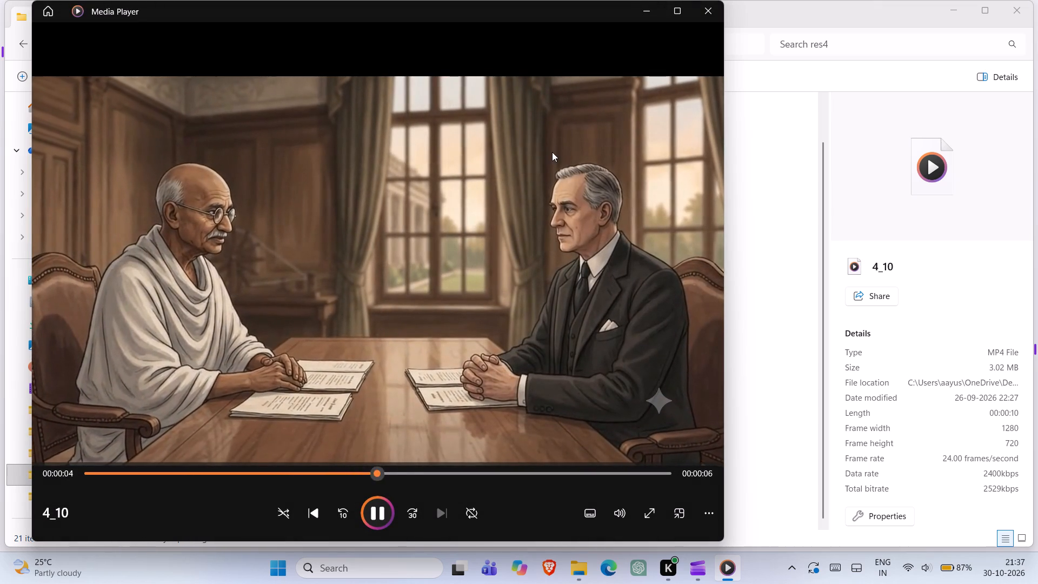
pyautogui.click(714, 12)
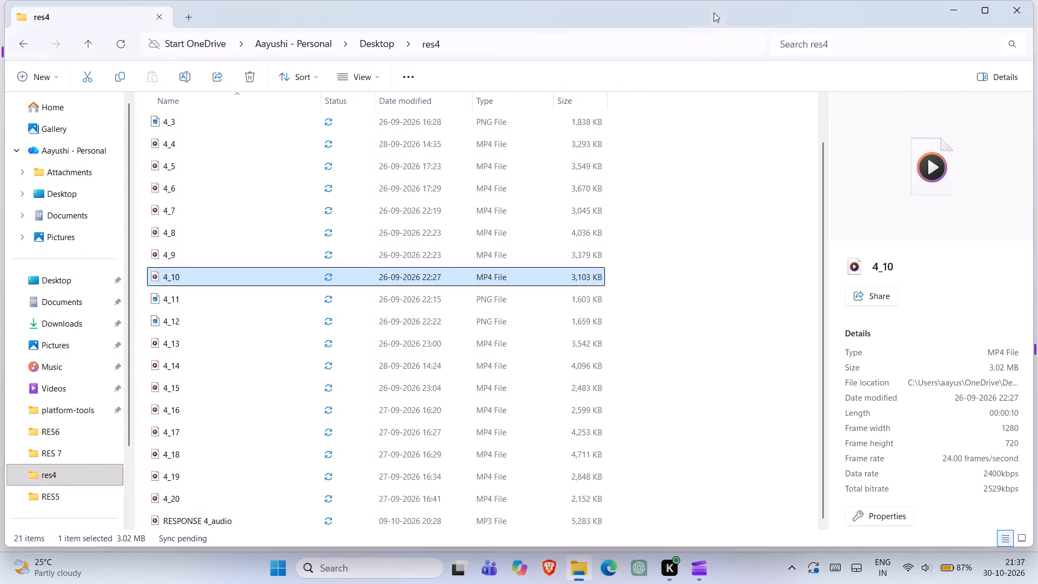
# Switch to Clipchamp and import the 4_10 clip from the res4 folder into the project media.
pyautogui.click(716, 568)
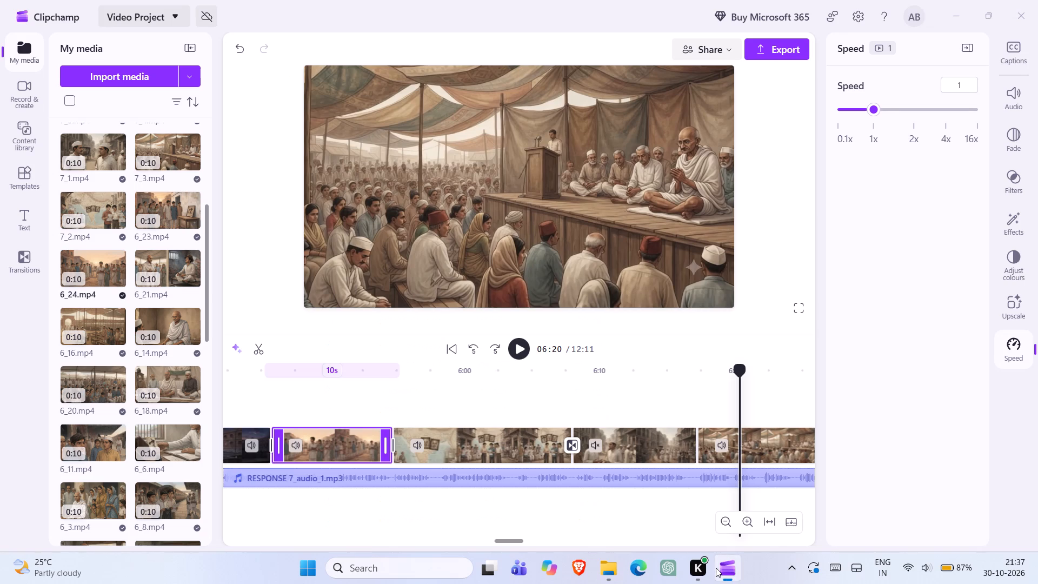
pyautogui.click(133, 86)
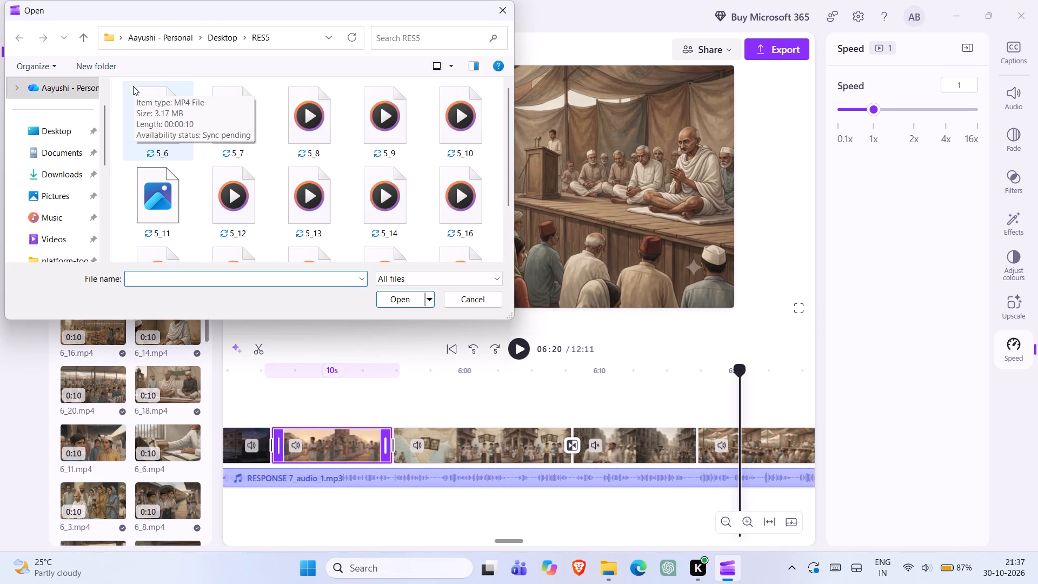
pyautogui.scroll(-1, 40, 195)
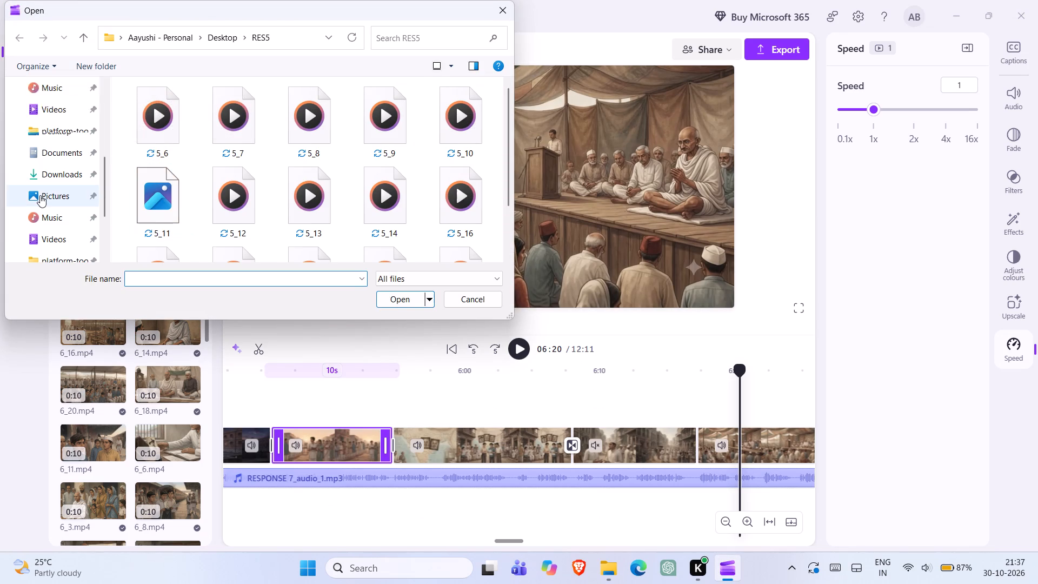
pyautogui.scroll(-1, 40, 195)
pyautogui.click(64, 112)
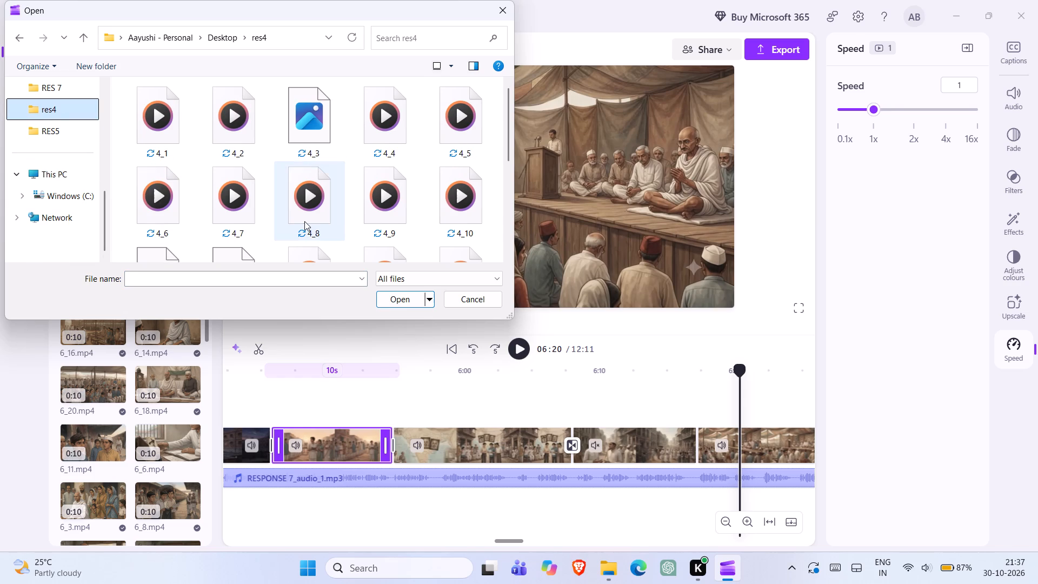
pyautogui.click(456, 211)
pyautogui.press('Return')
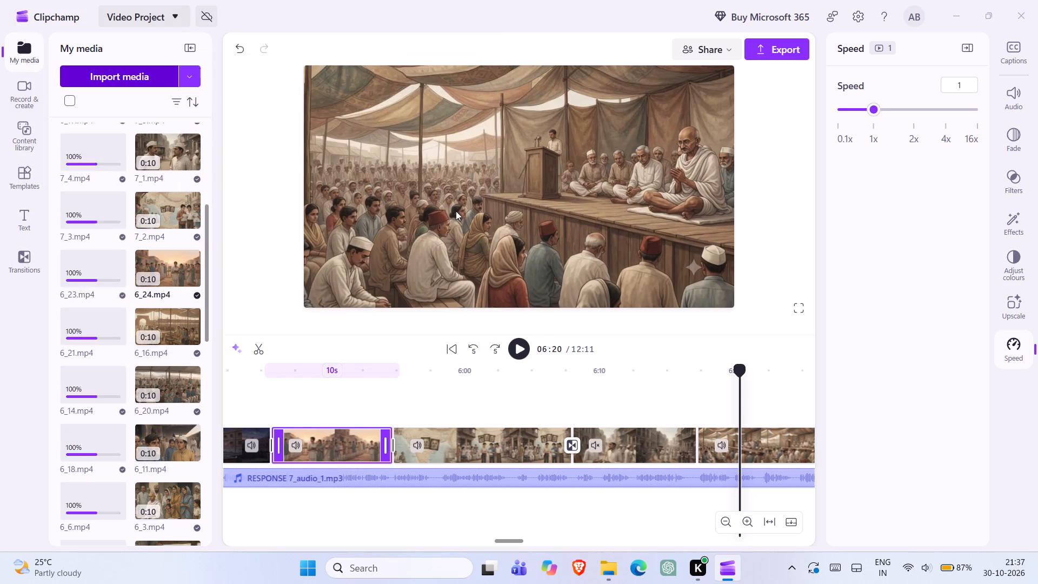
# Insert 4_10.mp4 at about 6:17 between the street-crowd clip and the tent-meeting clip, with a transition from the street-crowd clip.
pyautogui.scroll(4, 116, 226)
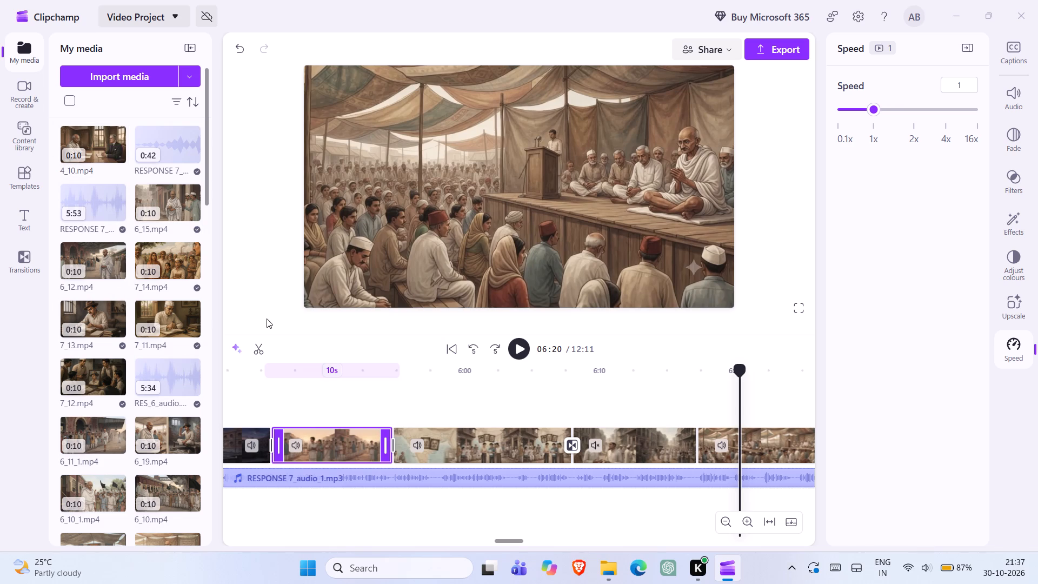
pyautogui.click(115, 155)
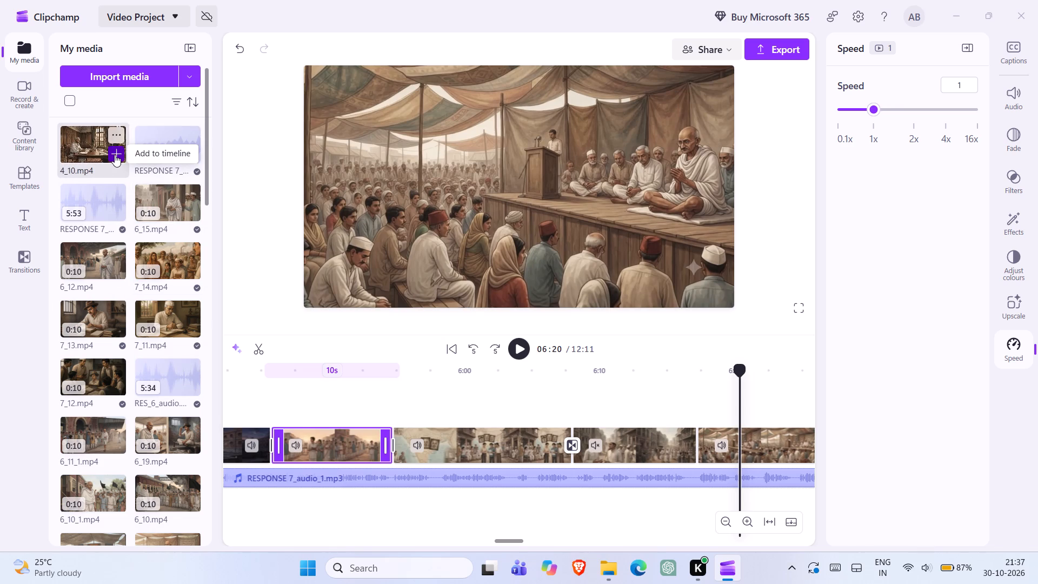
pyautogui.moveTo(784, 420); pyautogui.dragTo(774, 426)
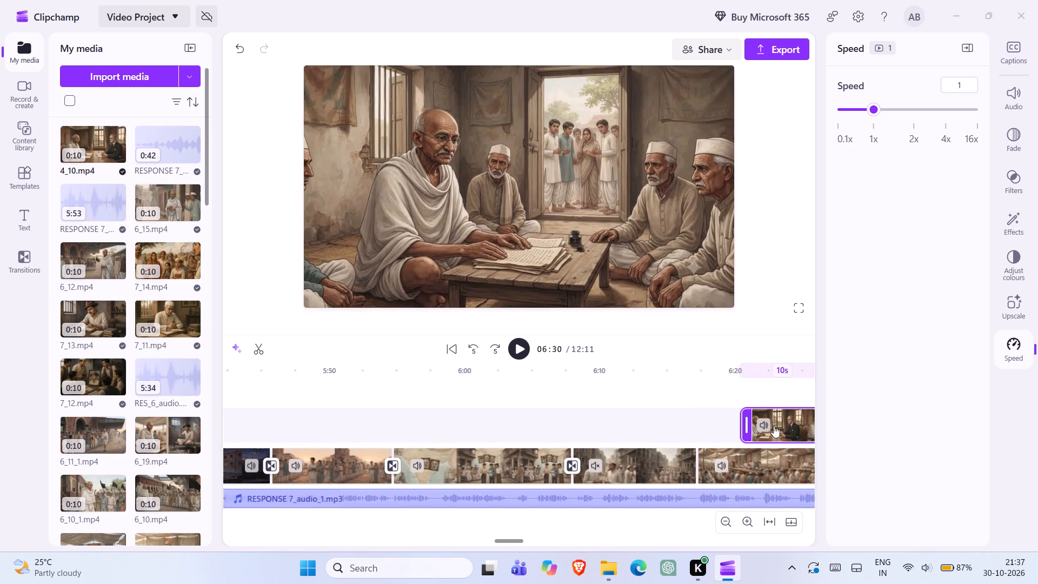
pyautogui.moveTo(774, 426); pyautogui.dragTo(736, 456)
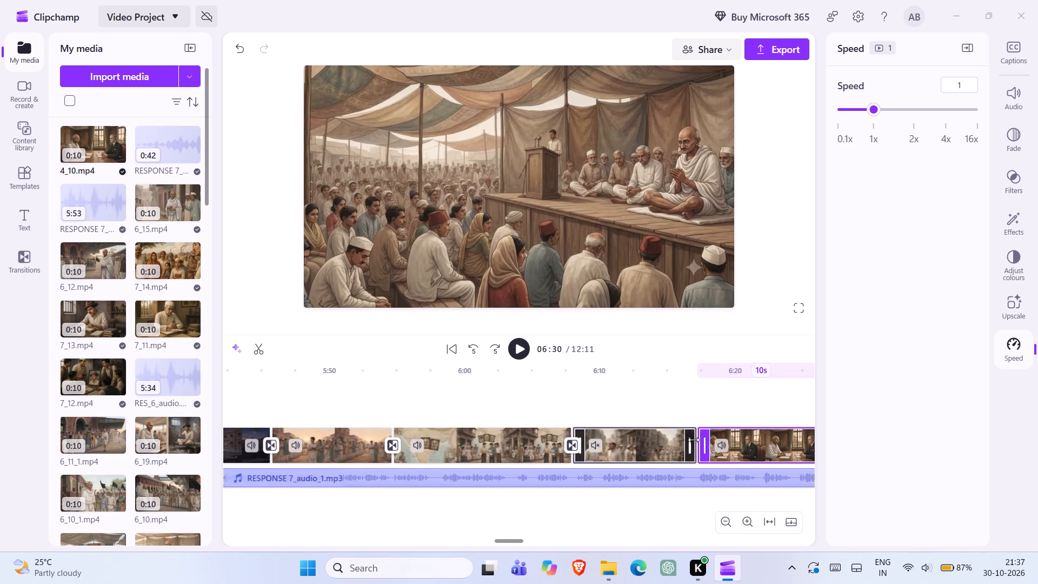
pyautogui.click(697, 446)
# Move the playhead to about 6:15 in the street-crowd clip and mute the audio of 4_10.mp4.
pyautogui.doubleClick(669, 442)
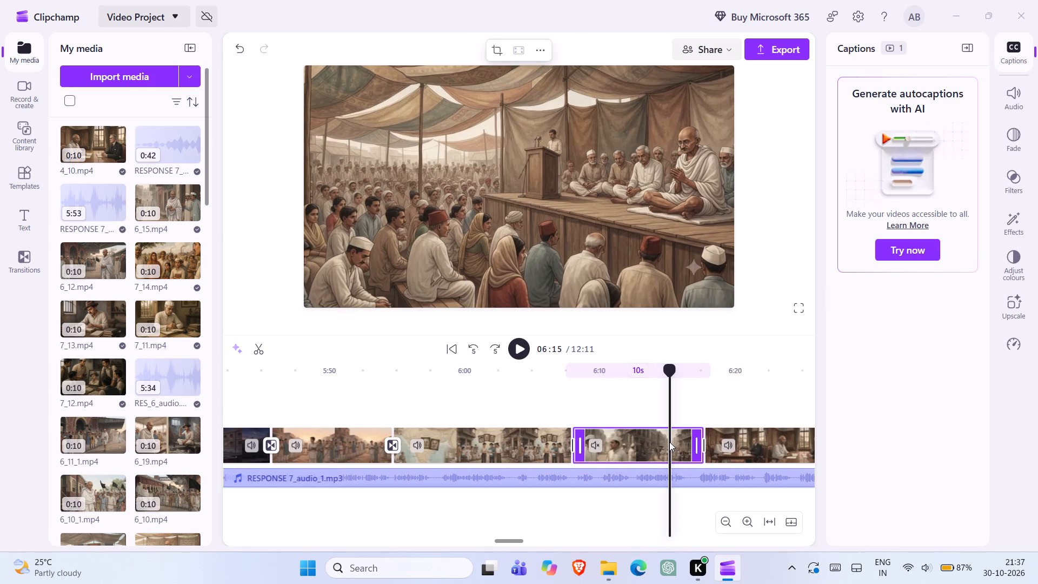
pyautogui.hscroll(-1, 669, 442)
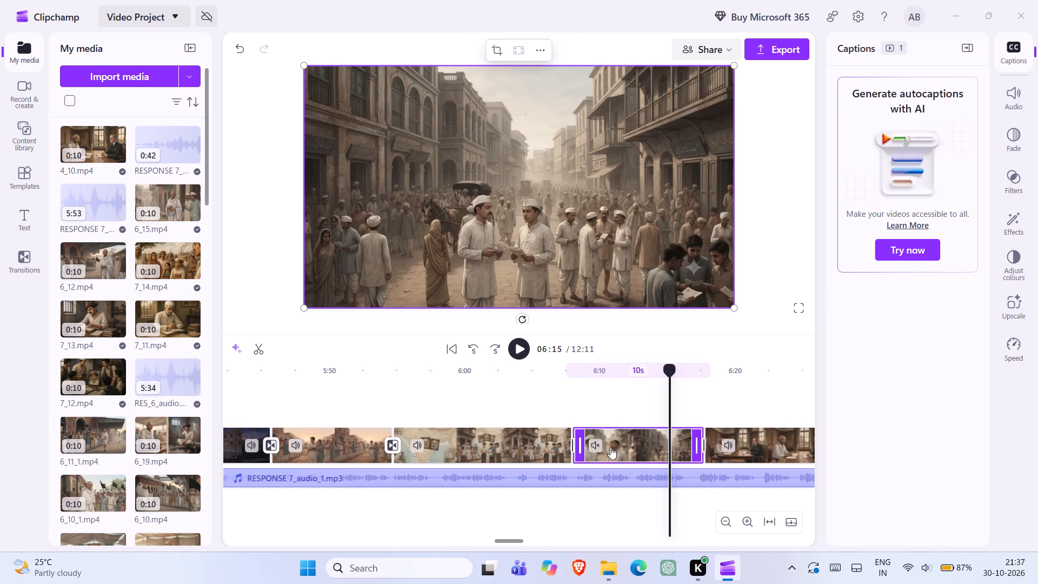
pyautogui.hscroll(-1, 610, 447)
pyautogui.hscroll(1, 489, 432)
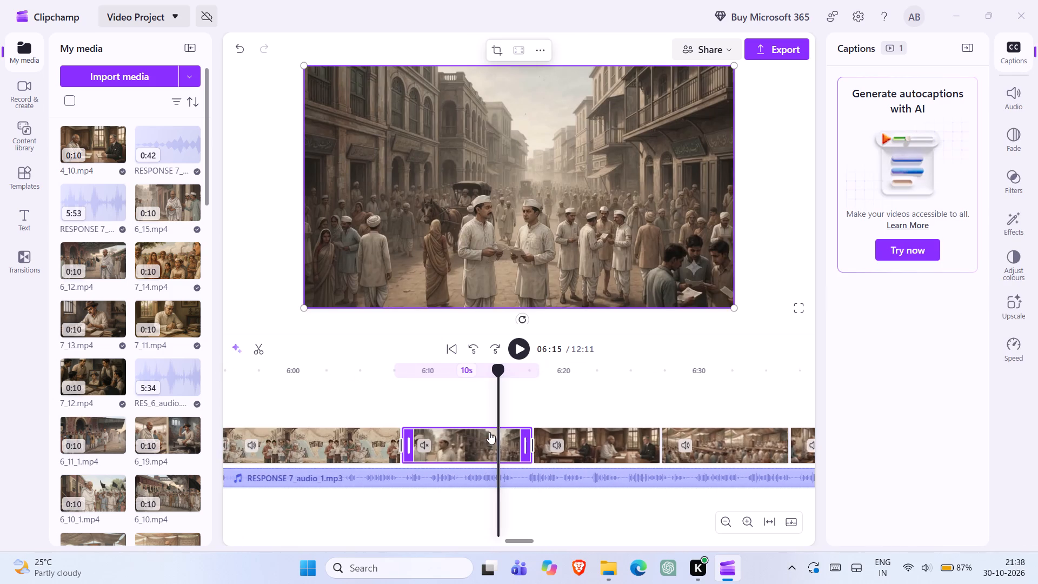
pyautogui.click(553, 447)
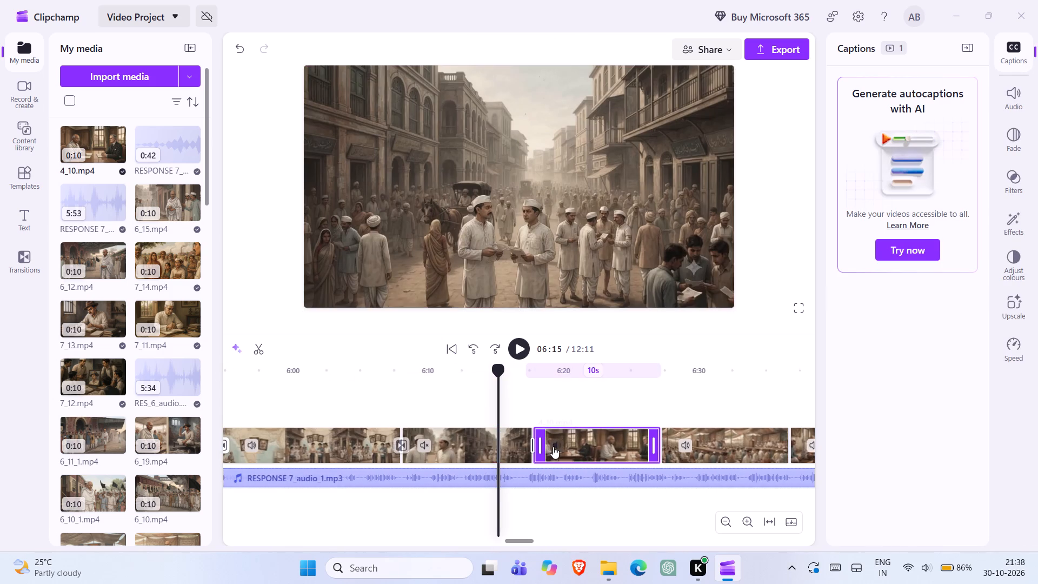
# Play the sequence from about 6:15 to 6:39, and replay it from within 4_10.mp4 to about 6:31.
pyautogui.click(526, 345)
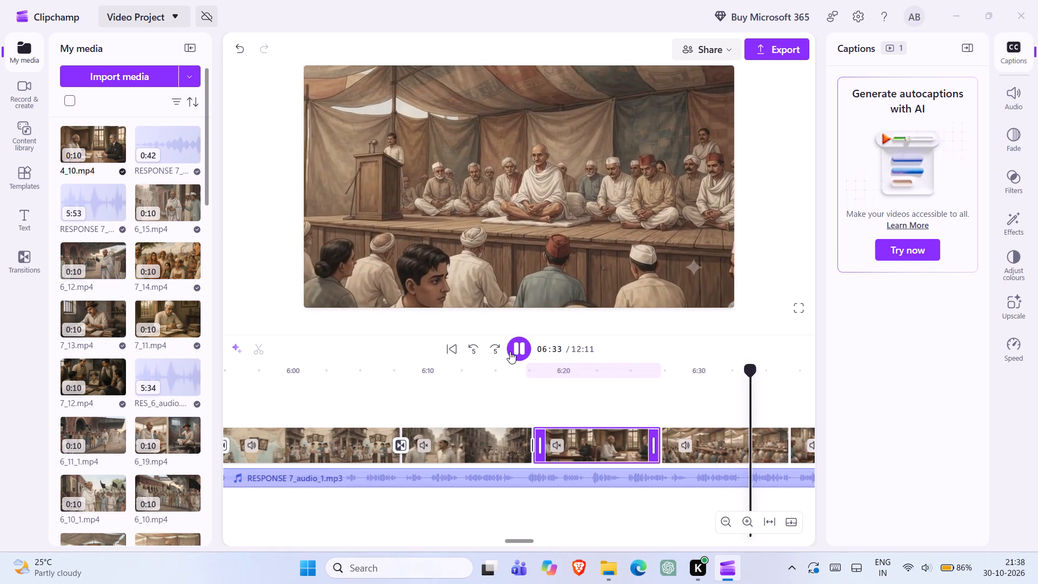
pyautogui.click(510, 351)
pyautogui.click(510, 351)
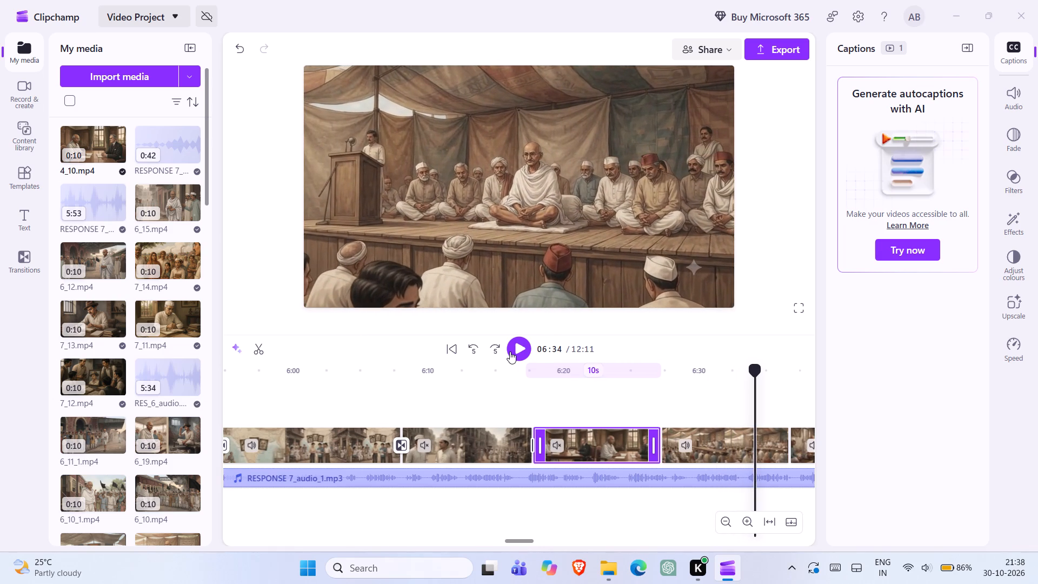
pyautogui.click(510, 351)
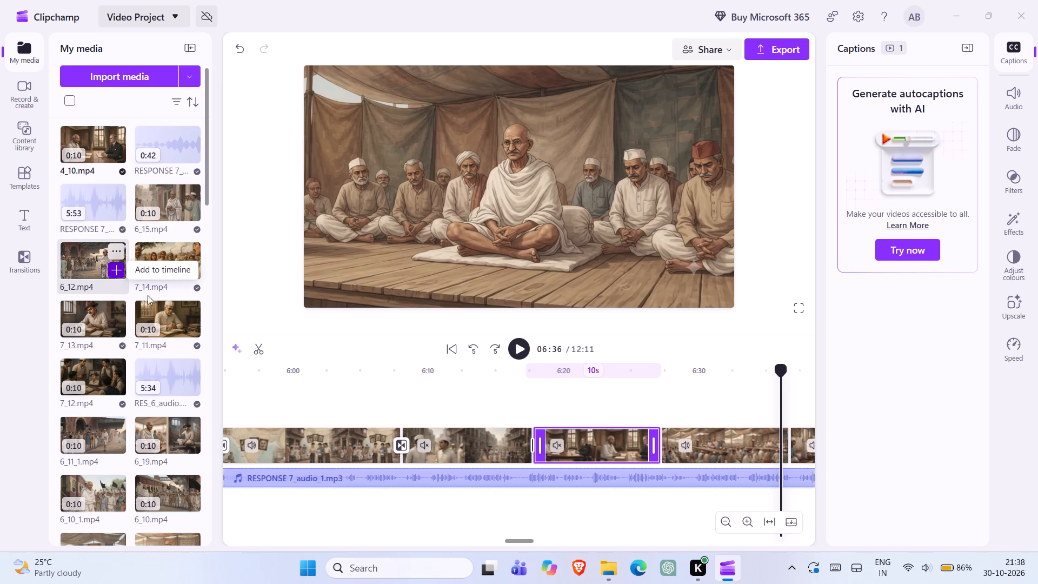
pyautogui.click(520, 351)
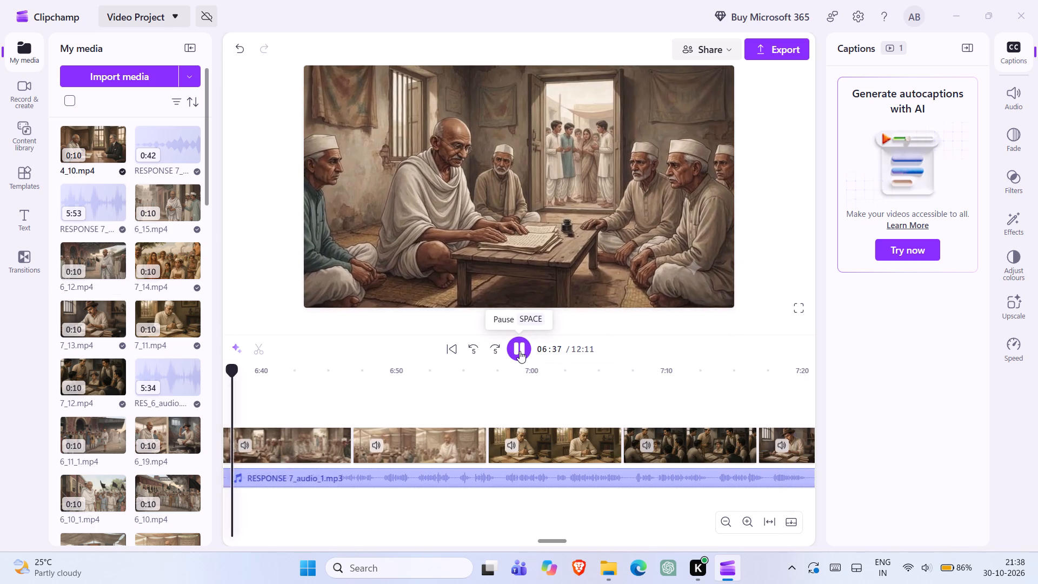
pyautogui.click(520, 351)
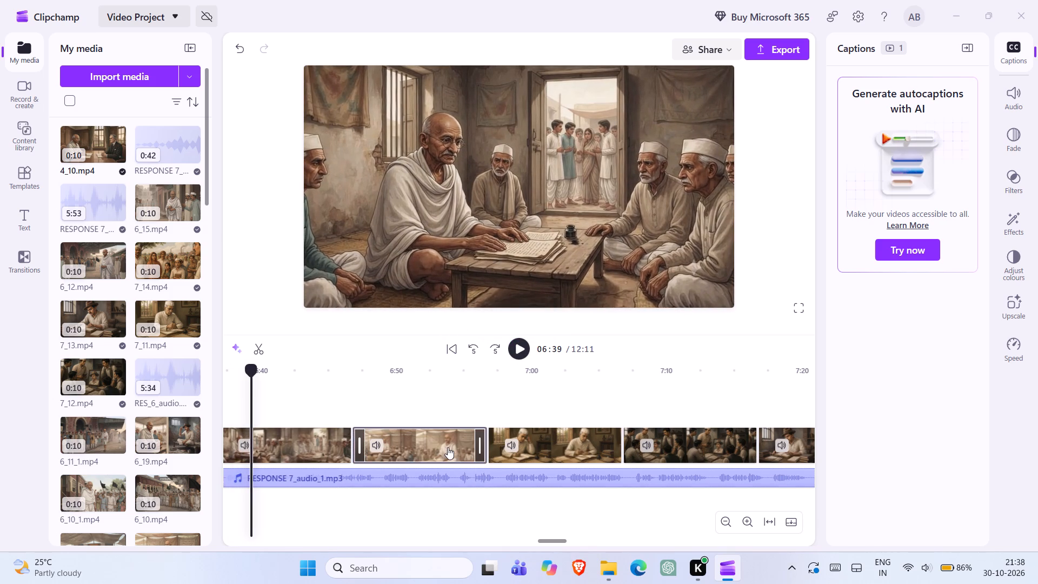
pyautogui.hscroll(1, 448, 447)
pyautogui.doubleClick(422, 443)
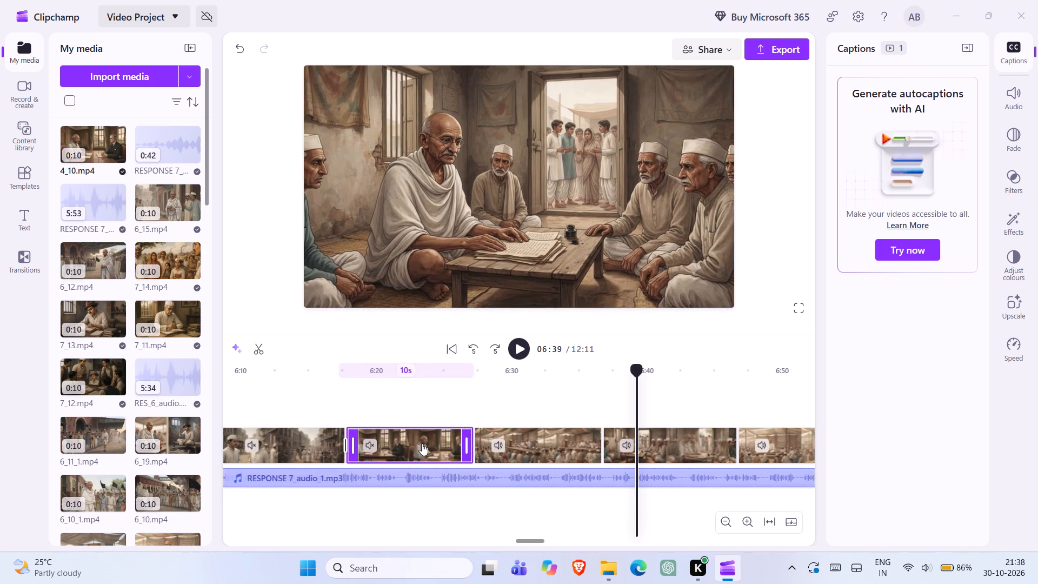
pyautogui.click(525, 348)
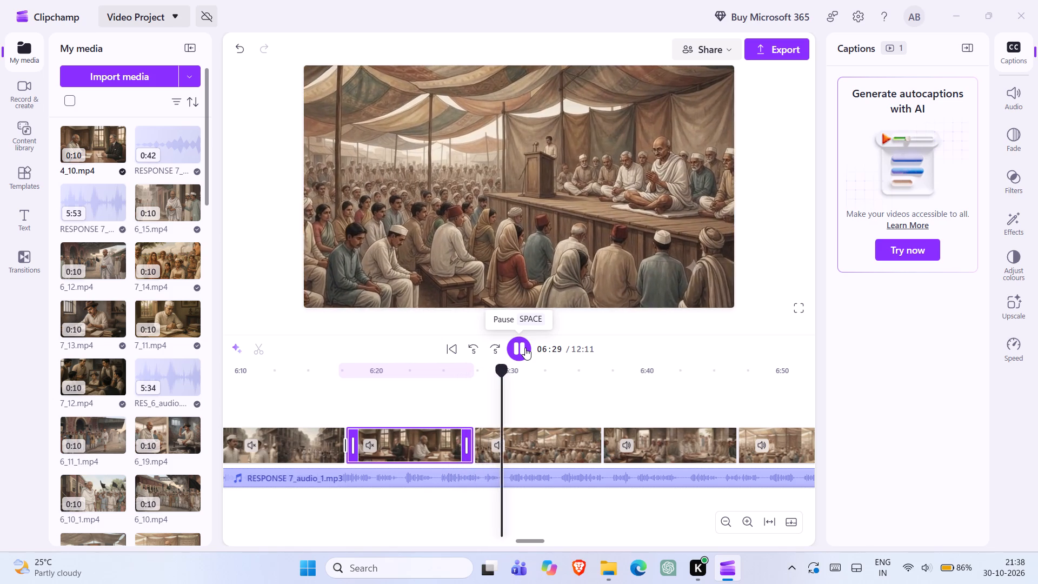
pyautogui.click(525, 348)
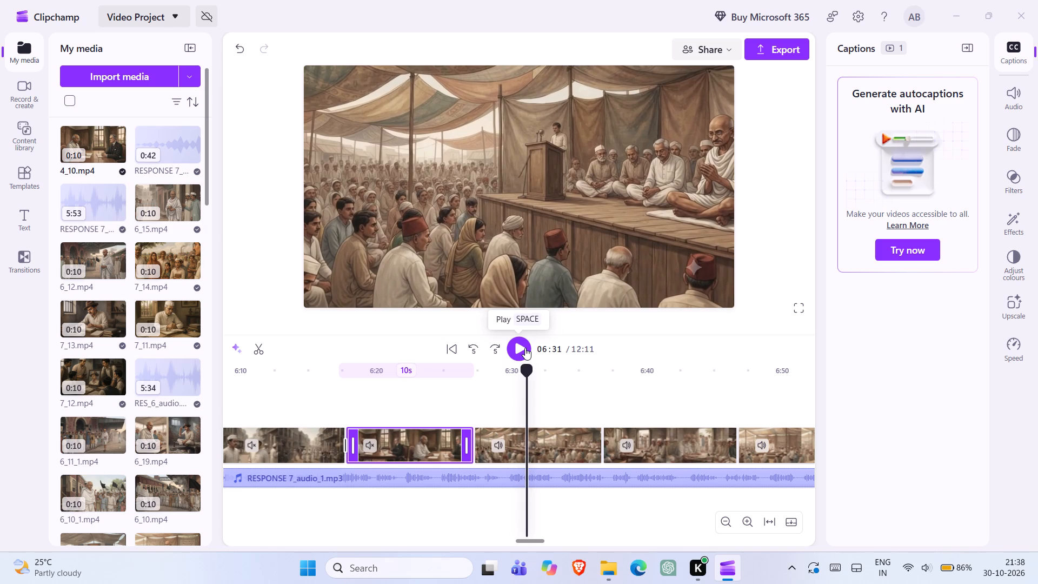
# Insert 6_21.mp4 between 4_10.mp4 and the tent-meeting clip, with a transition from 4_10.mp4.
pyautogui.scroll(-1, 104, 487)
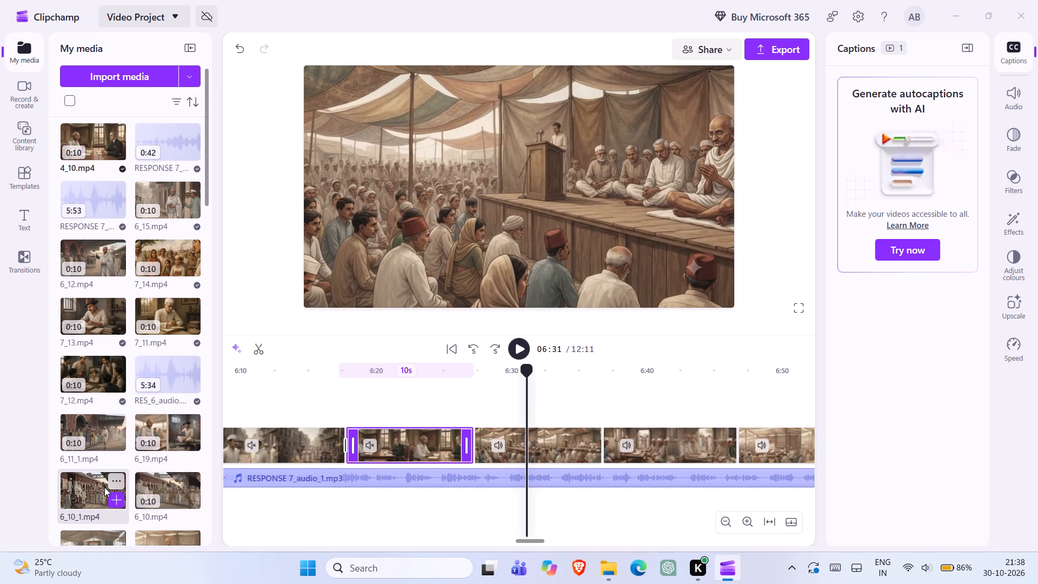
pyautogui.scroll(-1, 104, 487)
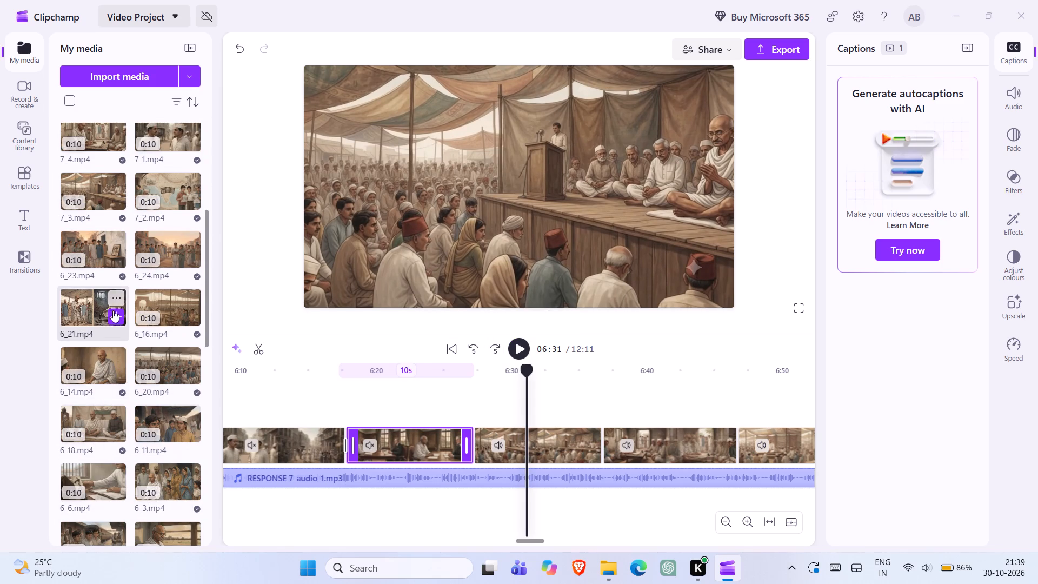
pyautogui.click(117, 313)
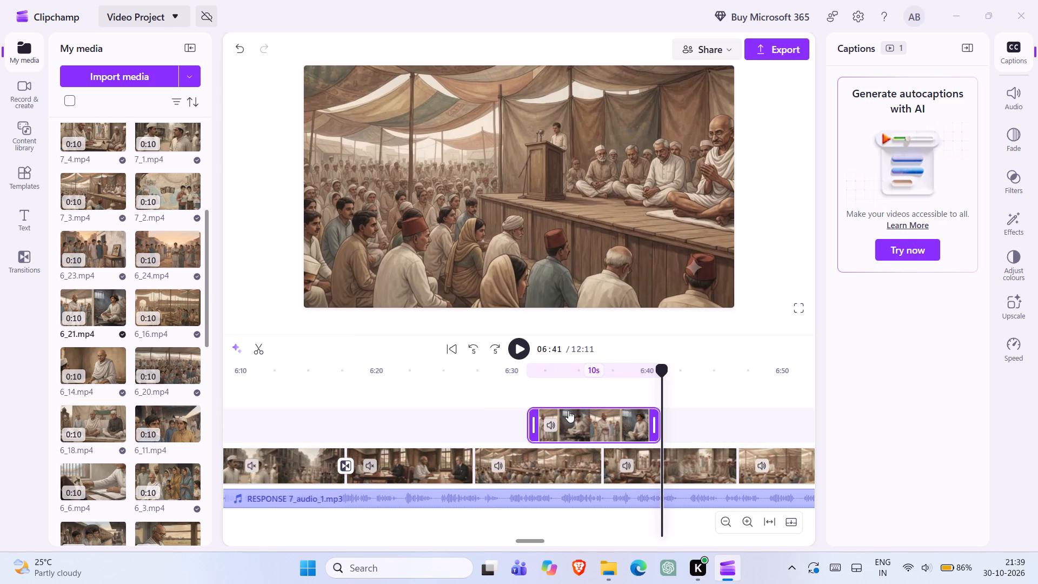
pyautogui.moveTo(568, 410); pyautogui.dragTo(511, 452)
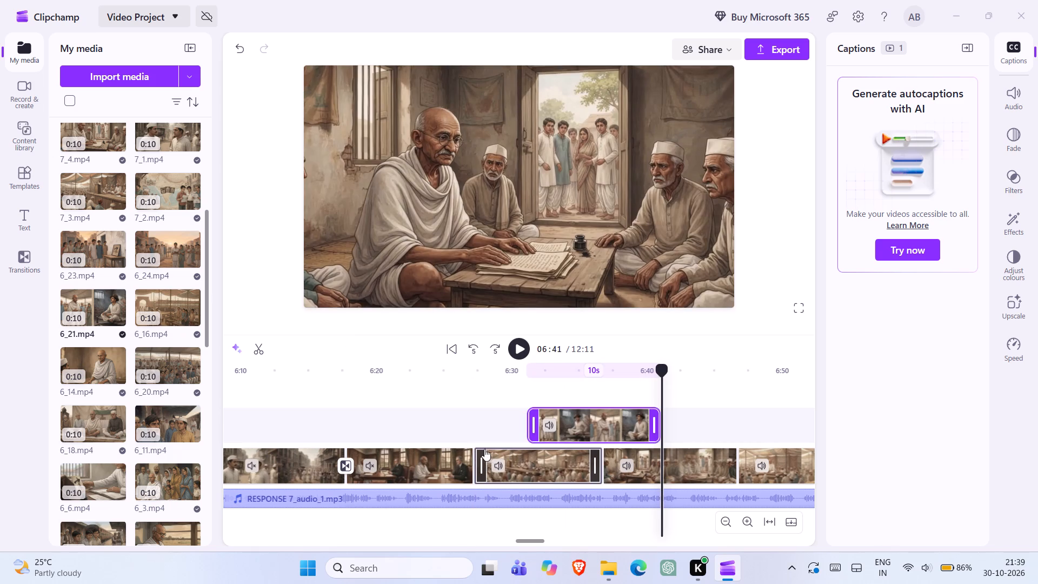
pyautogui.moveTo(597, 414); pyautogui.dragTo(540, 447)
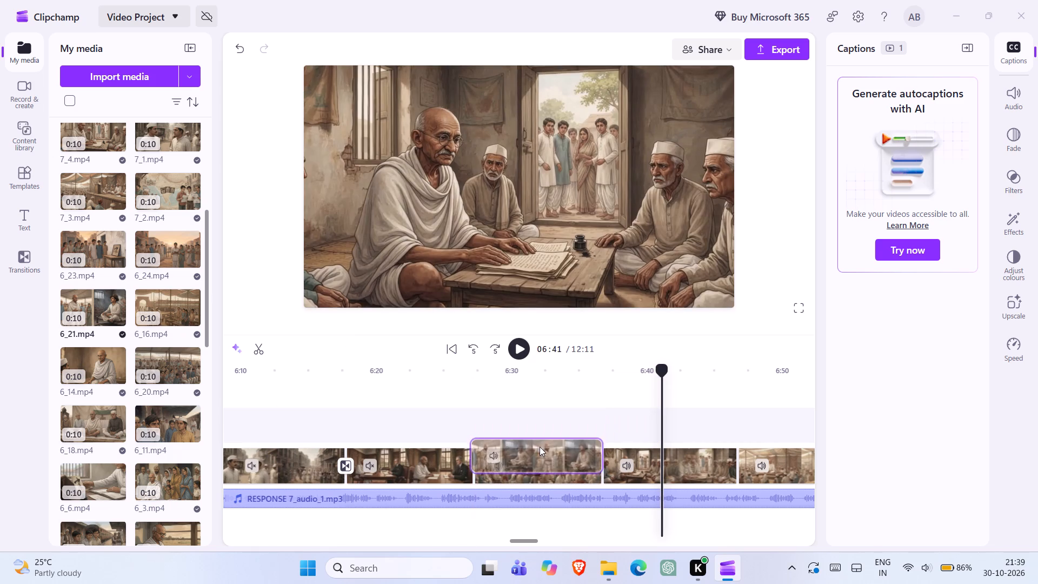
pyautogui.moveTo(540, 447); pyautogui.dragTo(541, 452)
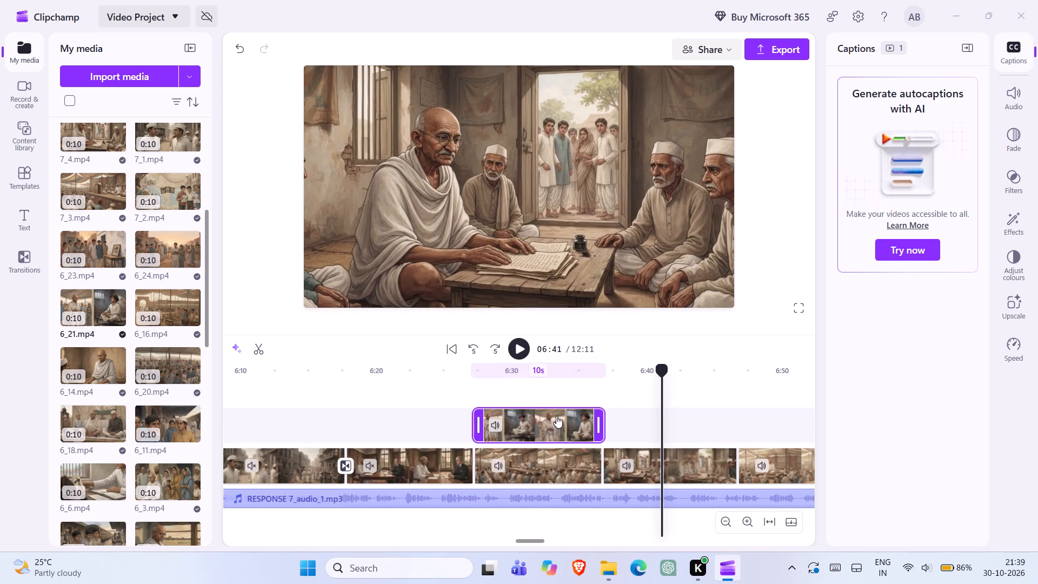
pyautogui.moveTo(556, 416); pyautogui.dragTo(549, 458)
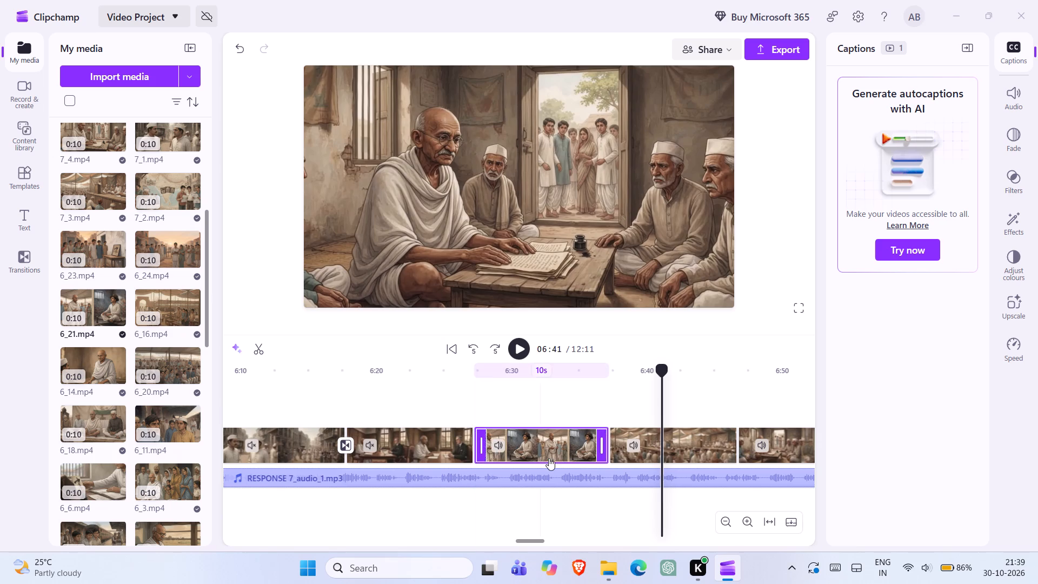
pyautogui.click(473, 447)
# Play the sequence from within 4_10.mp4 through 6_21.mp4 to about 6:38.
pyautogui.doubleClick(434, 443)
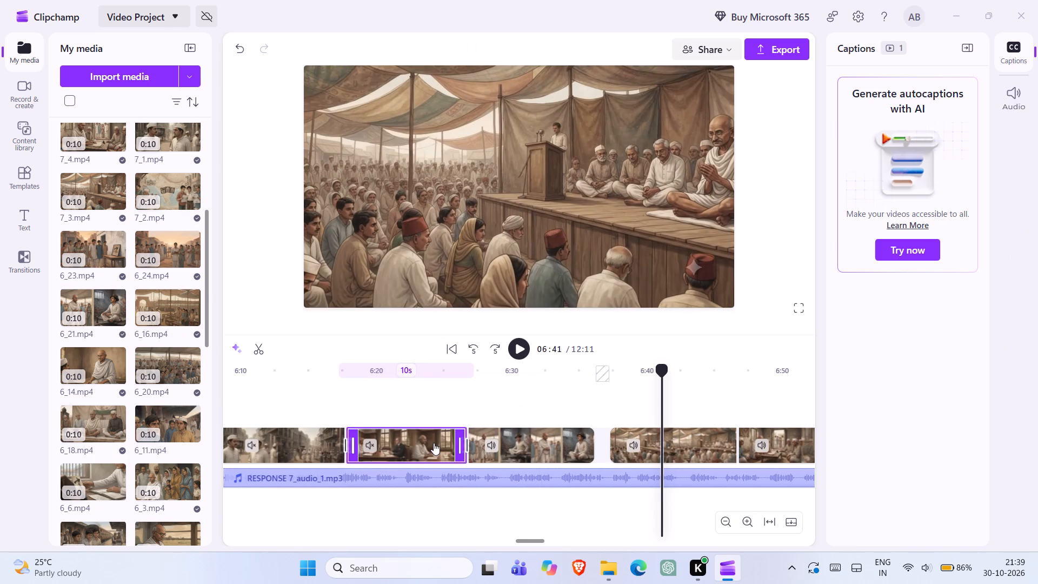
pyautogui.click(517, 349)
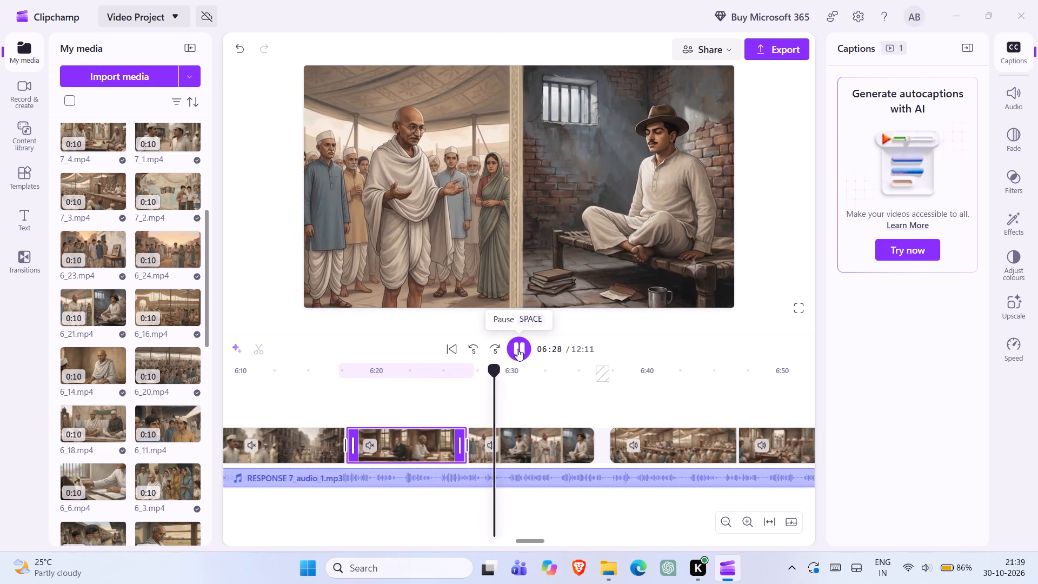
pyautogui.click(517, 349)
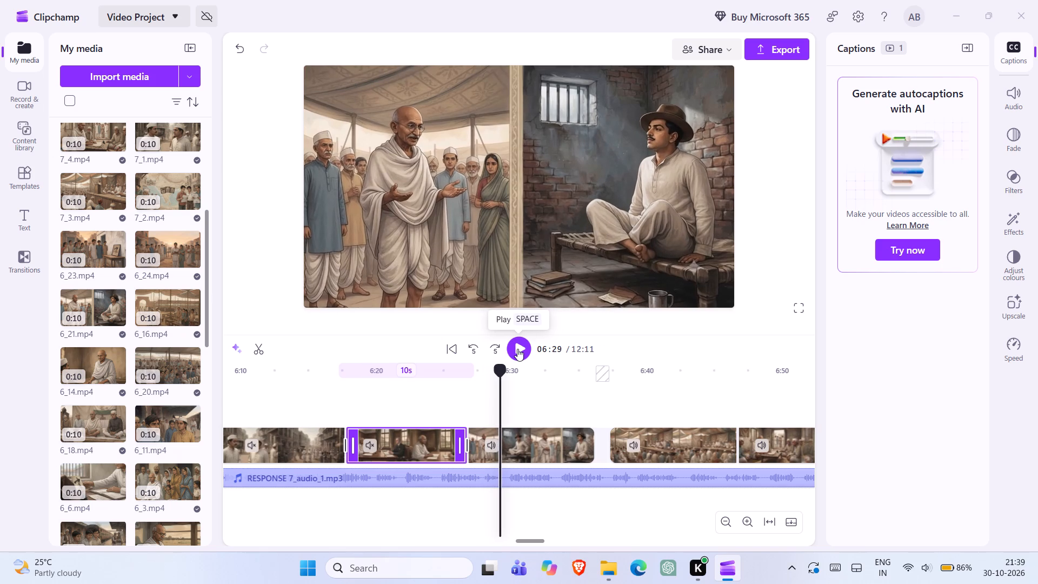
pyautogui.click(517, 349)
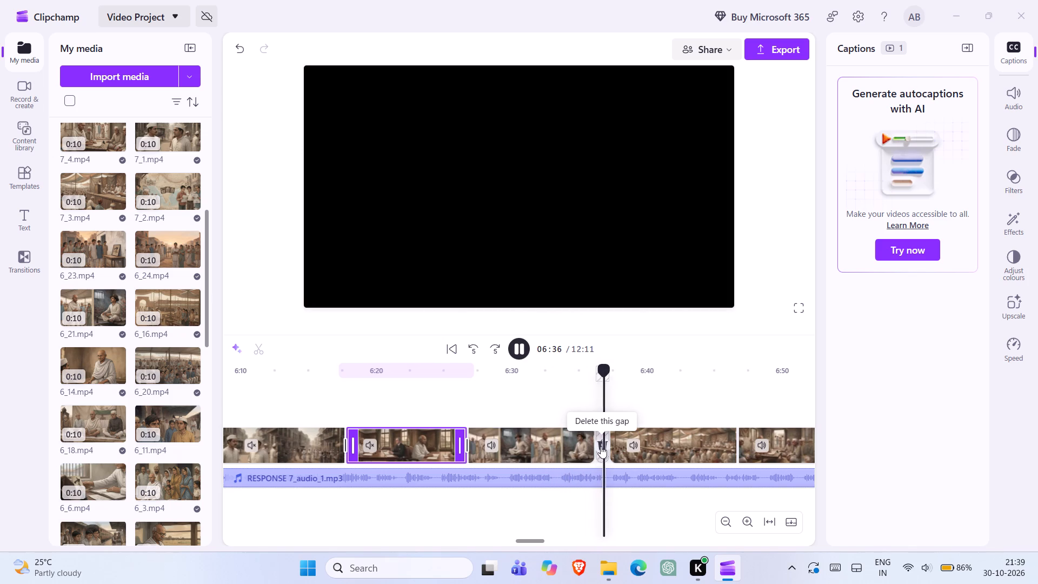
pyautogui.click(520, 348)
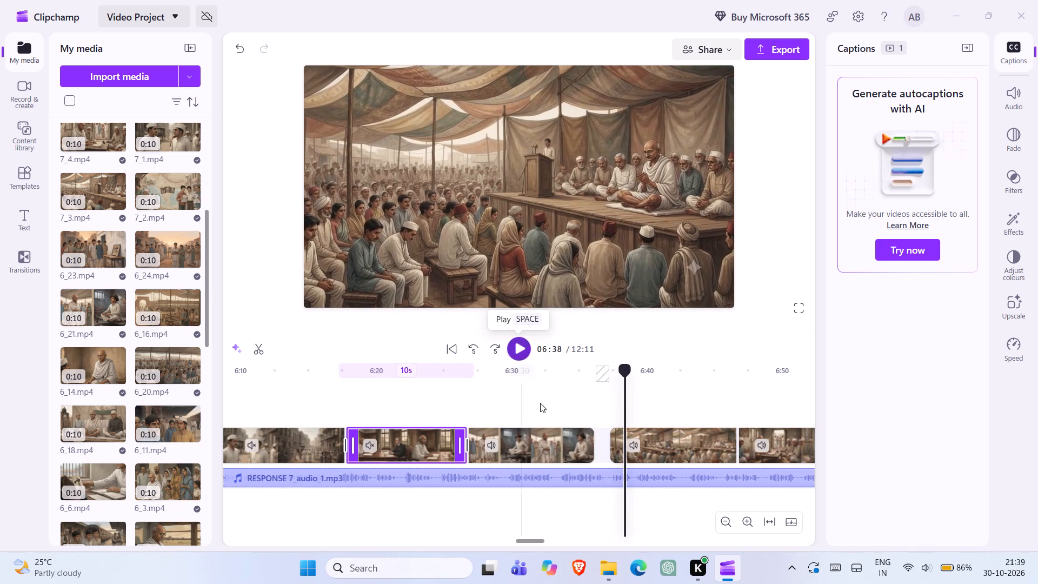
# Slow 6_21.mp4 to 0.9 speed to fill the gap after it, and add a transition into the following tent-meeting clip.
pyautogui.click(564, 444)
pyautogui.click(1021, 357)
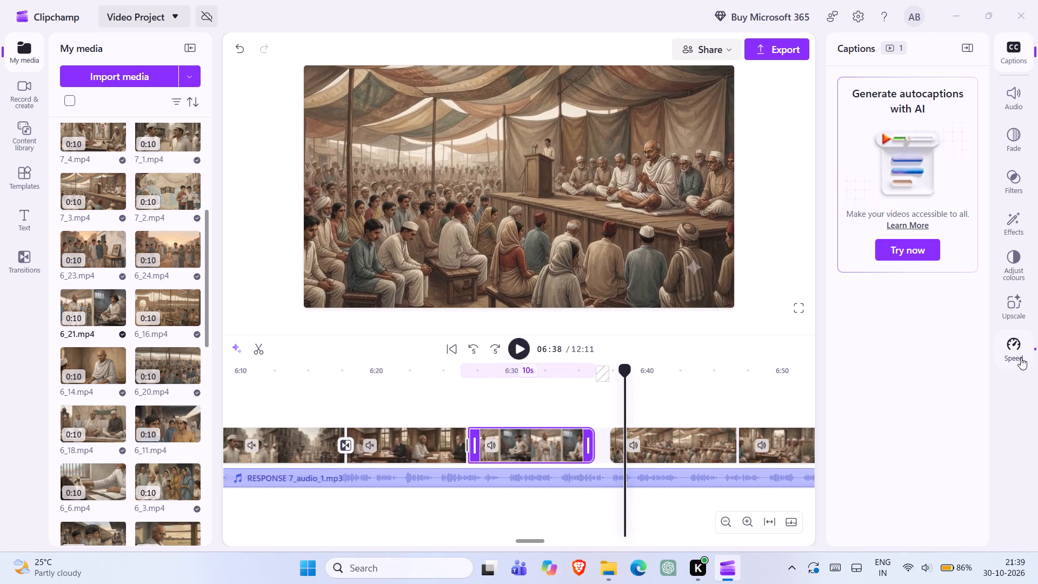
pyautogui.click(950, 88)
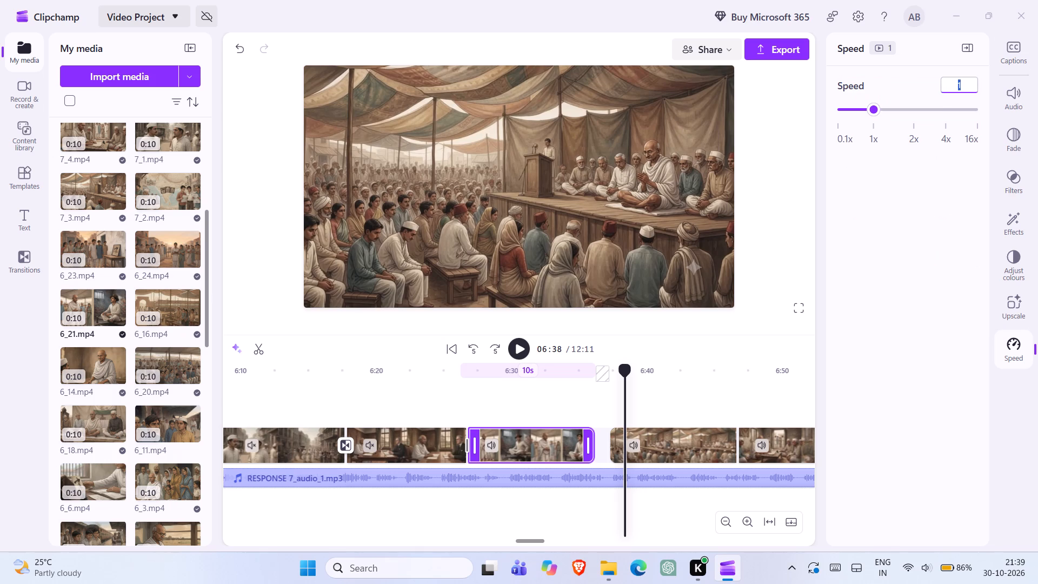
pyautogui.write('0.9')
pyautogui.press('Return')
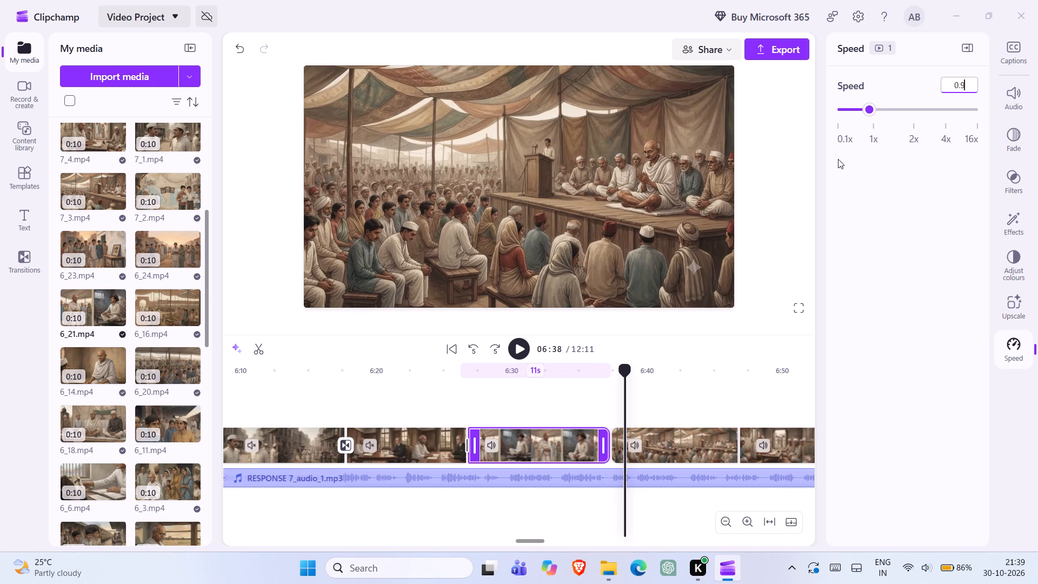
pyautogui.click(610, 444)
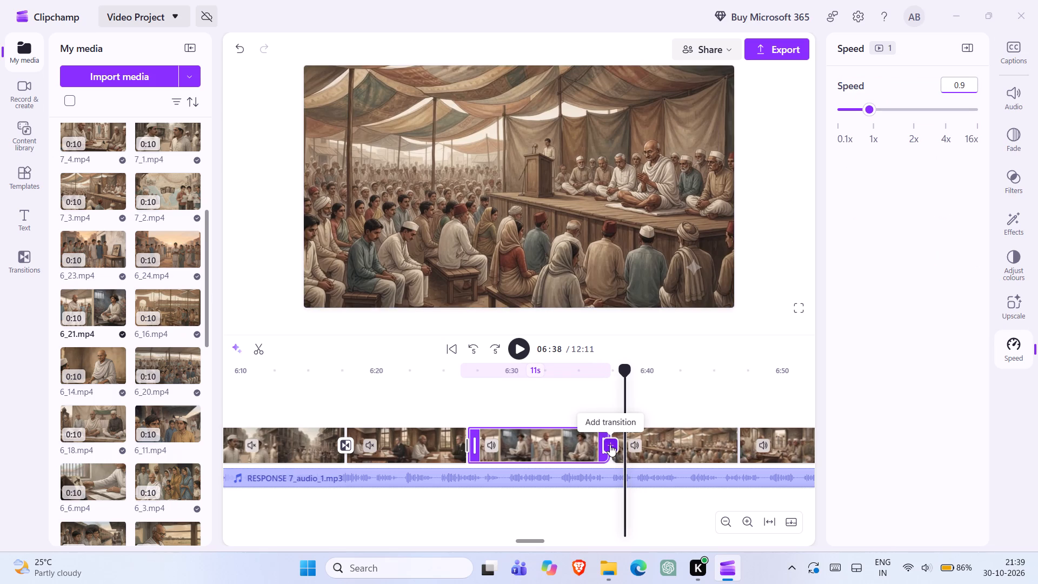
# Play the sequence from late in 6_21.mp4 through the tent-meeting clip to about 6:46.
pyautogui.click(579, 439)
pyautogui.doubleClick(579, 439)
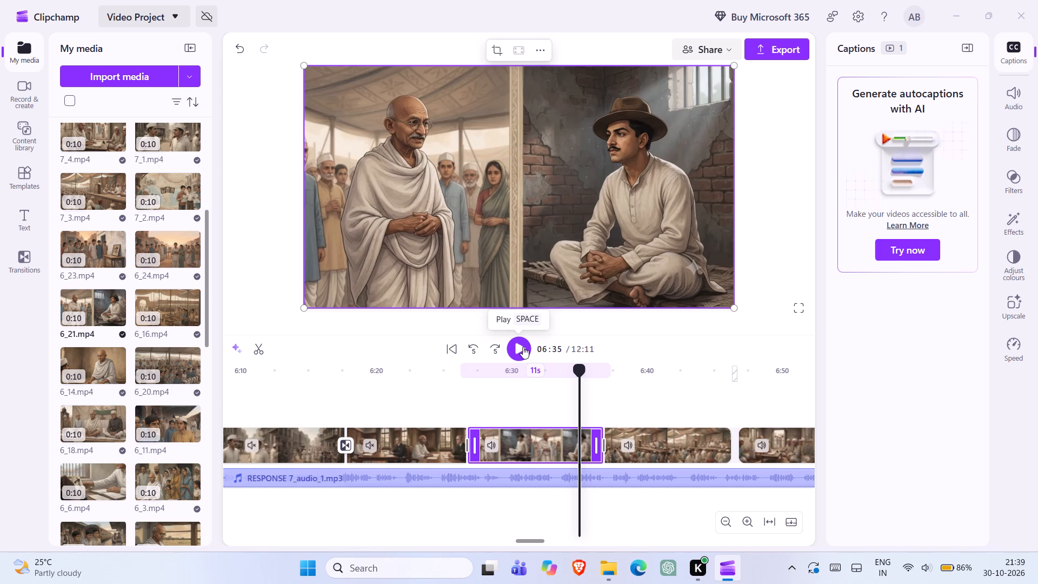
pyautogui.click(523, 347)
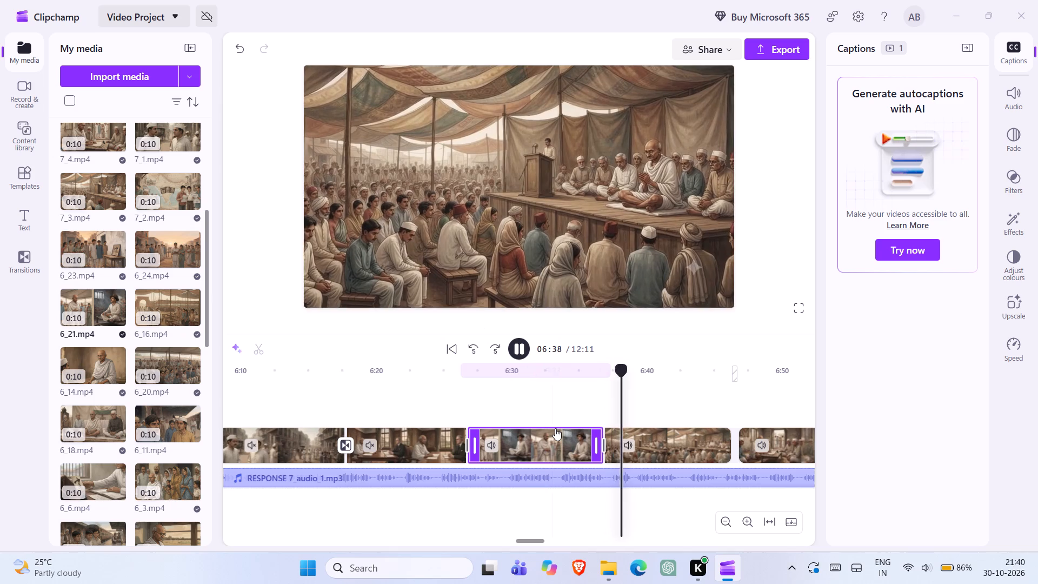
pyautogui.hscroll(-1, 555, 428)
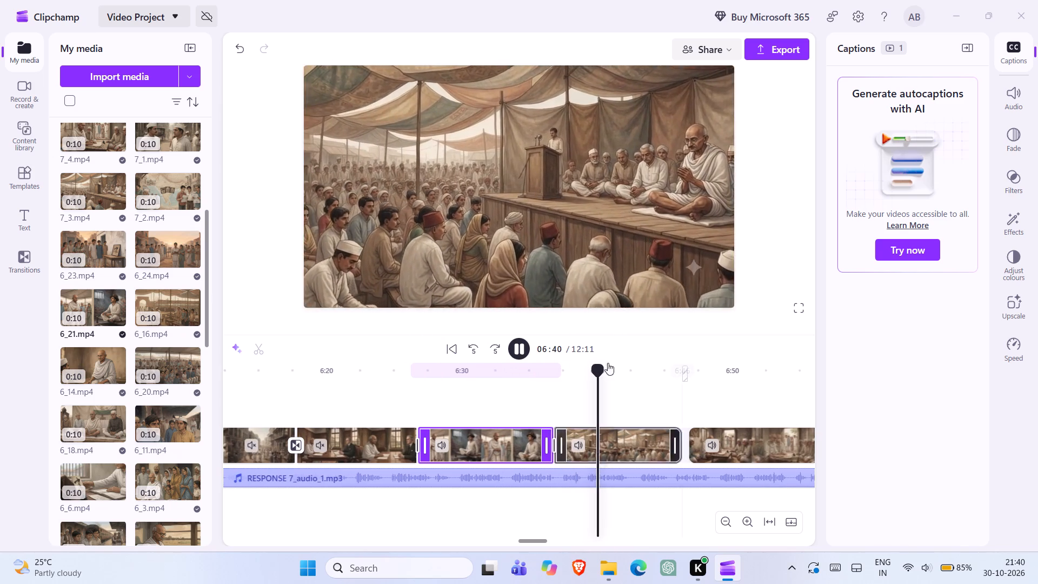
pyautogui.click(518, 350)
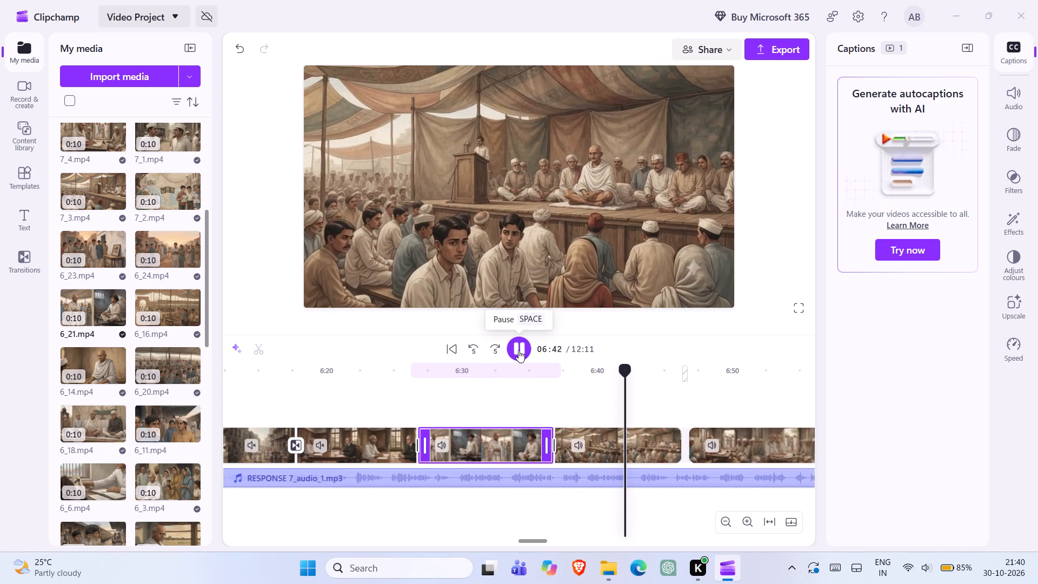
pyautogui.hscroll(-1, 502, 455)
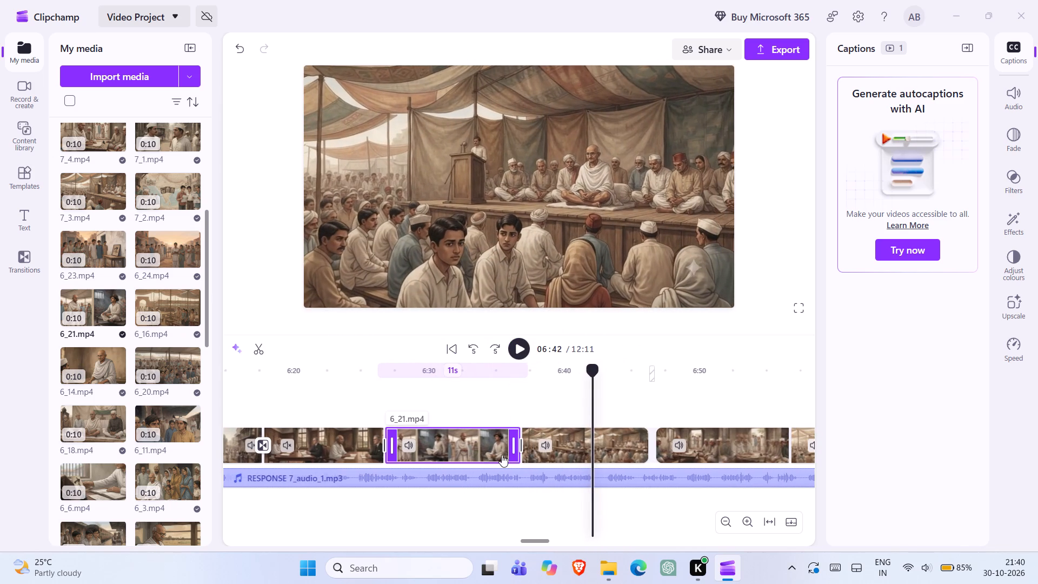
pyautogui.hscroll(-1, 502, 455)
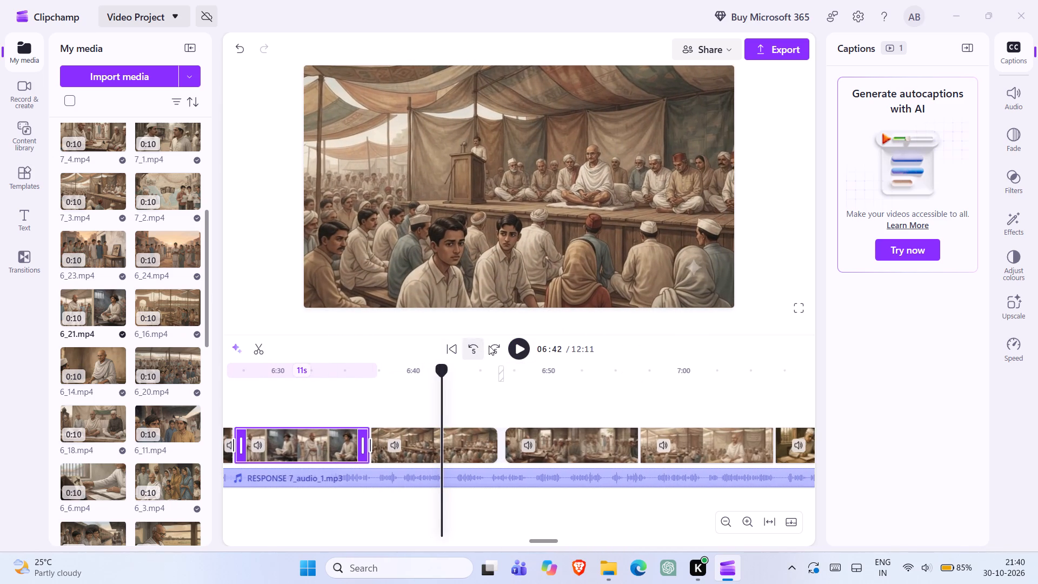
pyautogui.click(517, 344)
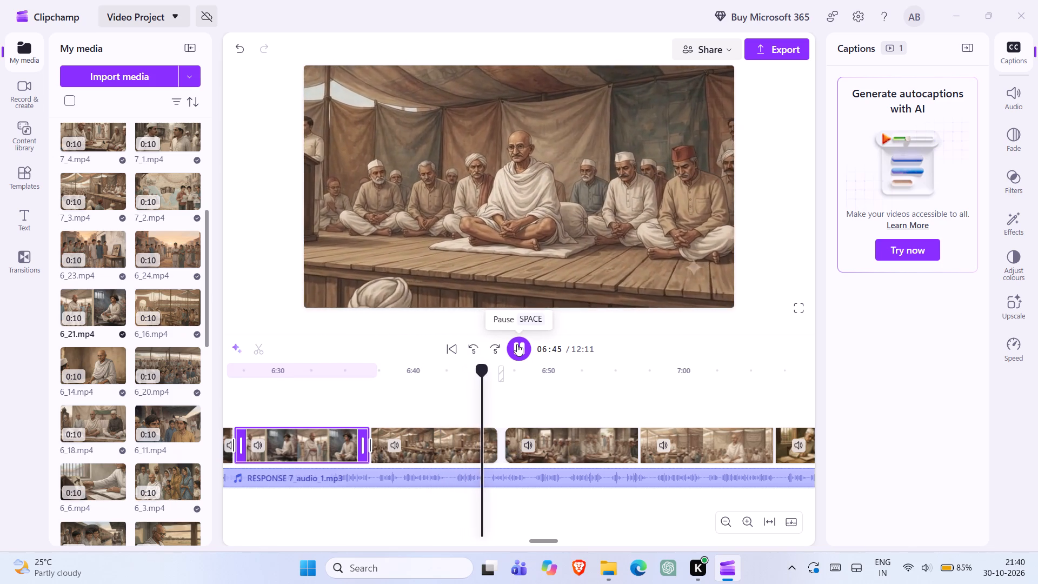
pyautogui.click(517, 344)
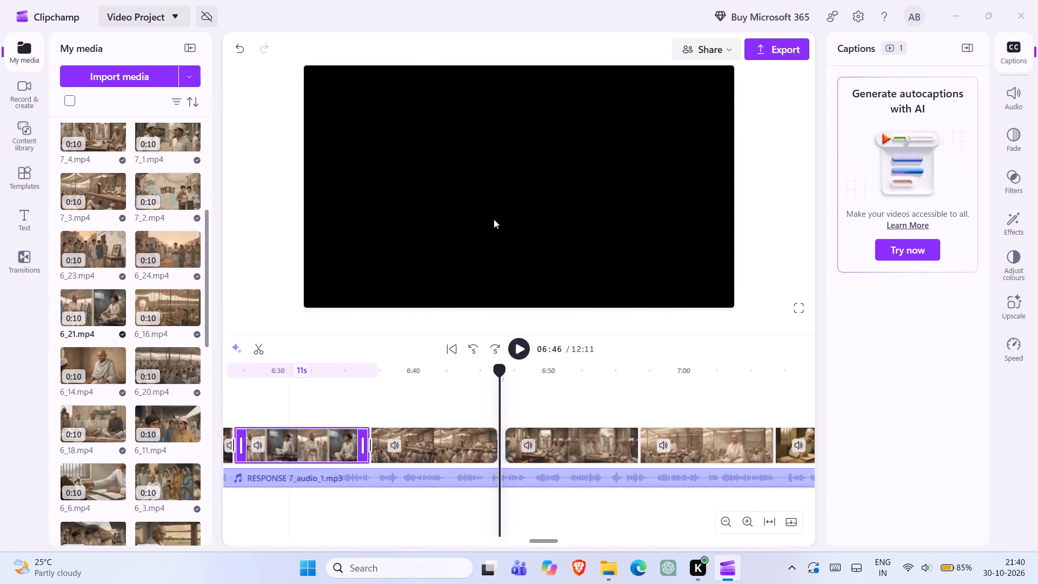
# Switch to File Explorer and open the Downloads folder.
pyautogui.click(951, 17)
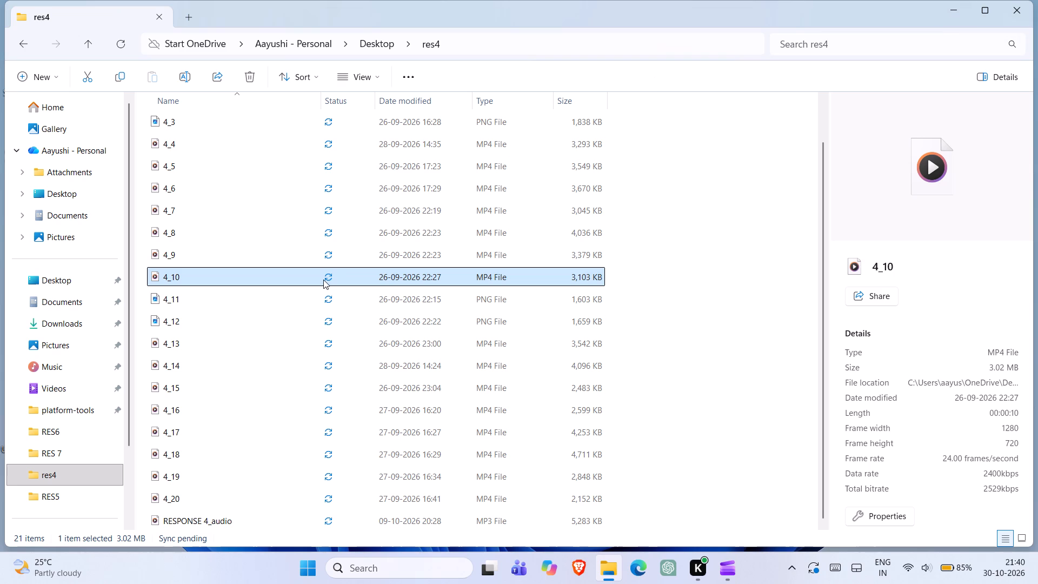
pyautogui.click(50, 334)
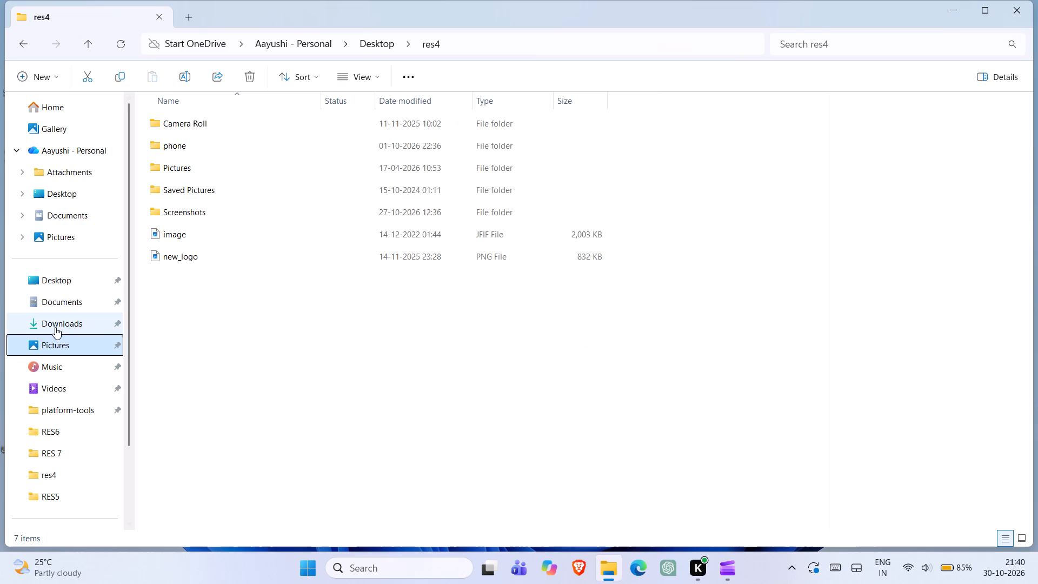
pyautogui.click(55, 327)
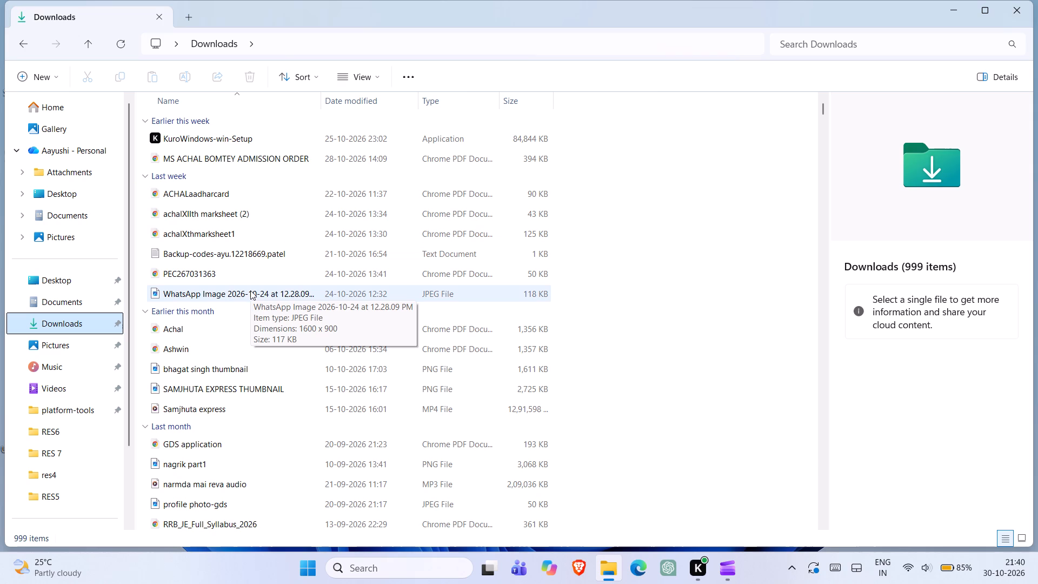
# Open the GDS application PDF from Downloads, look through its pages and close it.
pyautogui.scroll(-1, 250, 290)
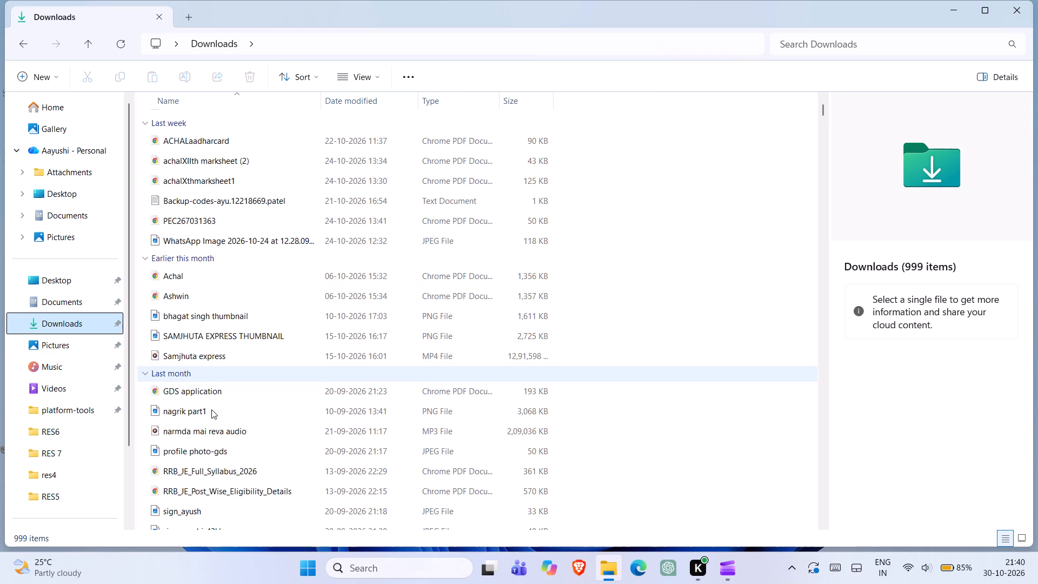
pyautogui.doubleClick(217, 395)
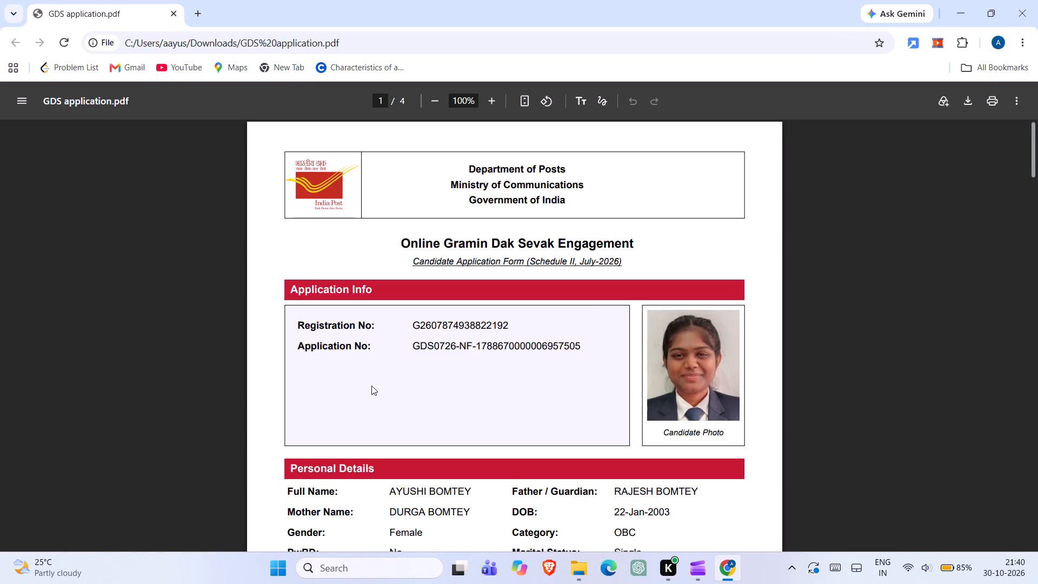
pyautogui.scroll(-2, 371, 386)
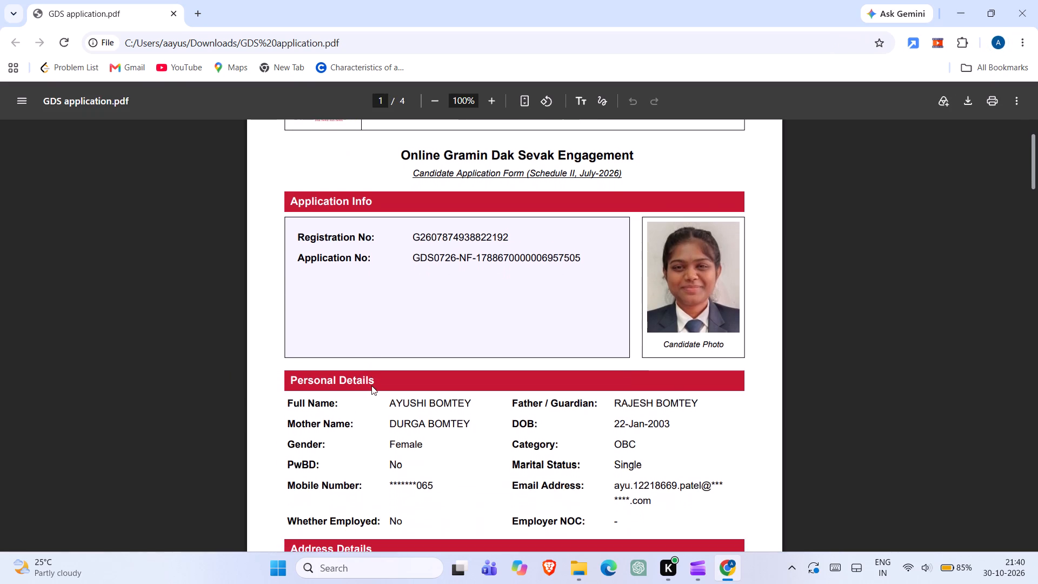
pyautogui.scroll(-4, 371, 386)
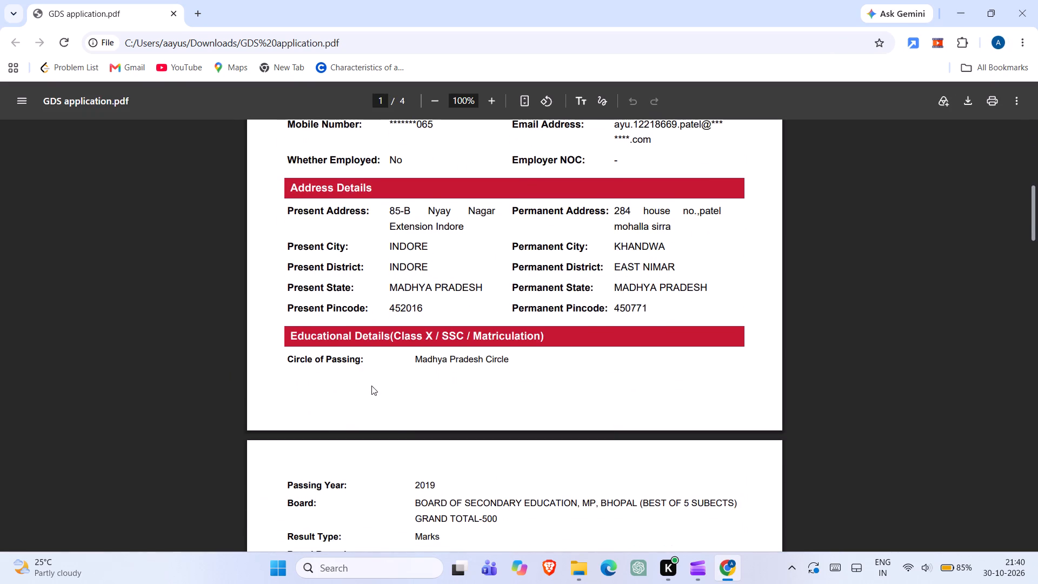
pyautogui.scroll(-2, 371, 376)
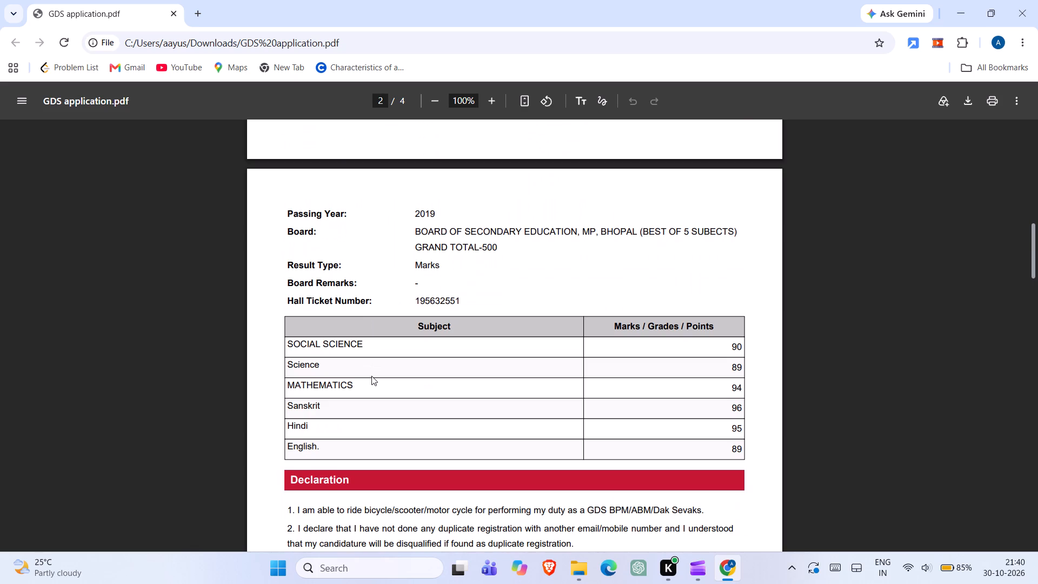
pyautogui.scroll(-5, 371, 376)
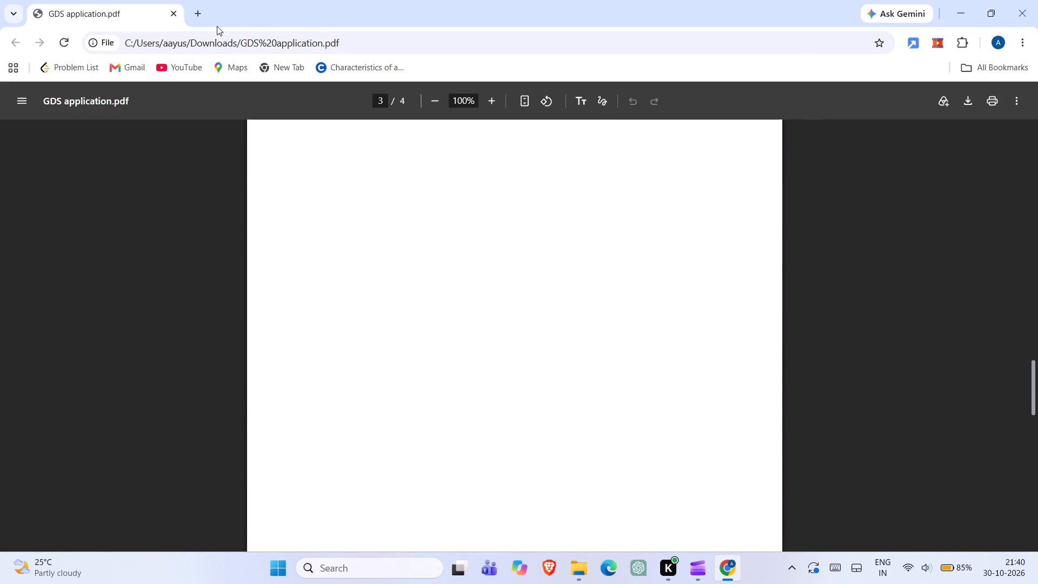
pyautogui.click(176, 14)
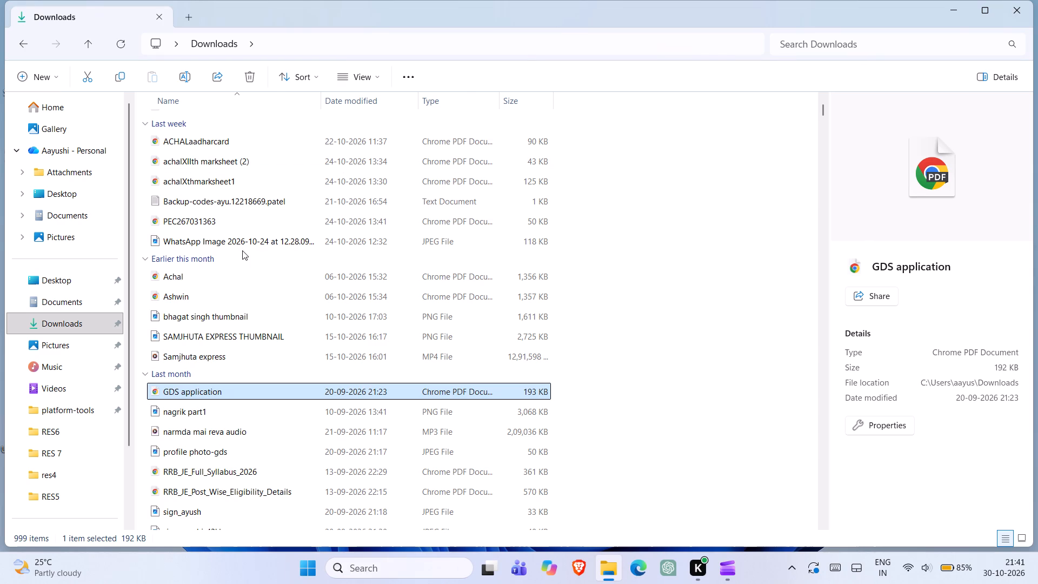
# Look through the files in the Downloads folder, from this week's items down to those from earlier this year.
pyautogui.scroll(-2, 210, 267)
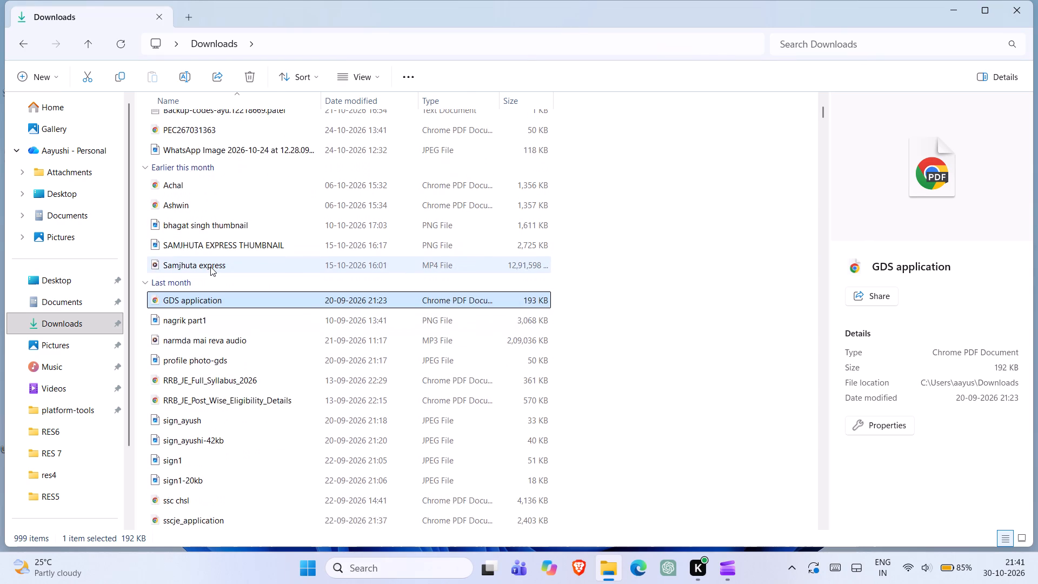
pyautogui.scroll(-2, 210, 267)
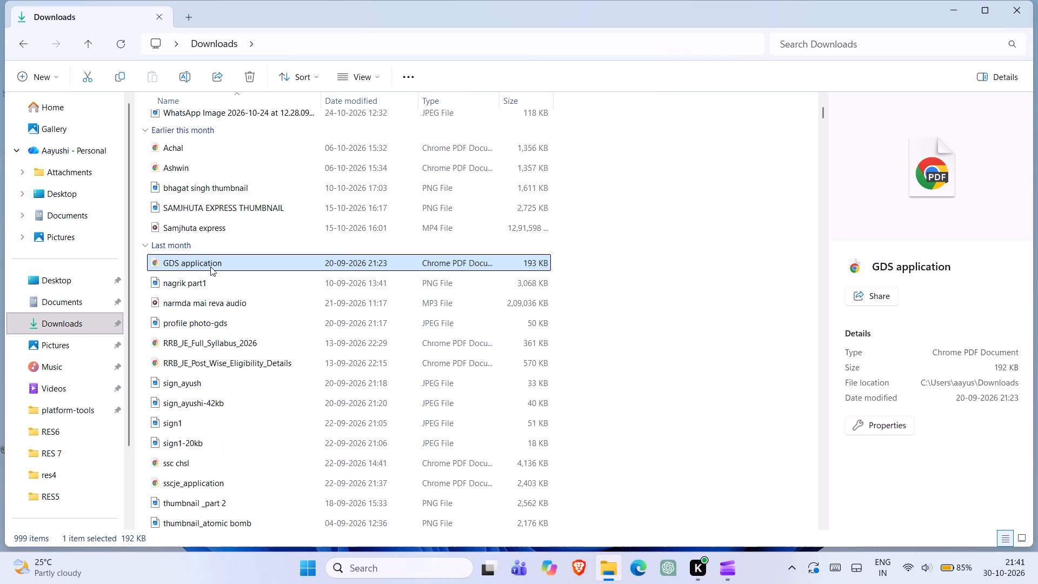
pyautogui.moveTo(210, 267); pyautogui.dragTo(221, 247)
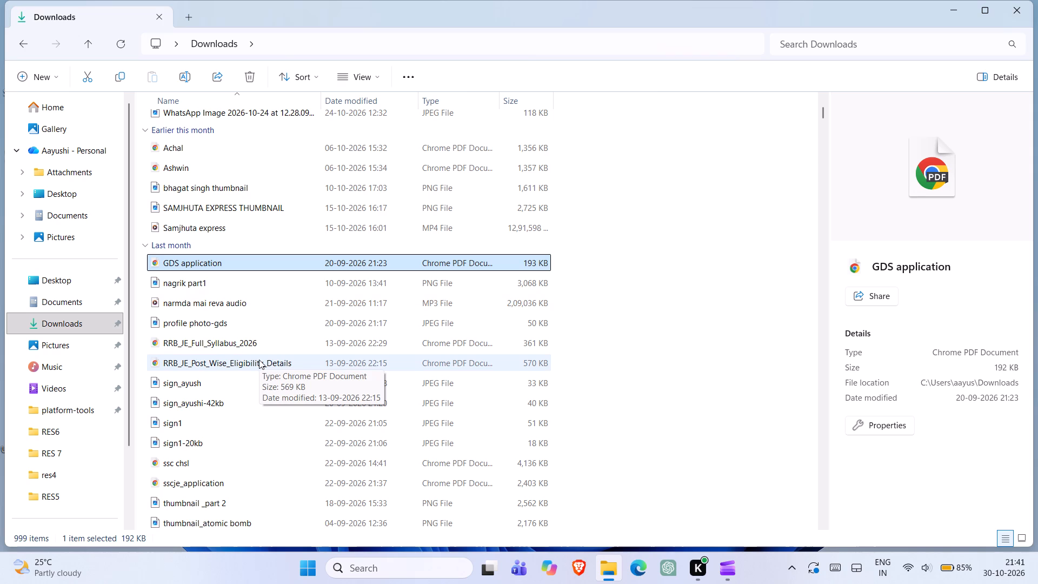
pyautogui.scroll(-1, 259, 360)
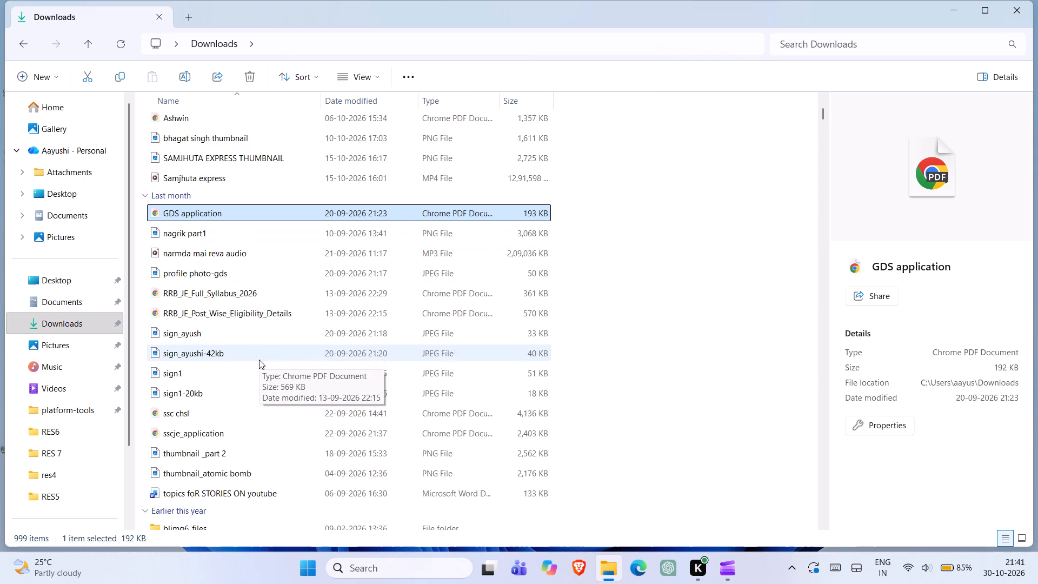
pyautogui.scroll(-1, 259, 360)
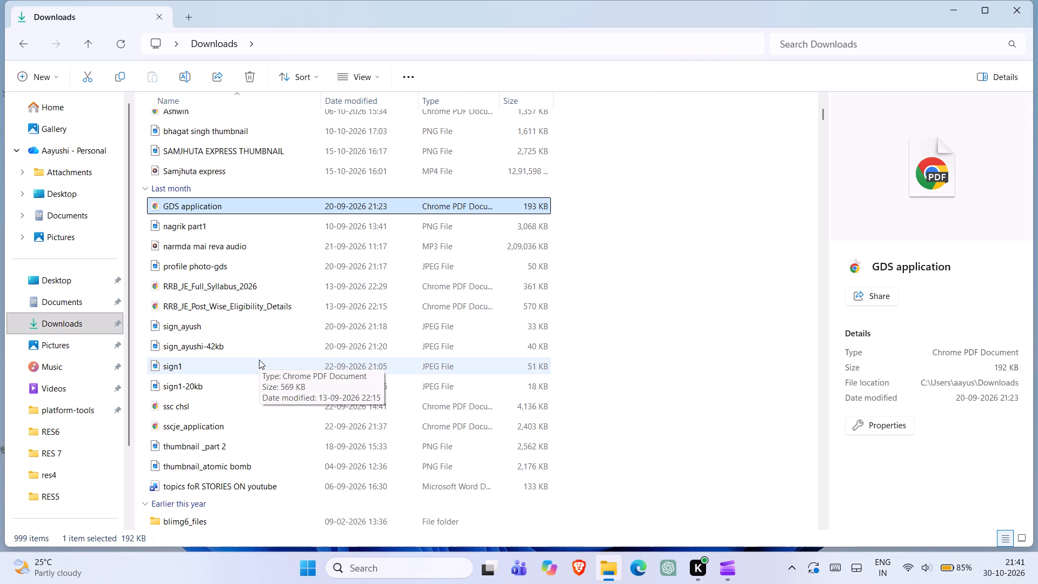
pyautogui.scroll(-1, 259, 360)
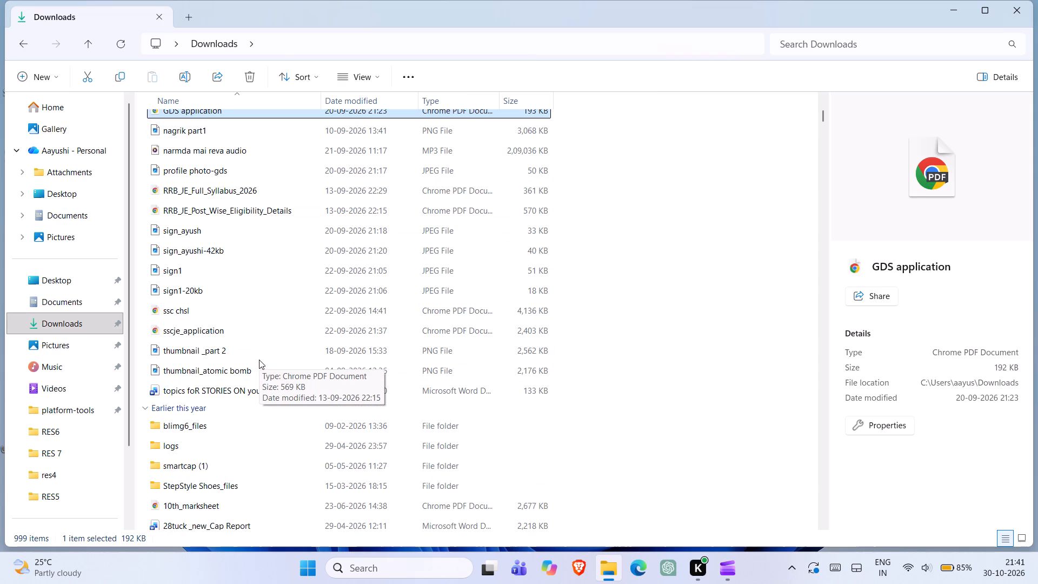
pyautogui.scroll(-1, 259, 360)
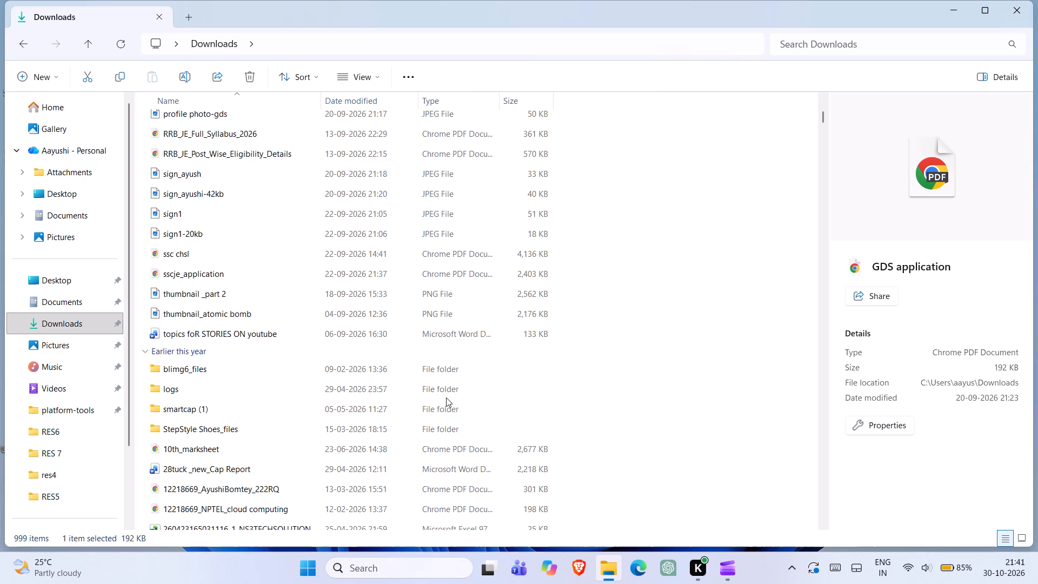
pyautogui.scroll(3, 446, 397)
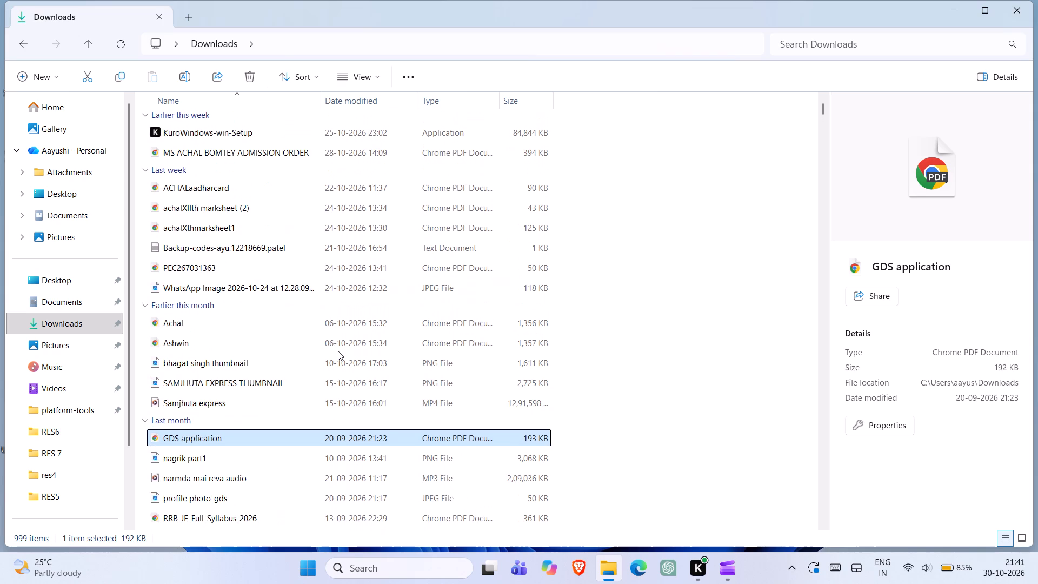
pyautogui.scroll(-1, 338, 351)
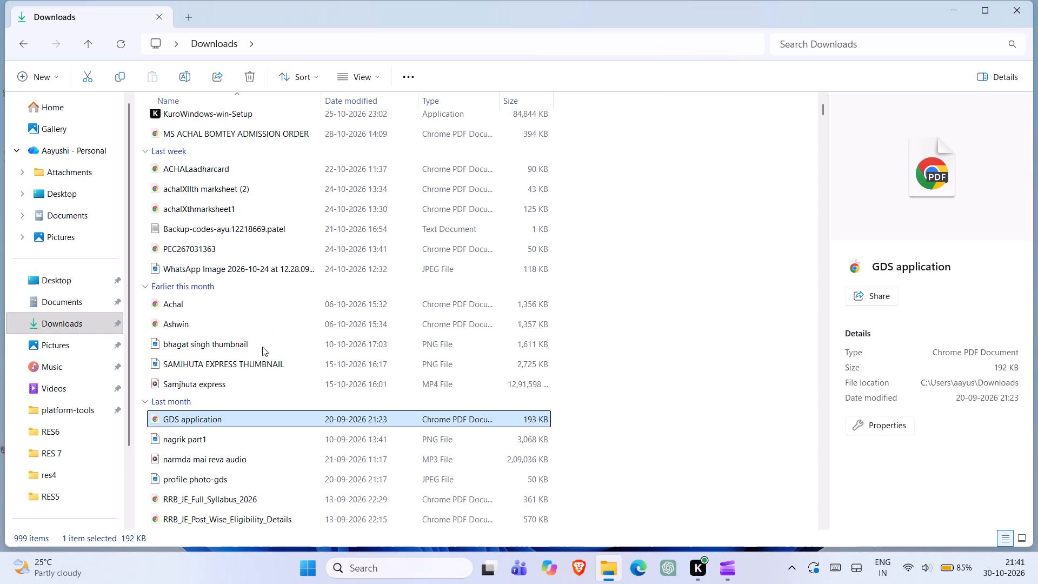
pyautogui.scroll(2, 262, 347)
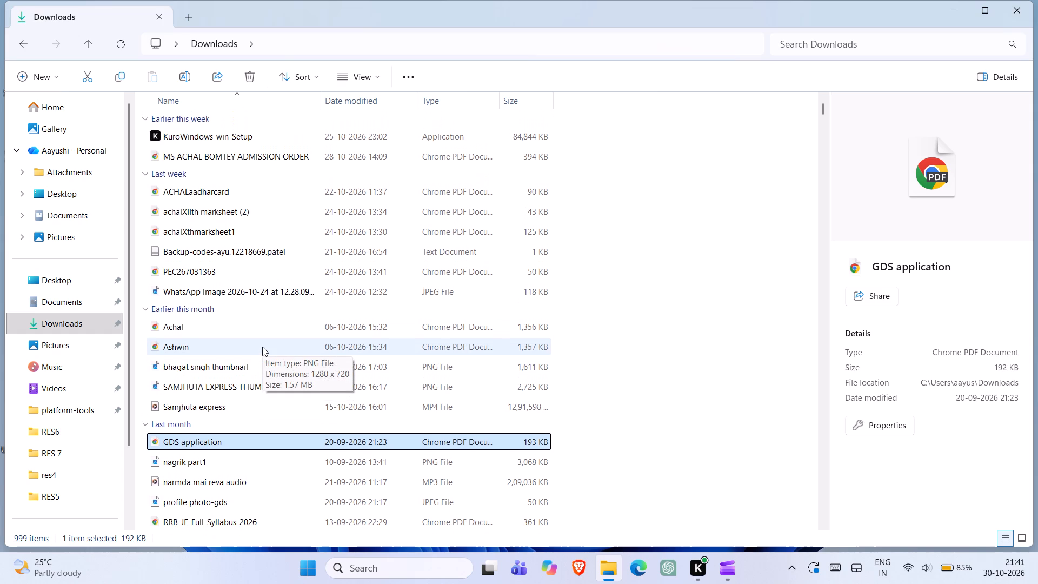
pyautogui.scroll(1, 273, 310)
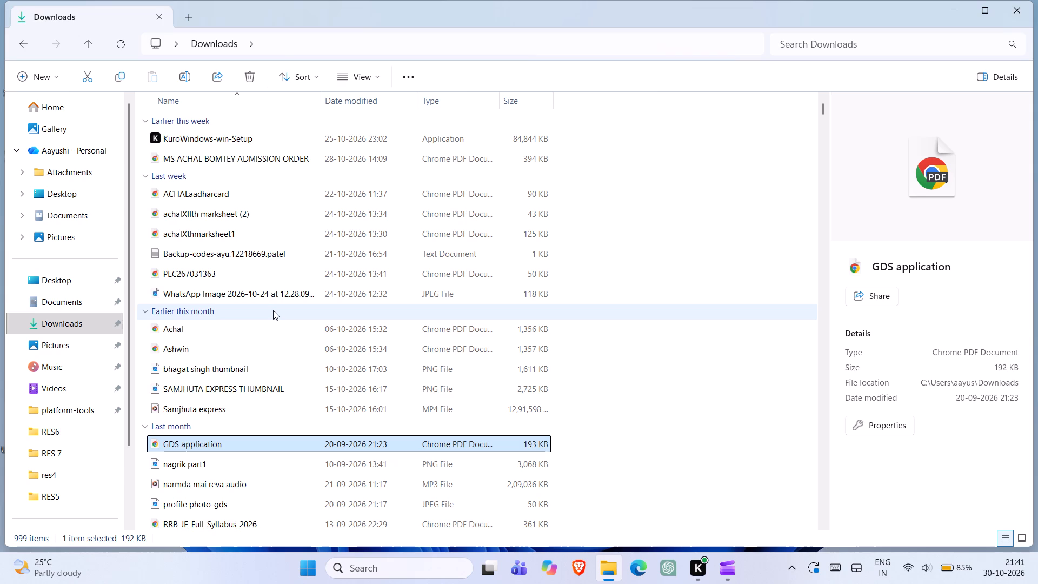
# Switch back to Clipchamp and play the timeline from 6:33 in 6_21.mp4 through the tent-meeting clip to about 6:45.
pyautogui.click(723, 565)
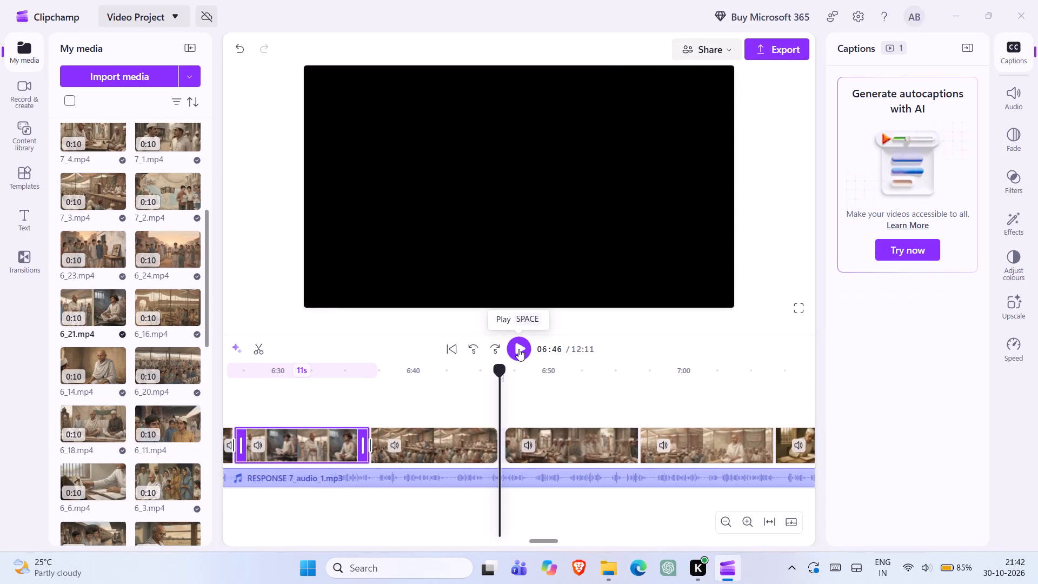
pyautogui.click(435, 432)
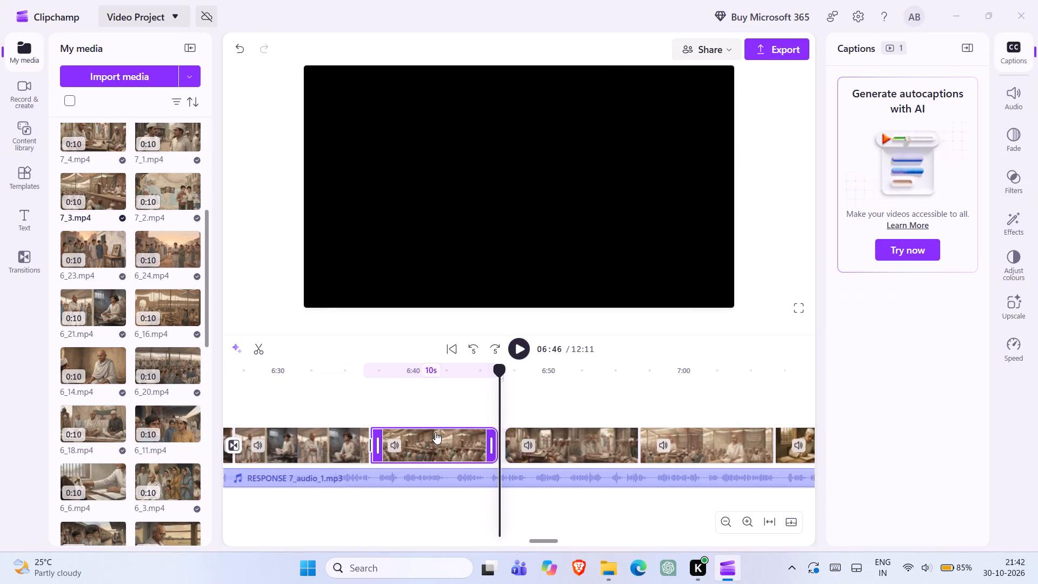
pyautogui.doubleClick(322, 441)
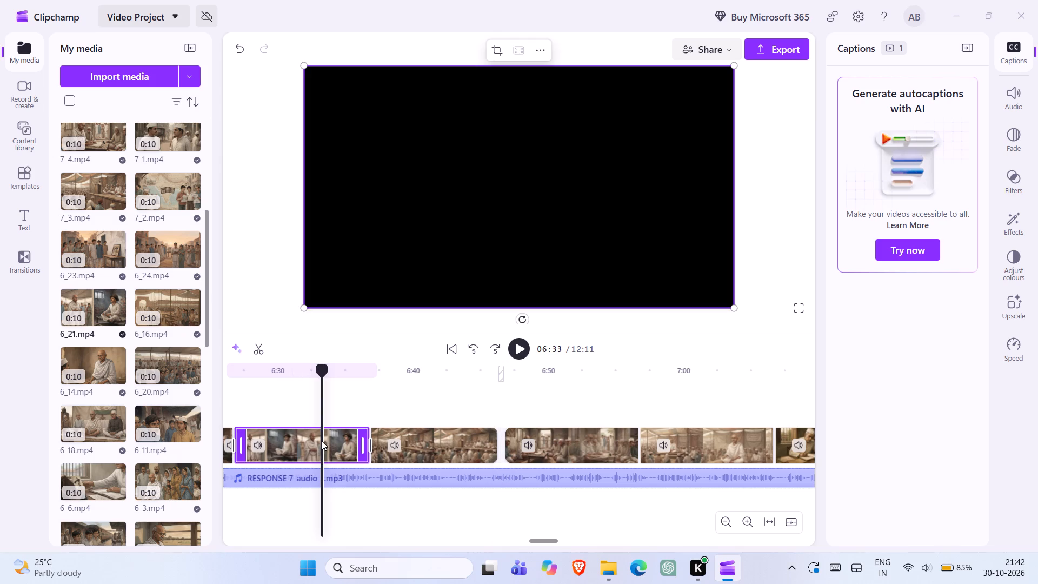
pyautogui.click(514, 350)
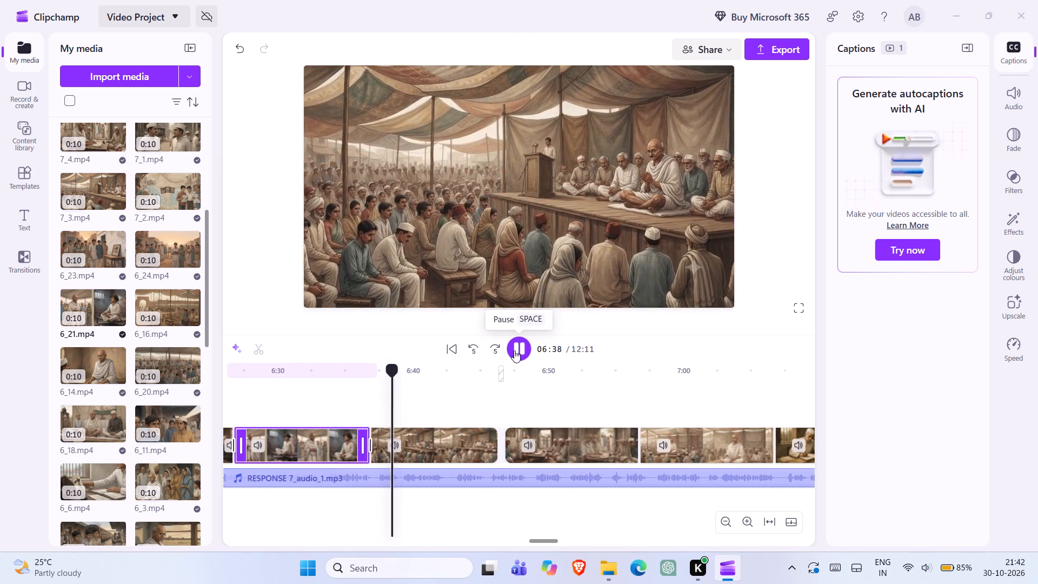
pyautogui.click(514, 350)
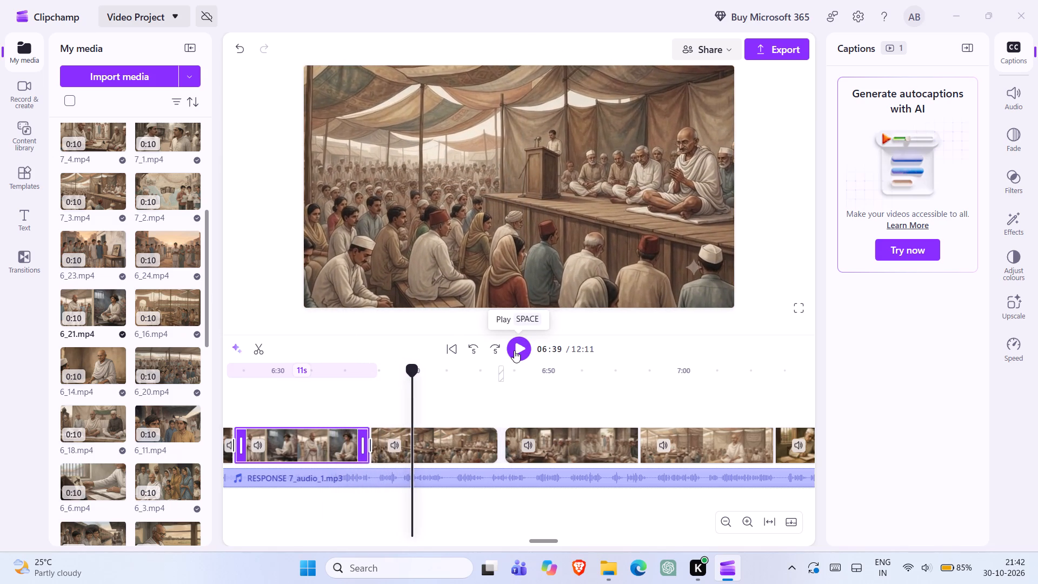
pyautogui.click(514, 350)
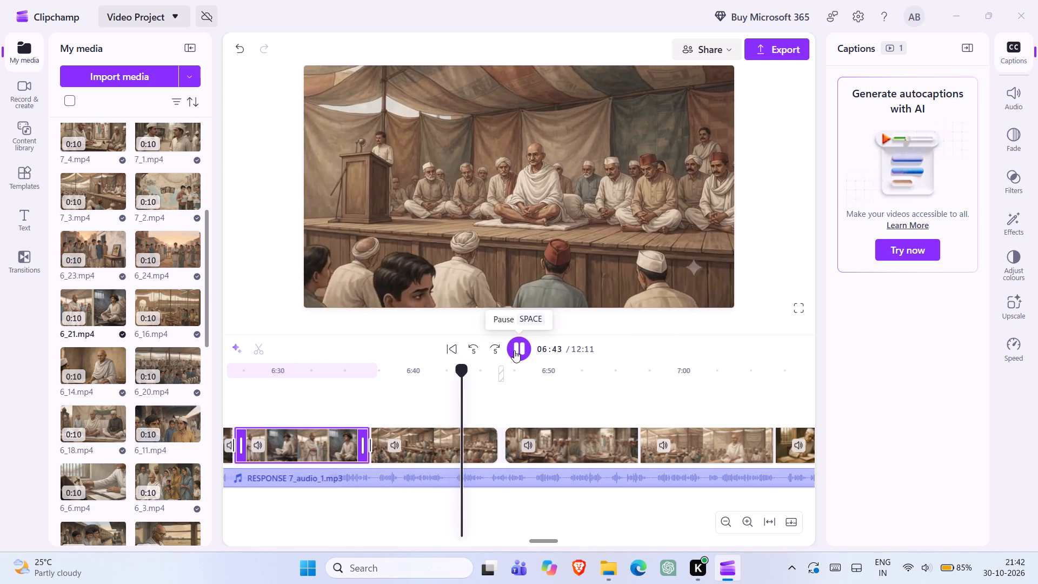
pyautogui.click(514, 350)
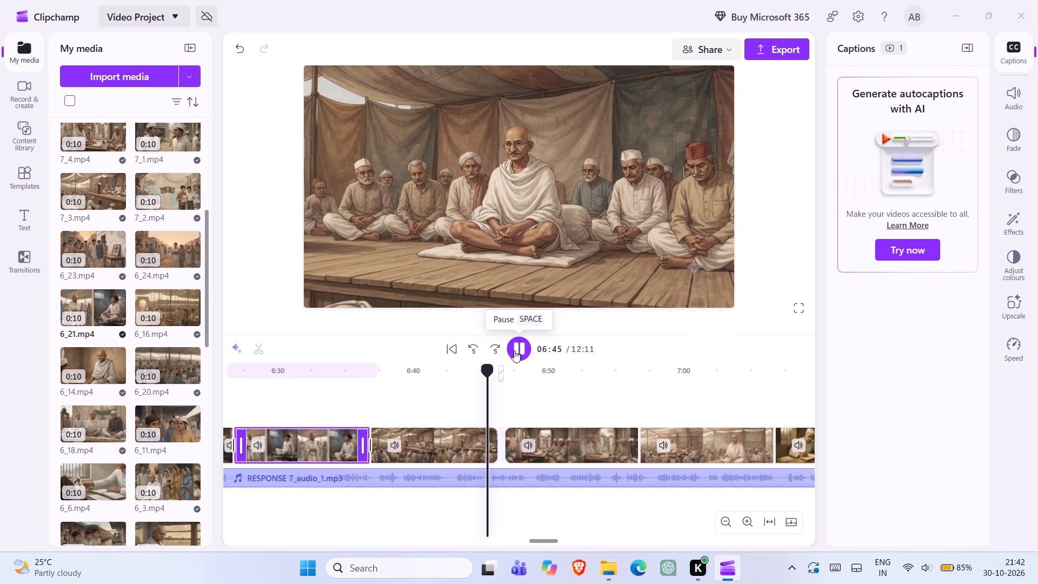
# Look through the imported media library for earlier-response footage that could be reused.
pyautogui.scroll(-1, 153, 469)
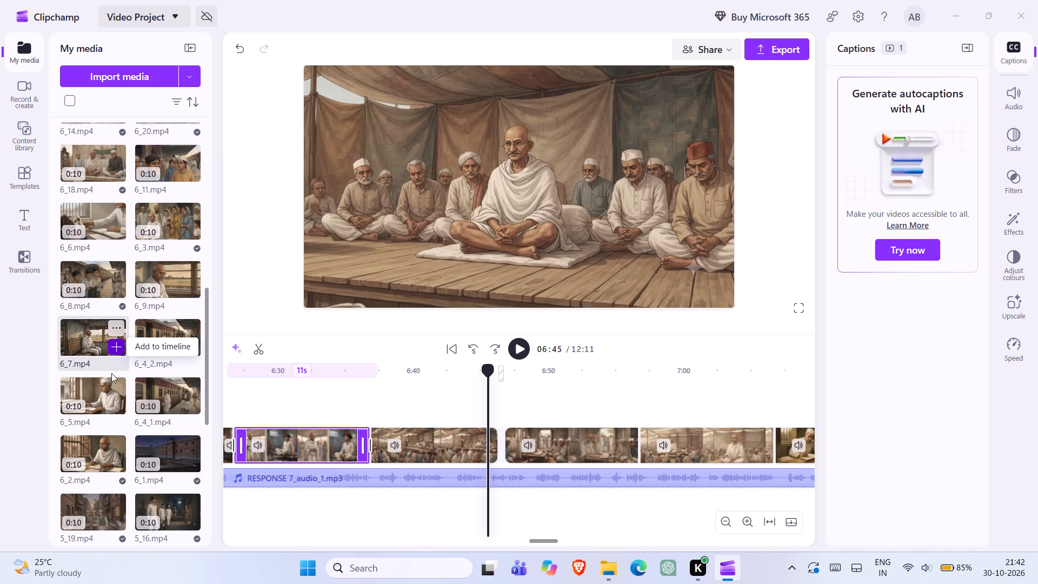
pyautogui.scroll(-2, 126, 427)
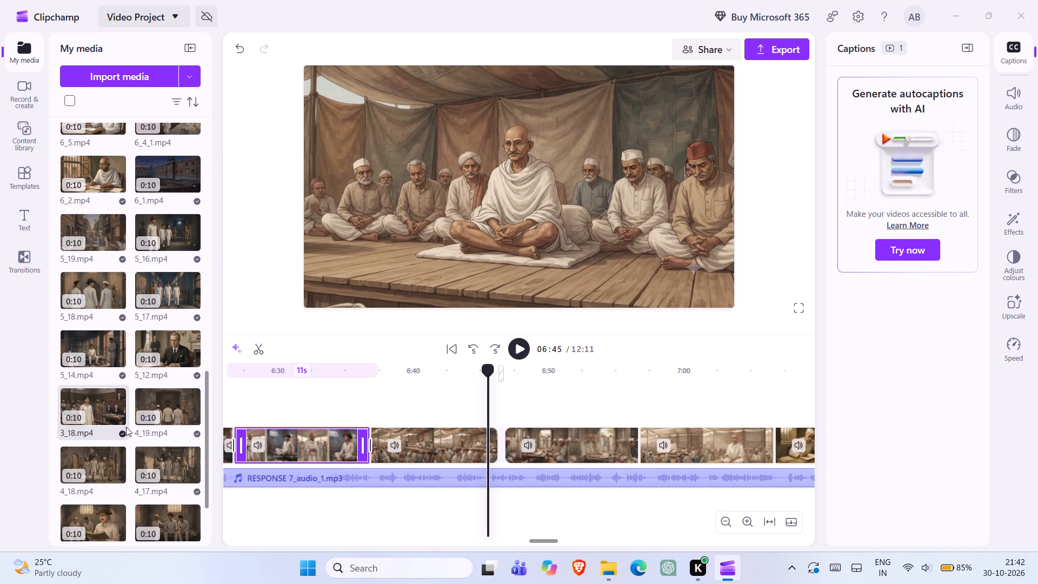
pyautogui.scroll(-2, 126, 427)
pyautogui.scroll(2, 126, 427)
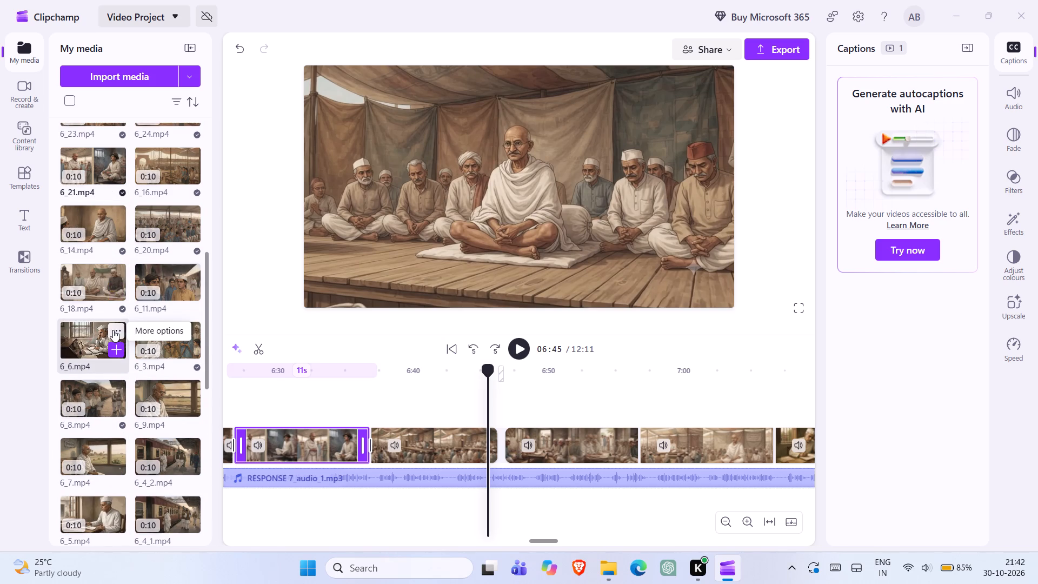
pyautogui.scroll(1, 138, 273)
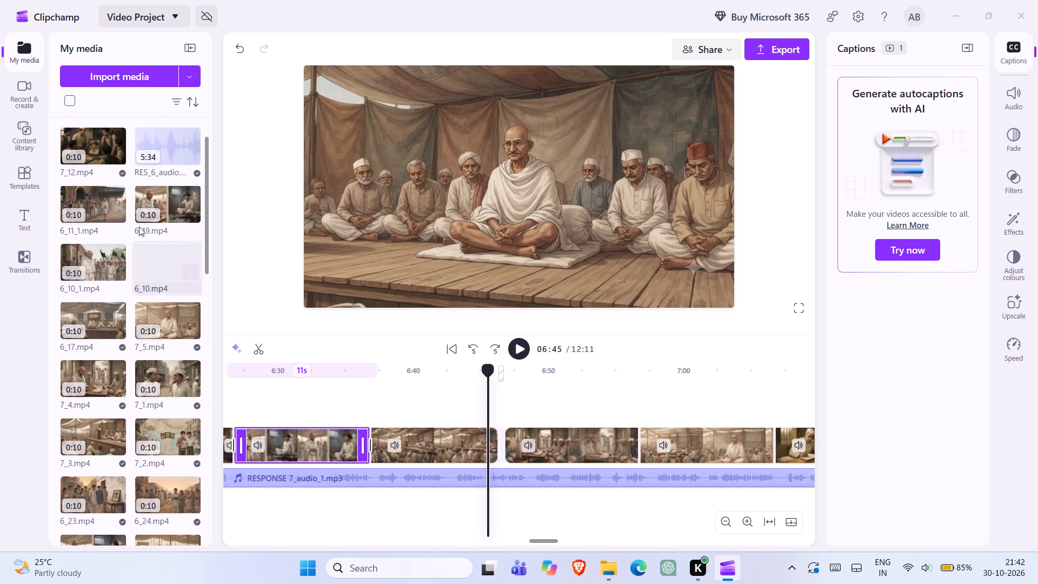
pyautogui.scroll(1, 115, 207)
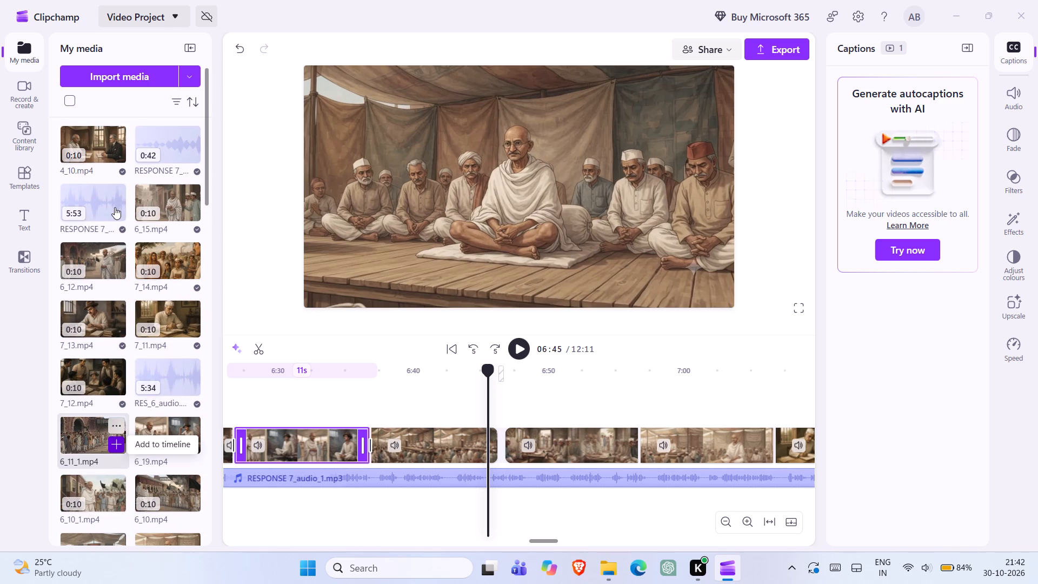
pyautogui.scroll(1, 153, 316)
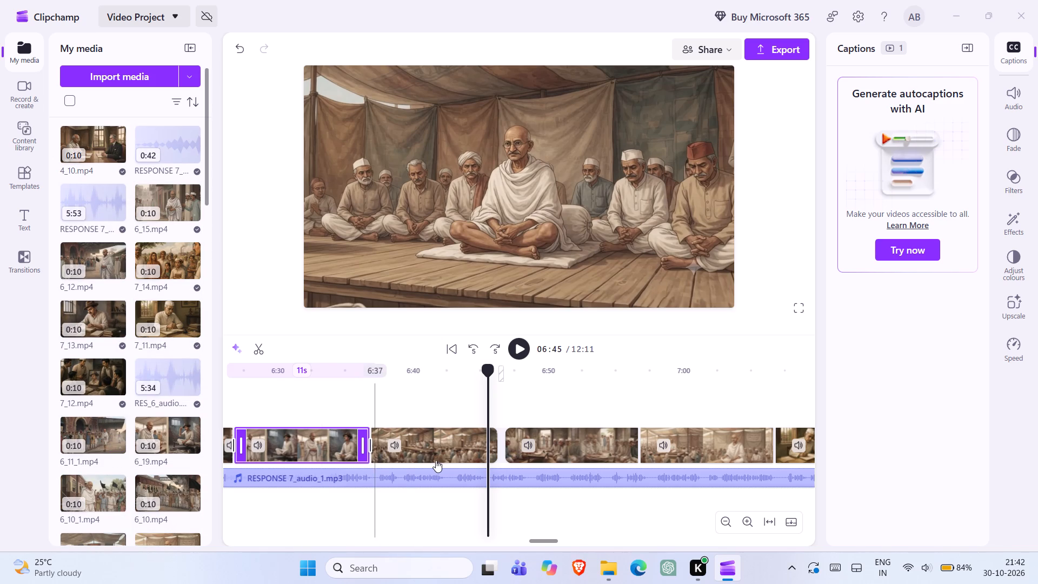
pyautogui.click(324, 433)
# Switch to File Explorer, open the res4 folder and preview video 4_10, closing the player when done.
pyautogui.click(616, 579)
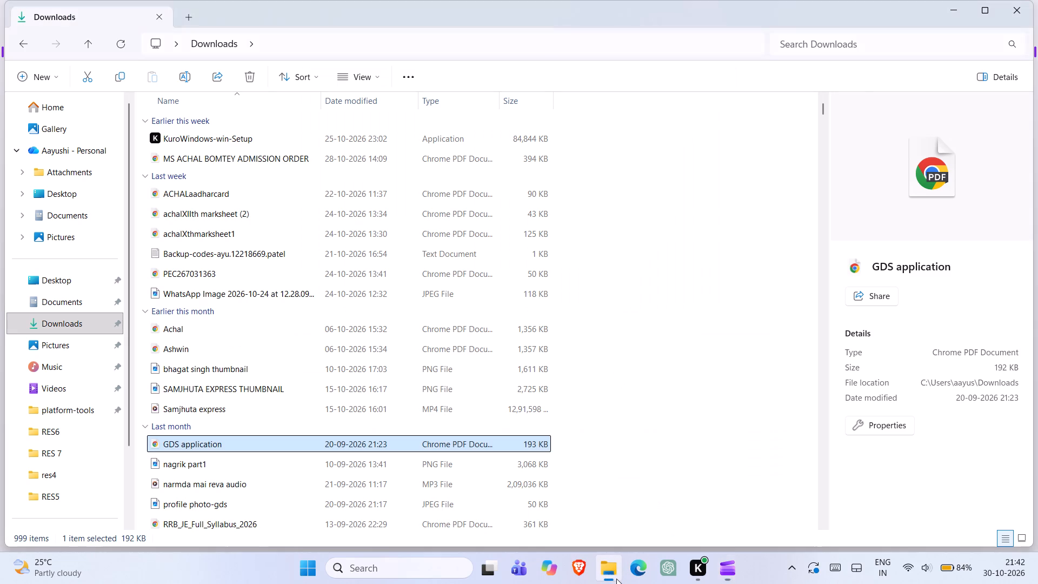
pyautogui.doubleClick(82, 476)
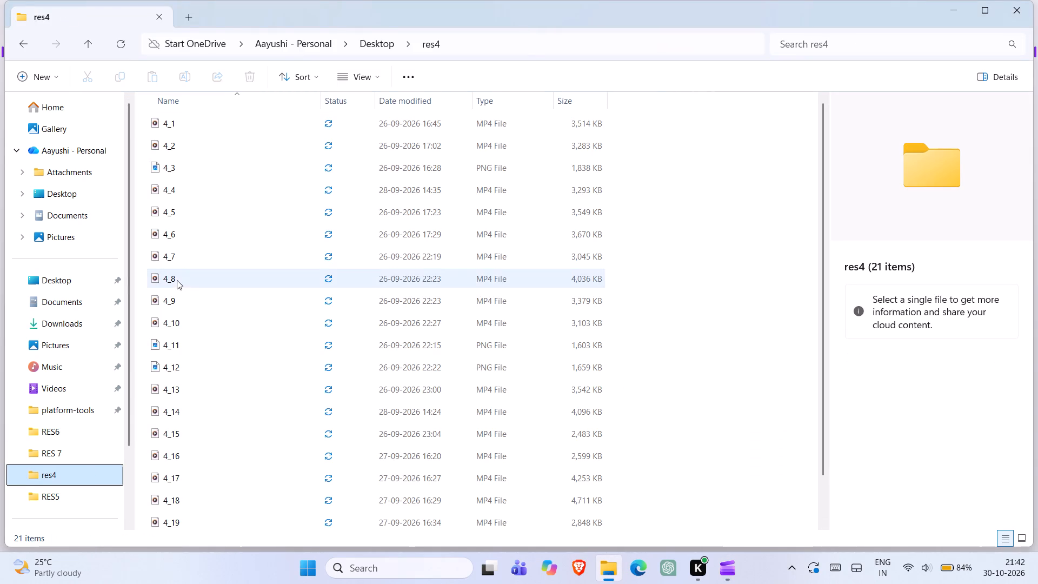
pyautogui.doubleClick(171, 323)
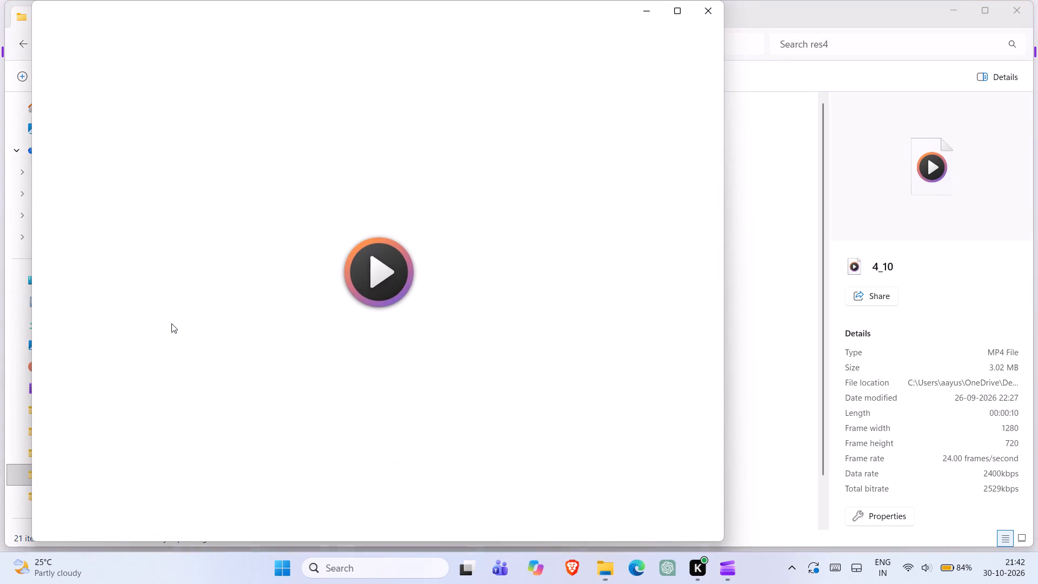
pyautogui.tripleClick(370, 283)
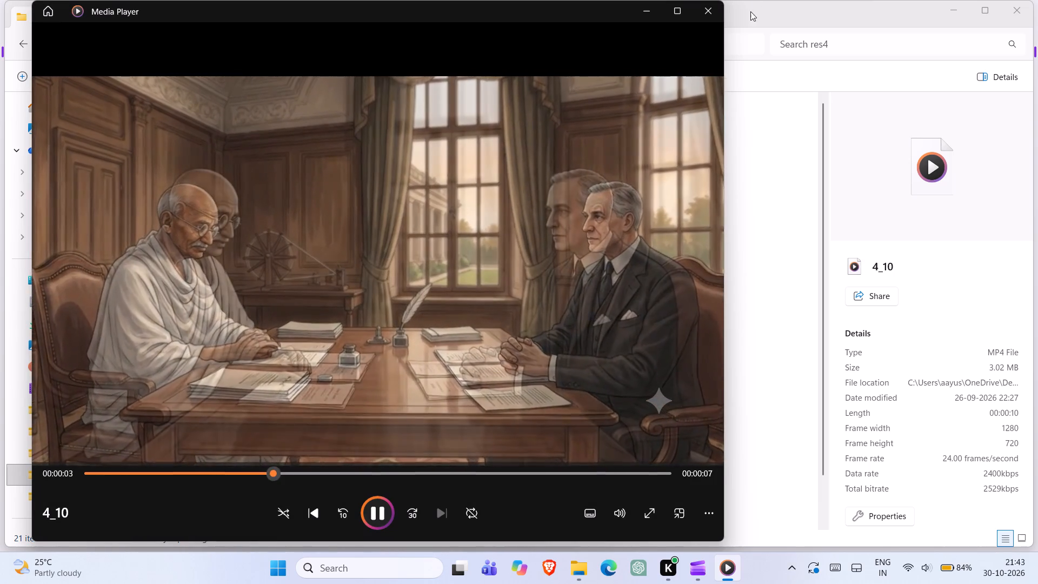
pyautogui.click(706, 11)
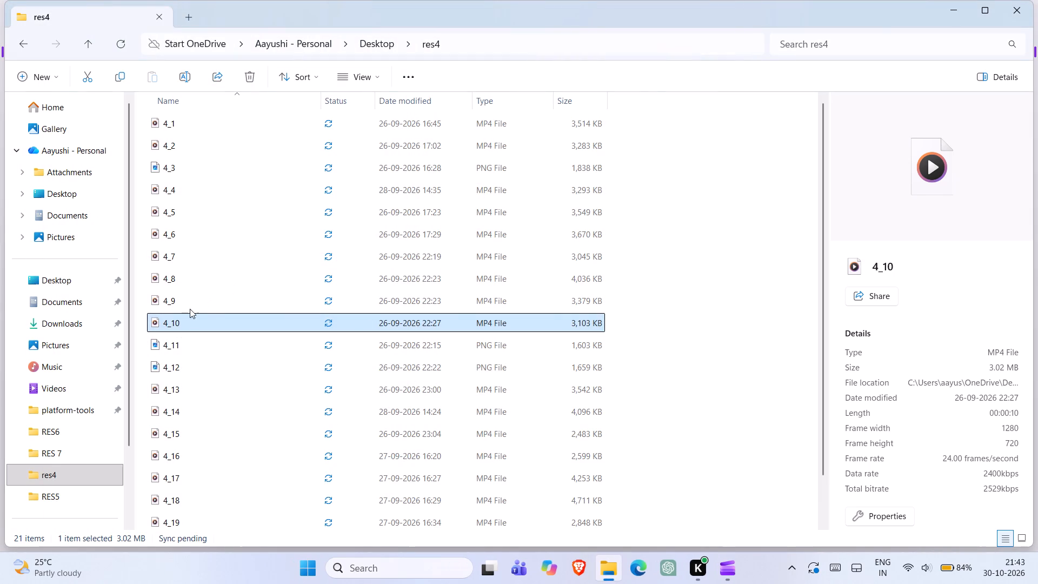
# Preview video 4_13 from the res4 folder and close the player.
pyautogui.doubleClick(173, 394)
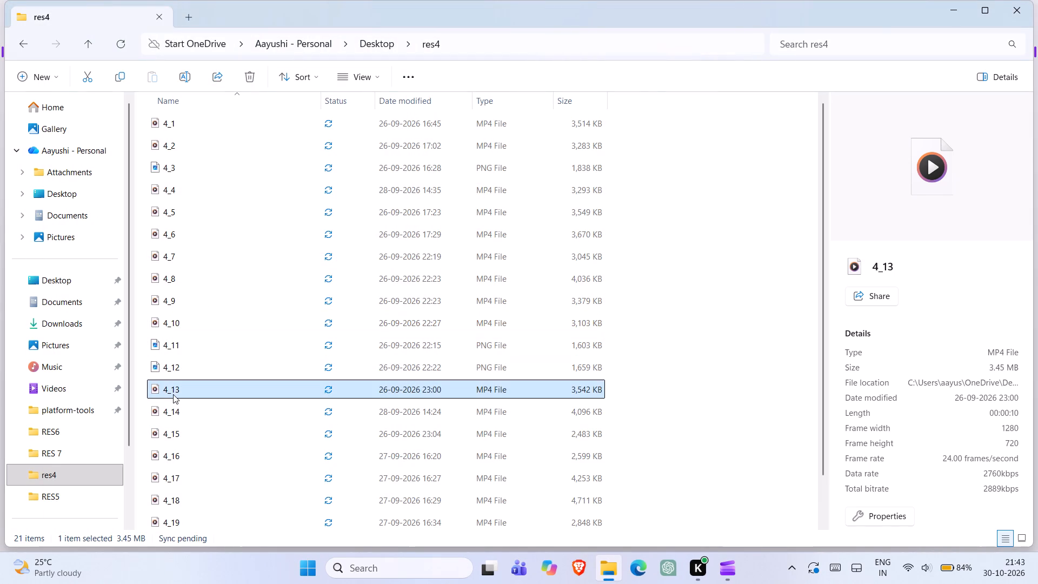
pyautogui.tripleClick(370, 282)
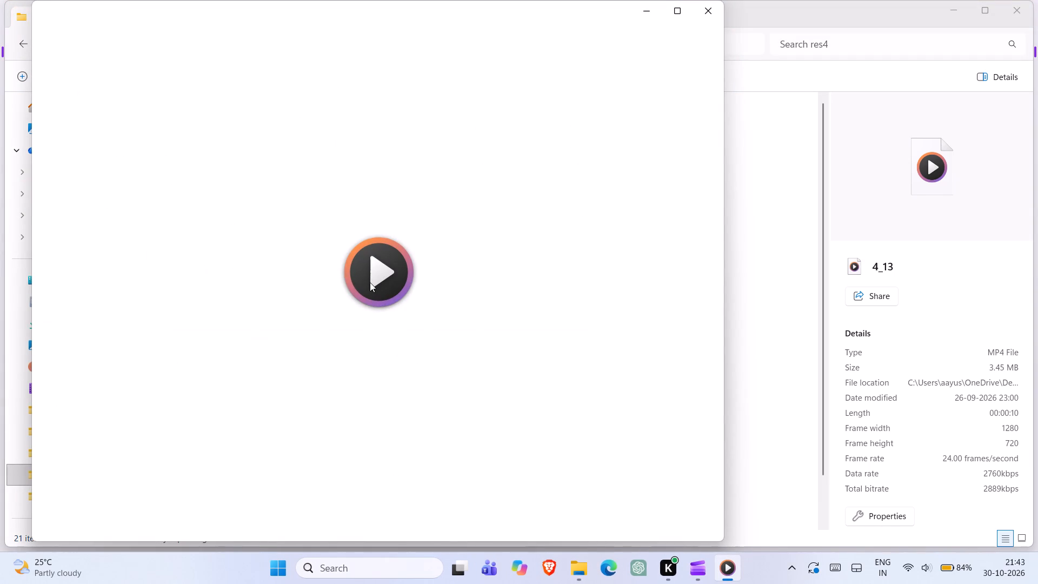
pyautogui.tripleClick(370, 282)
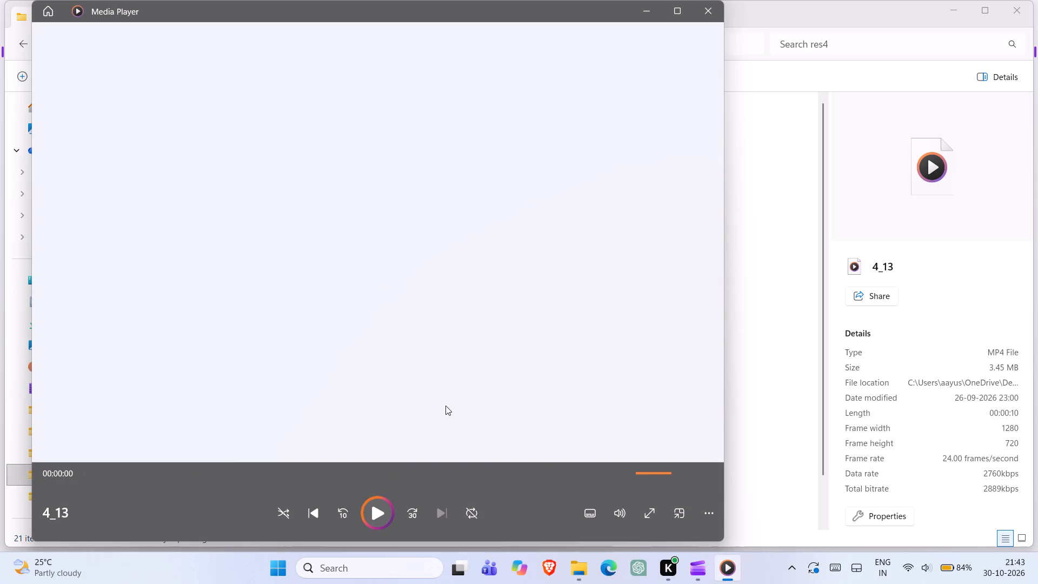
pyautogui.click(702, 22)
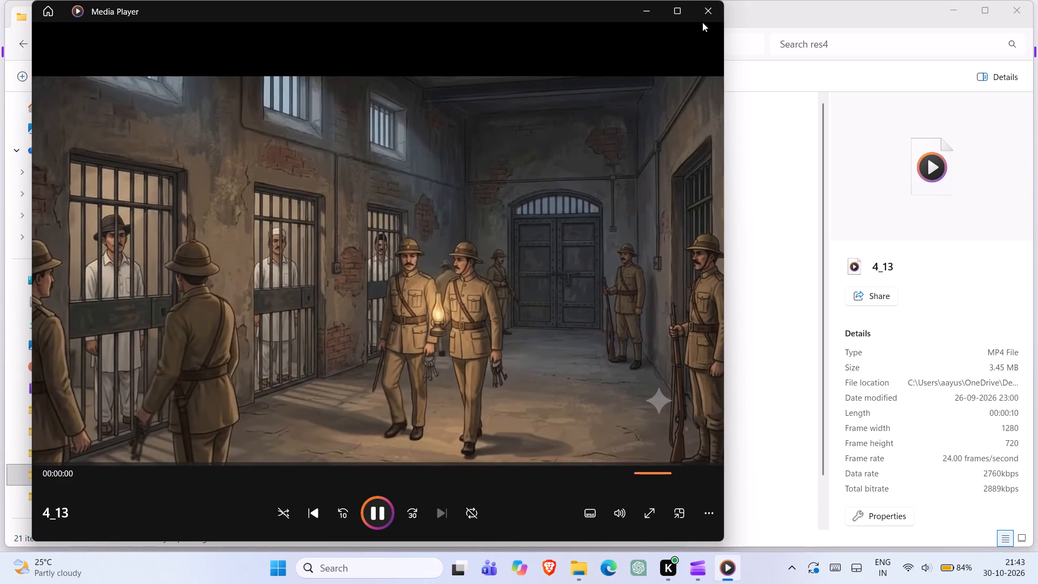
pyautogui.click(707, 17)
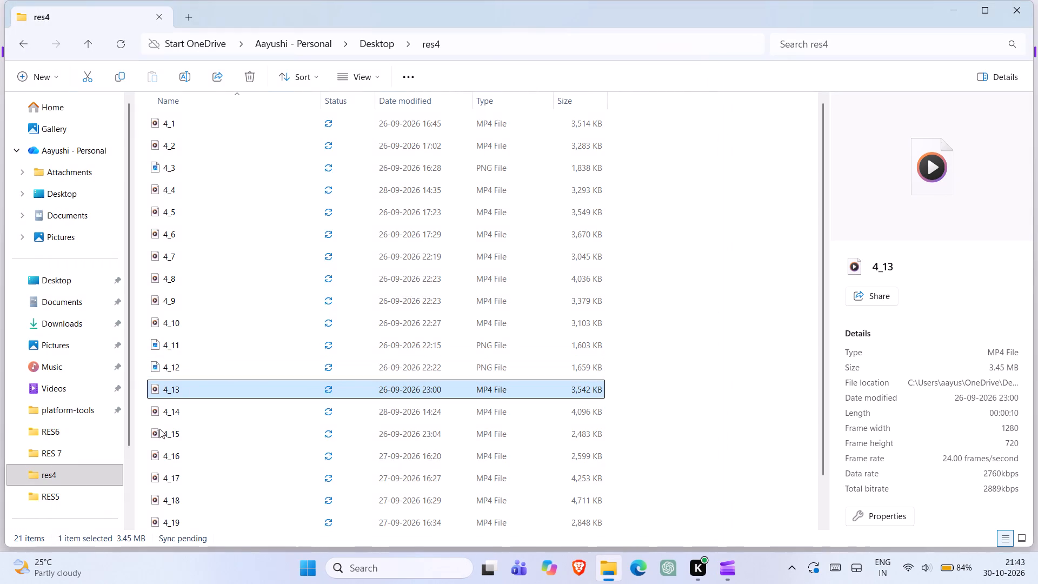
# Preview video 4_20 from the res4 folder and close the player.
pyautogui.click(171, 496)
pyautogui.scroll(-1, 171, 496)
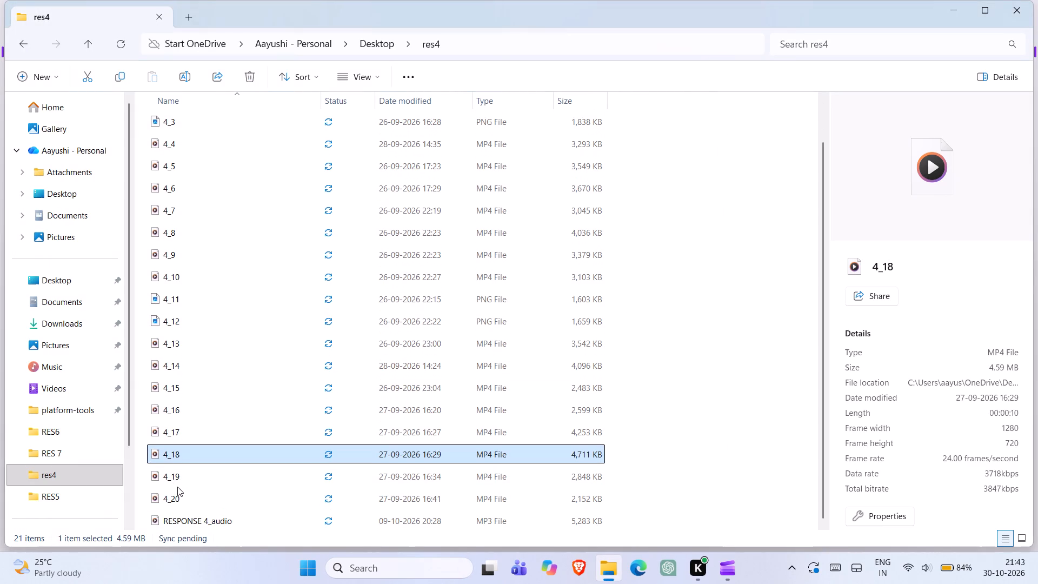
pyautogui.scroll(-1, 177, 487)
pyautogui.tripleClick(177, 501)
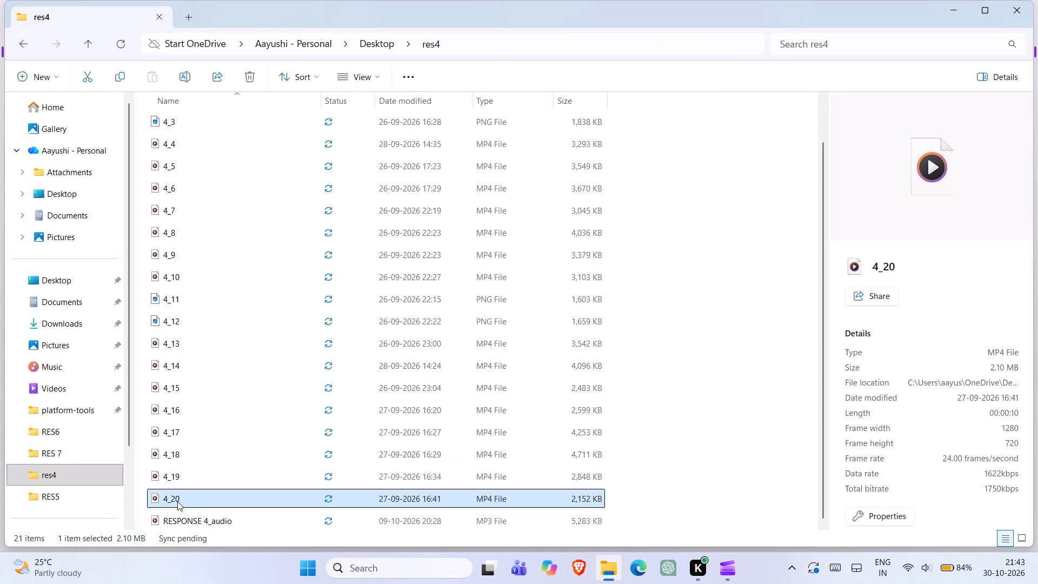
pyautogui.tripleClick(396, 290)
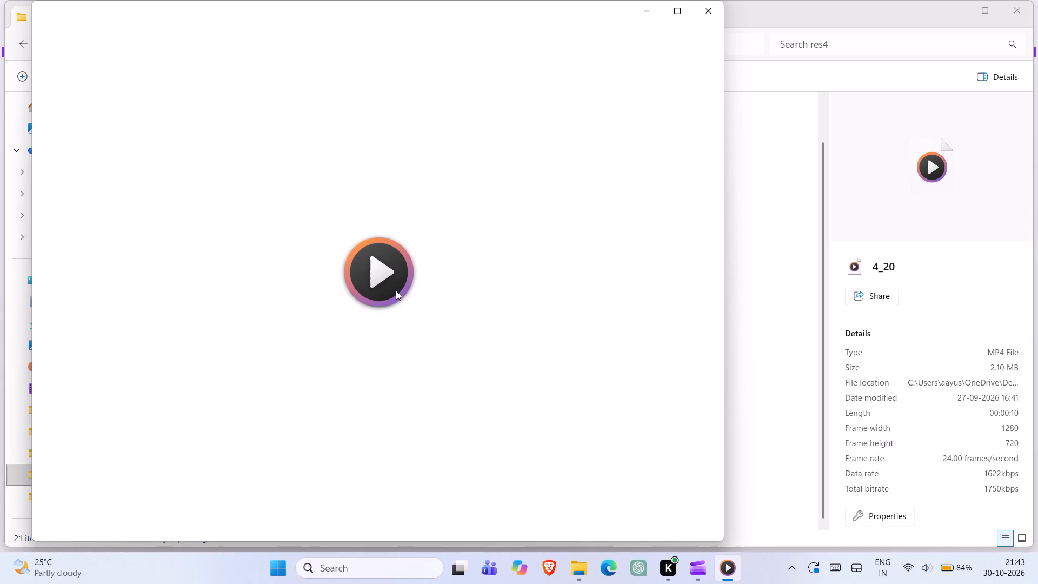
pyautogui.tripleClick(379, 270)
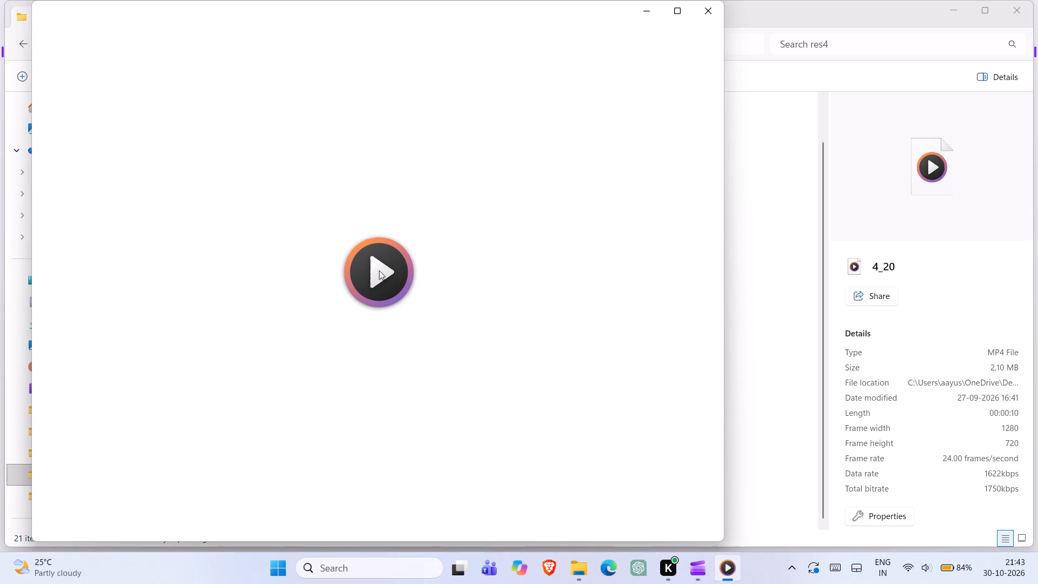
pyautogui.doubleClick(379, 270)
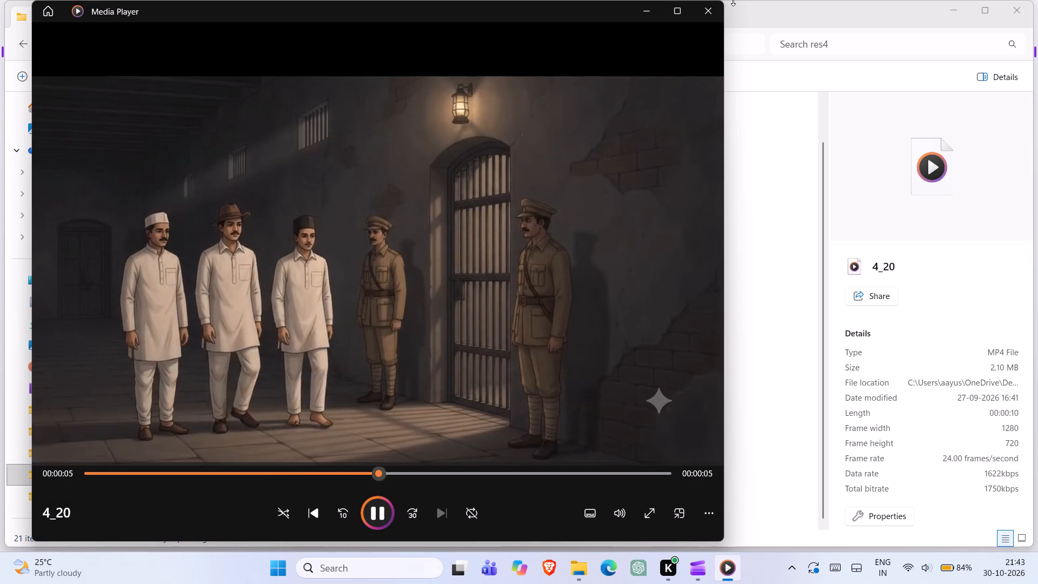
pyautogui.click(709, 10)
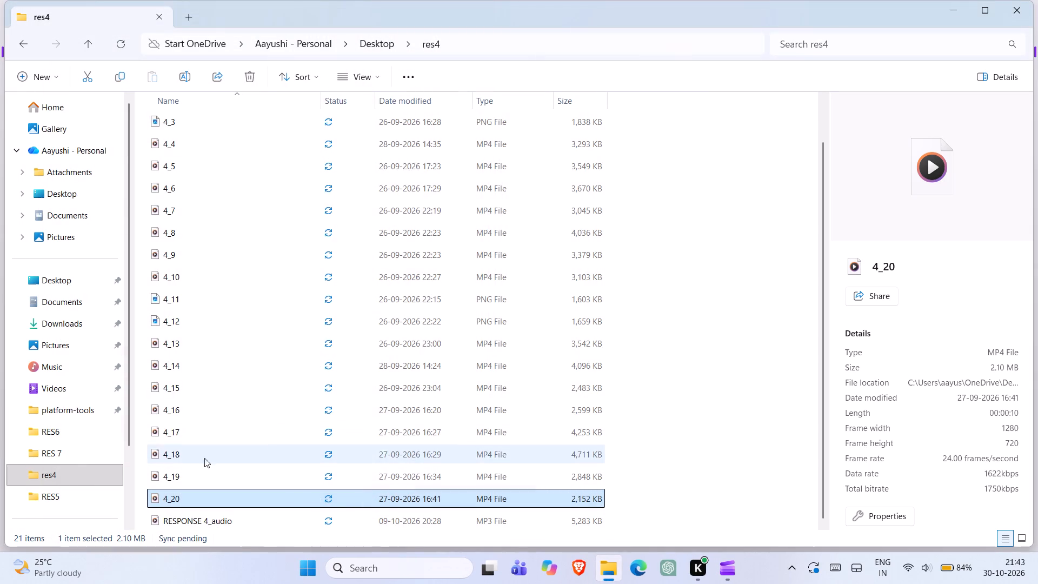
# Preview video 4_19 from the res4 folder and close the player.
pyautogui.doubleClick(175, 469)
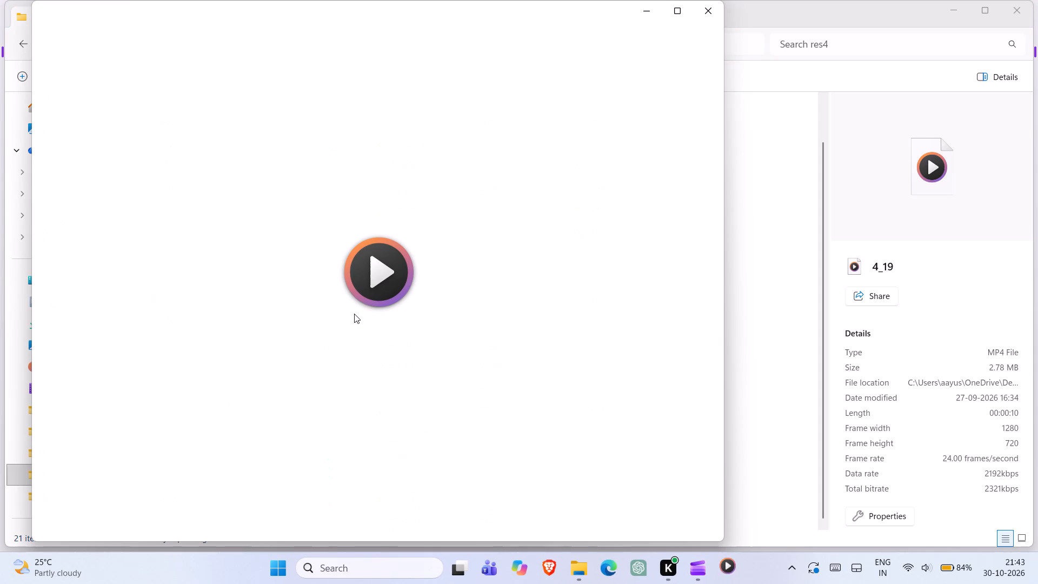
pyautogui.tripleClick(378, 274)
pyautogui.click(378, 274)
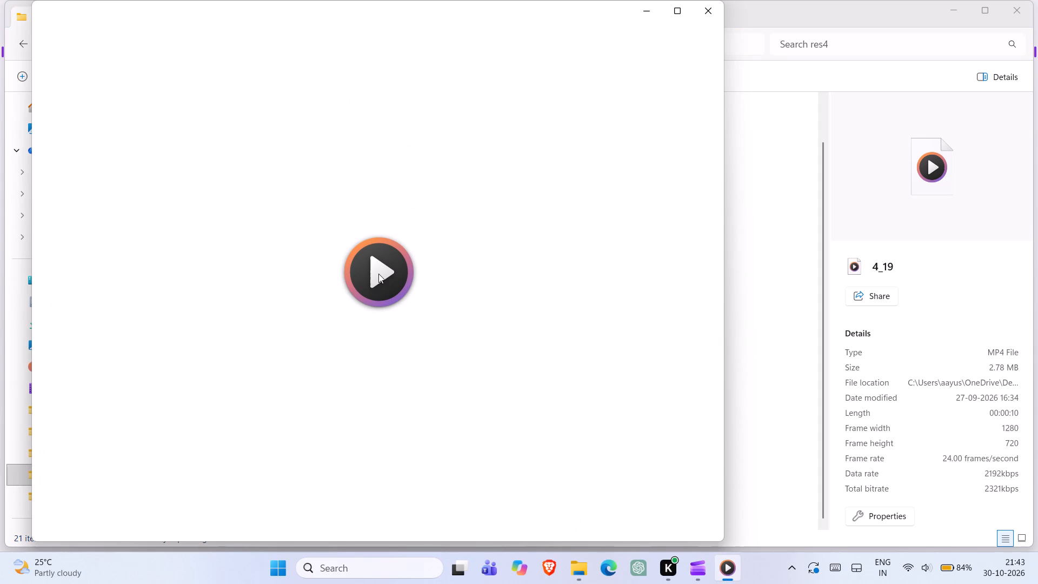
pyautogui.doubleClick(378, 274)
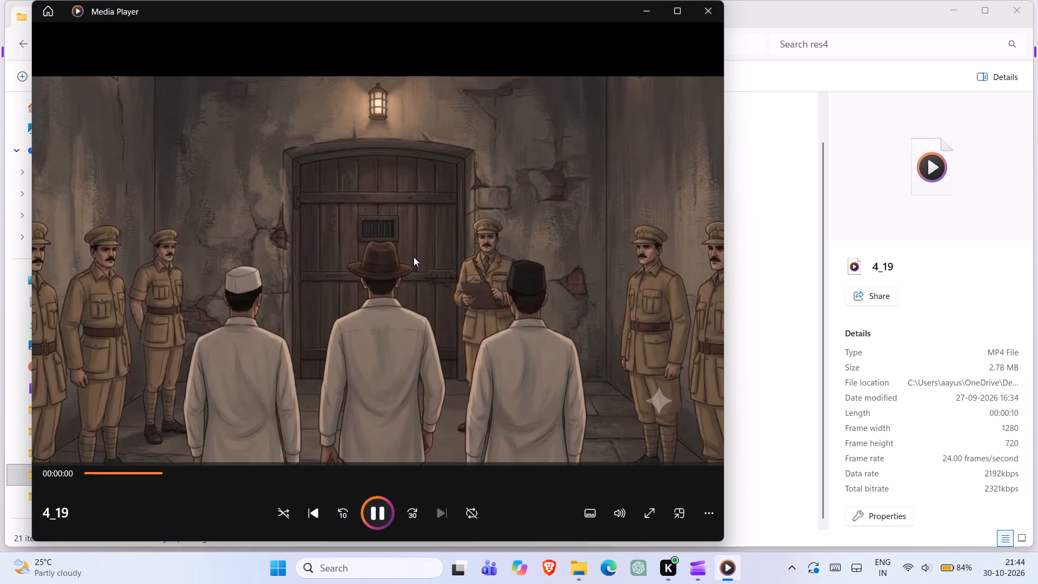
pyautogui.click(713, 18)
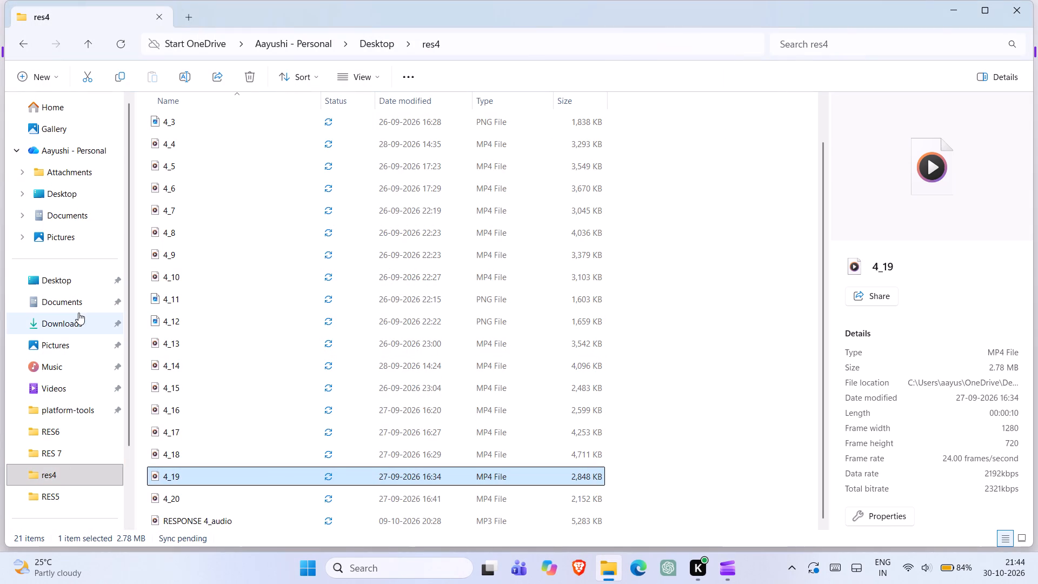
# Open the res3 folder on the Desktop, preview video 3_13 and close the player.
pyautogui.click(64, 189)
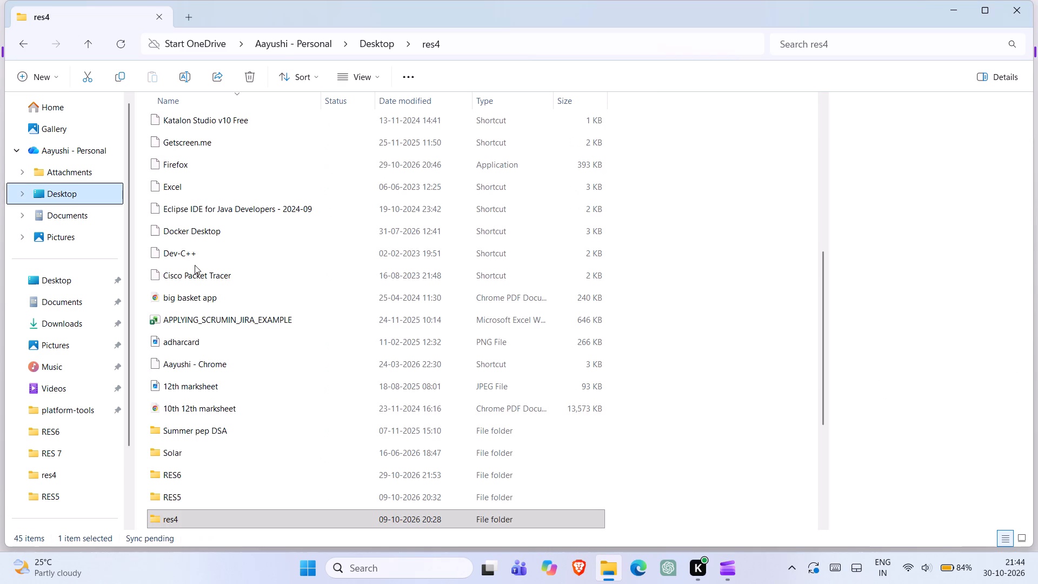
pyautogui.scroll(-1, 196, 237)
pyautogui.doubleClick(179, 482)
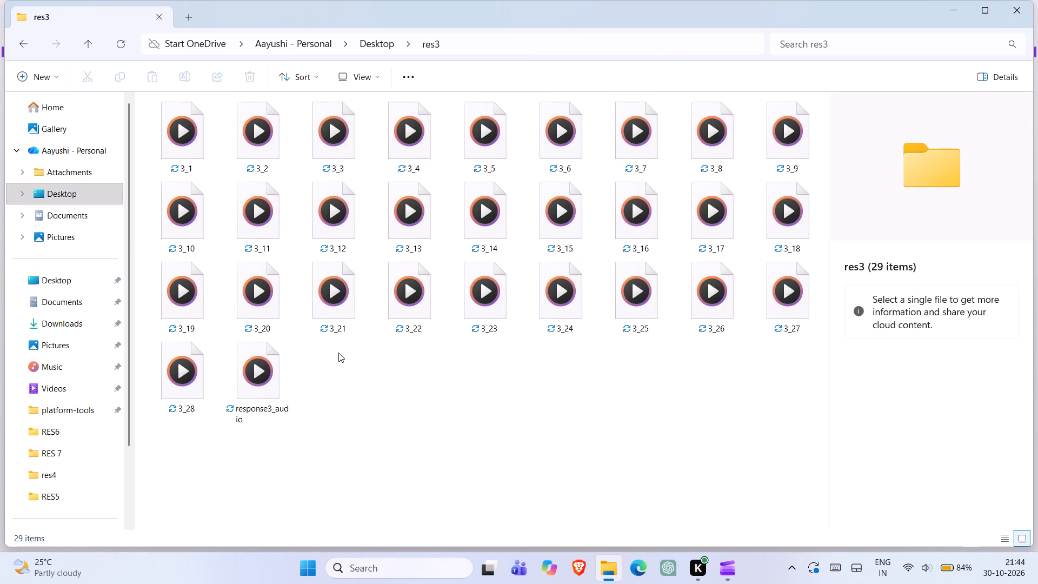
pyautogui.tripleClick(417, 226)
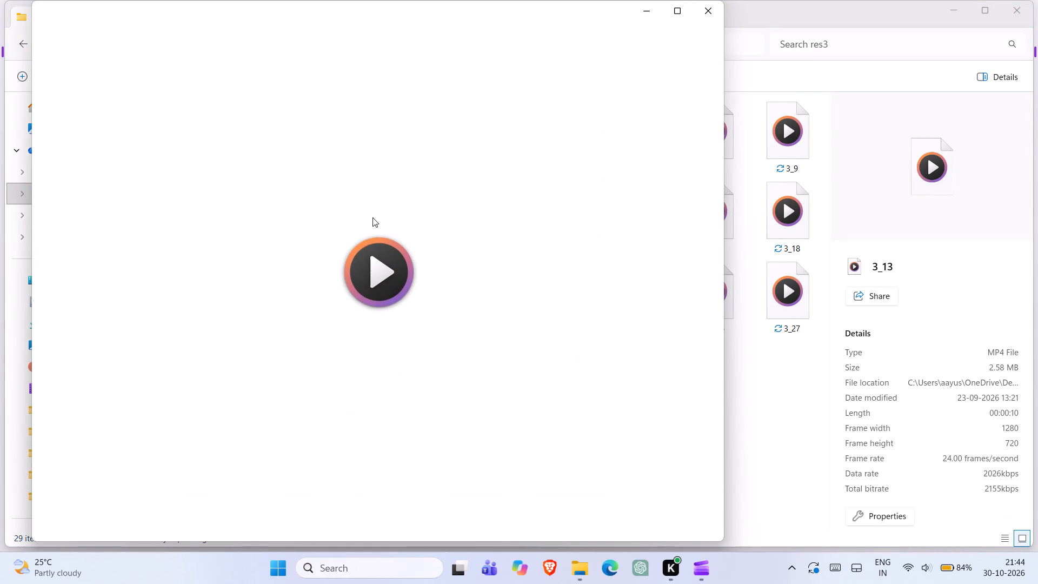
pyautogui.tripleClick(364, 242)
pyautogui.tripleClick(372, 263)
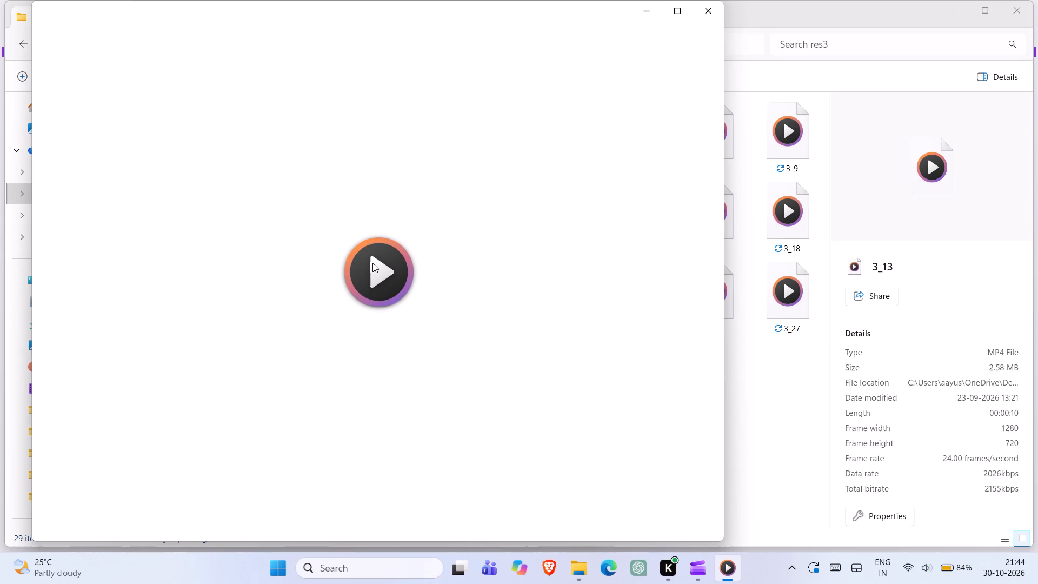
pyautogui.click(372, 263)
pyautogui.doubleClick(391, 268)
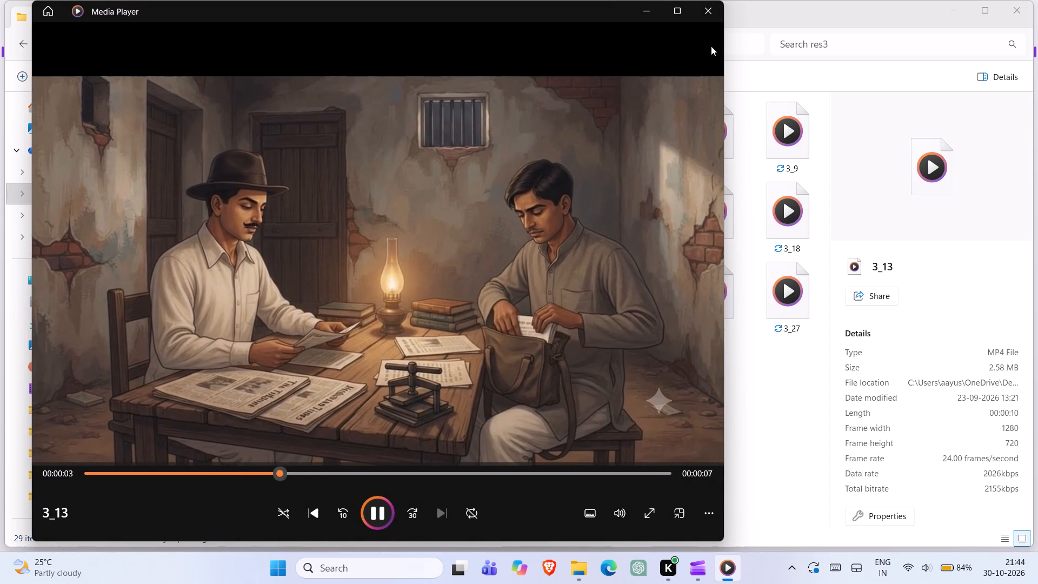
pyautogui.click(708, 20)
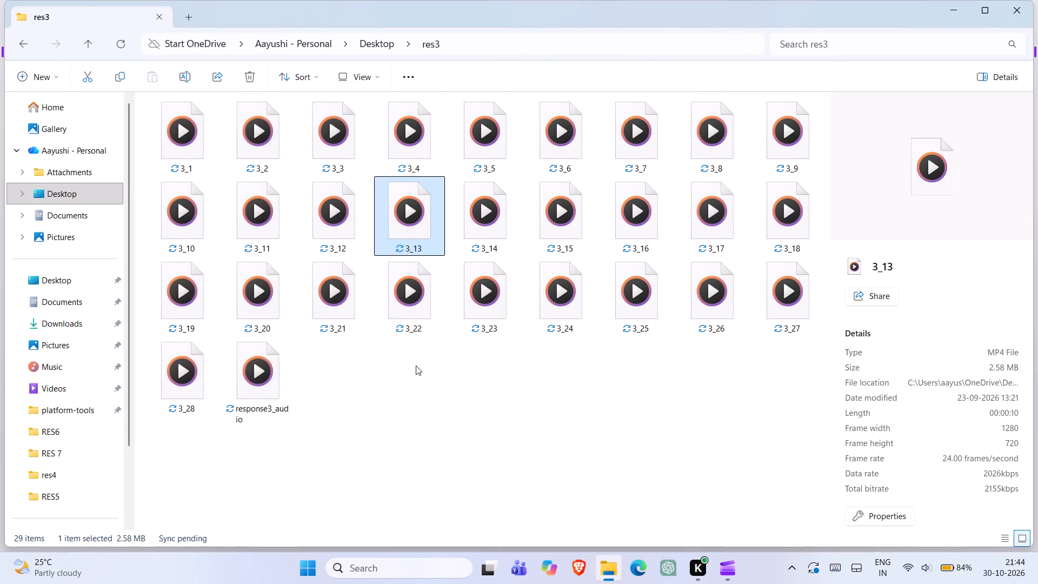
# Preview video 3_21 from the res3 folder and close the player.
pyautogui.moveTo(384, 327); pyautogui.dragTo(370, 326)
pyautogui.doubleClick(347, 321)
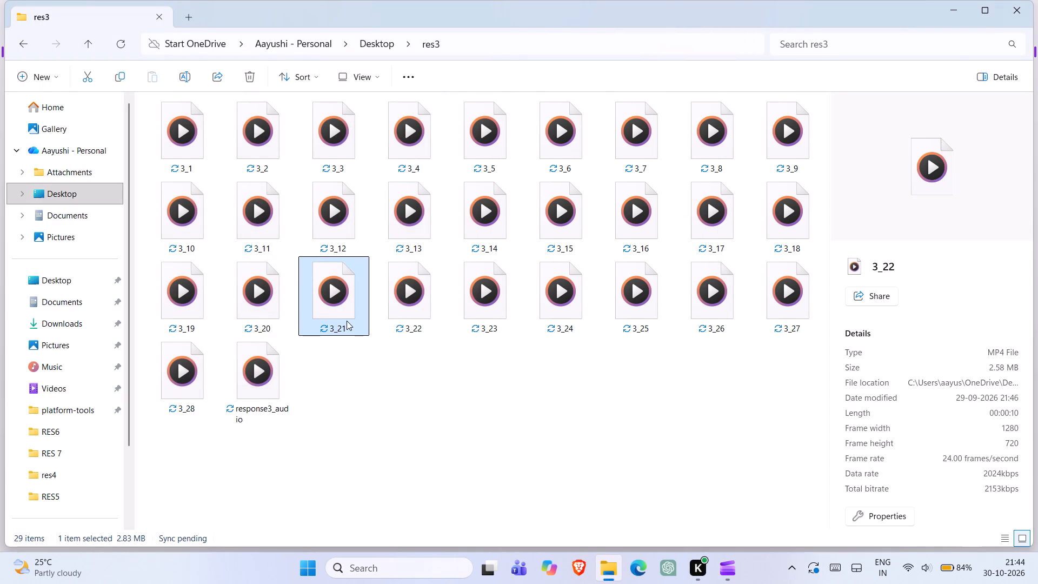
pyautogui.tripleClick(388, 262)
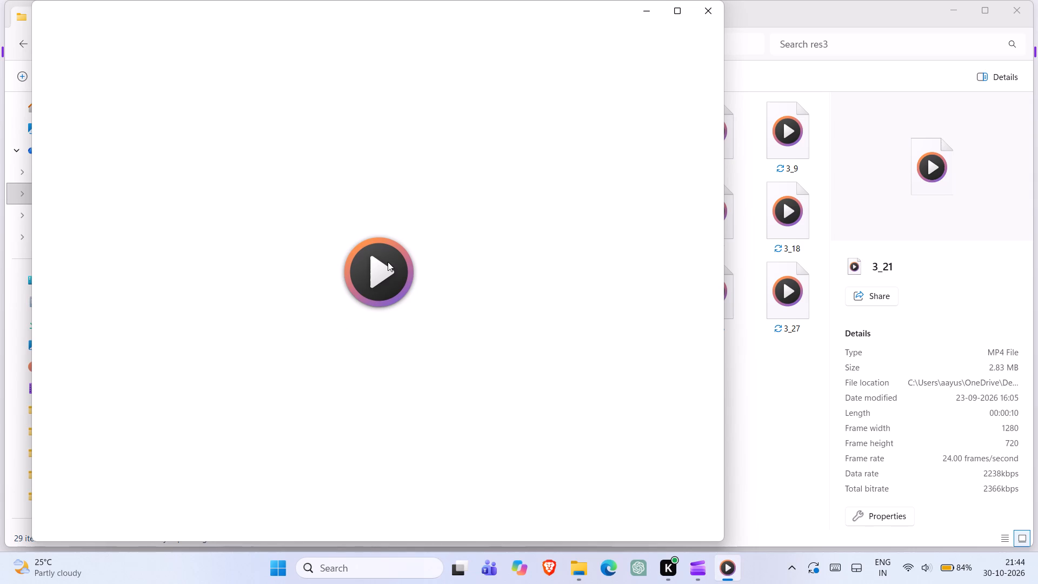
pyautogui.doubleClick(381, 271)
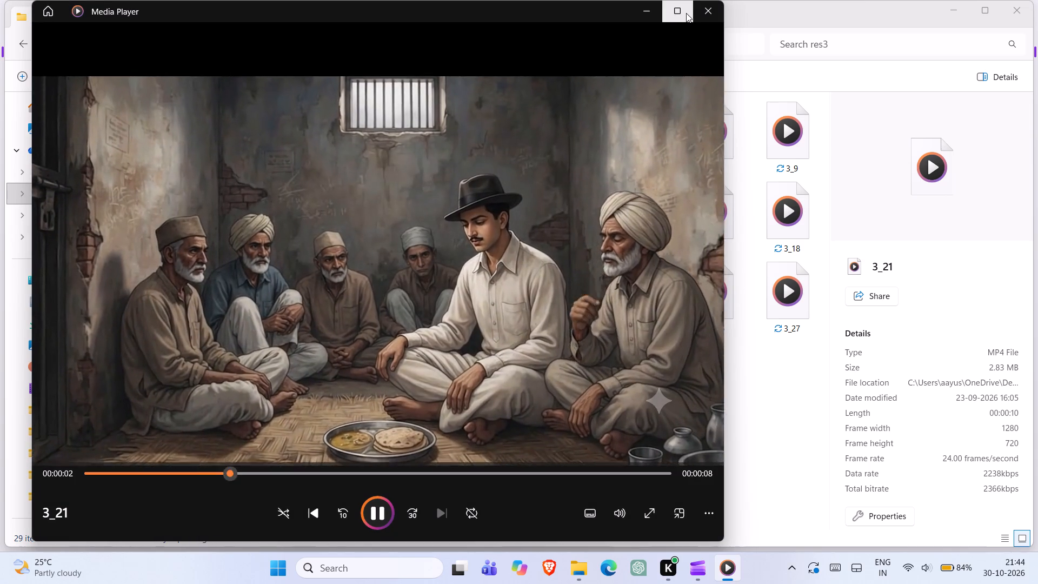
pyautogui.click(695, 12)
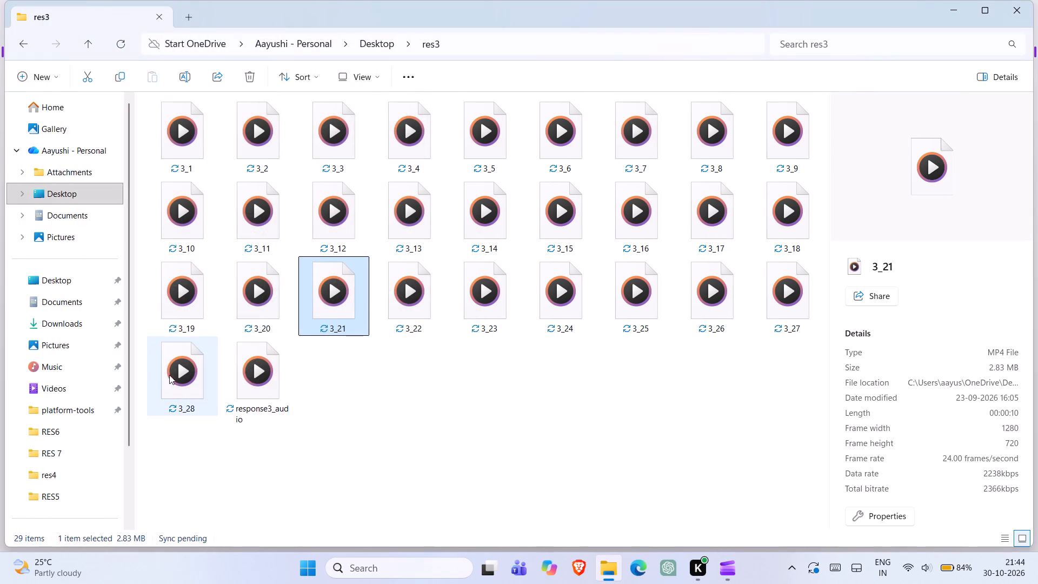
# Open video 3_28 from the res3 folder for a brief check and close the player.
pyautogui.tripleClick(168, 392)
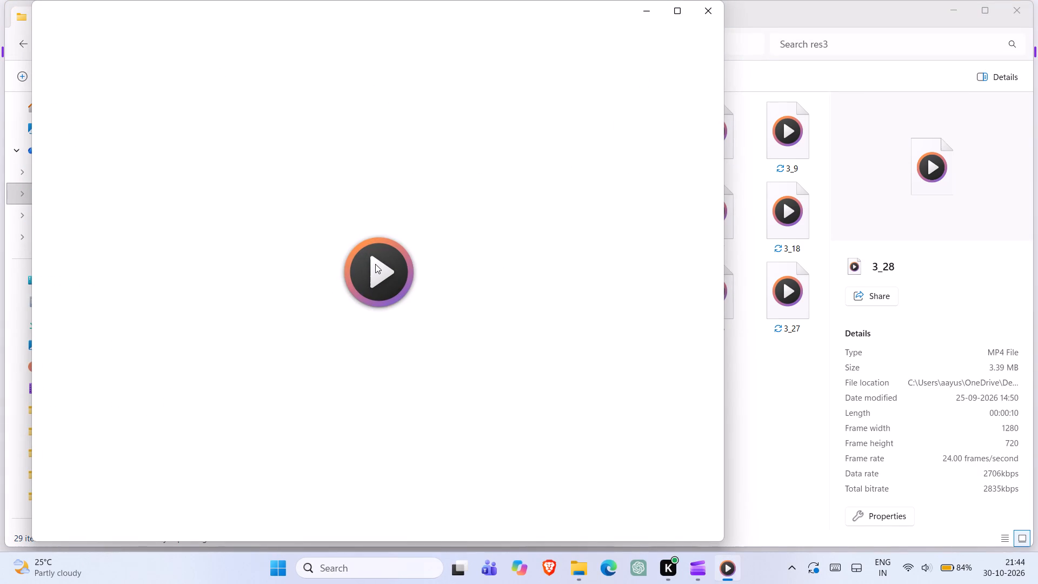
pyautogui.tripleClick(375, 264)
pyautogui.click(707, 14)
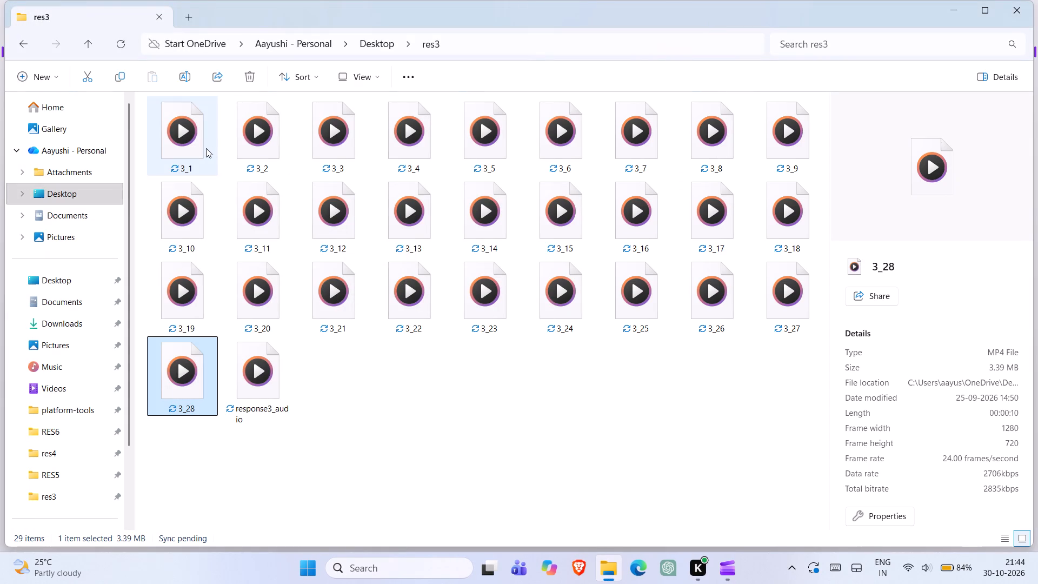
# Preview video 3_1 from the res3 folder and close the player.
pyautogui.click(206, 148)
pyautogui.doubleClick(206, 148)
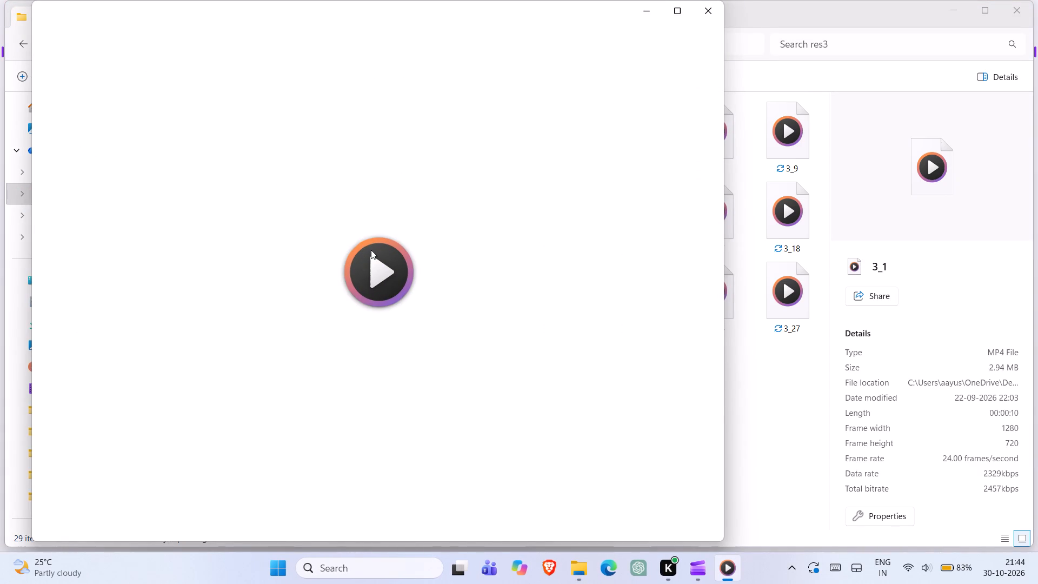
pyautogui.tripleClick(371, 250)
pyautogui.doubleClick(385, 279)
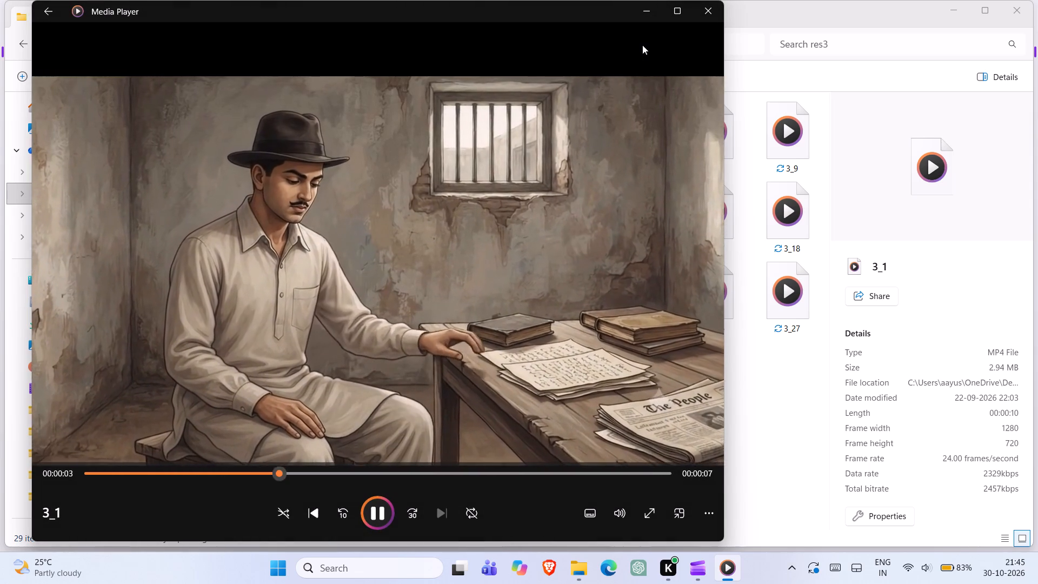
pyautogui.click(714, 9)
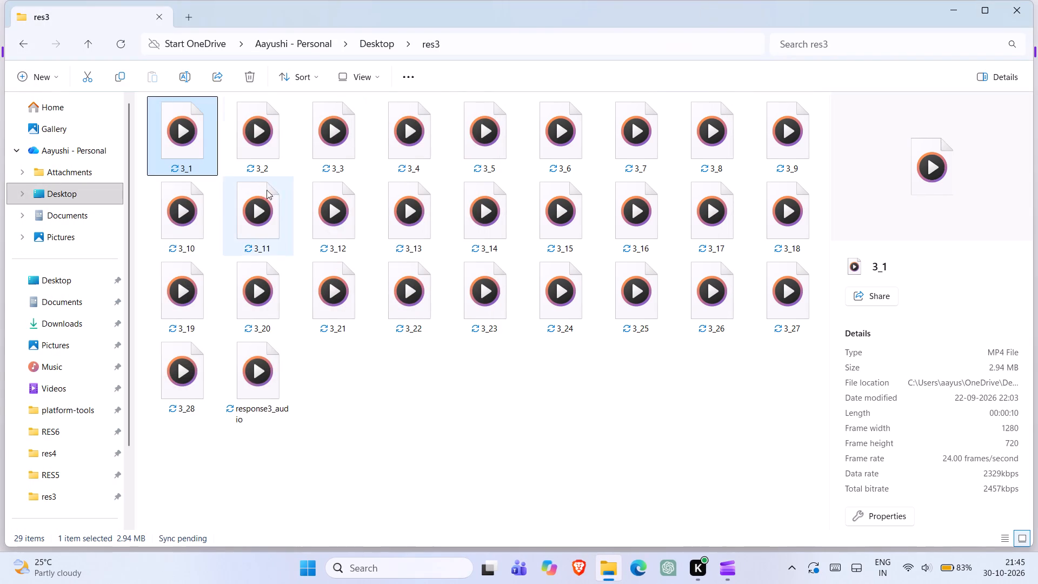
# Preview video 3_2 from the res3 folder and close the player.
pyautogui.doubleClick(256, 141)
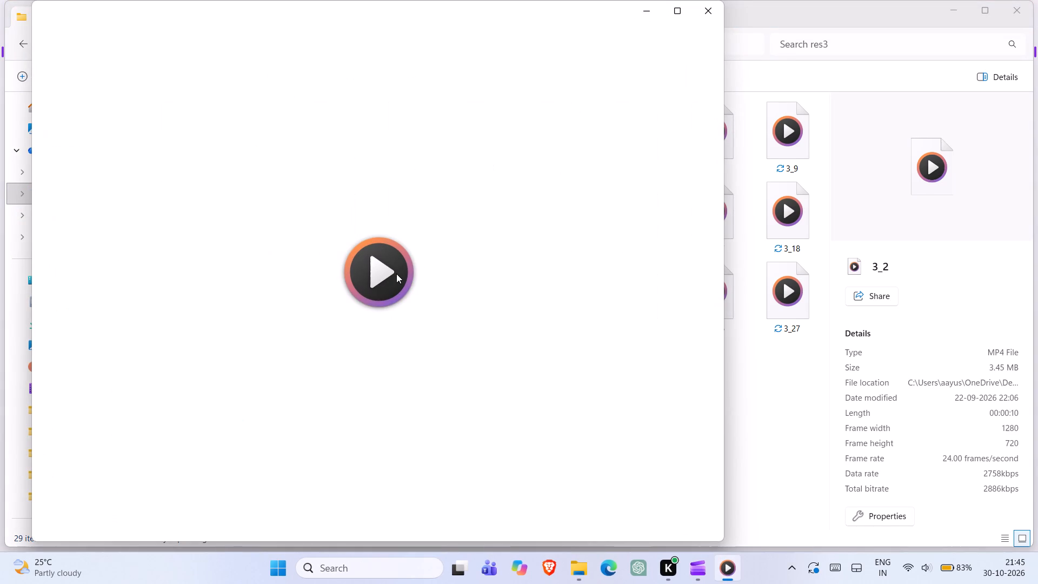
pyautogui.tripleClick(396, 274)
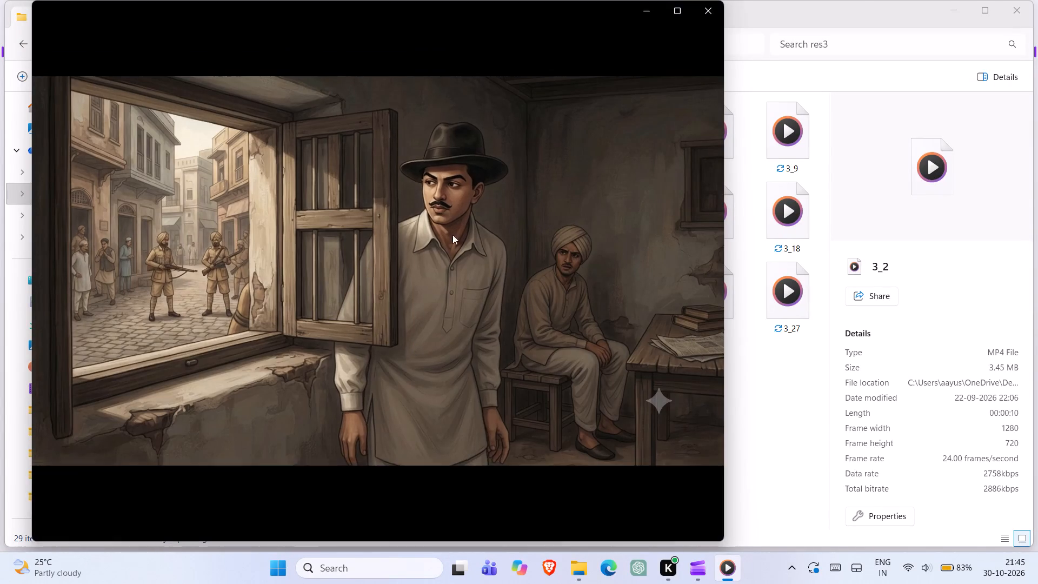
pyautogui.click(705, 10)
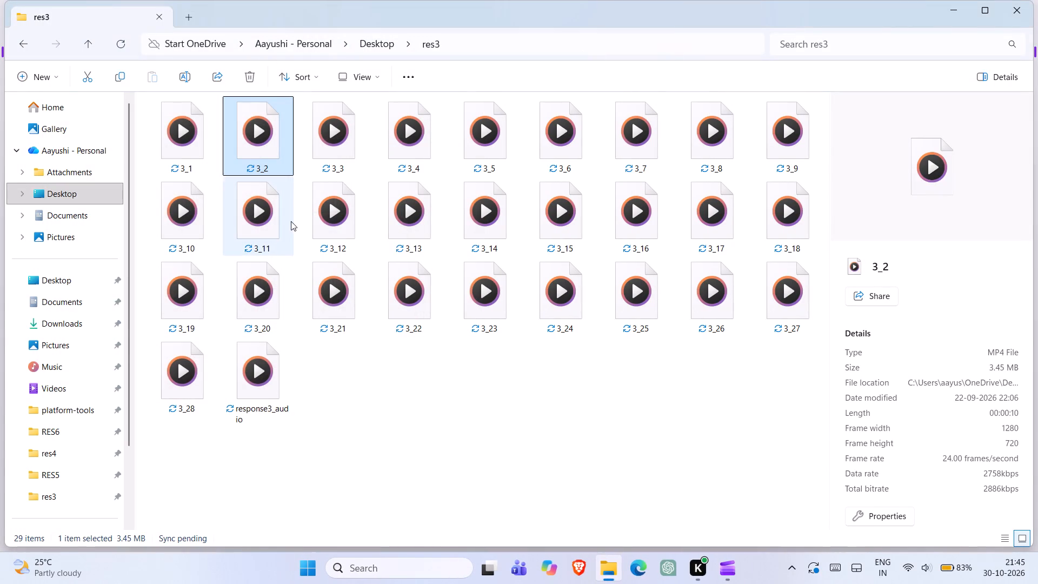
# Preview video 3_8 from the res3 folder and close the player.
pyautogui.click(434, 142)
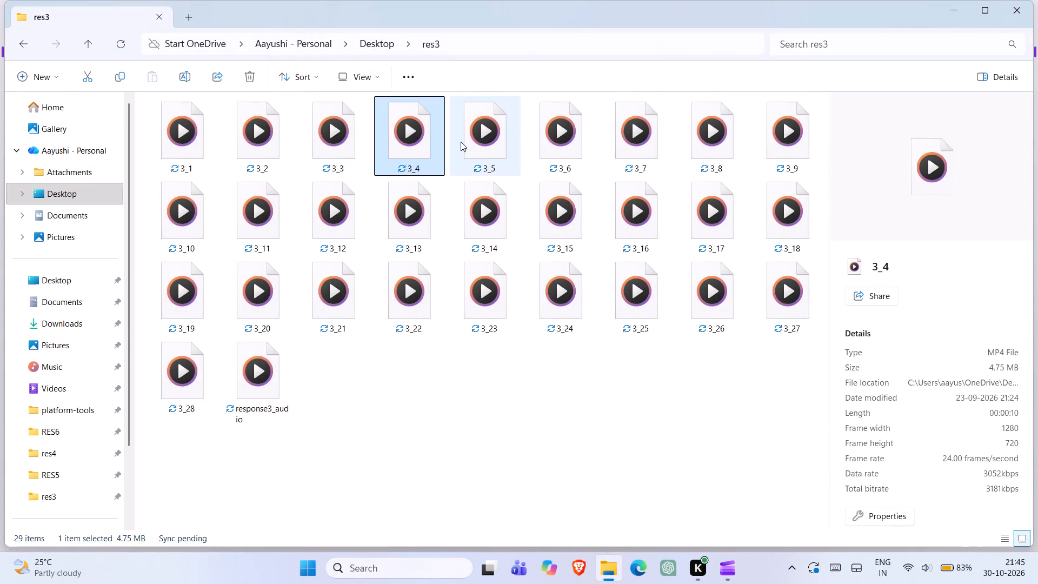
pyautogui.doubleClick(682, 169)
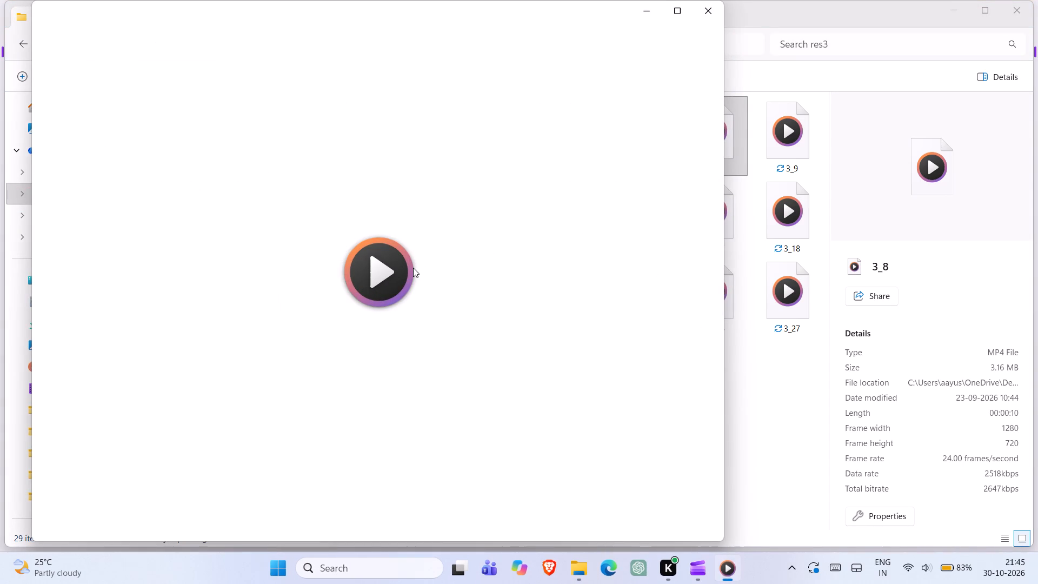
pyautogui.tripleClick(413, 268)
pyautogui.doubleClick(373, 282)
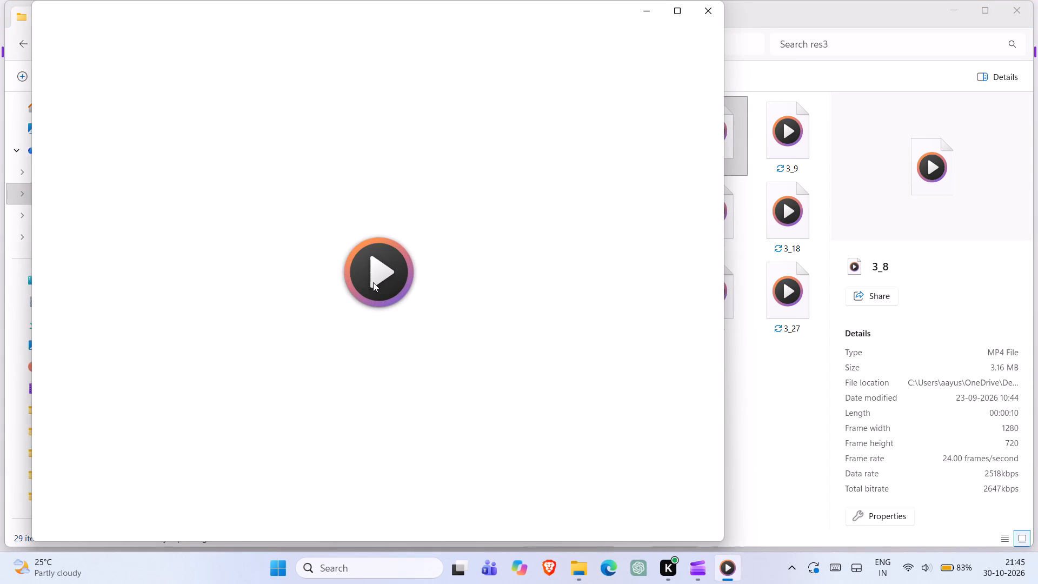
pyautogui.tripleClick(373, 282)
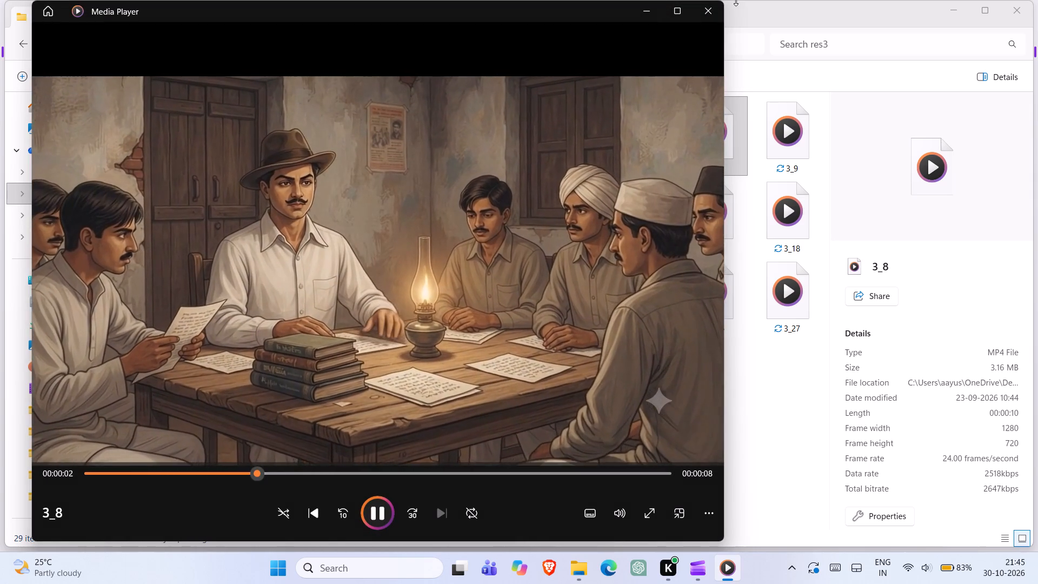
pyautogui.click(708, 17)
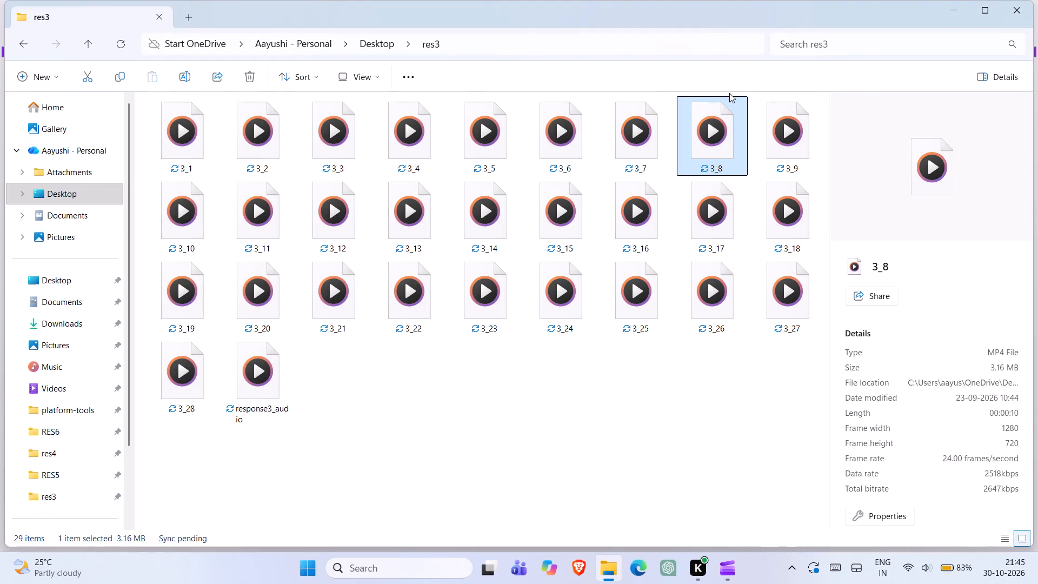
# Preview videos 3_10 and 3_15 from the res3 folder, closing the player after each.
pyautogui.doubleClick(212, 236)
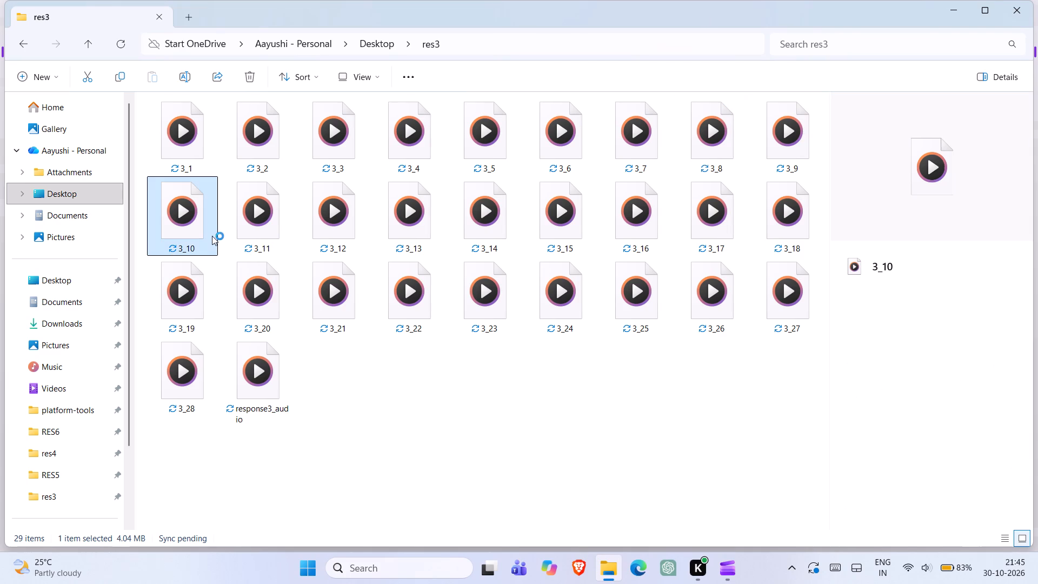
pyautogui.tripleClick(366, 270)
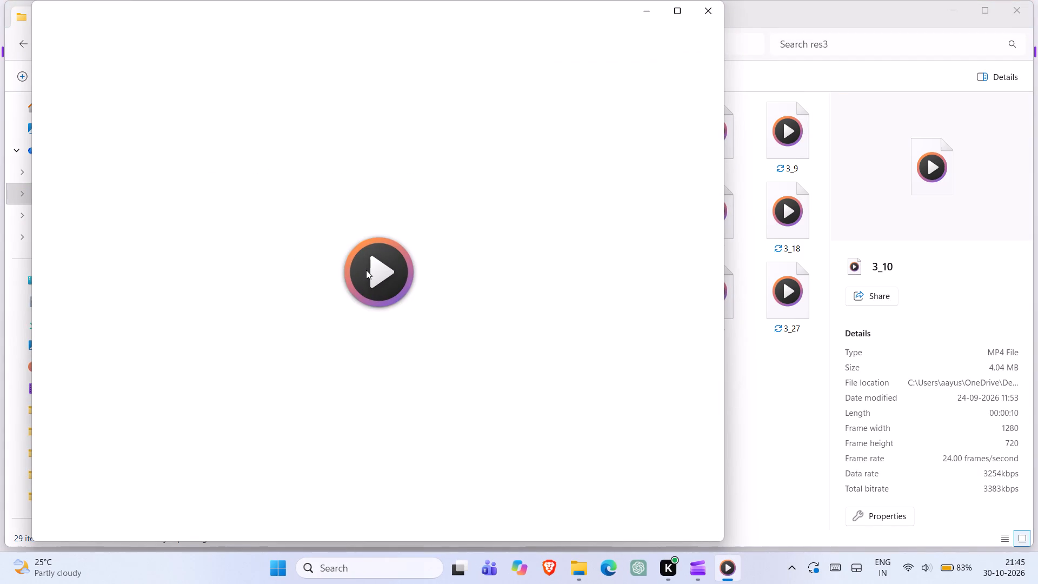
pyautogui.doubleClick(366, 270)
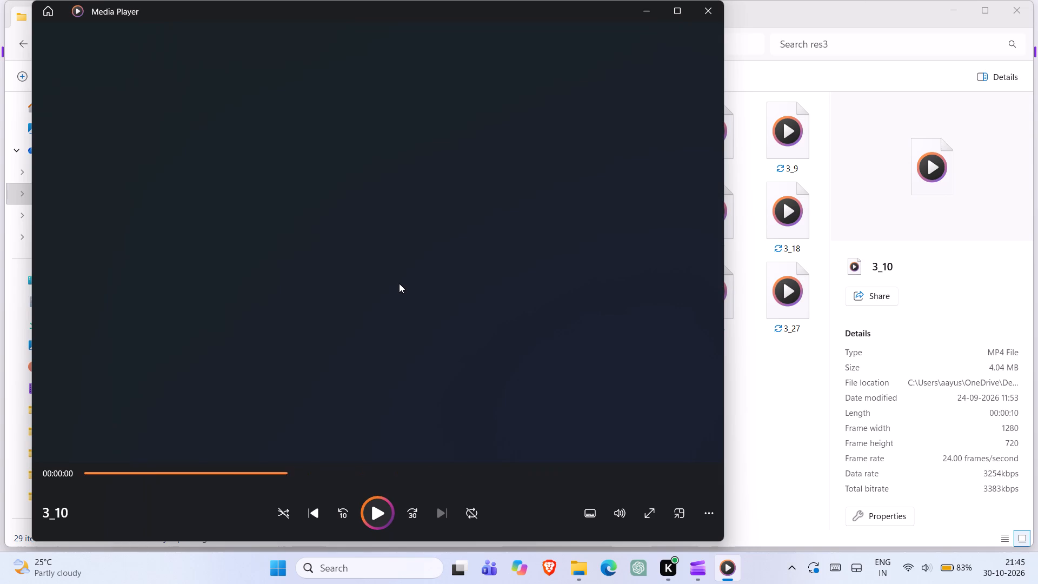
pyautogui.click(706, 14)
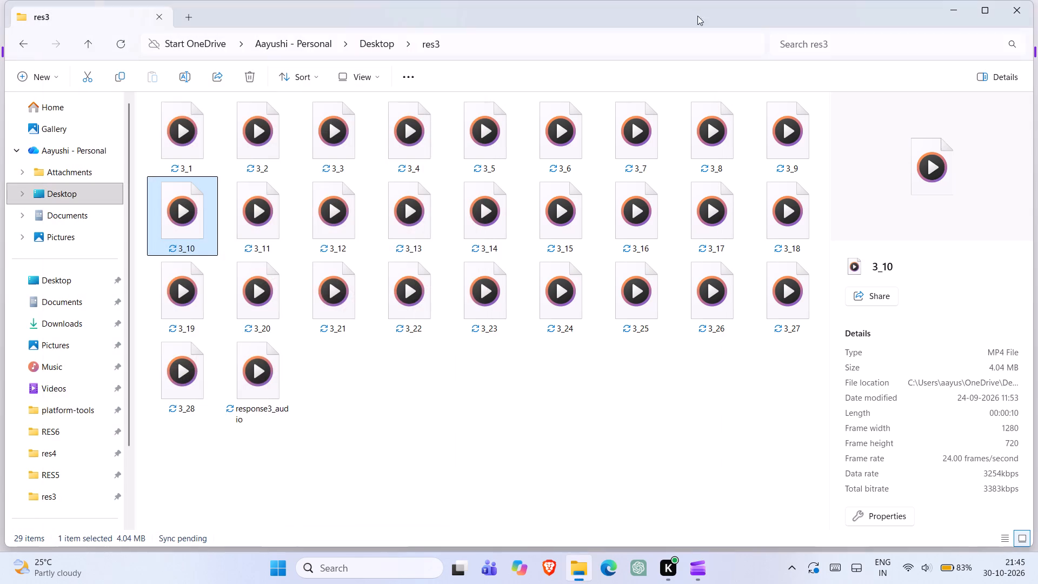
pyautogui.tripleClick(554, 225)
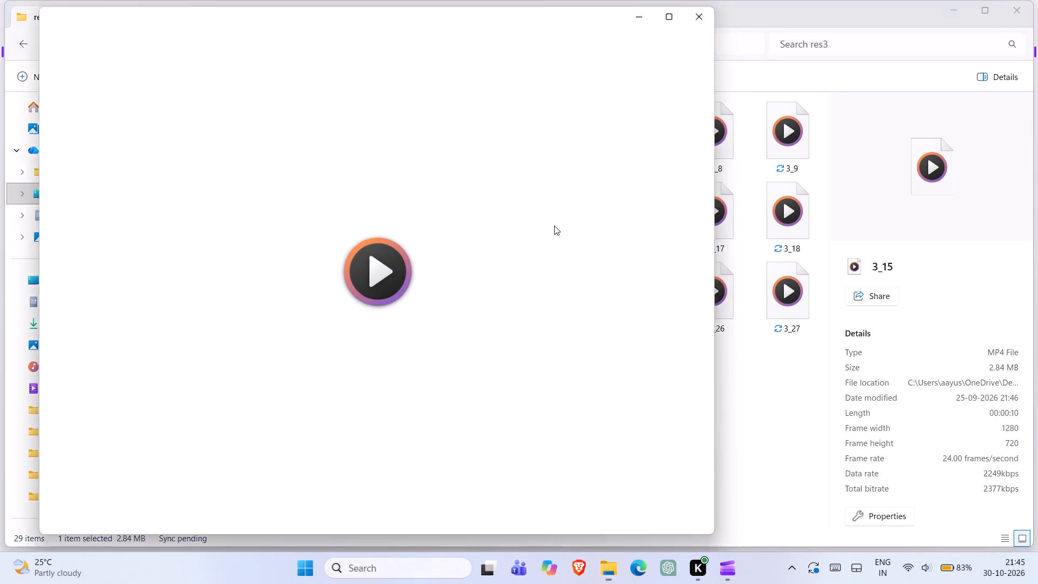
pyautogui.tripleClick(351, 286)
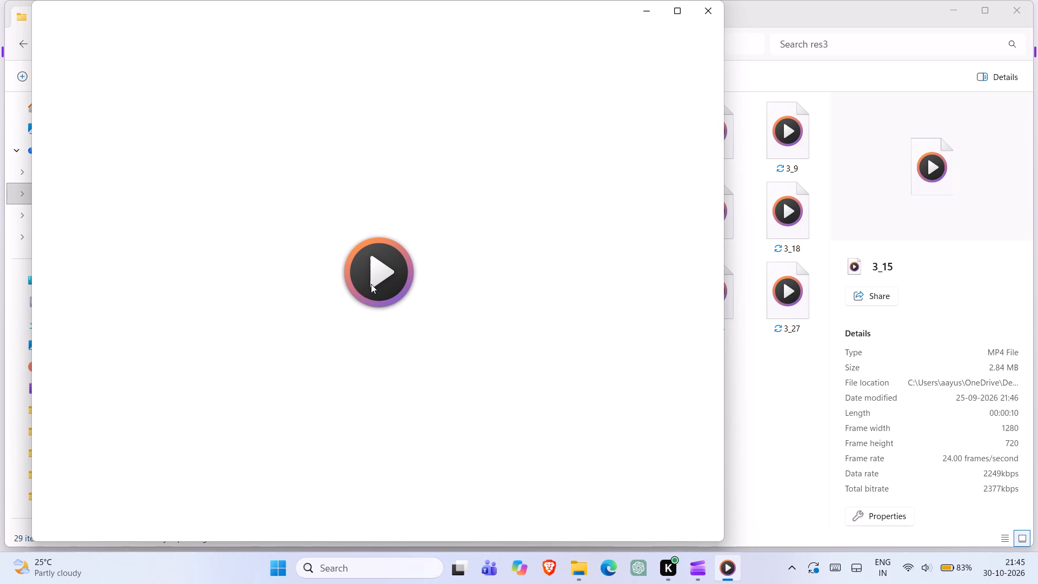
pyautogui.doubleClick(371, 284)
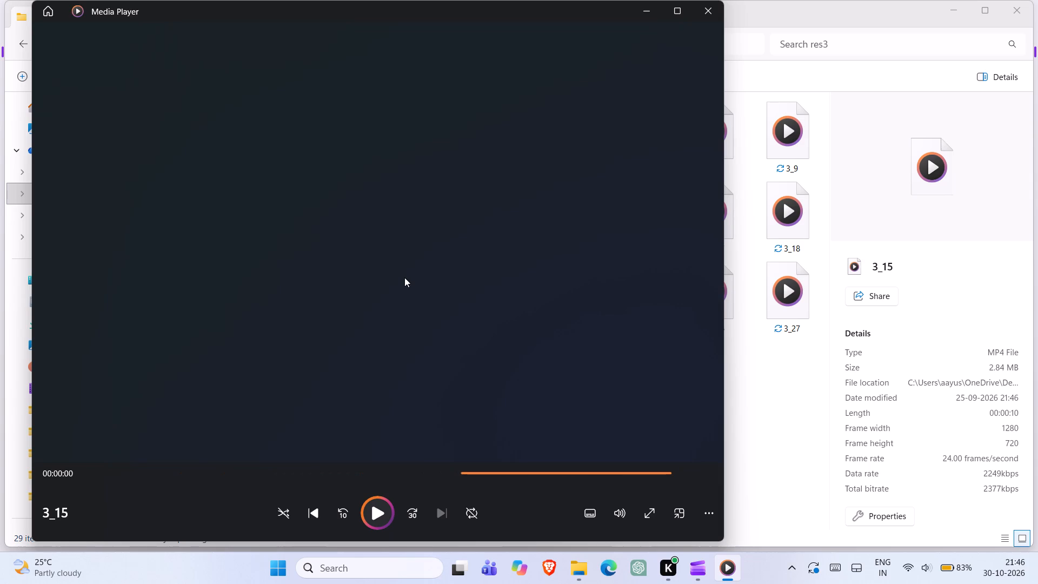
pyautogui.click(720, 13)
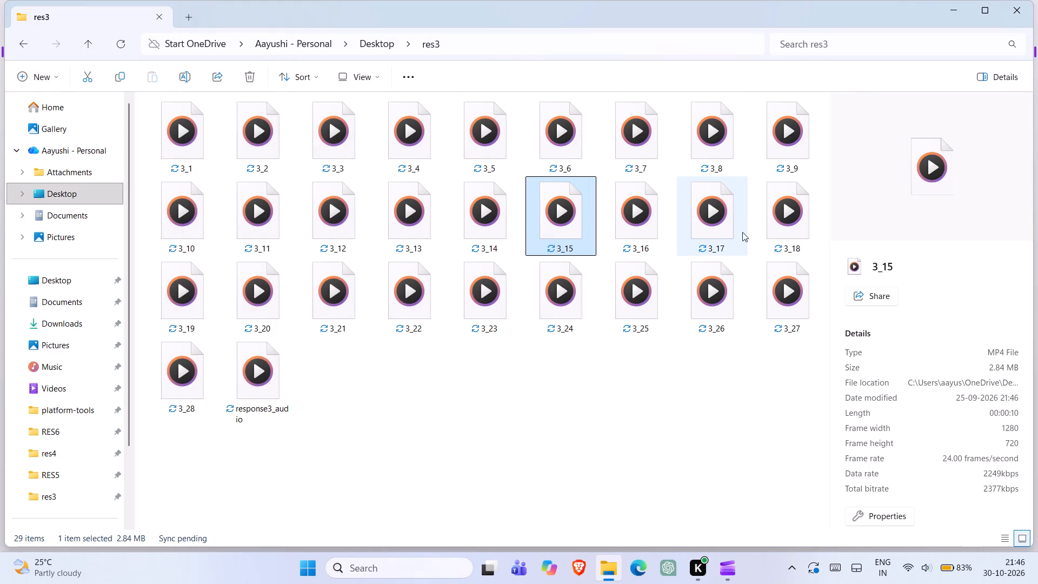
# Preview videos 3_19 and 3_21 from the res3 folder, closing the player after each.
pyautogui.doubleClick(180, 307)
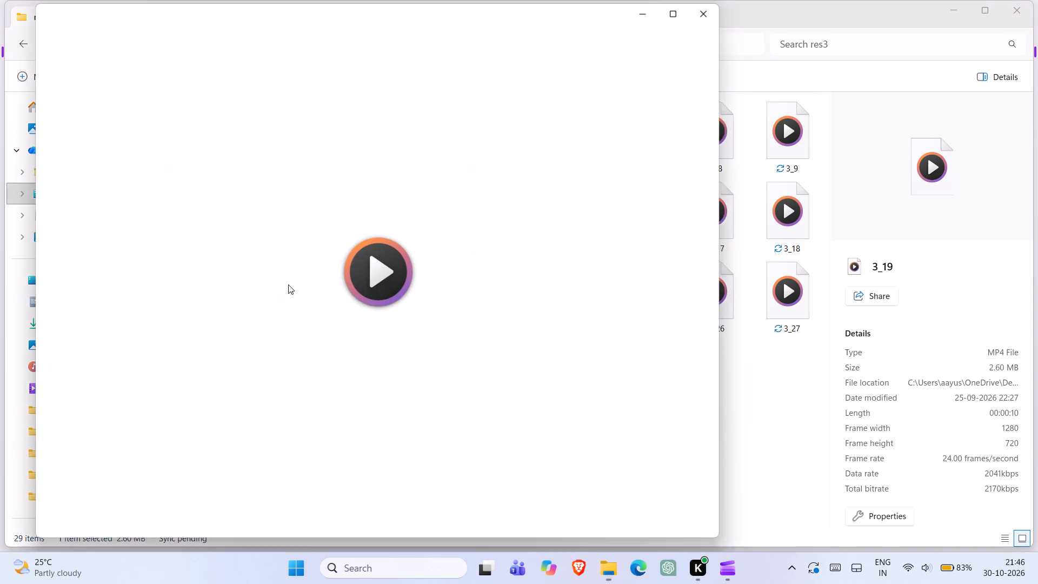
pyautogui.tripleClick(382, 288)
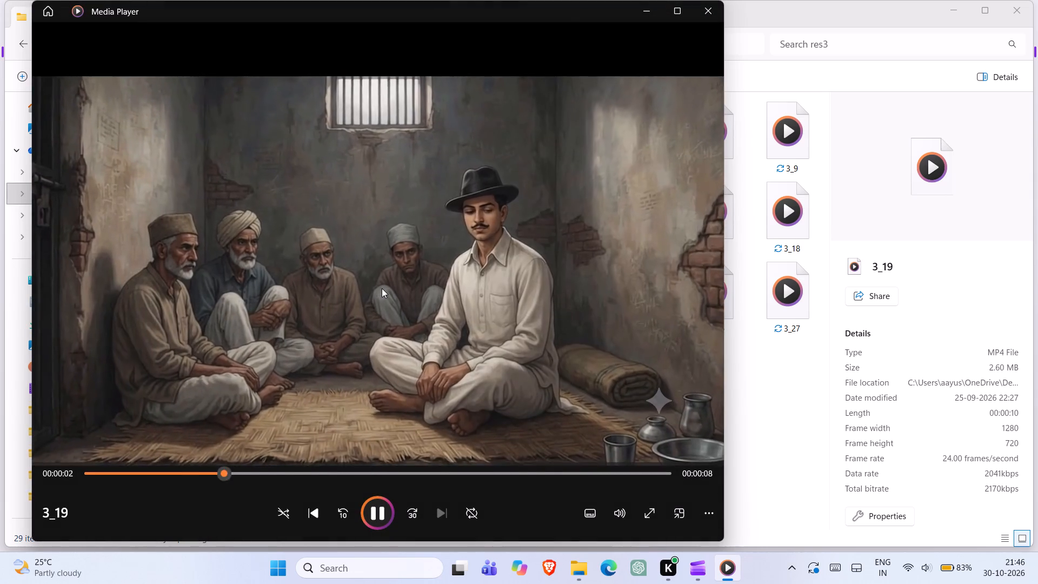
pyautogui.click(715, 17)
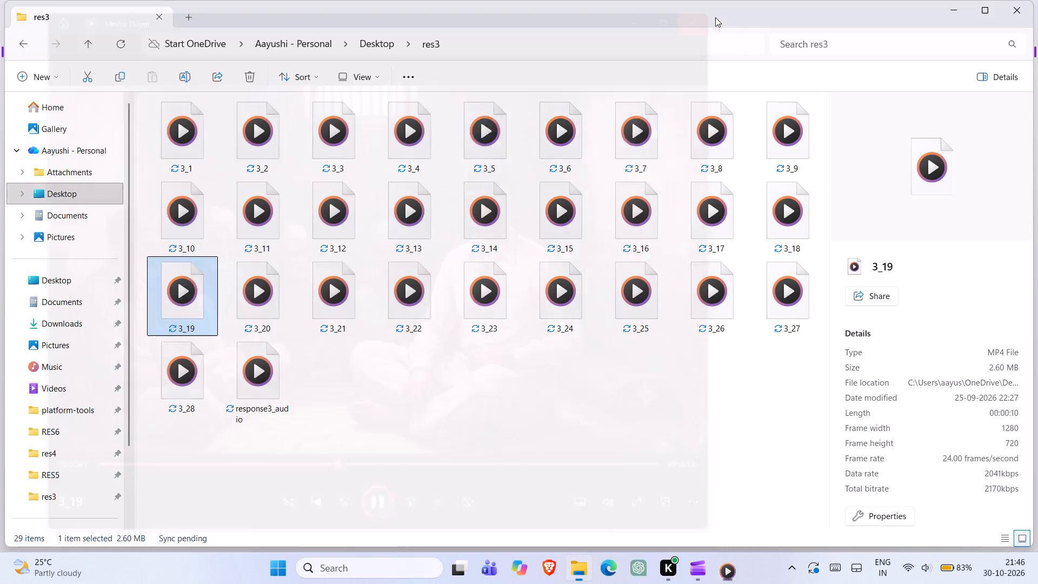
pyautogui.doubleClick(340, 312)
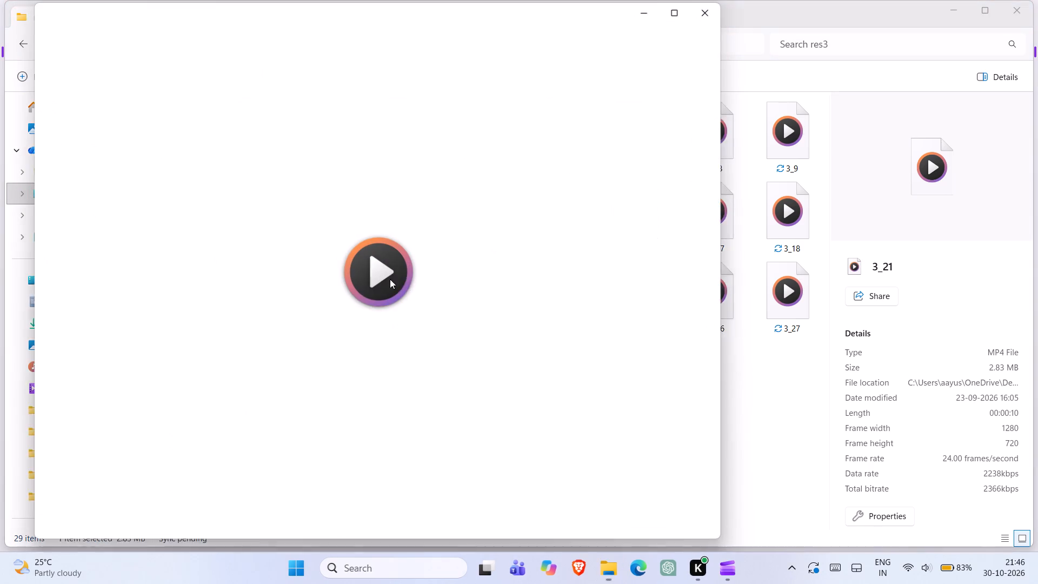
pyautogui.tripleClick(408, 280)
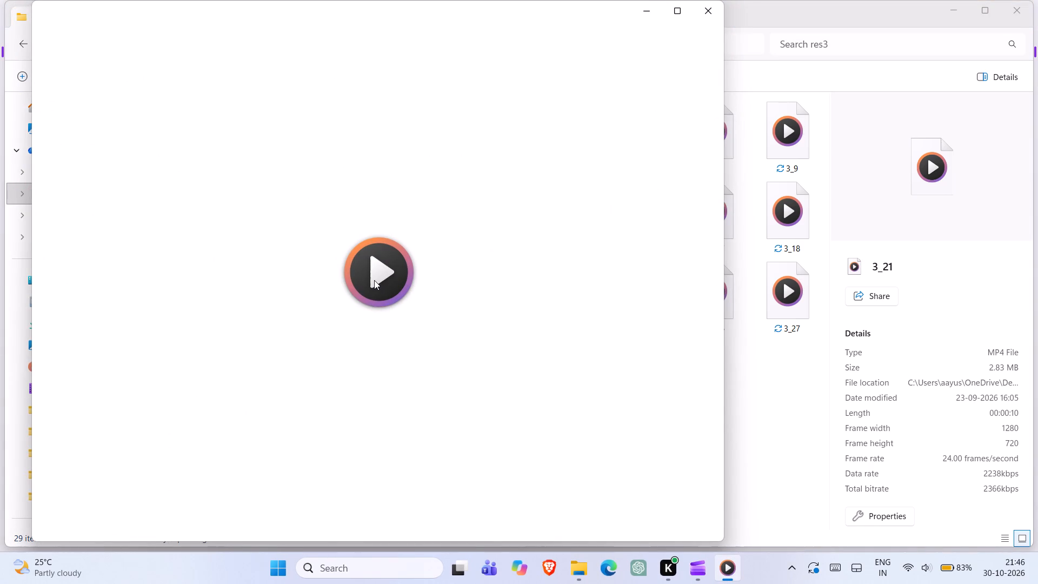
pyautogui.tripleClick(374, 280)
pyautogui.tripleClick(411, 270)
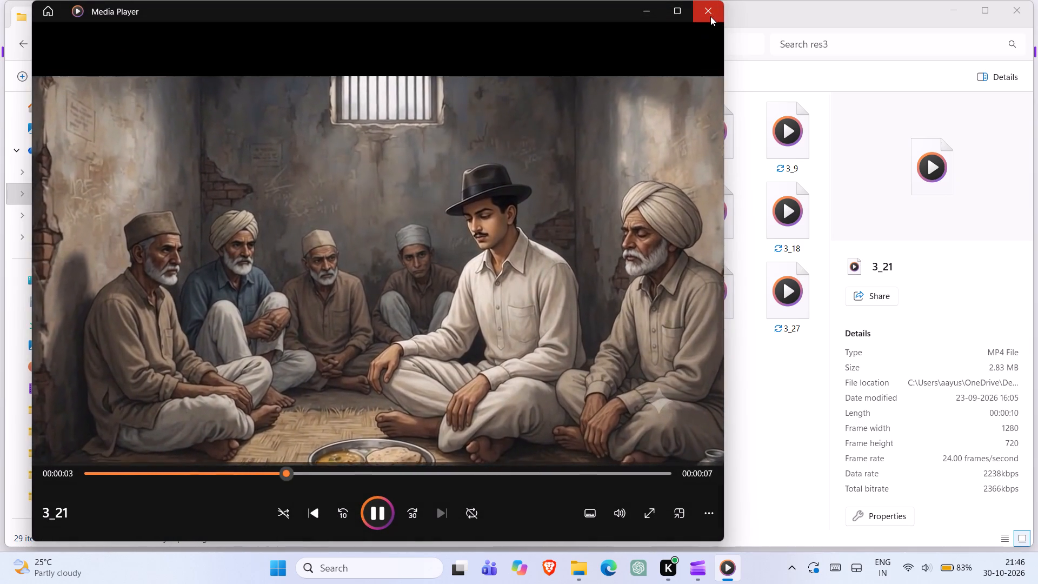
pyautogui.click(712, 15)
# Preview videos 3_25 and 3_26 from the res3 folder, closing the player after each.
pyautogui.doubleClick(648, 328)
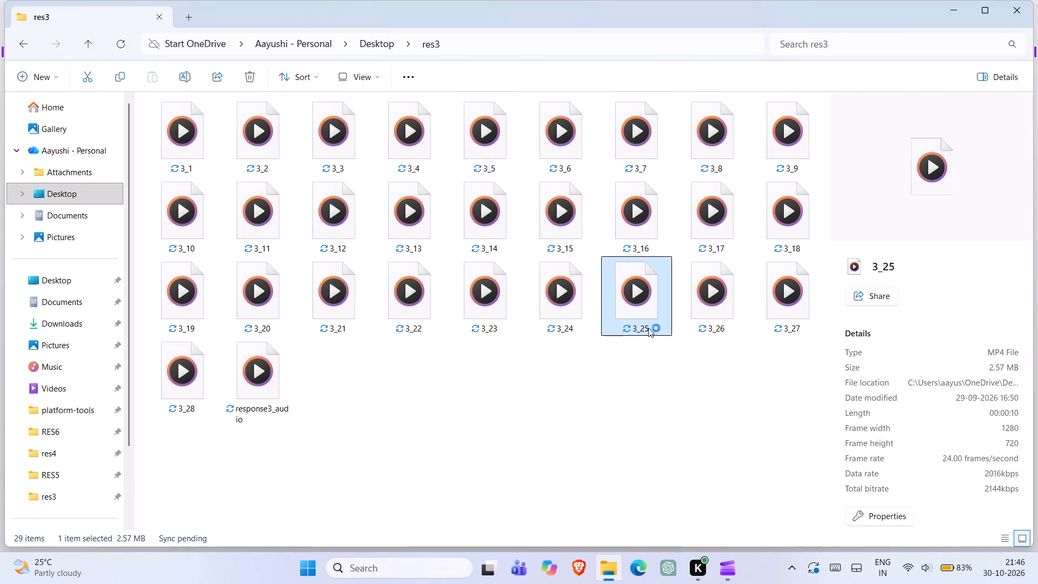
pyautogui.doubleClick(432, 269)
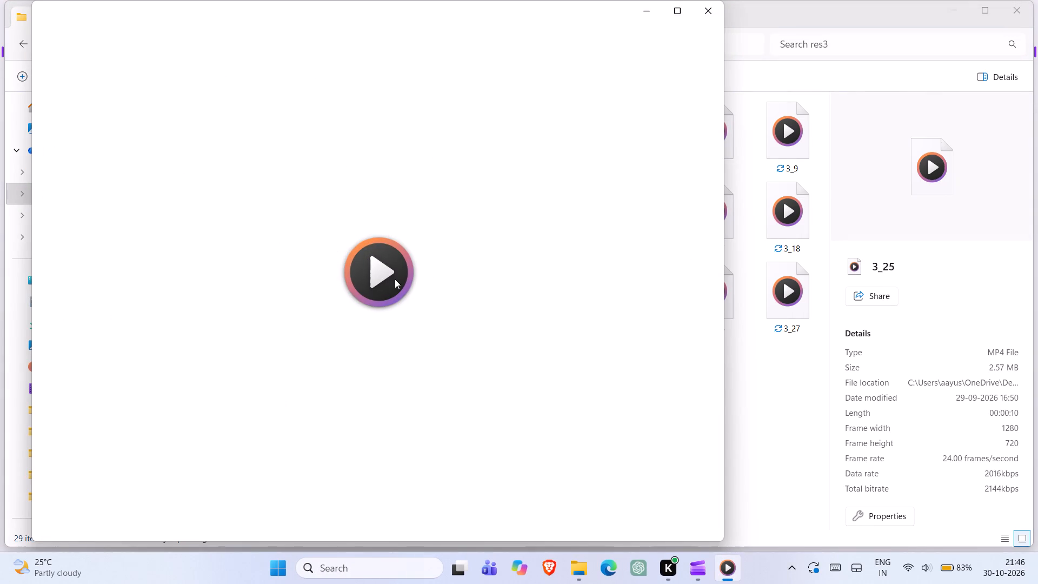
pyautogui.doubleClick(395, 279)
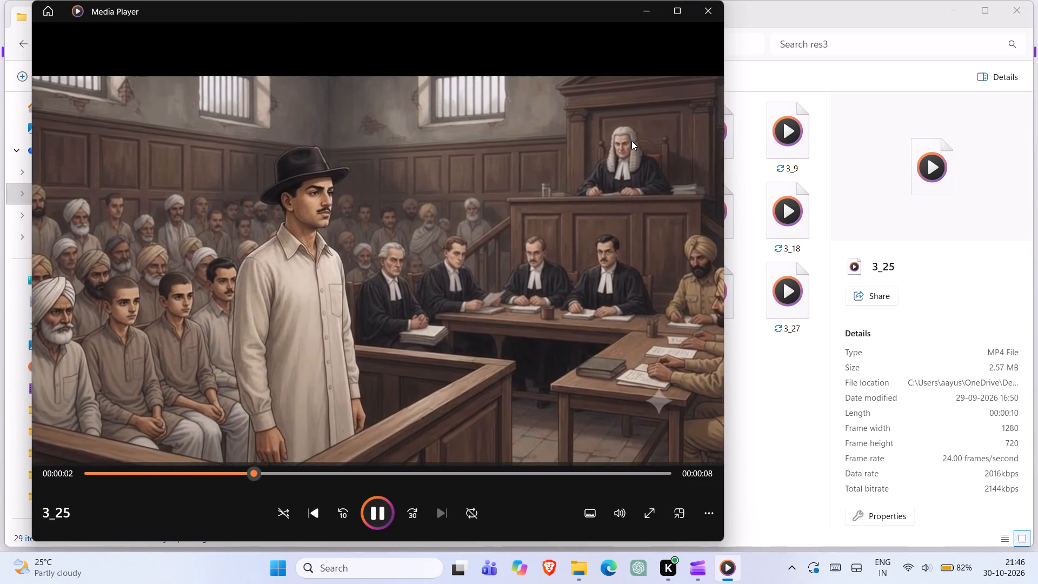
pyautogui.click(710, 5)
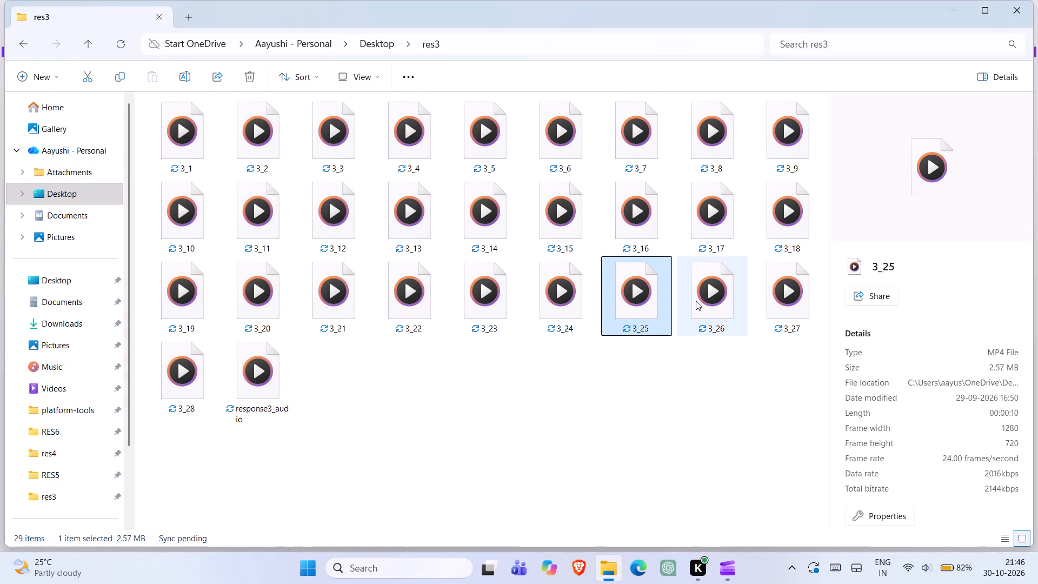
pyautogui.doubleClick(696, 301)
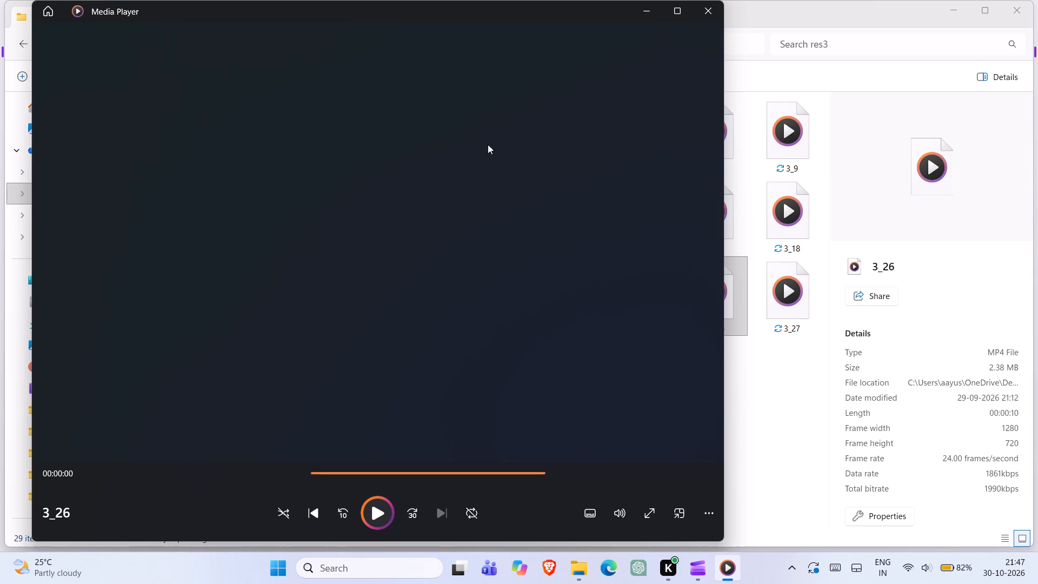
pyautogui.click(702, 15)
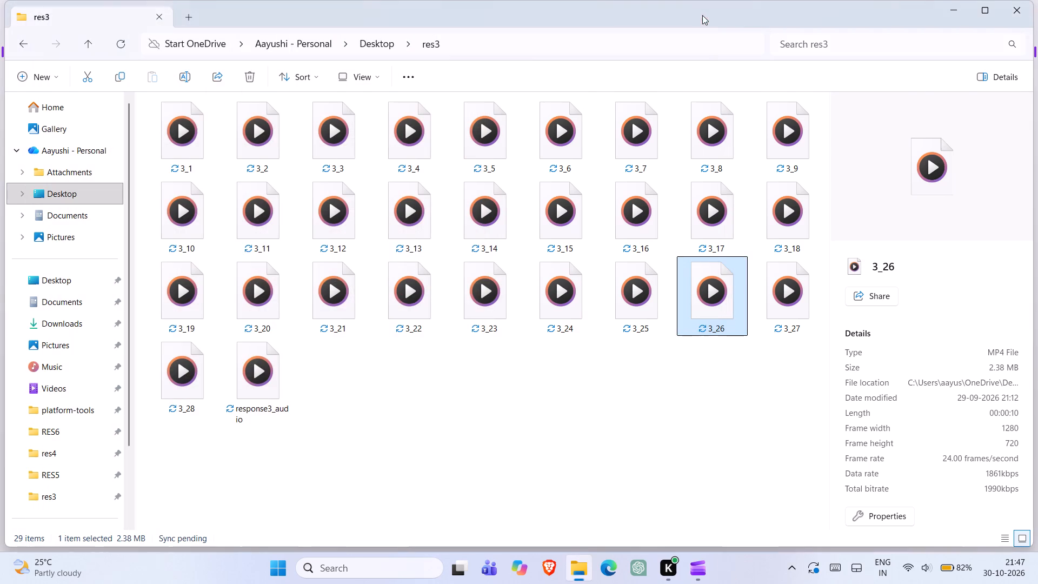
# Watch video 3_28 from the res3 folder, replay it outside full screen, and close the player.
pyautogui.doubleClick(201, 379)
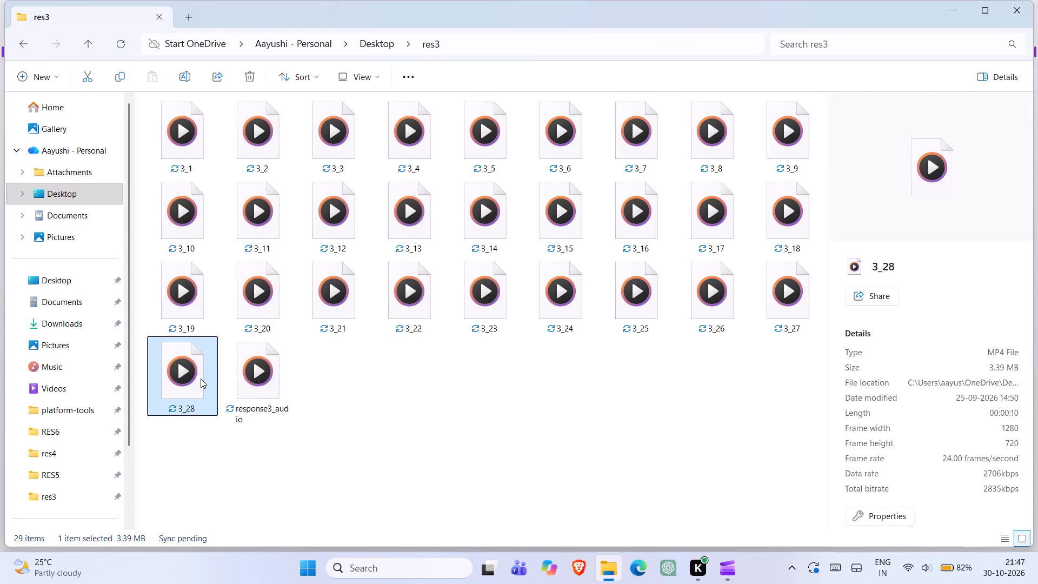
pyautogui.tripleClick(375, 287)
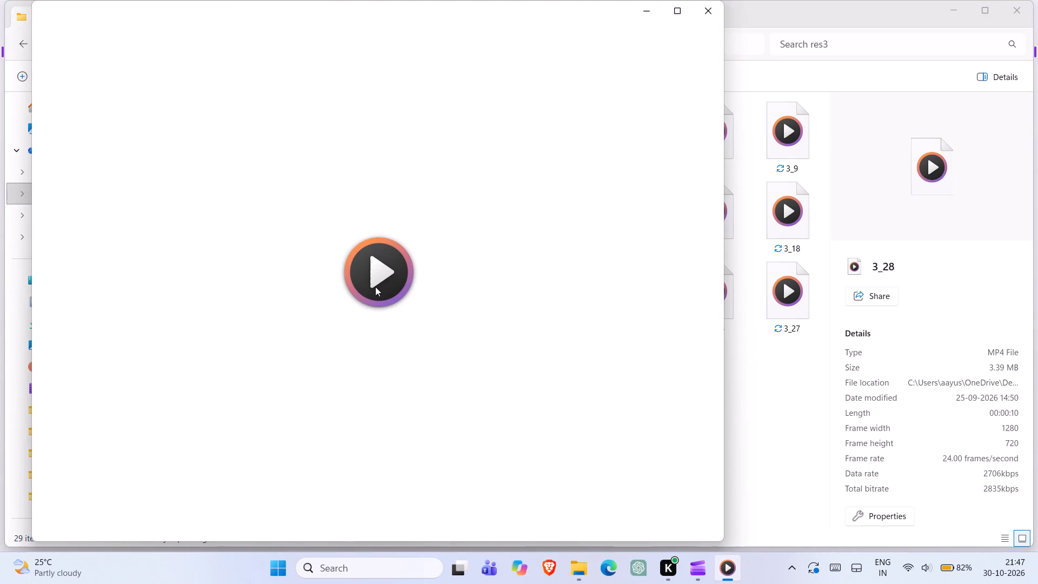
pyautogui.tripleClick(375, 287)
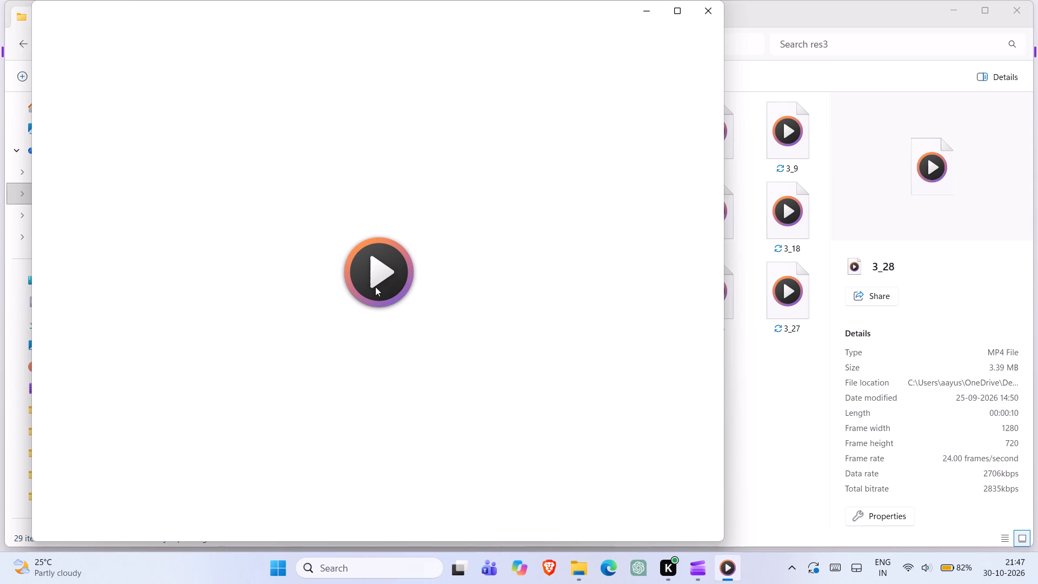
pyautogui.doubleClick(383, 278)
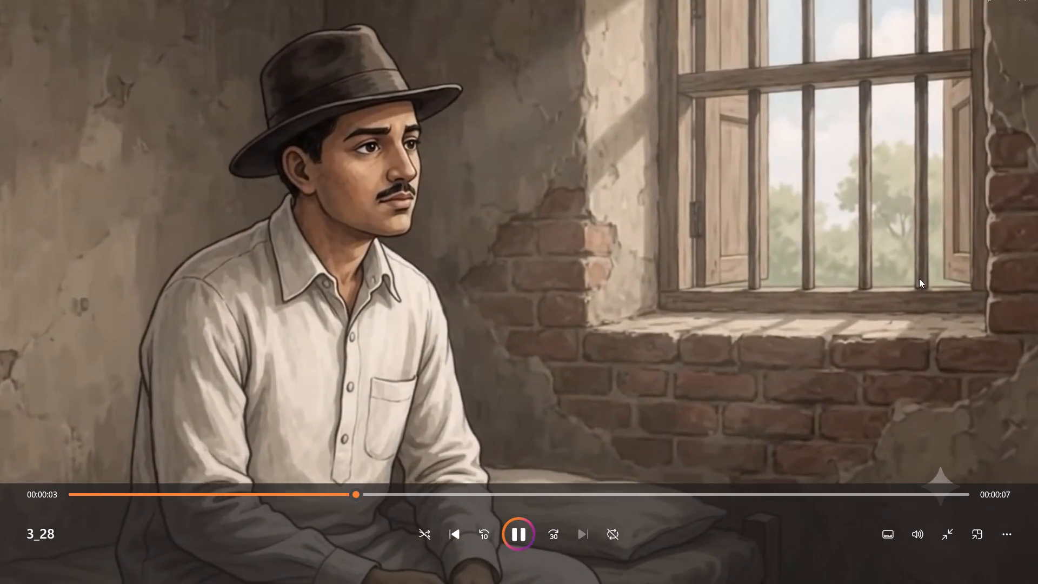
pyautogui.click(944, 531)
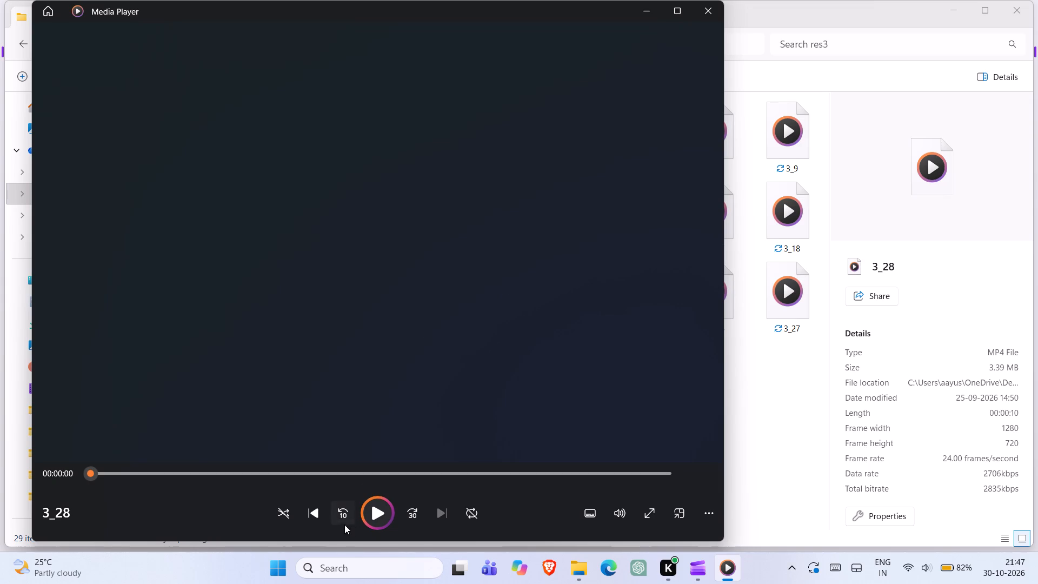
pyautogui.click(371, 520)
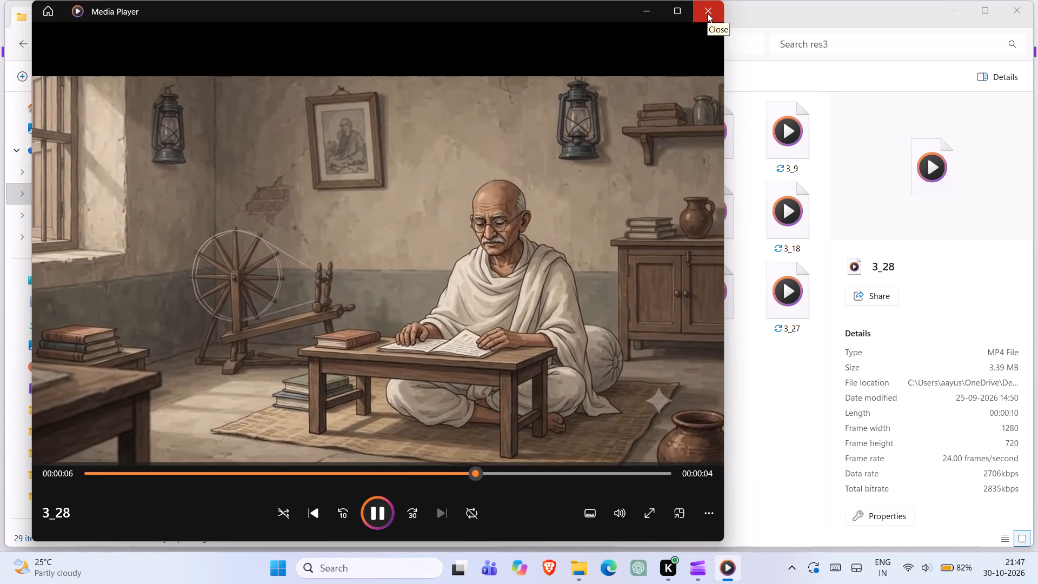
pyautogui.click(707, 13)
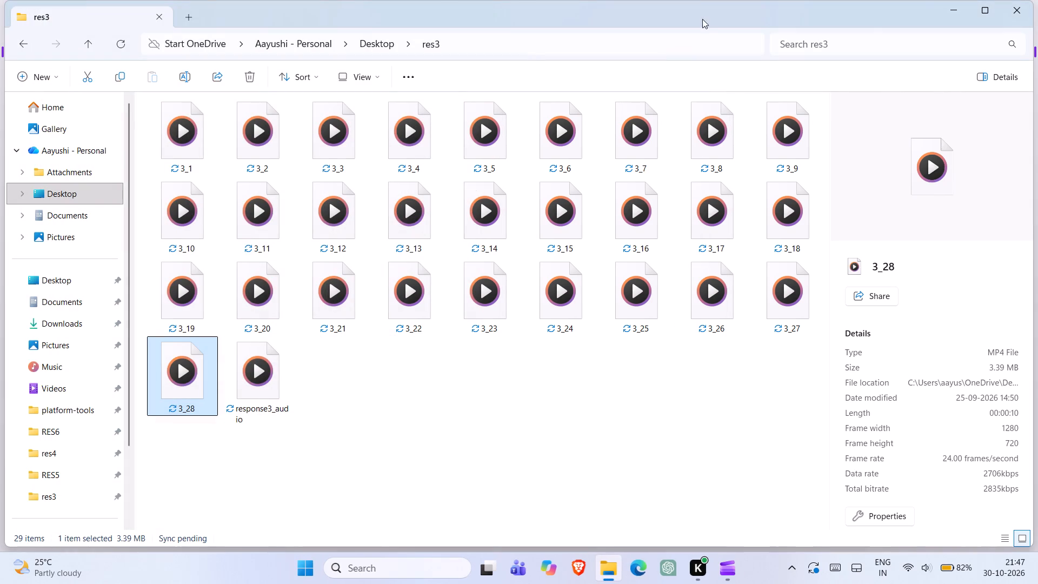
# Switch to Clipchamp and import video 3_28 from the res3 folder into the project media.
pyautogui.click(729, 567)
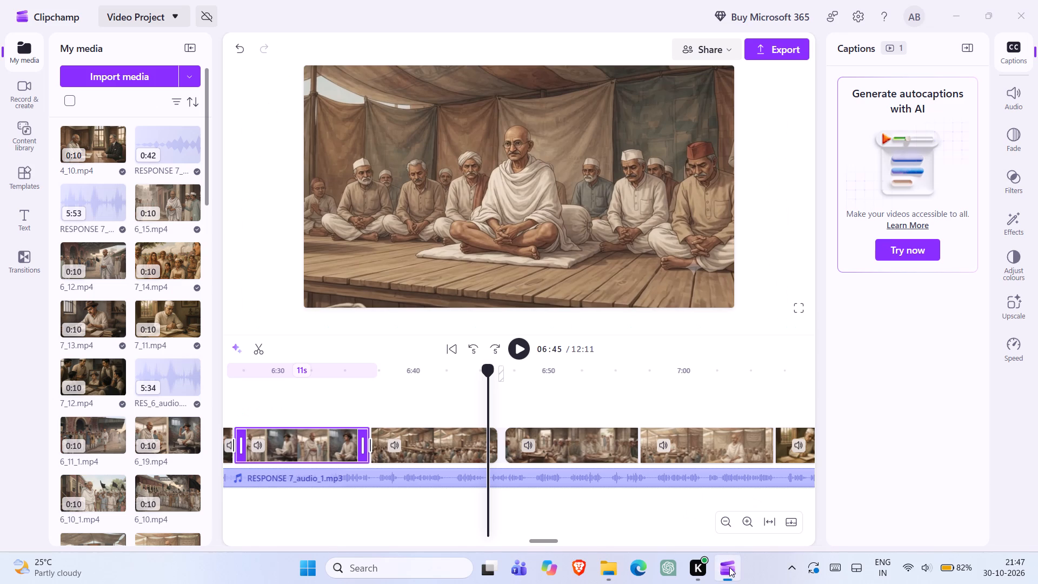
pyautogui.click(124, 83)
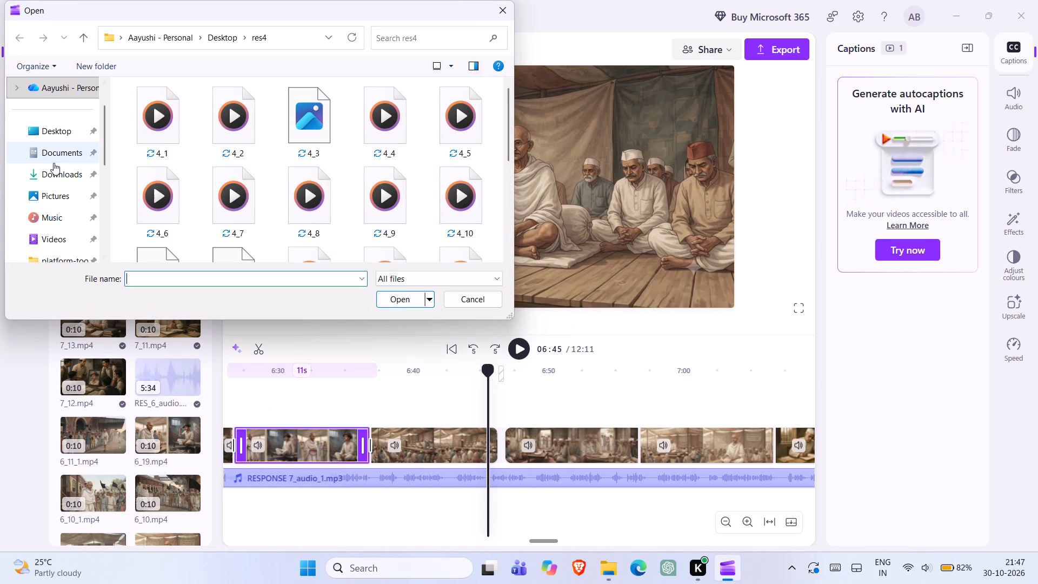
pyautogui.scroll(-1, 54, 163)
pyautogui.click(54, 141)
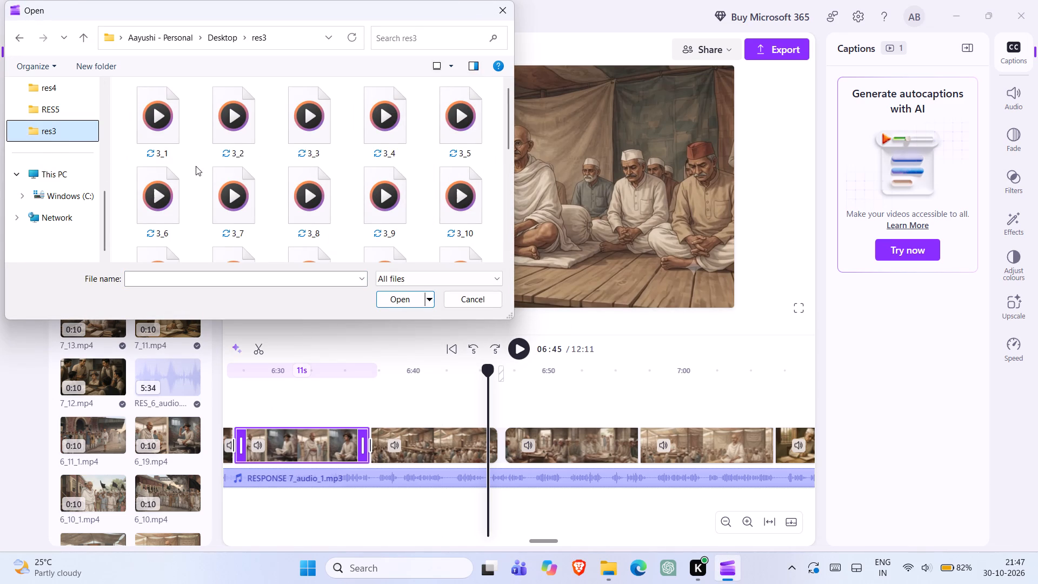
pyautogui.scroll(-2, 207, 180)
pyautogui.click(305, 223)
pyautogui.press('Return')
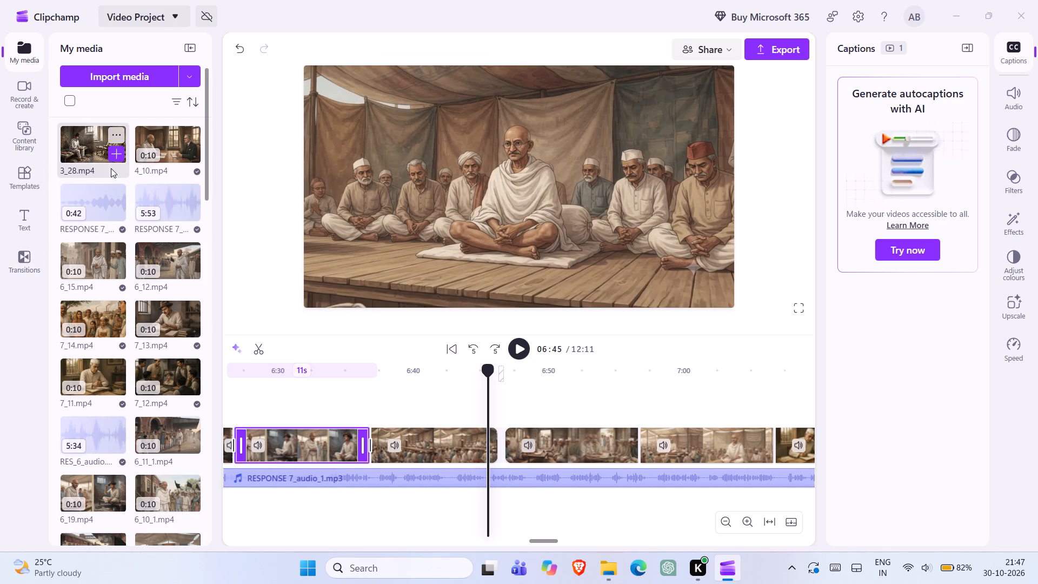
# Add 3_28.mp4 to the timeline and insert it in the main video track at about 6:37, between the two adjoining clips.
pyautogui.click(120, 157)
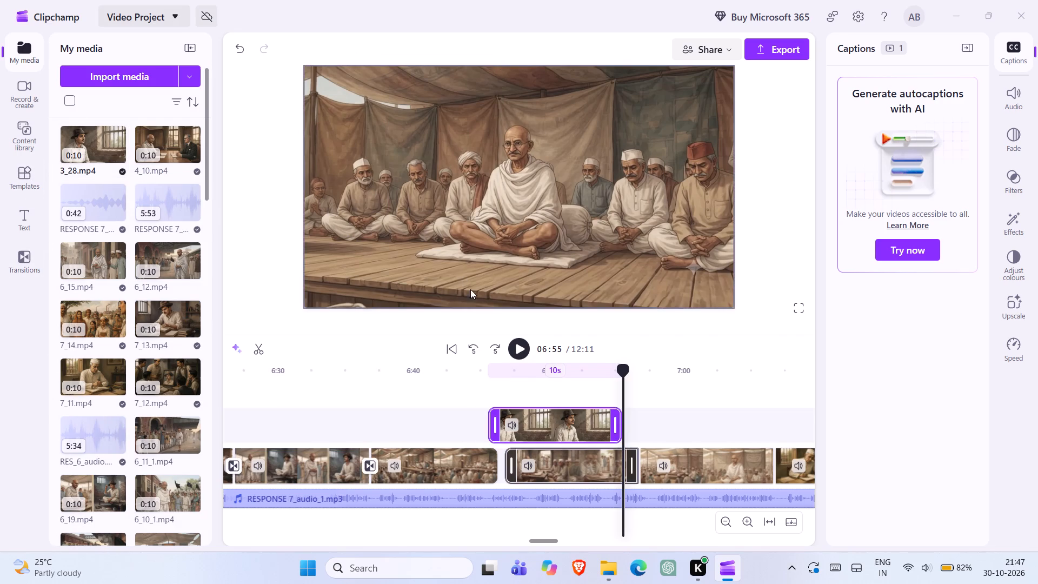
pyautogui.moveTo(554, 410); pyautogui.dragTo(435, 459)
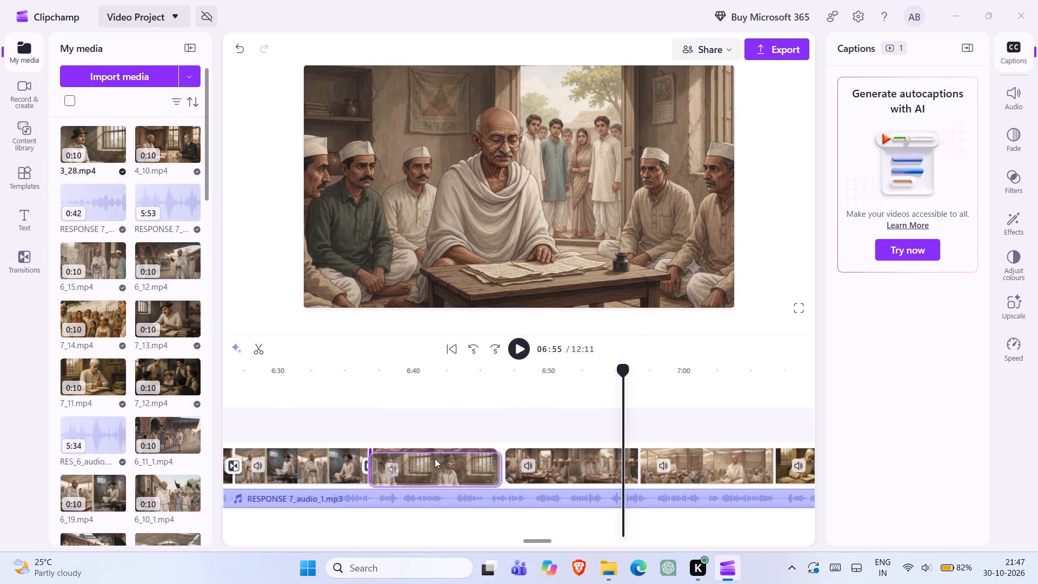
pyautogui.moveTo(435, 459); pyautogui.dragTo(435, 483)
pyautogui.moveTo(587, 427); pyautogui.dragTo(525, 432)
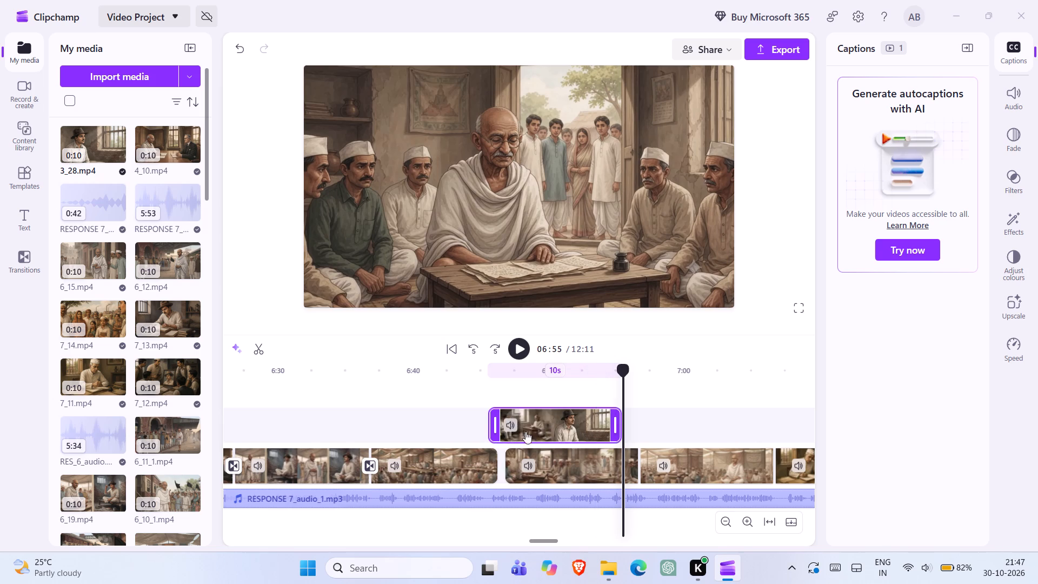
pyautogui.moveTo(525, 432); pyautogui.dragTo(461, 469)
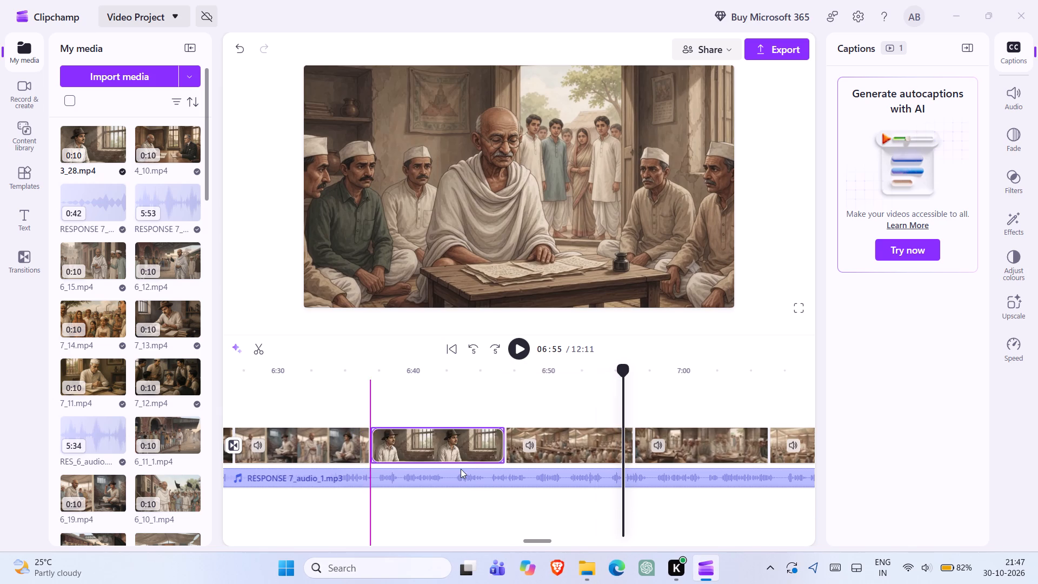
# Close the gap after the inserted 3_28.mp4 clip, add transitions at both its ends, and play the joins.
pyautogui.click(367, 447)
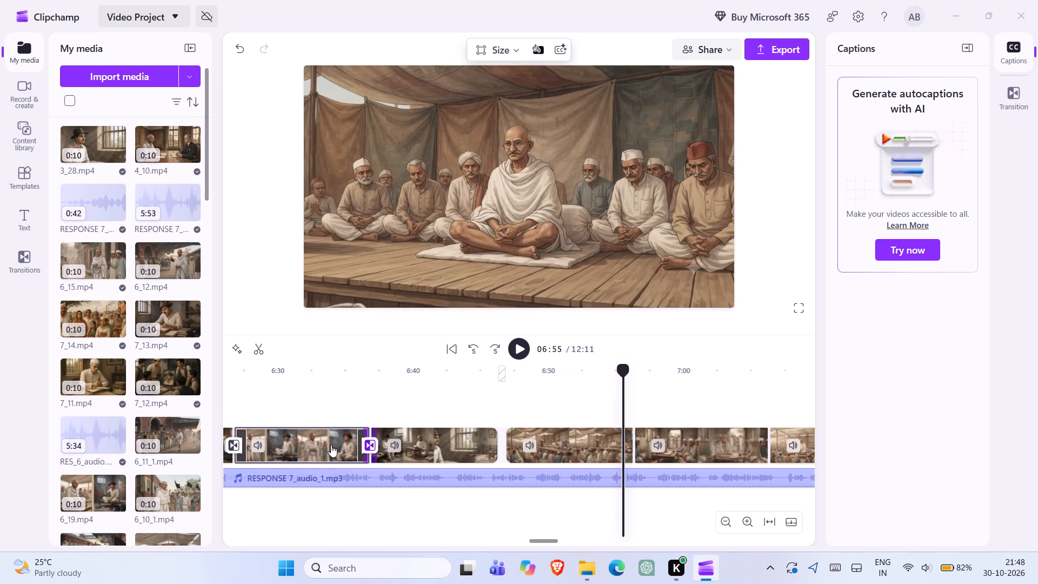
pyautogui.doubleClick(331, 445)
pyautogui.click(521, 346)
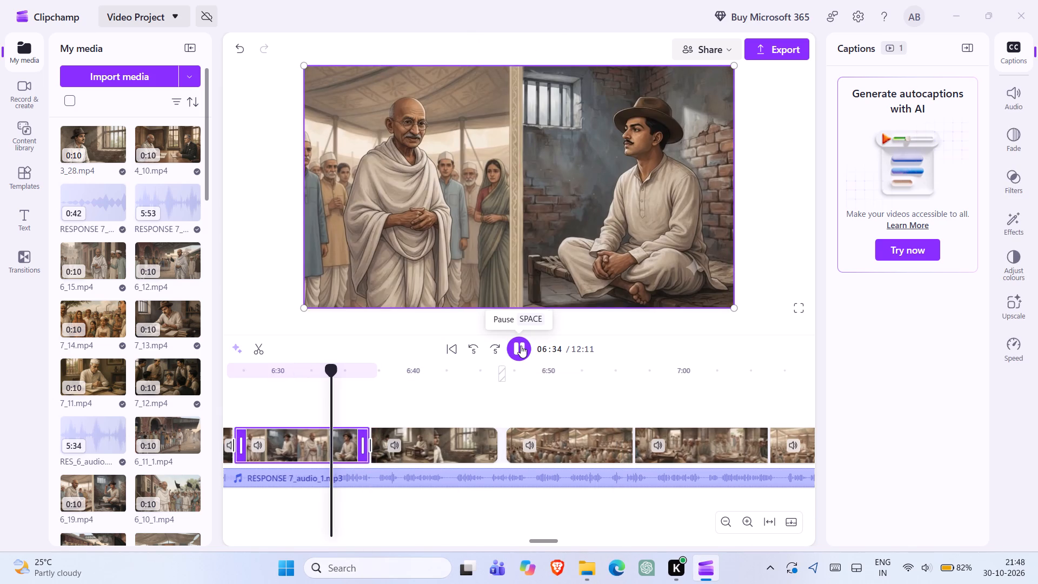
pyautogui.click(504, 443)
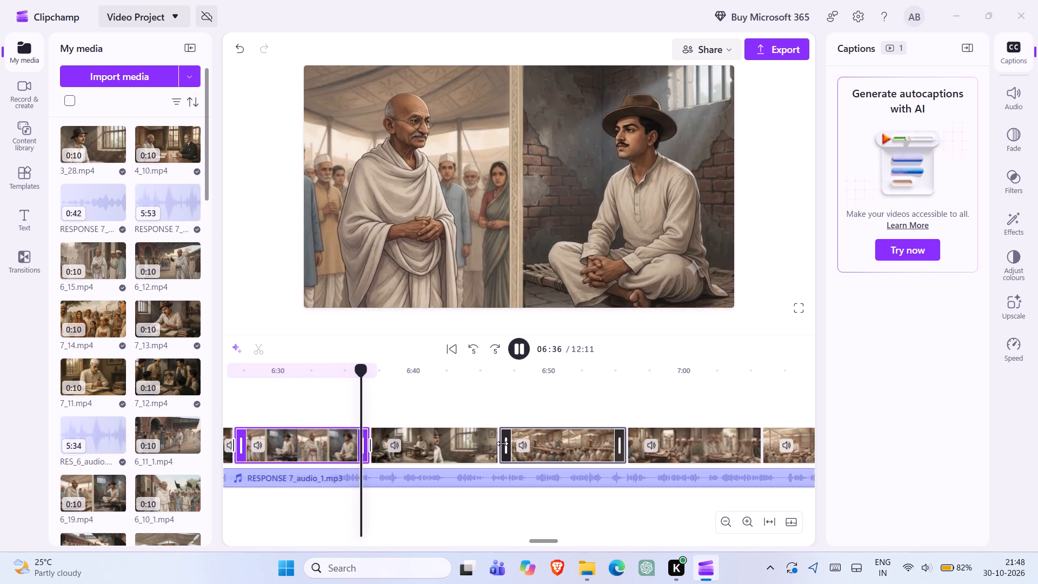
pyautogui.click(497, 444)
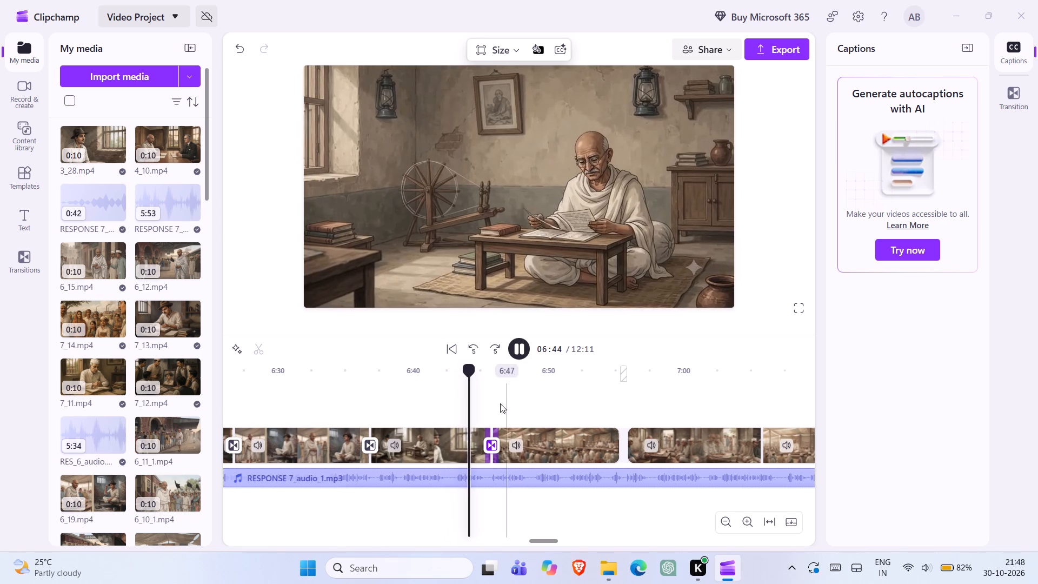
pyautogui.click(521, 351)
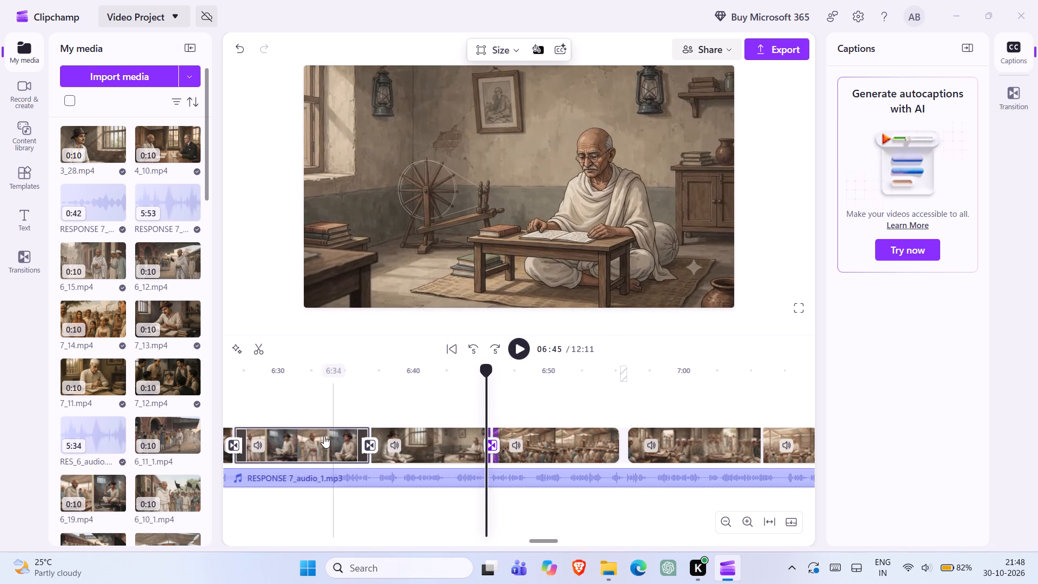
# Set the speed of the 3_28.mp4 timeline clip to 0.8 and play the footage that follows from 6:45.
pyautogui.click(324, 436)
pyautogui.click(399, 437)
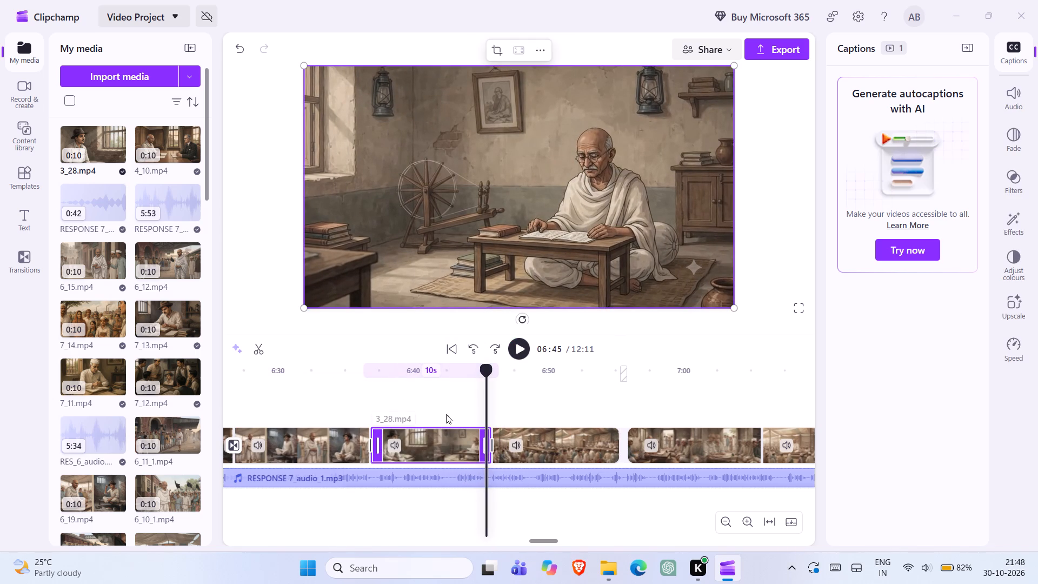
pyautogui.click(1004, 345)
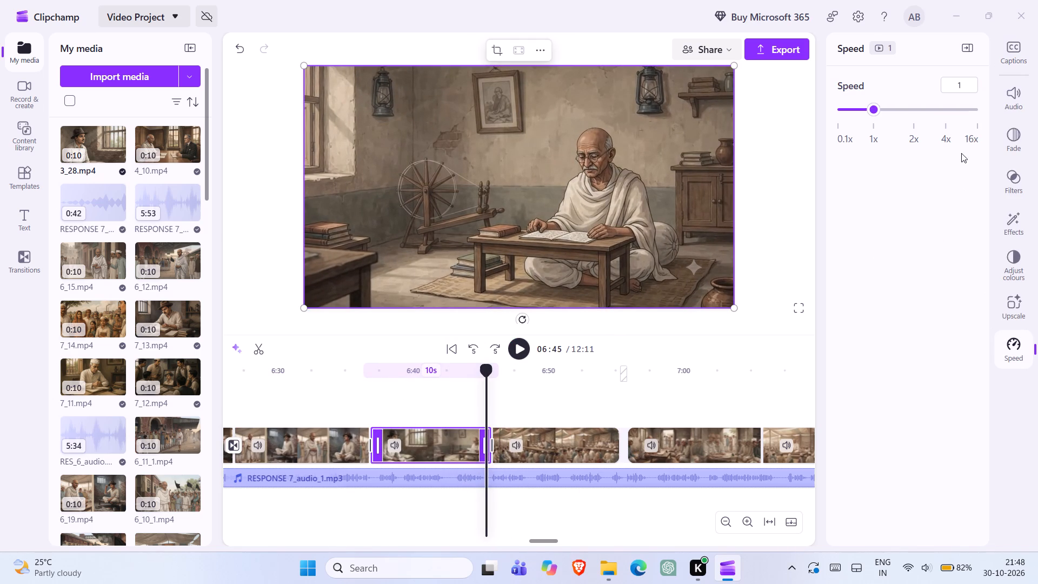
pyautogui.click(969, 88)
pyautogui.write('0.8')
pyautogui.press('Return')
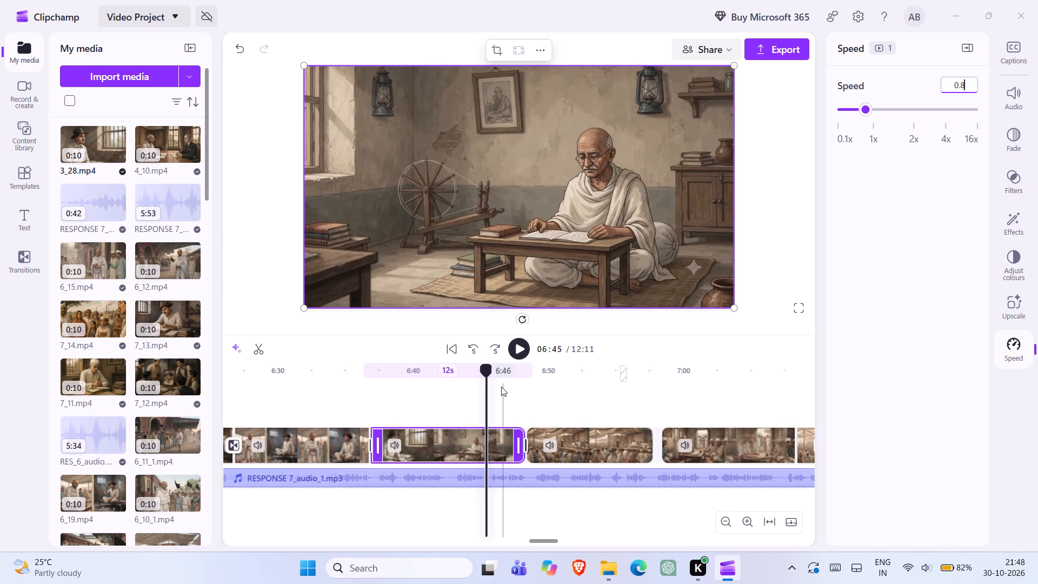
pyautogui.click(520, 351)
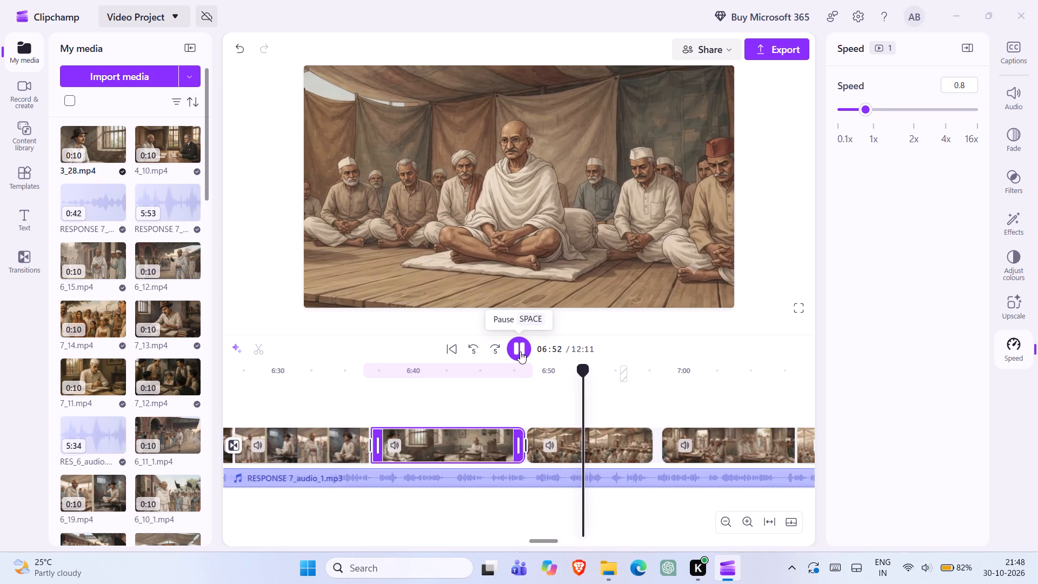
pyautogui.click(520, 351)
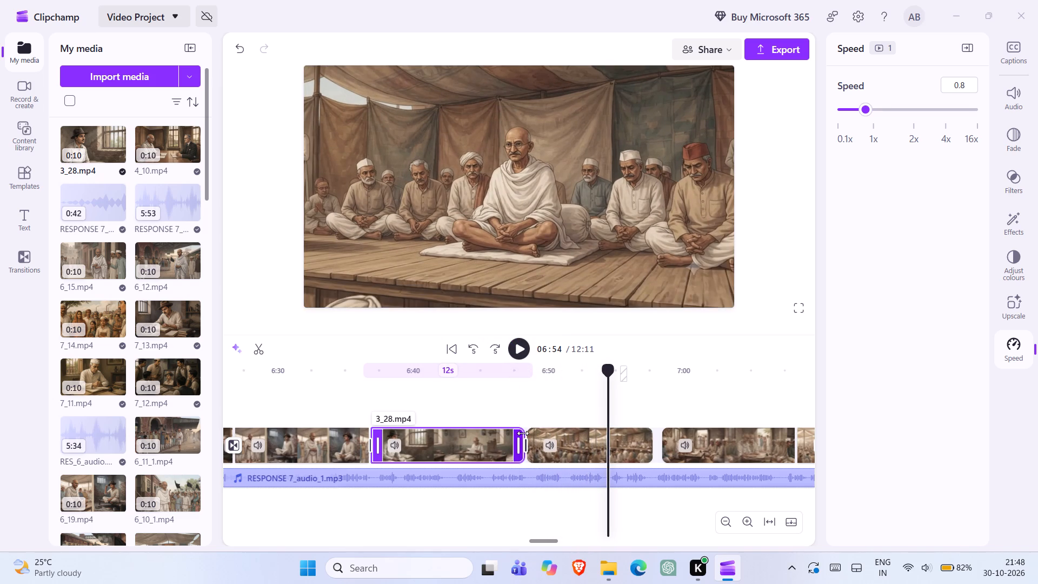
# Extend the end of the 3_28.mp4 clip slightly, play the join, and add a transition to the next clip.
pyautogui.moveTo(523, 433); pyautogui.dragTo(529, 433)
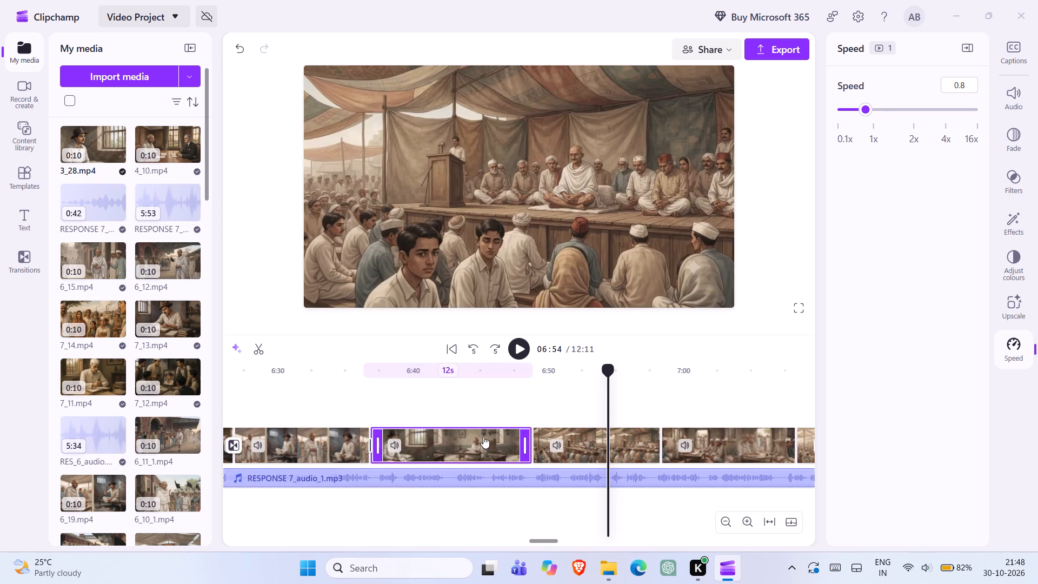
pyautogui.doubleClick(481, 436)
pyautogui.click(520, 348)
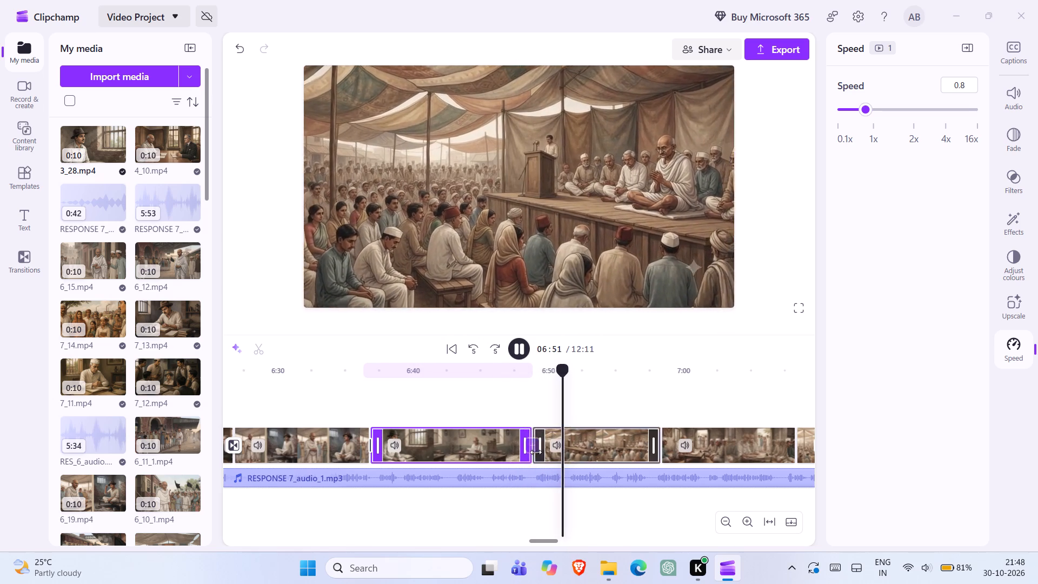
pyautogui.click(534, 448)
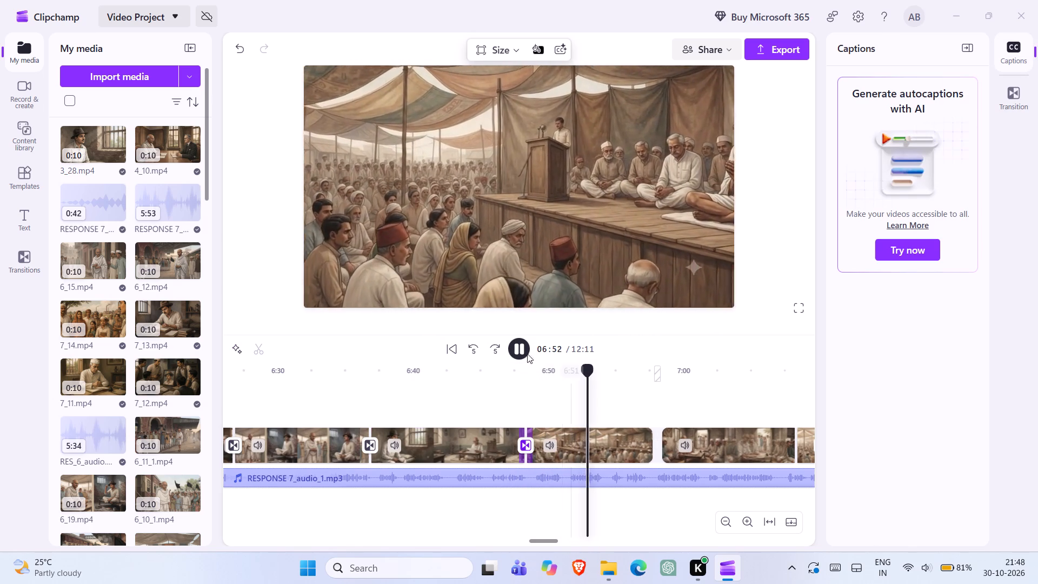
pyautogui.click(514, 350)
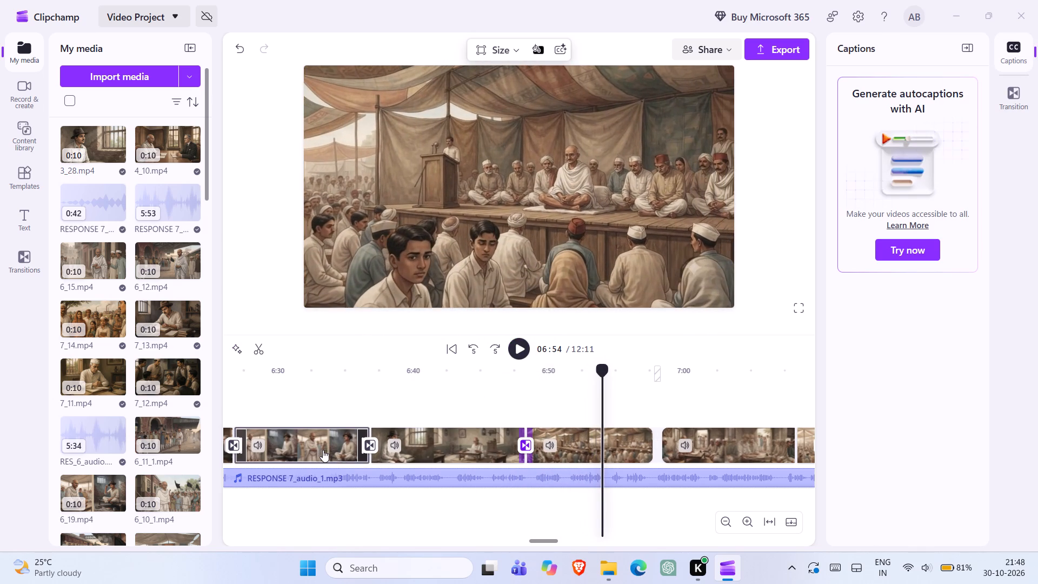
# Add 5_12.mp4 from the project media to the timeline and insert it in the main video track directly after 3_28.mp4.
pyautogui.scroll(-2, 162, 322)
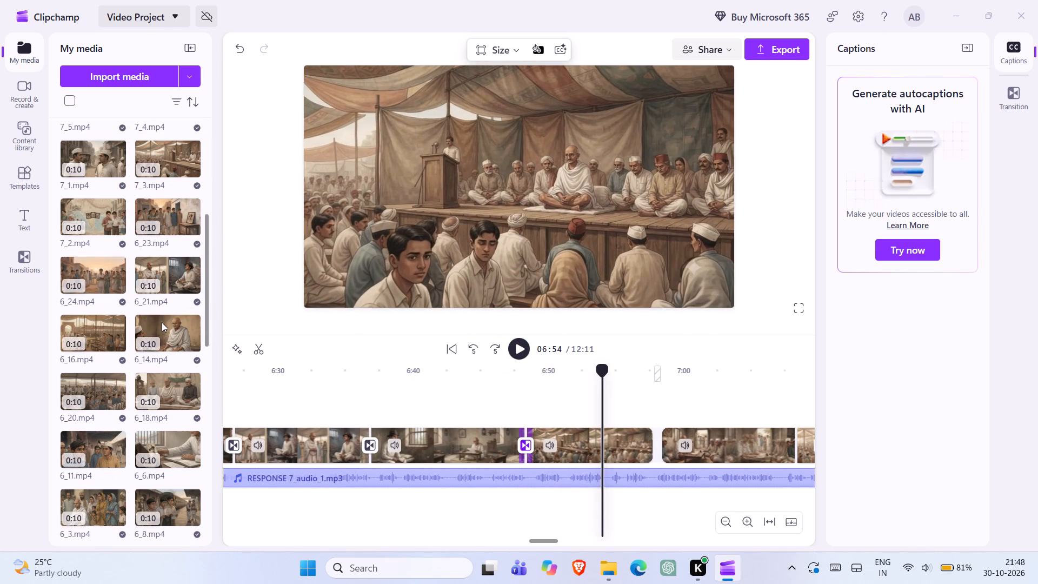
pyautogui.scroll(-2, 162, 322)
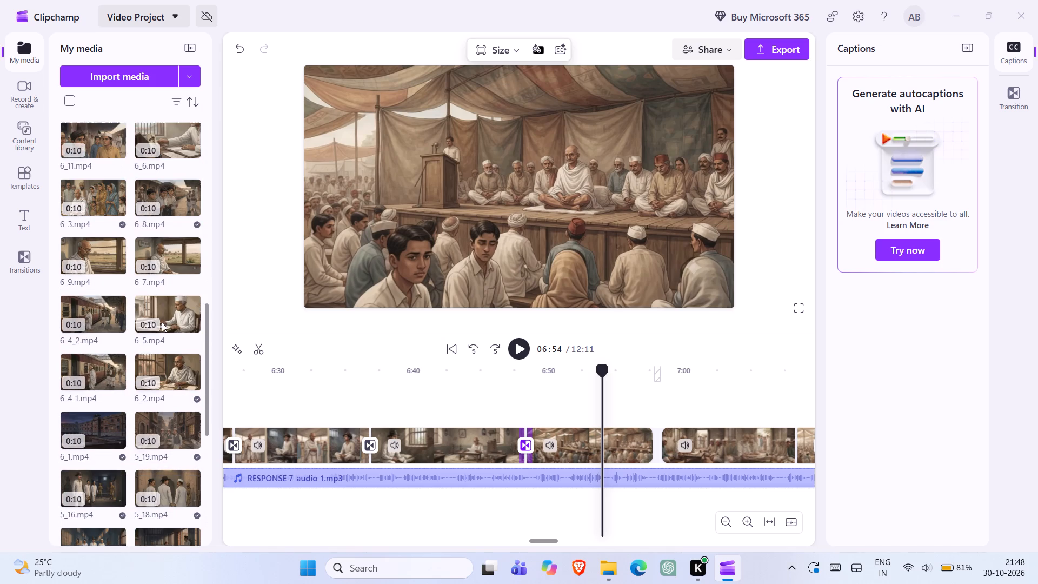
pyautogui.scroll(-1, 132, 314)
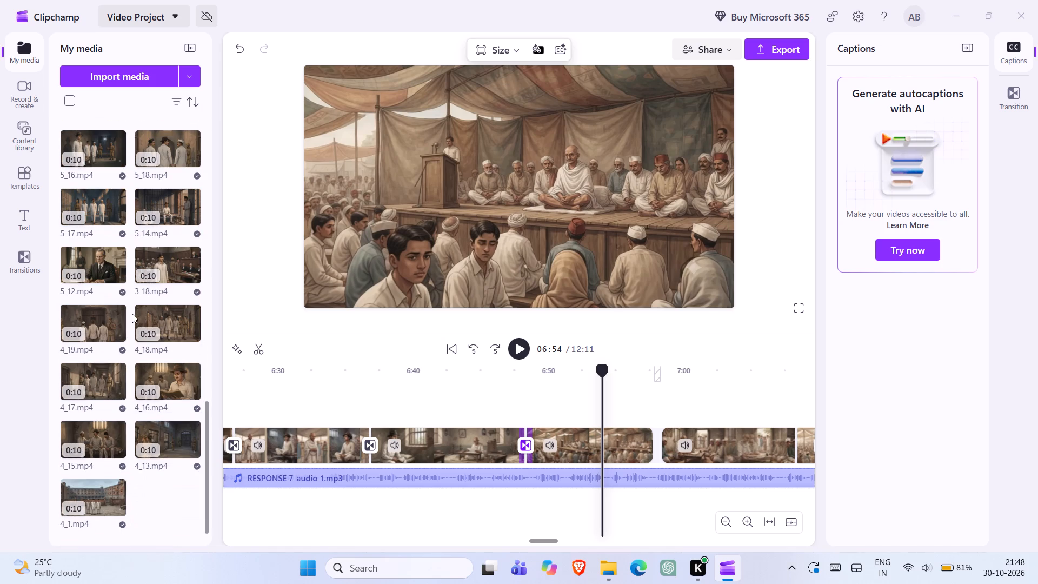
pyautogui.scroll(2, 166, 334)
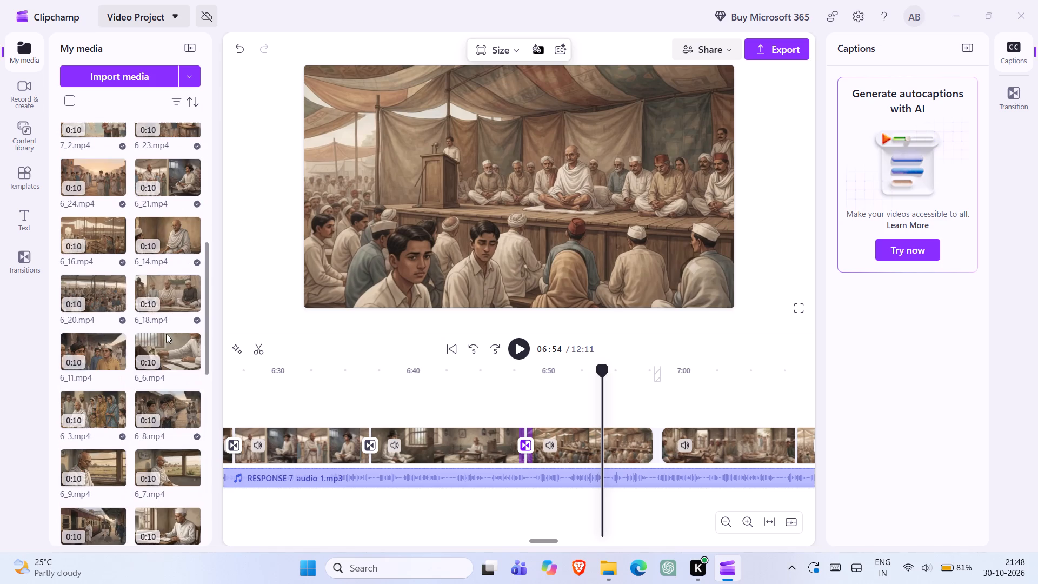
pyautogui.scroll(-1, 166, 334)
pyautogui.click(114, 358)
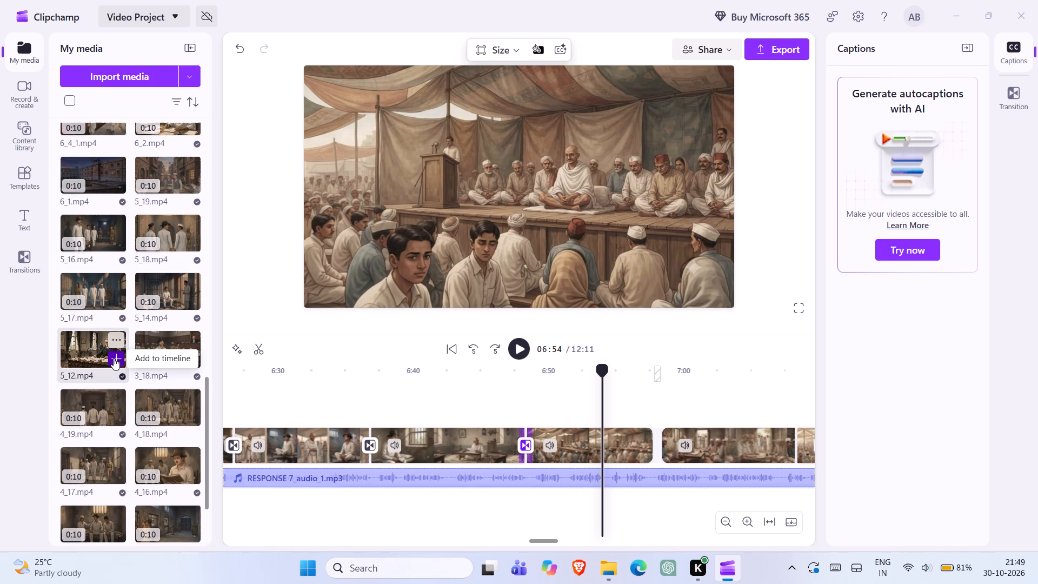
pyautogui.moveTo(670, 421); pyautogui.dragTo(624, 435)
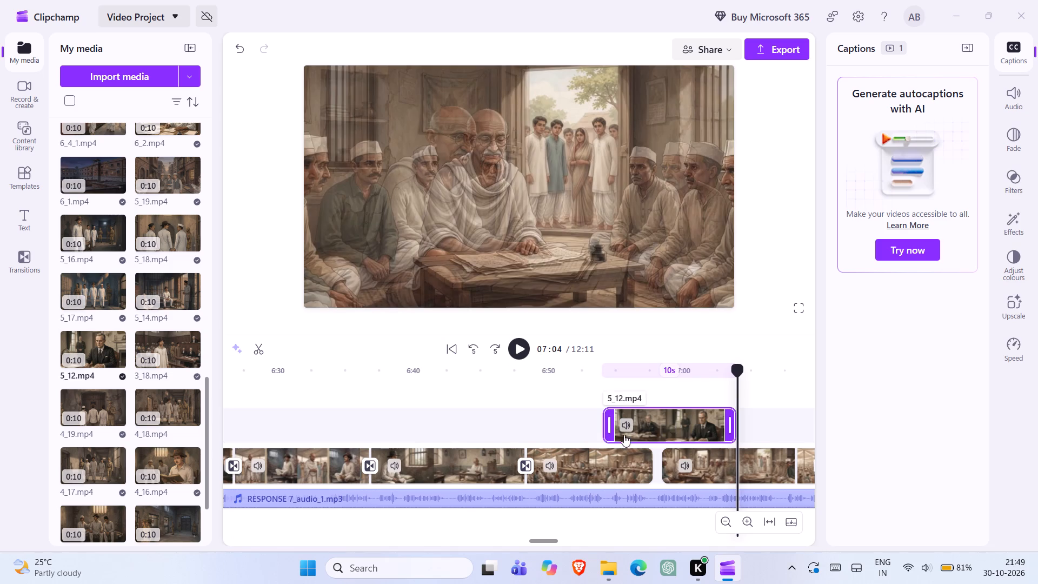
pyautogui.moveTo(624, 435); pyautogui.dragTo(578, 460)
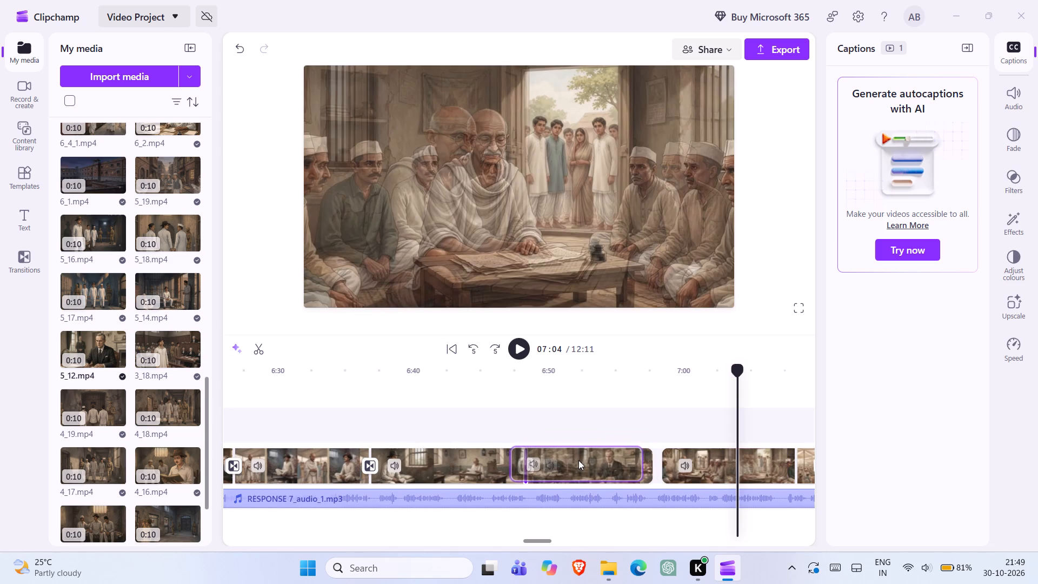
pyautogui.moveTo(578, 460); pyautogui.dragTo(580, 460)
# Add a transition between 3_28.mp4 and 5_12.mp4 and play across the join.
pyautogui.click(523, 446)
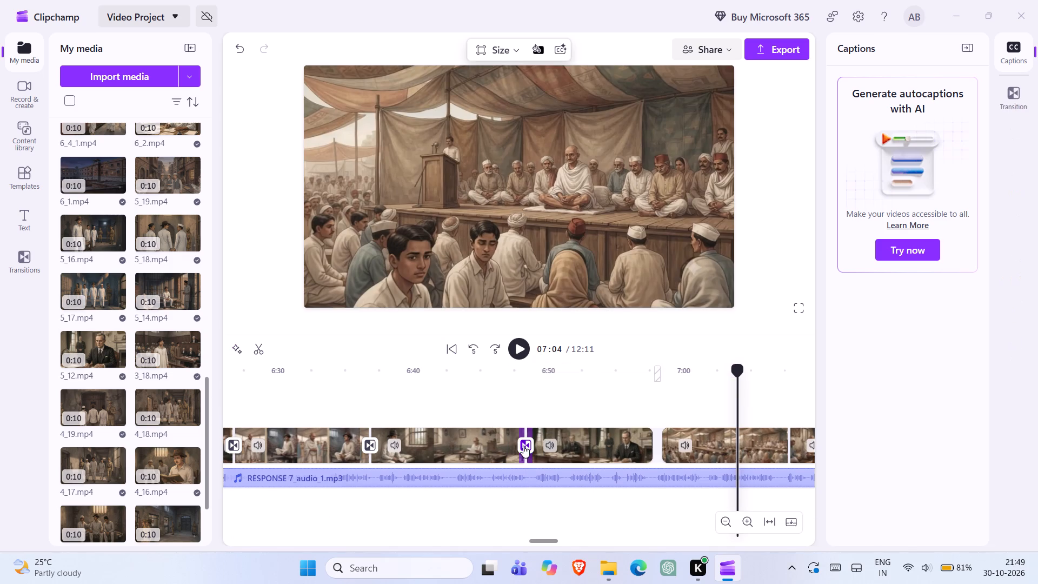
pyautogui.doubleClick(505, 445)
pyautogui.click(511, 345)
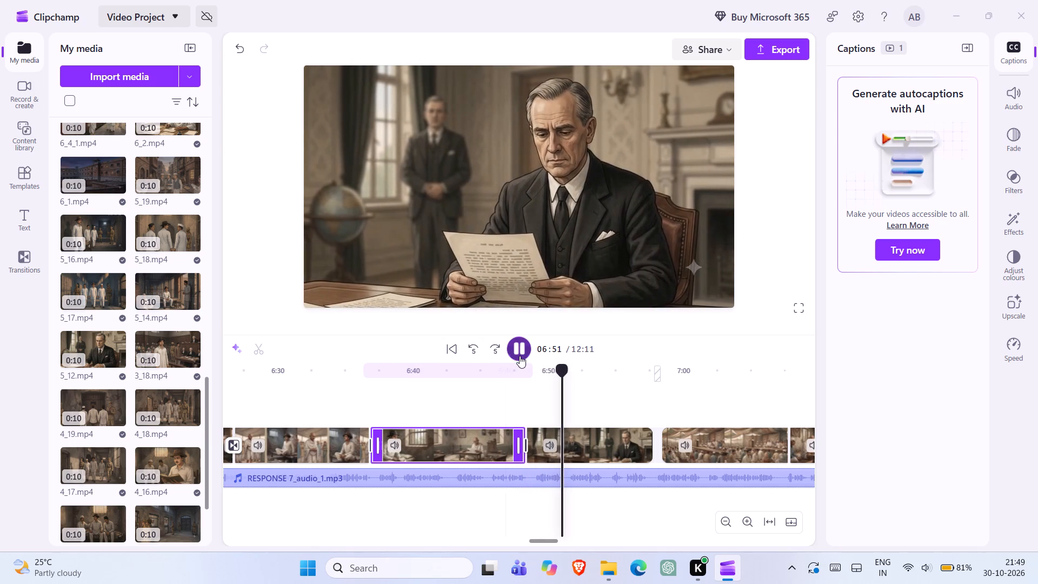
pyautogui.click(520, 356)
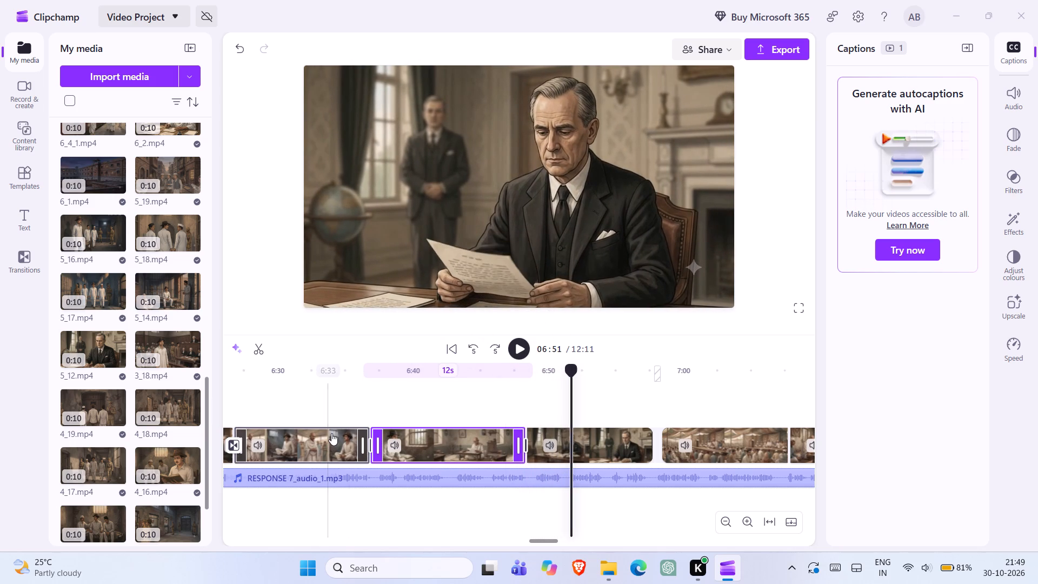
# Set the speed of the clip just before 3_28.mp4 to 0.8 and play the sequence from that clip.
pyautogui.click(331, 433)
pyautogui.click(1024, 335)
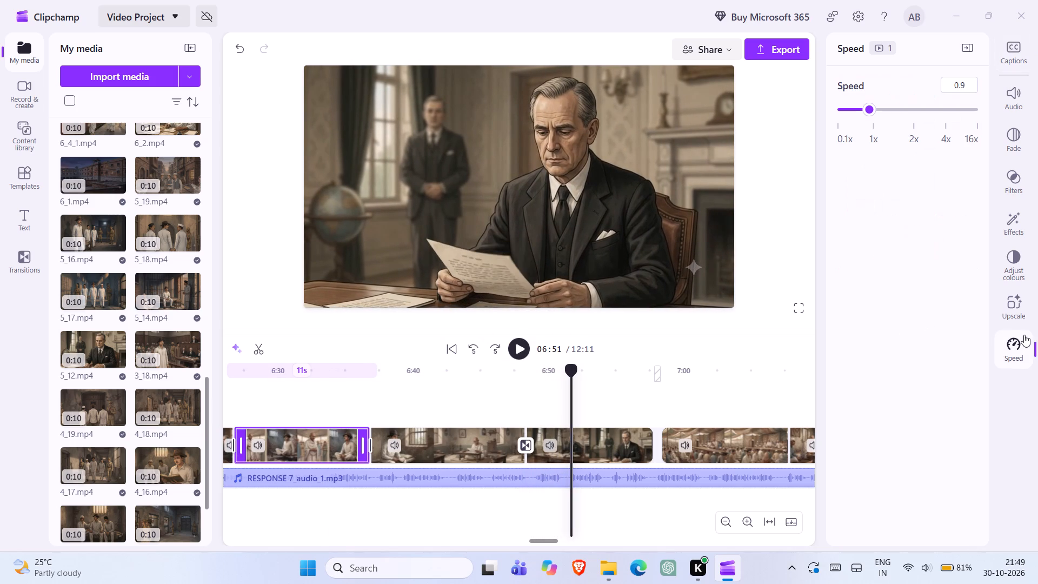
pyautogui.click(969, 90)
pyautogui.write('0,')
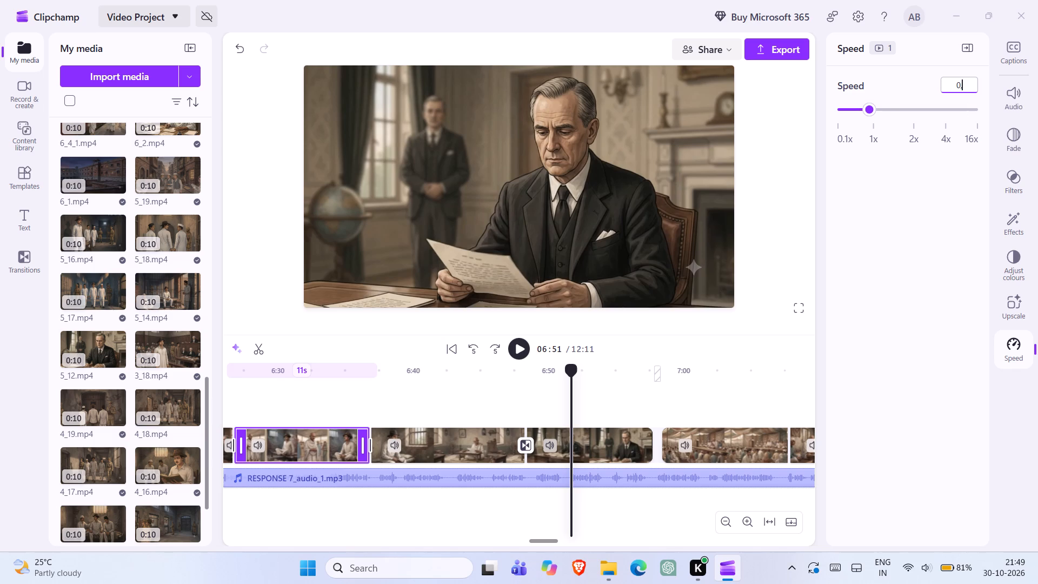
pyautogui.press('BackSpace')
pyautogui.write('.8')
pyautogui.press('Return')
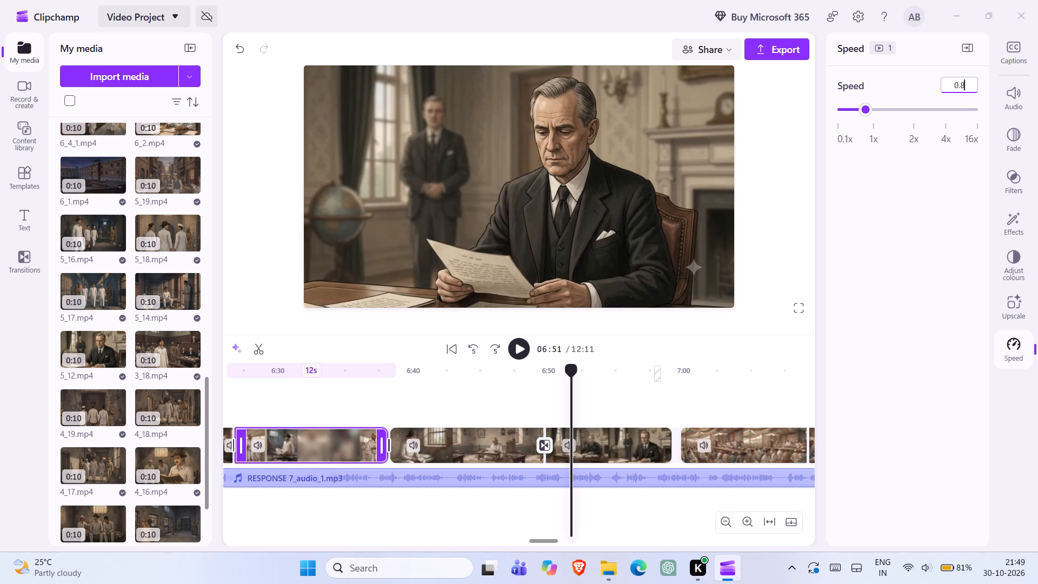
pyautogui.doubleClick(335, 443)
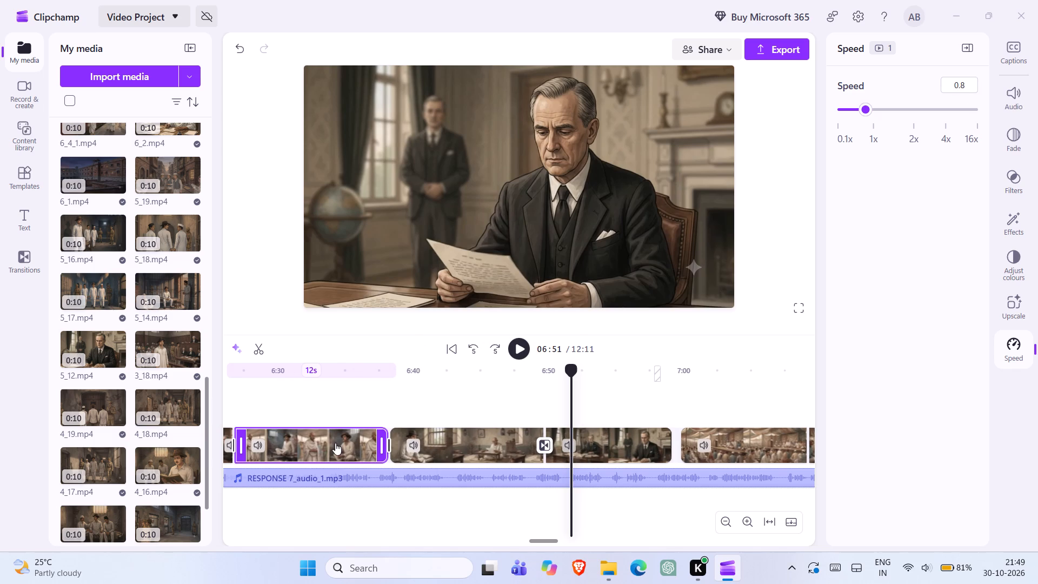
pyautogui.click(523, 338)
pyautogui.click(521, 348)
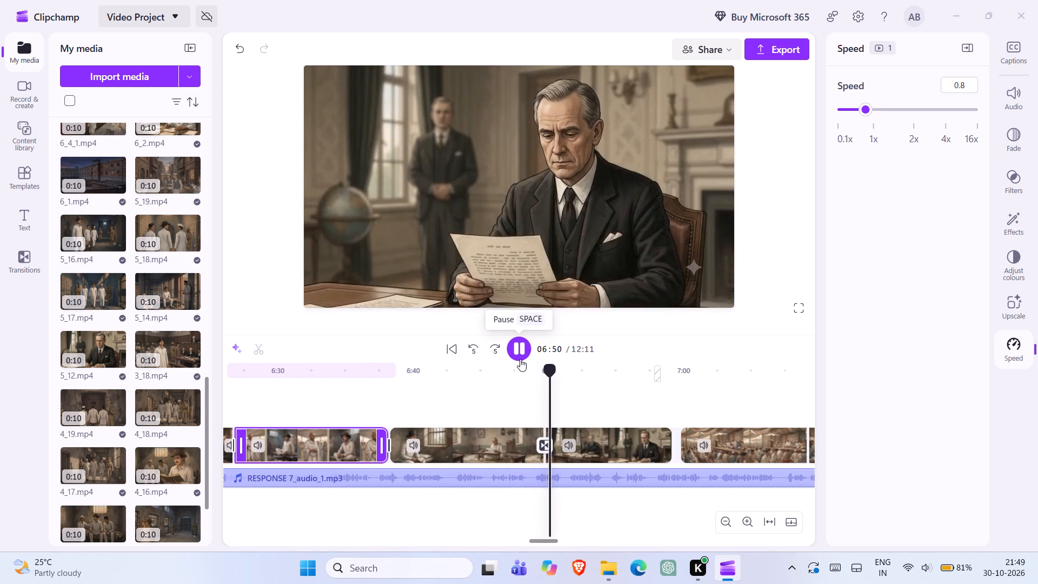
# Close the gap after 5_12.mp4, add a transition to the following tent-assembly clip, and continue the playback.
pyautogui.click(677, 448)
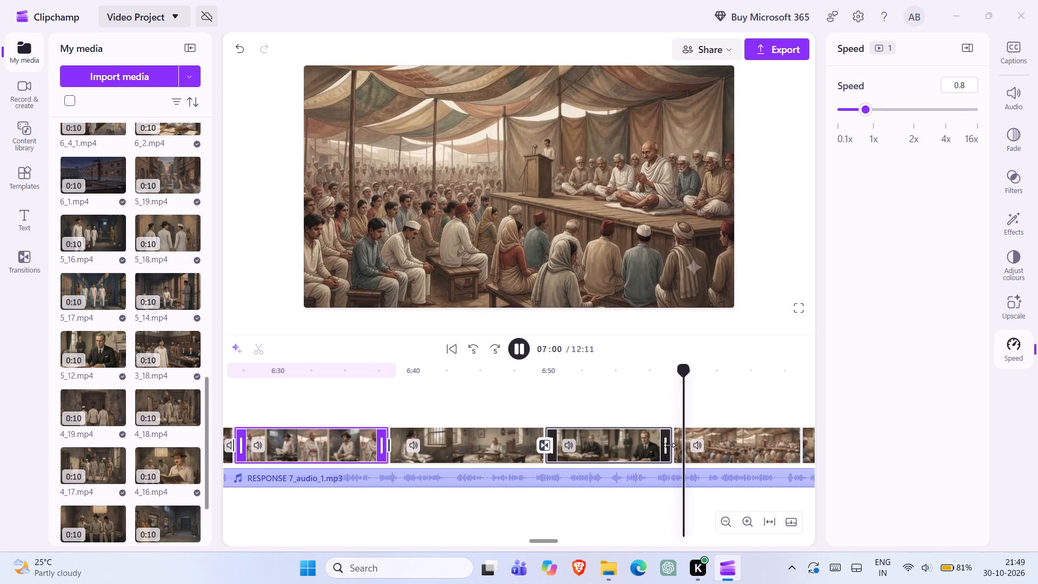
pyautogui.click(675, 445)
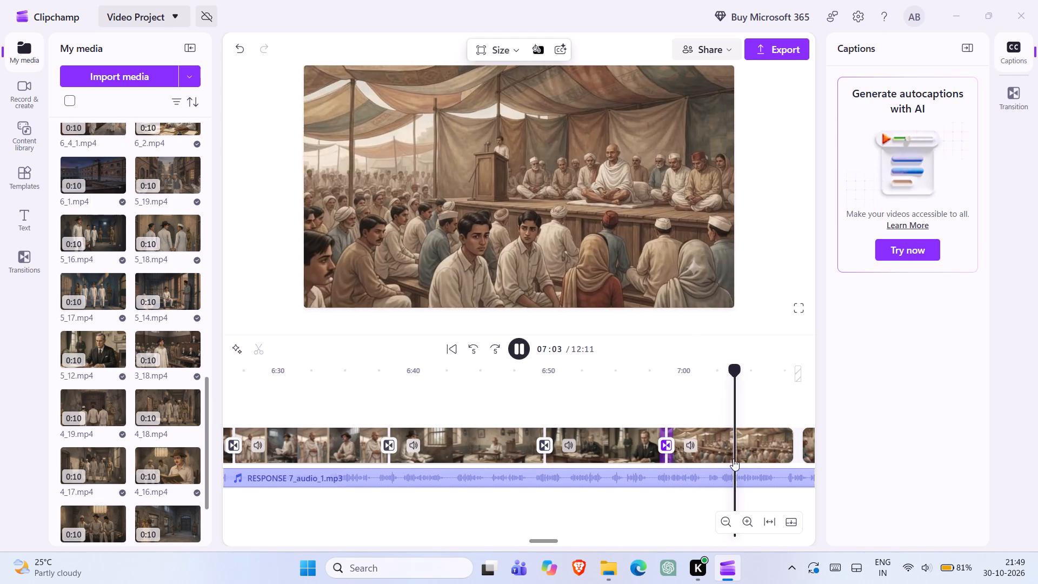
pyautogui.hscroll(-1, 733, 459)
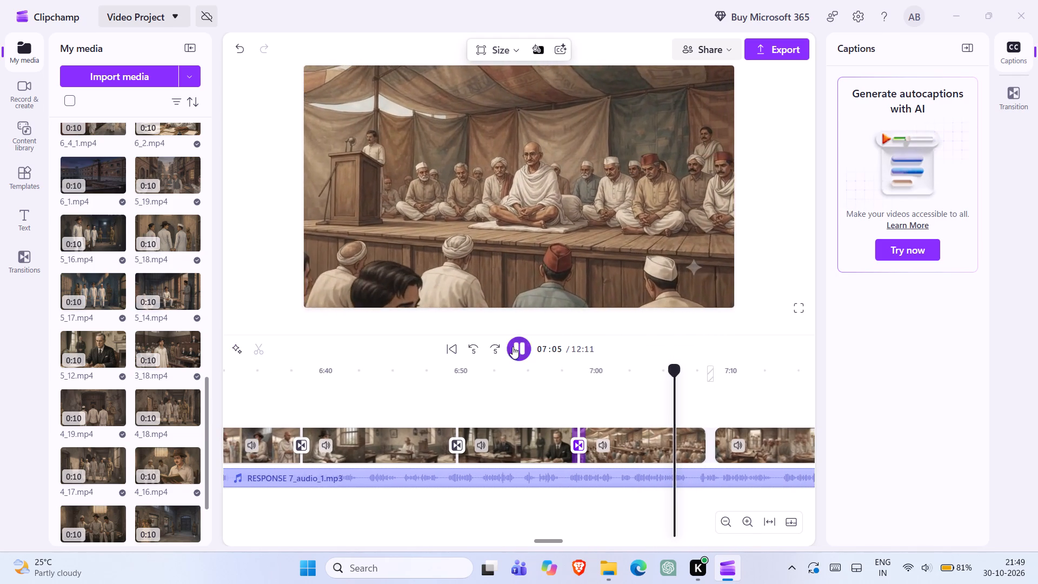
pyautogui.click(513, 348)
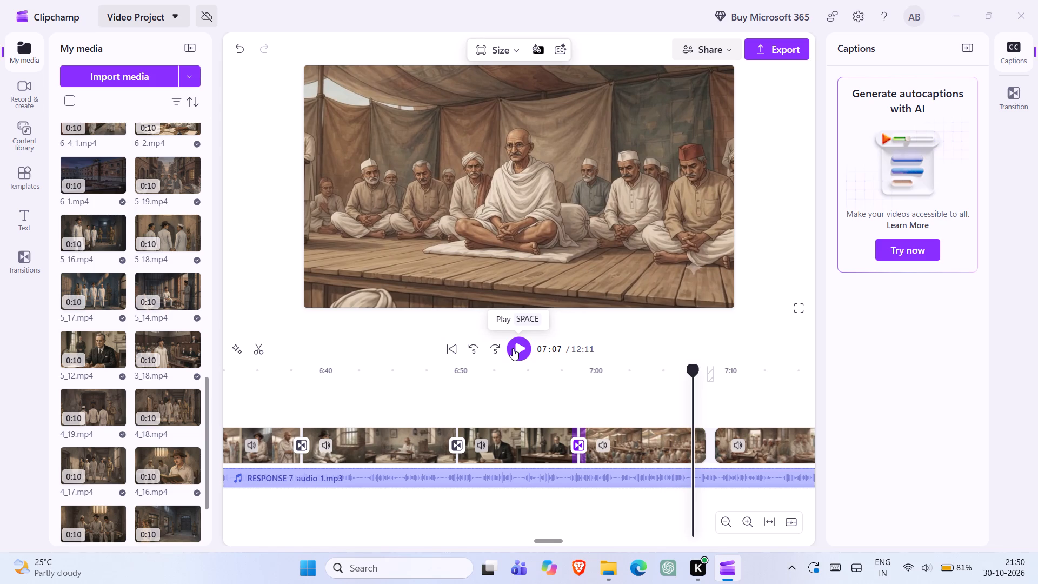
pyautogui.click(513, 348)
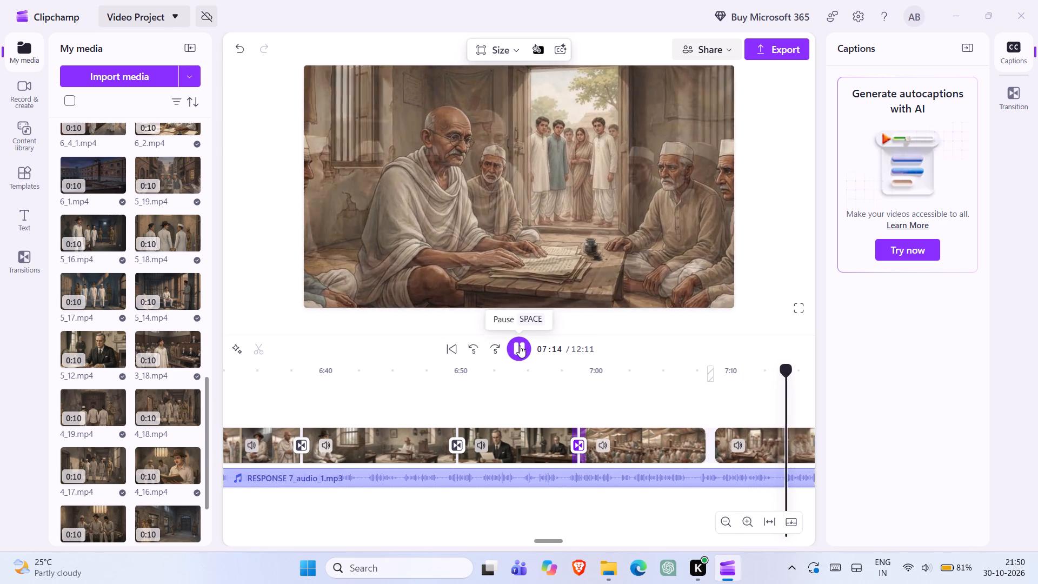
# Continue playing the sequence to about 7:20 and mute the audio of the tent clip at that point.
pyautogui.click(520, 346)
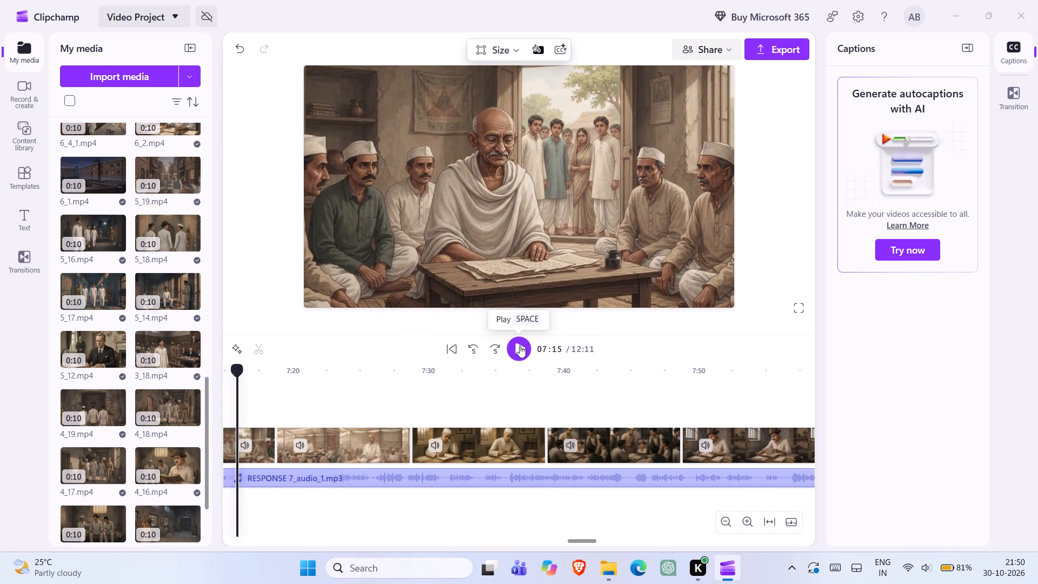
pyautogui.hscroll(1, 513, 442)
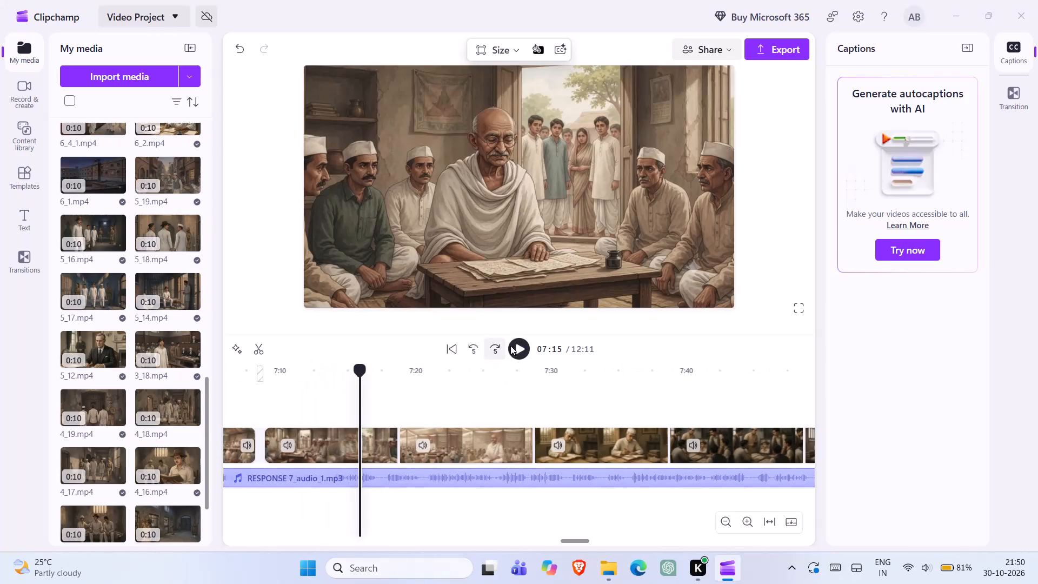
pyautogui.click(516, 344)
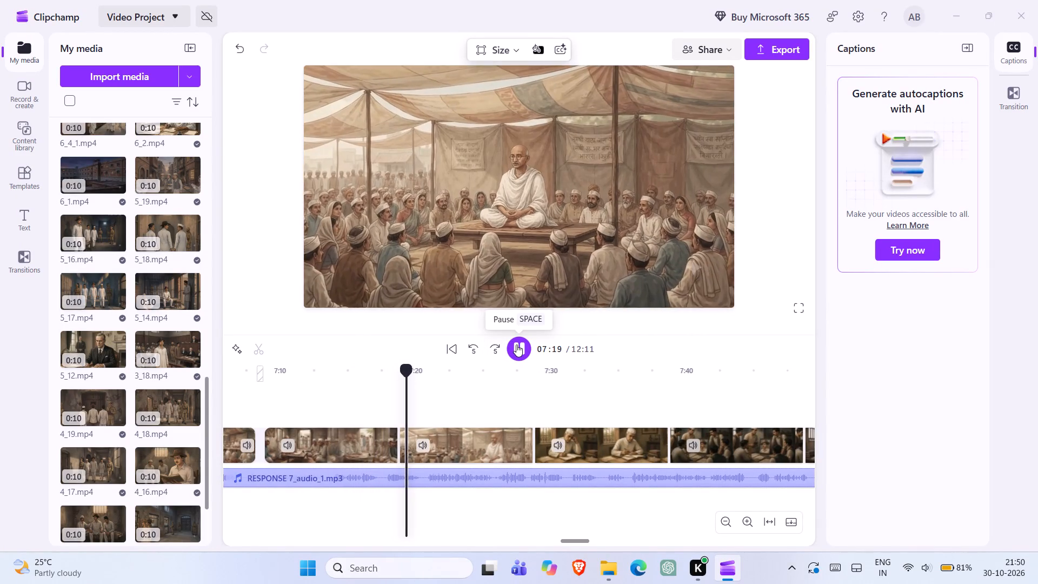
pyautogui.click(516, 340)
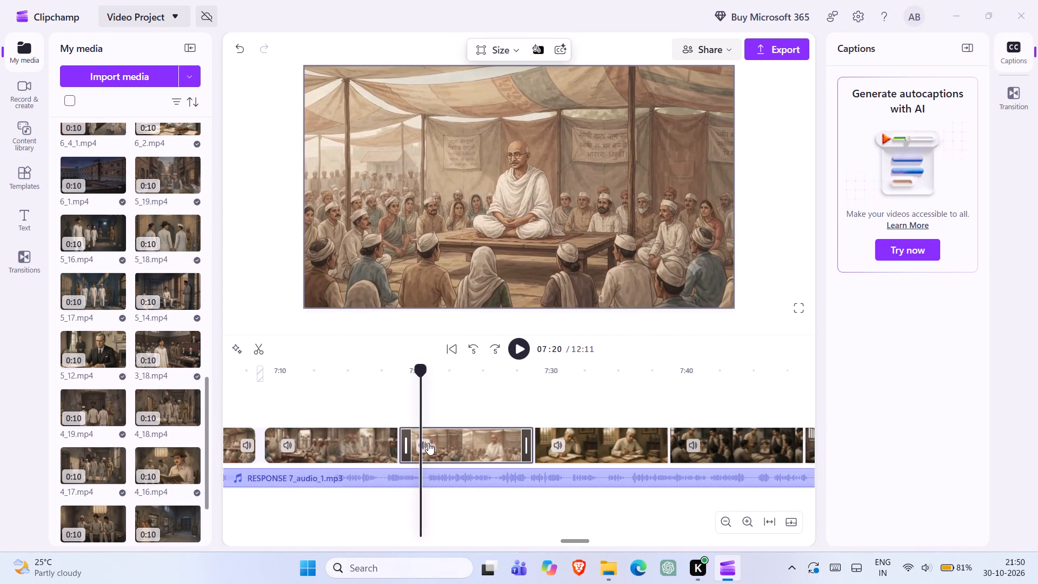
pyautogui.click(428, 443)
# Trim the end of 5_12.mp4 so it lasts about 9 seconds, and play on from its join with the tent-assembly clip.
pyautogui.hscroll(1, 340, 444)
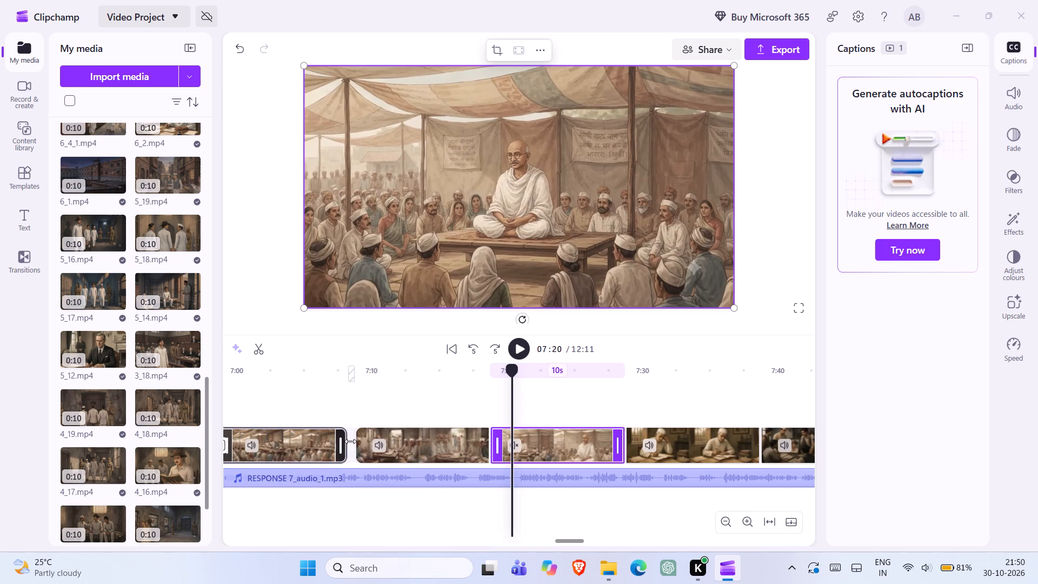
pyautogui.hscroll(2, 397, 444)
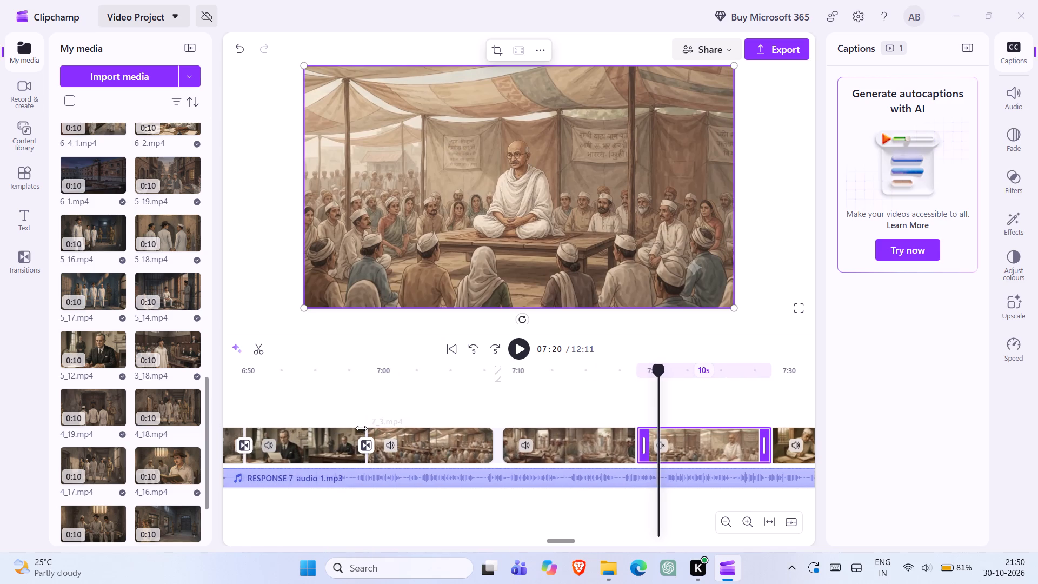
pyautogui.doubleClick(364, 428)
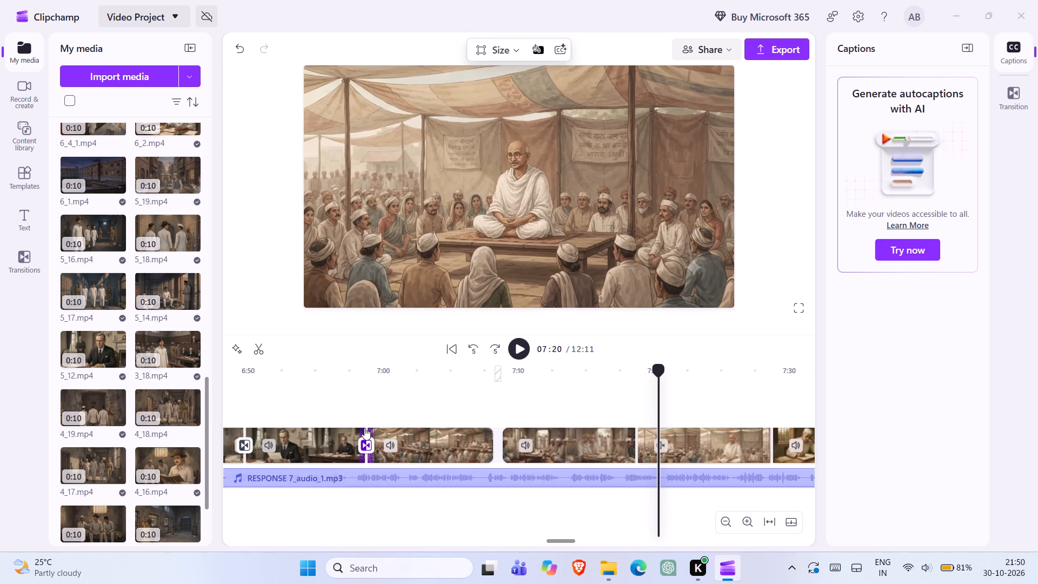
pyautogui.doubleClick(364, 428)
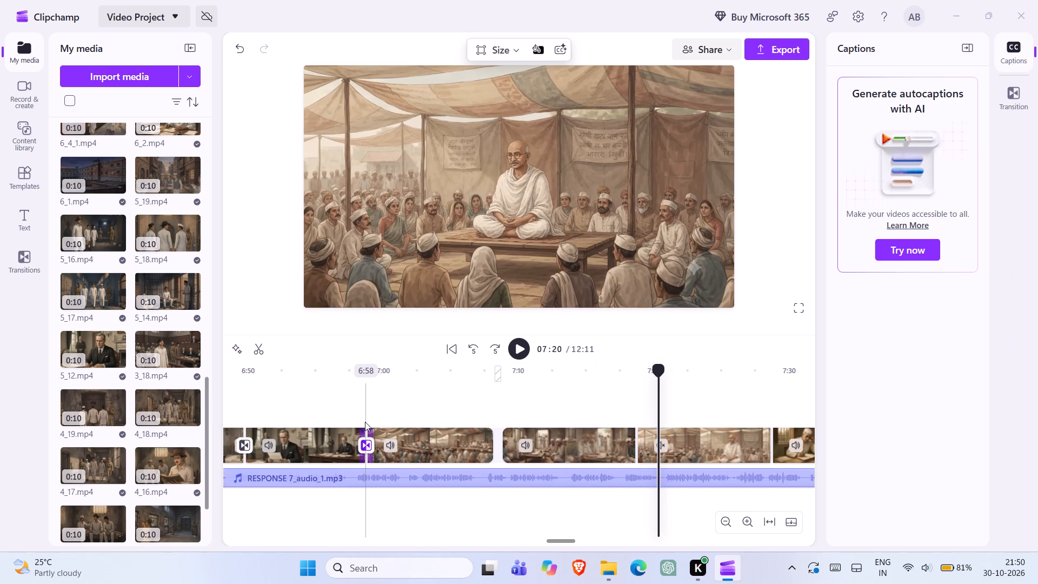
pyautogui.doubleClick(365, 422)
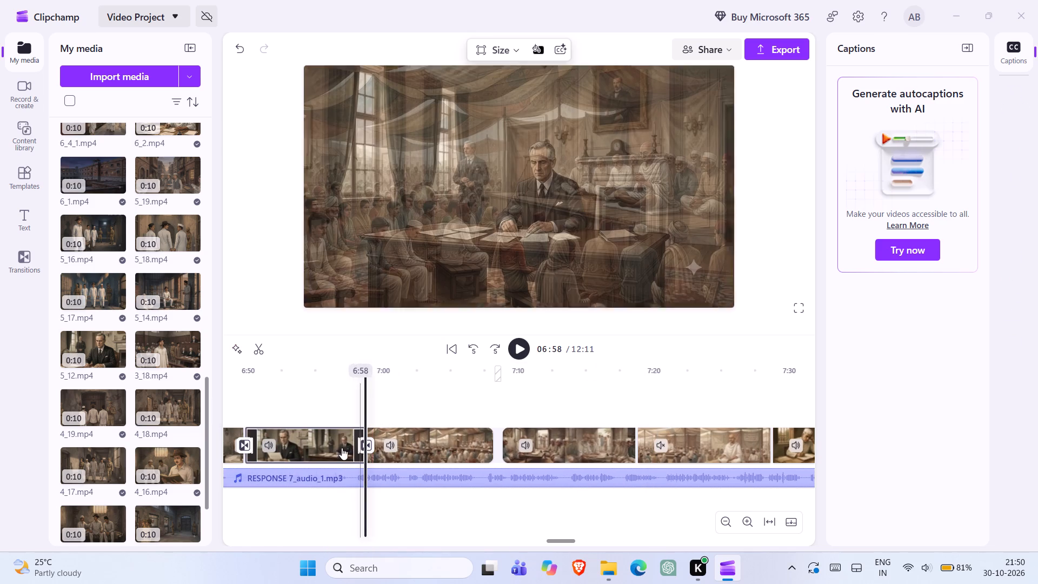
pyautogui.click(531, 351)
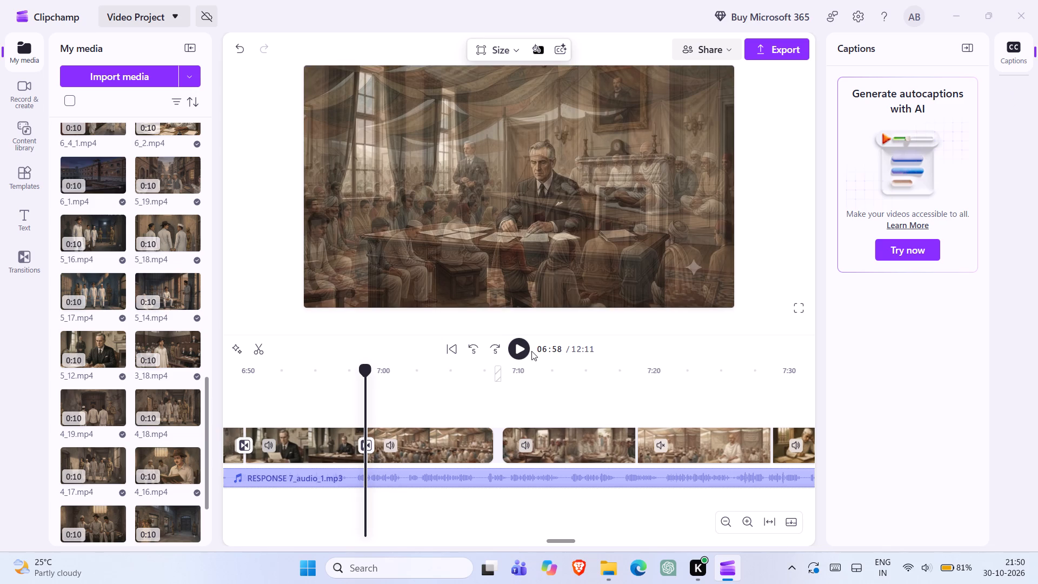
pyautogui.doubleClick(309, 436)
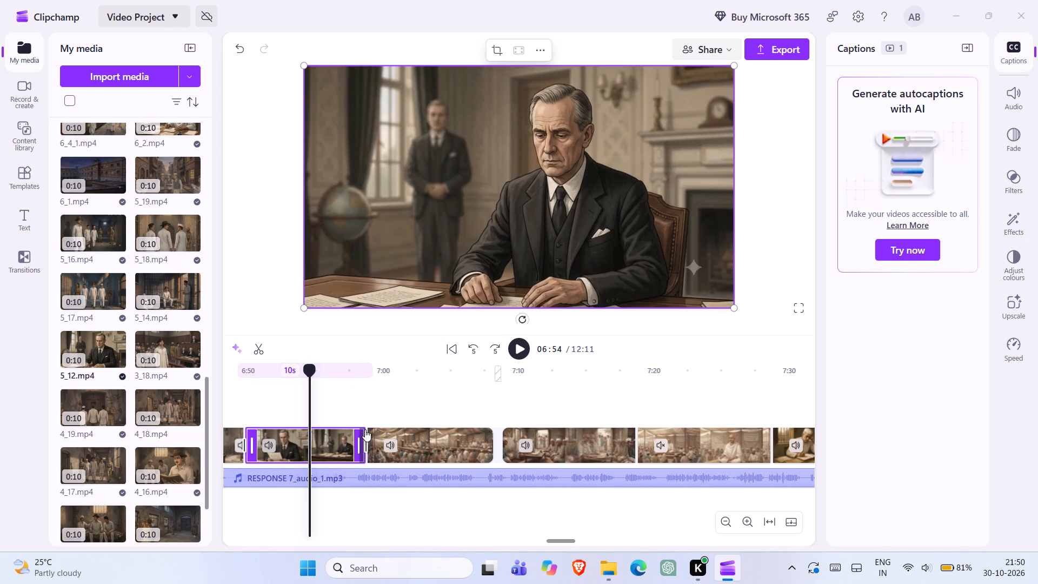
pyautogui.moveTo(361, 430); pyautogui.dragTo(352, 430)
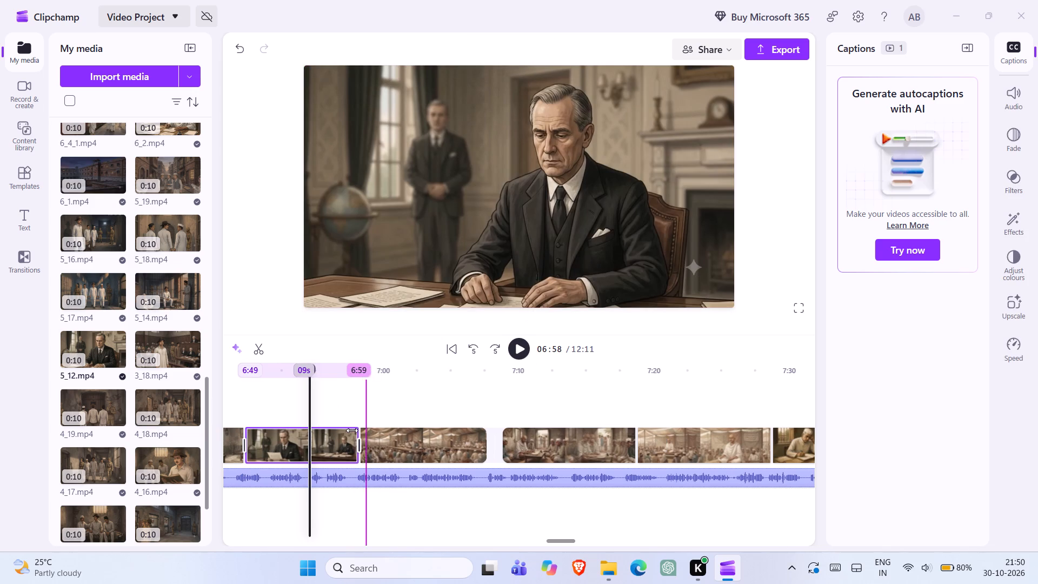
pyautogui.moveTo(352, 430); pyautogui.dragTo(350, 431)
pyautogui.click(518, 346)
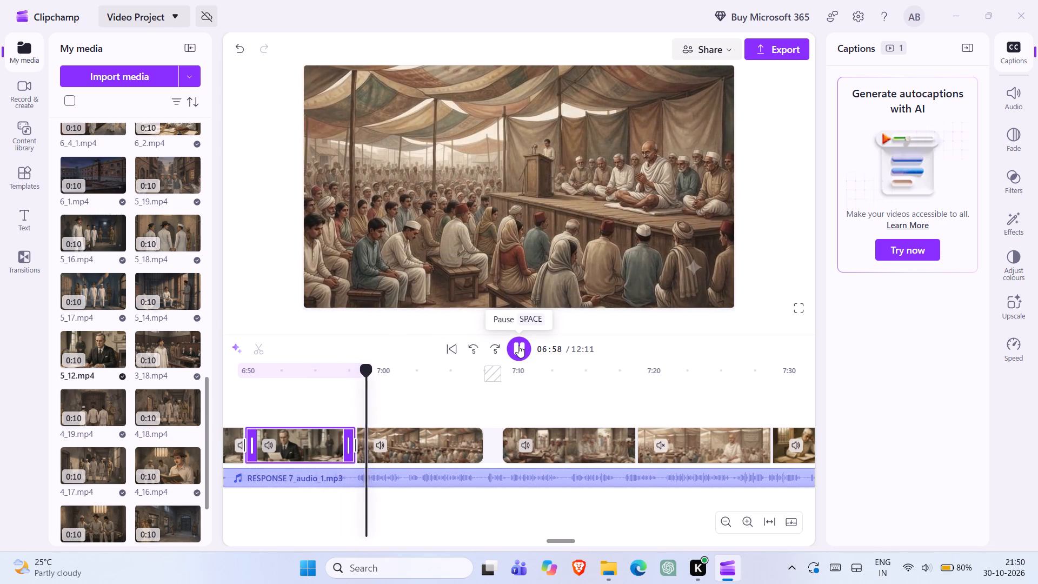
pyautogui.click(518, 346)
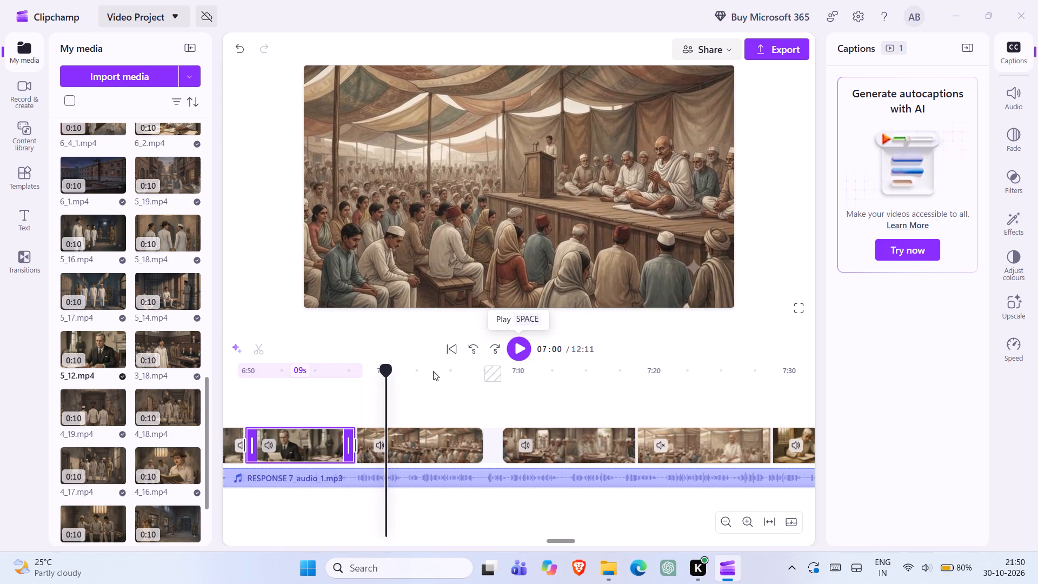
# Find 6_15.mp4 in the project media, add it to the timeline and insert it directly after 5_12.mp4 in the main video track.
pyautogui.scroll(1, 142, 286)
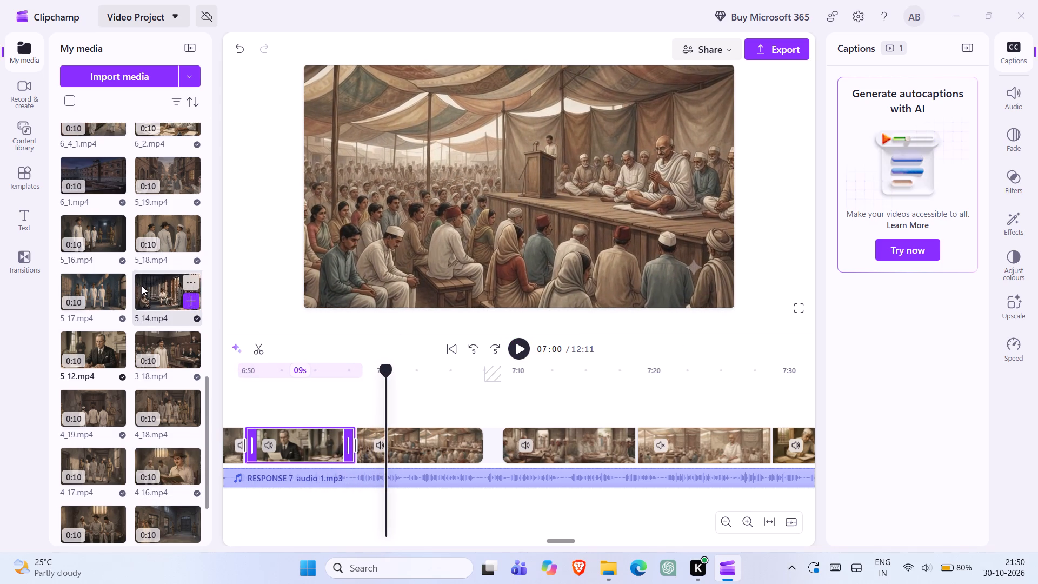
pyautogui.scroll(1, 142, 286)
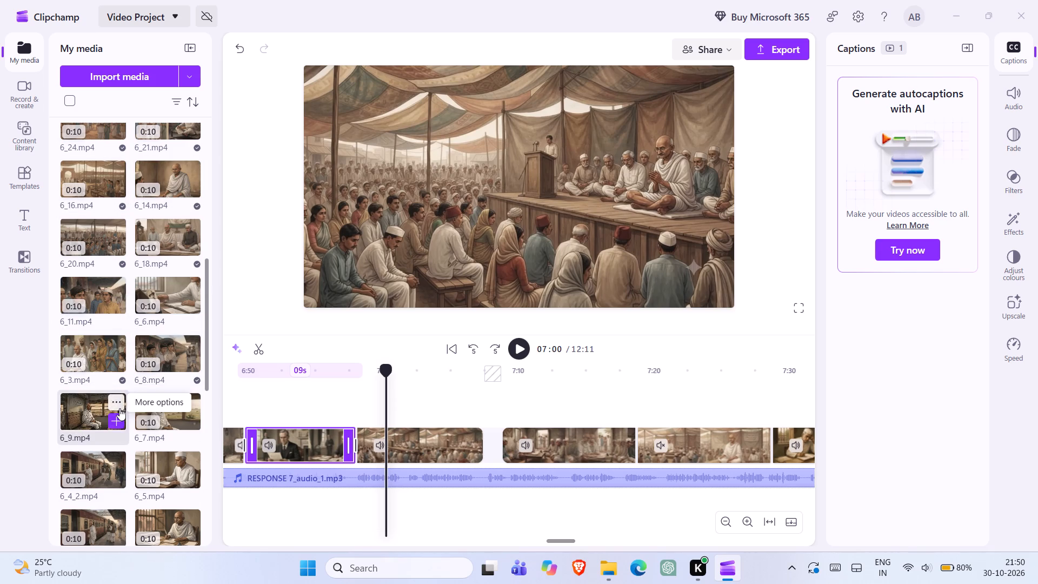
pyautogui.scroll(-3, 119, 408)
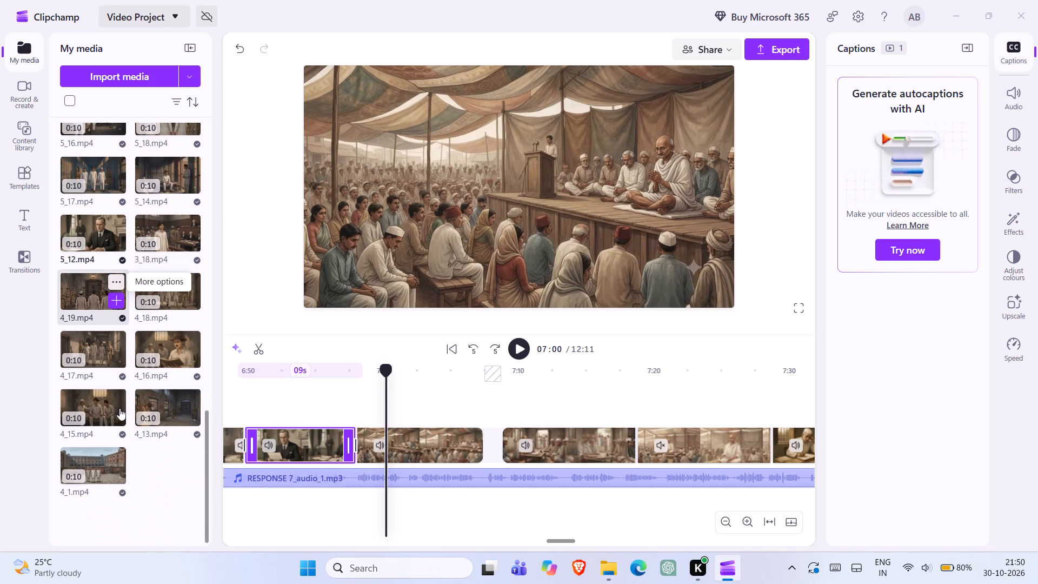
pyautogui.scroll(-1, 119, 408)
pyautogui.scroll(4, 141, 322)
pyautogui.scroll(-1, 141, 322)
pyautogui.scroll(1, 141, 322)
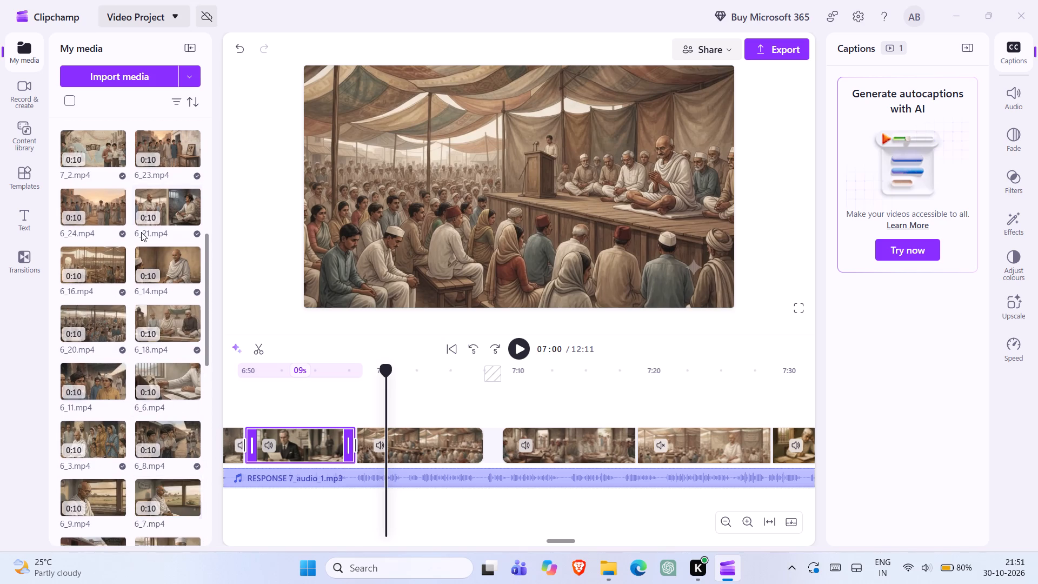
pyautogui.scroll(1, 141, 232)
pyautogui.scroll(1, 111, 302)
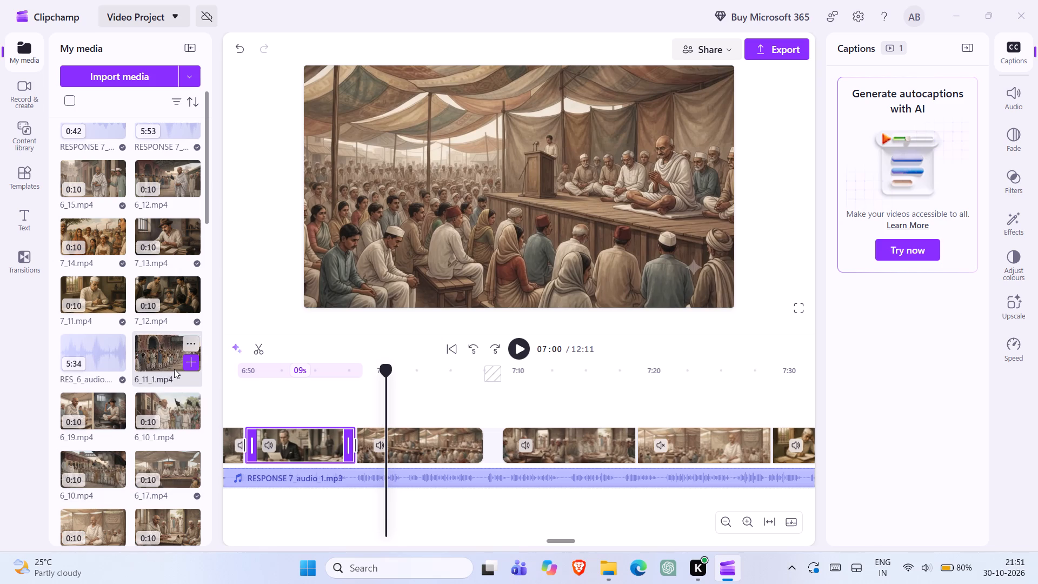
pyautogui.scroll(1, 166, 311)
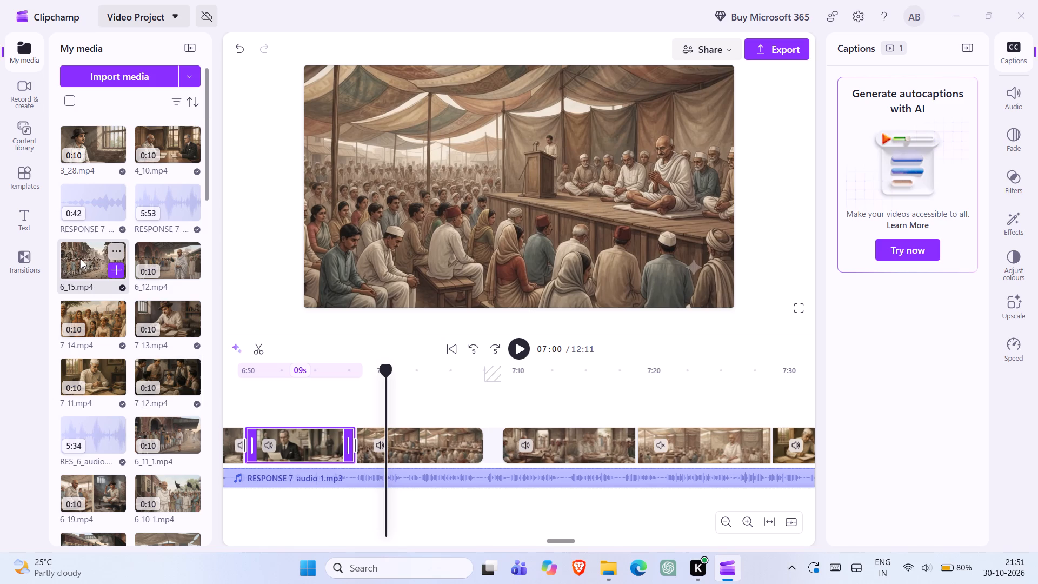
pyautogui.click(118, 271)
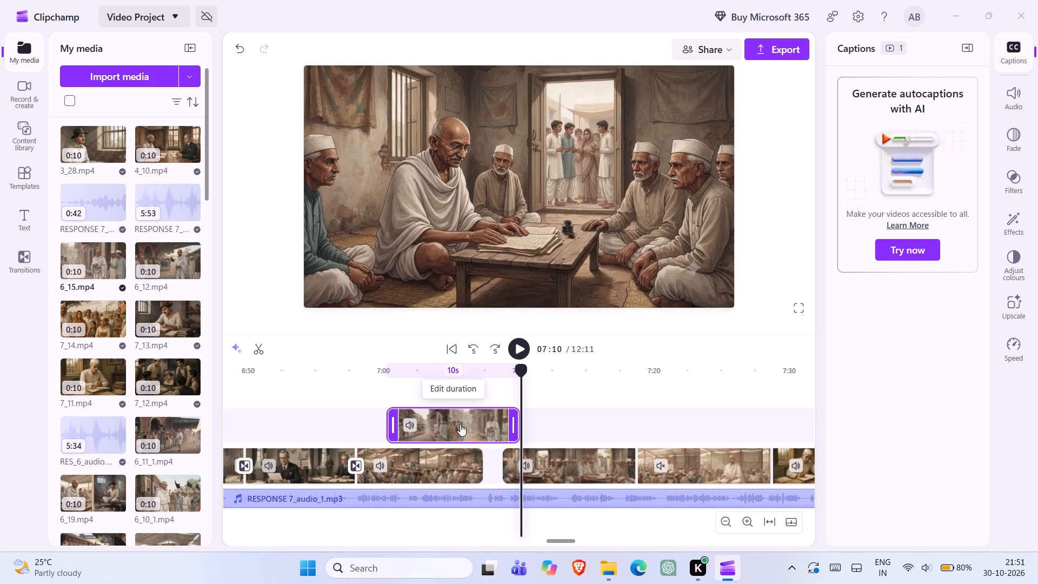
pyautogui.moveTo(454, 426); pyautogui.dragTo(411, 476)
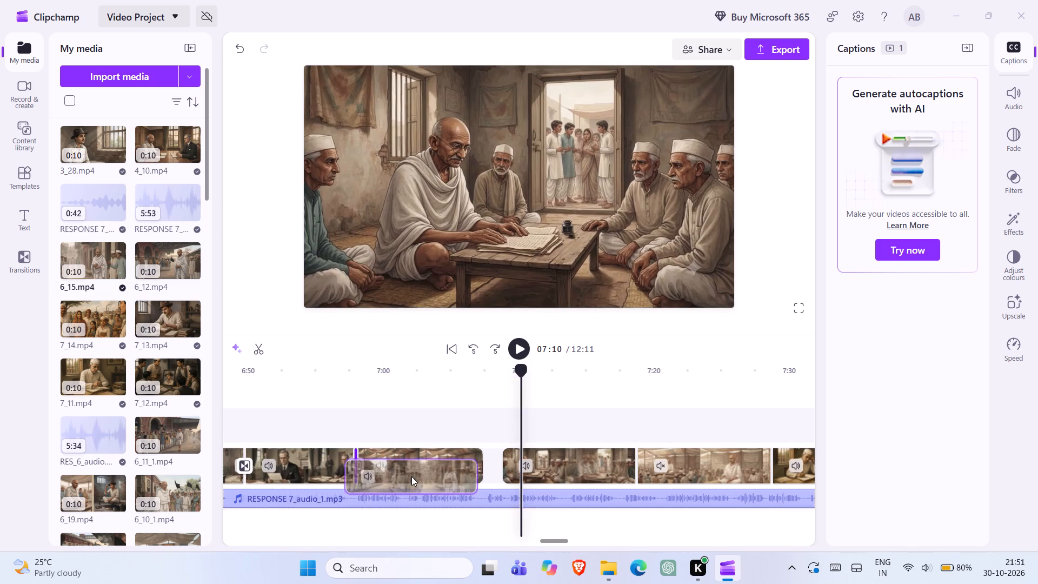
pyautogui.moveTo(411, 476); pyautogui.dragTo(413, 472)
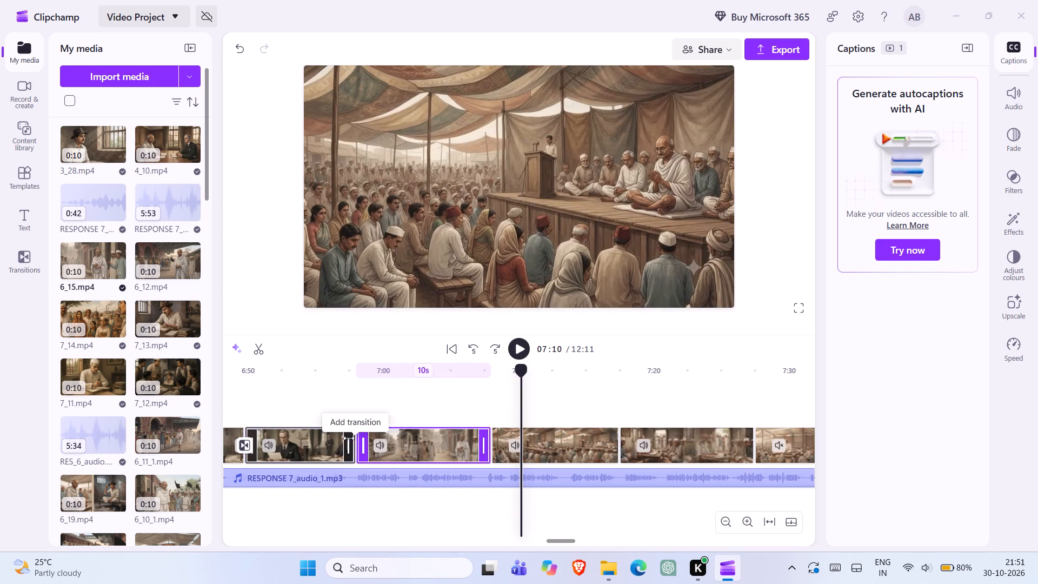
# Add transitions at both ends of 6_15.mp4 and play the sequence from 5_12.mp4 to about 7:06.
pyautogui.click(359, 443)
pyautogui.doubleClick(331, 444)
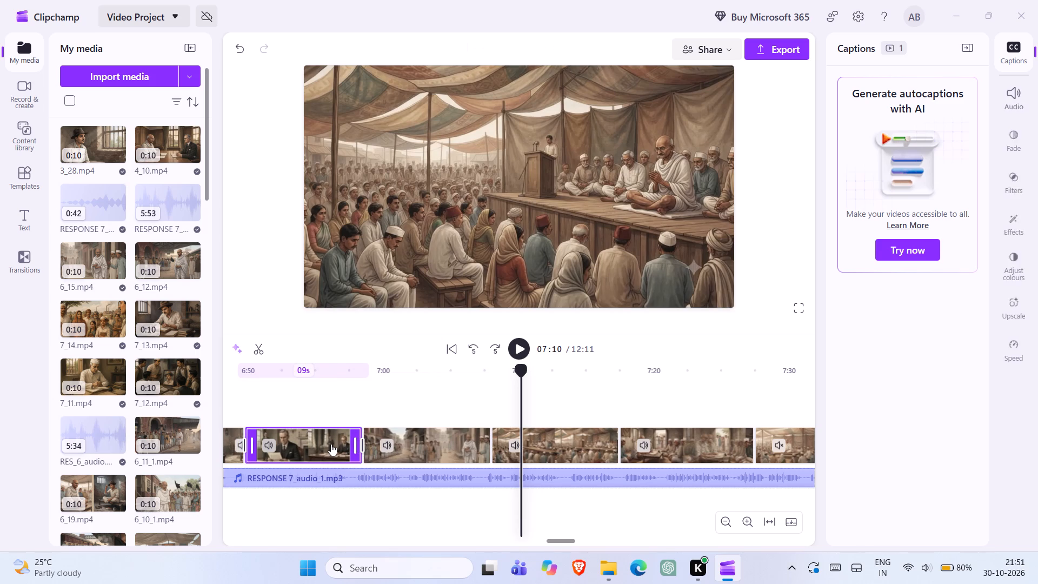
pyautogui.click(514, 346)
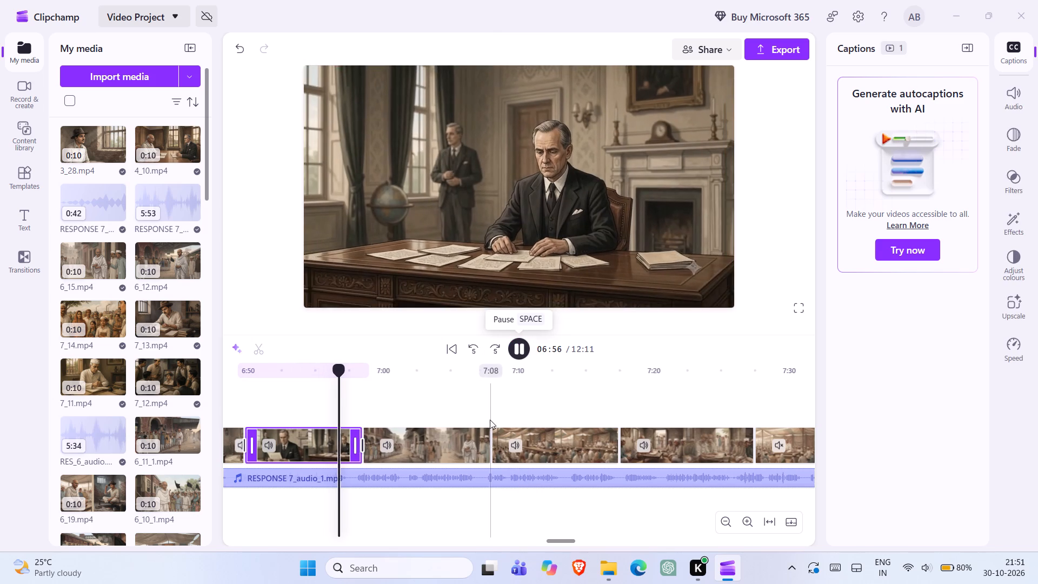
pyautogui.click(491, 444)
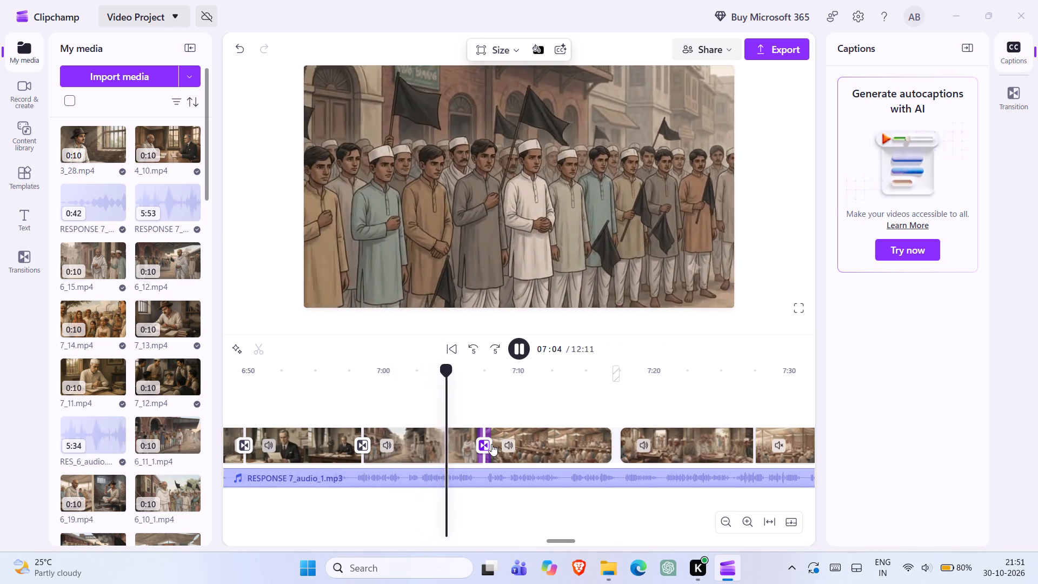
pyautogui.click(523, 347)
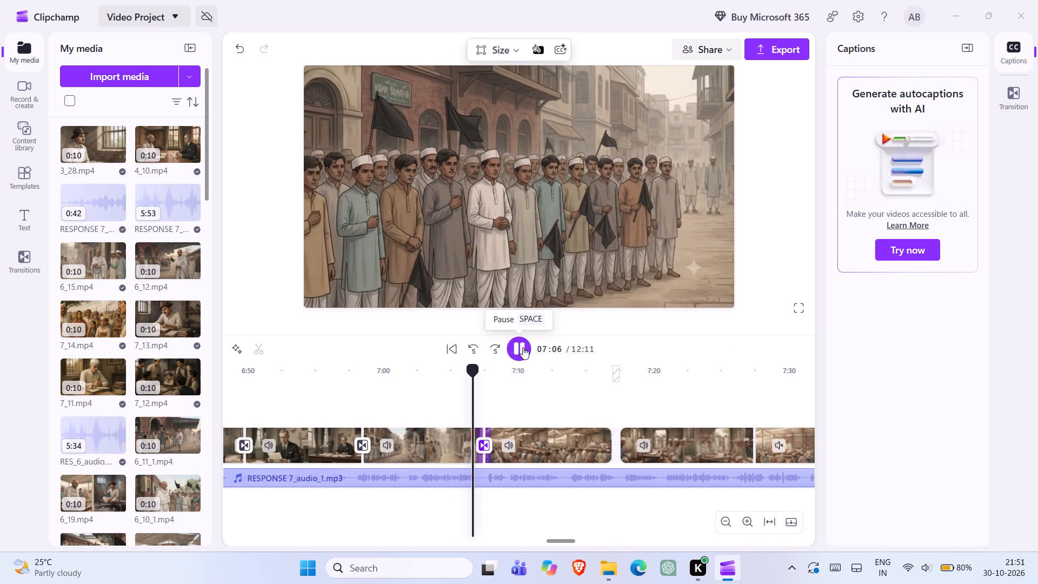
# Trim the end of 6_15.mp4 so the clip lasts about 8 seconds.
pyautogui.click(433, 438)
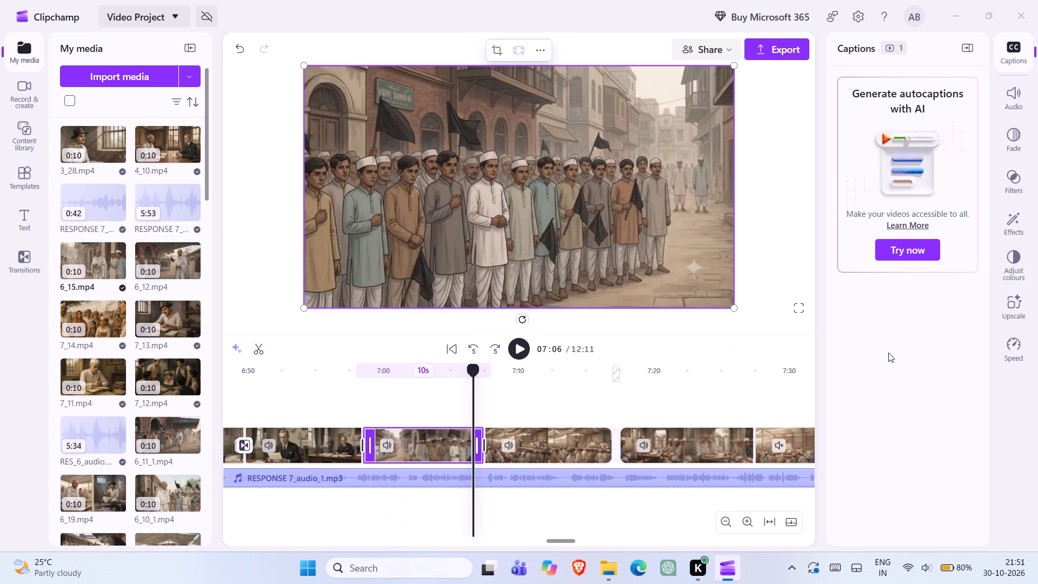
pyautogui.click(1006, 348)
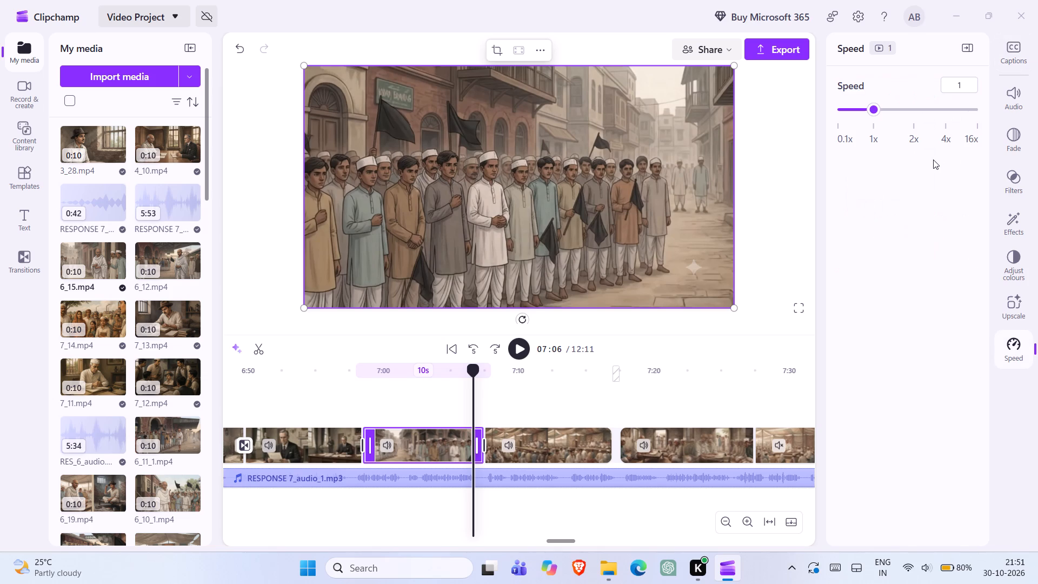
pyautogui.click(954, 82)
pyautogui.moveTo(477, 431); pyautogui.dragTo(455, 433)
# Close the gap after 6_15.mp4, add a transition to the tent-assembly clip, and play from 5_12.mp4 across the joins.
pyautogui.doubleClick(320, 449)
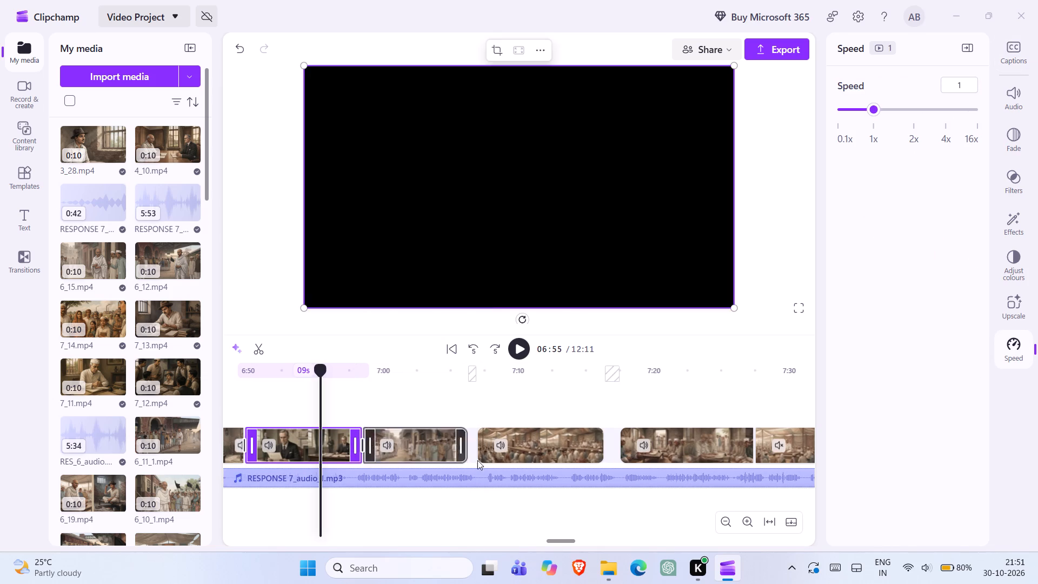
pyautogui.click(474, 446)
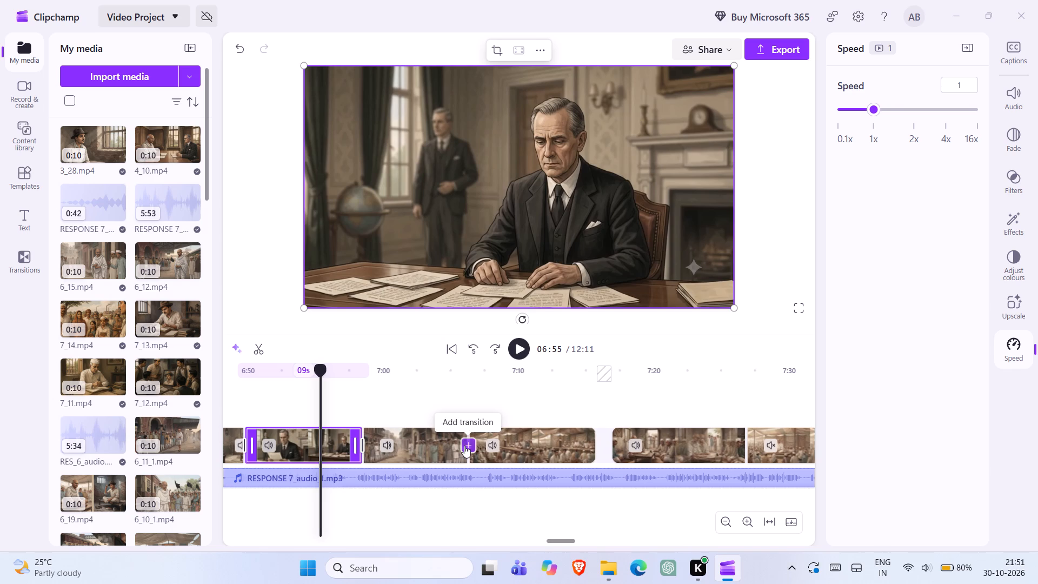
pyautogui.click(464, 446)
pyautogui.click(516, 354)
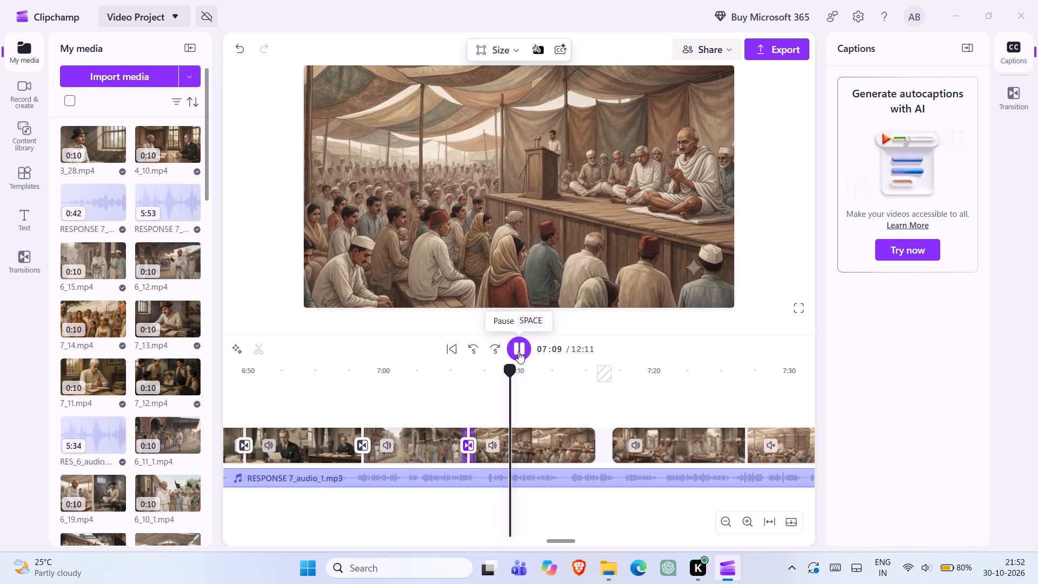
pyautogui.click(518, 351)
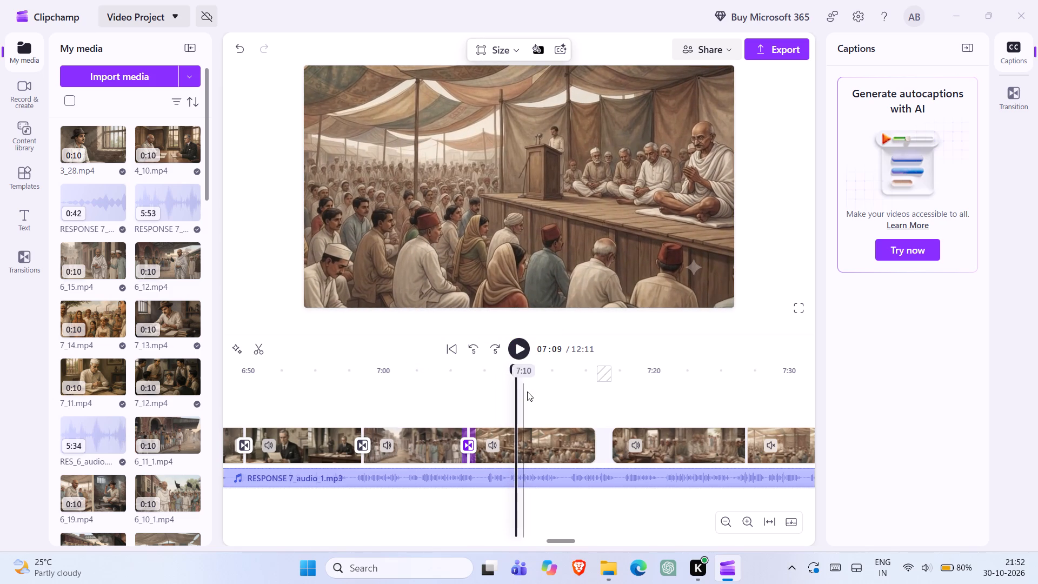
# Extend the end of 6_15.mp4 to a length of about 10 seconds and add a transition to the tent-assembly clip.
pyautogui.click(432, 442)
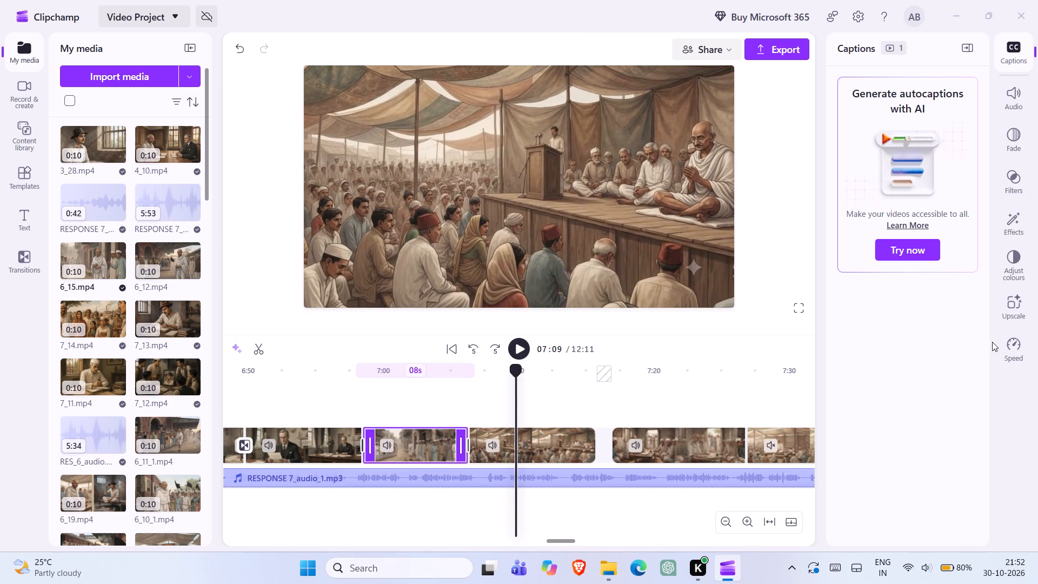
pyautogui.moveTo(465, 433); pyautogui.dragTo(483, 431)
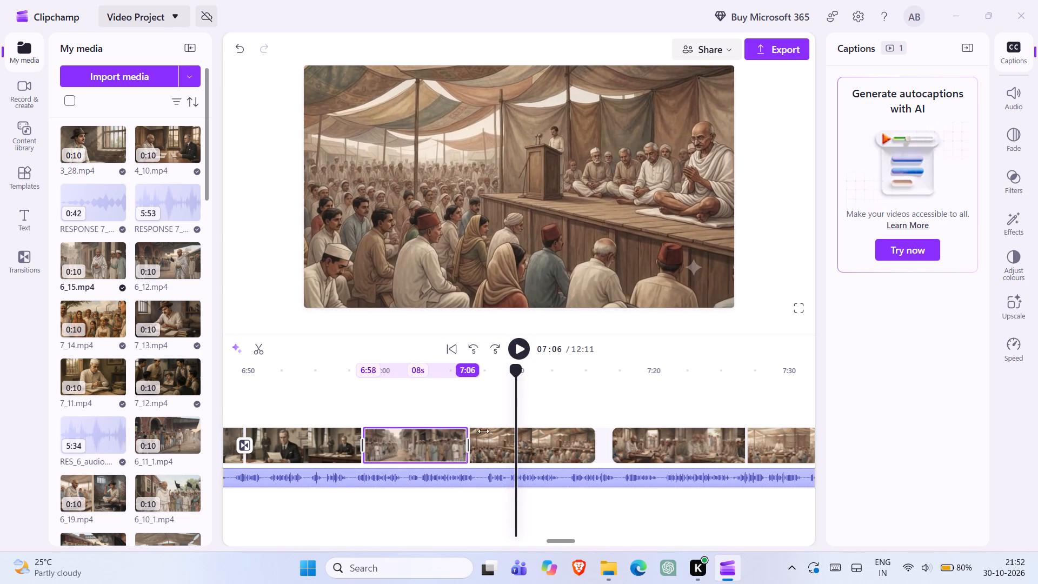
pyautogui.moveTo(483, 431); pyautogui.dragTo(534, 429)
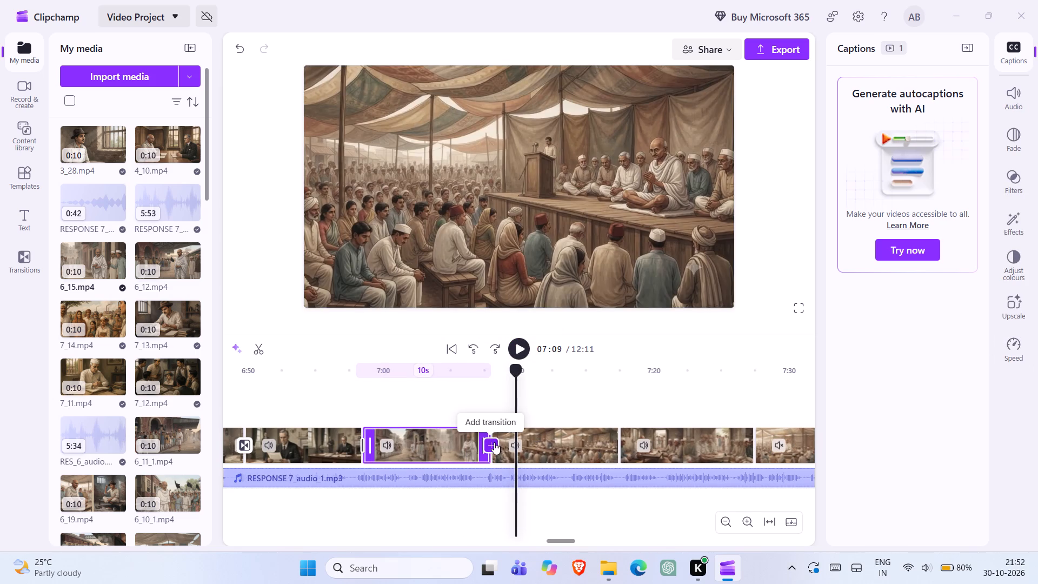
pyautogui.click(494, 442)
# Play from 5_12.mp4, closing the gap after the tent-assembly clip and adding a transition to the seated-meeting clip 7_4.mp4.
pyautogui.doubleClick(316, 447)
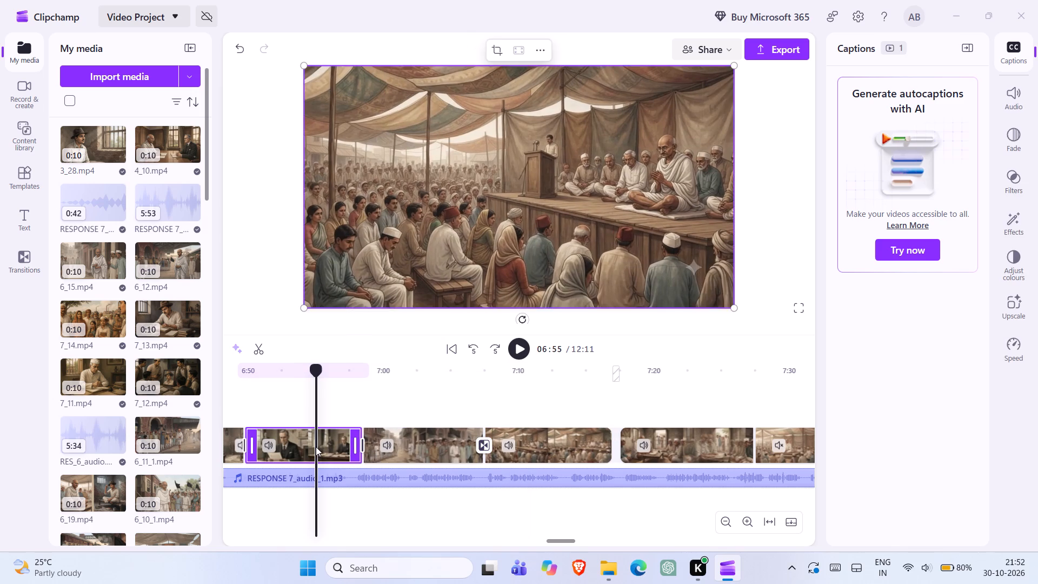
pyautogui.click(521, 350)
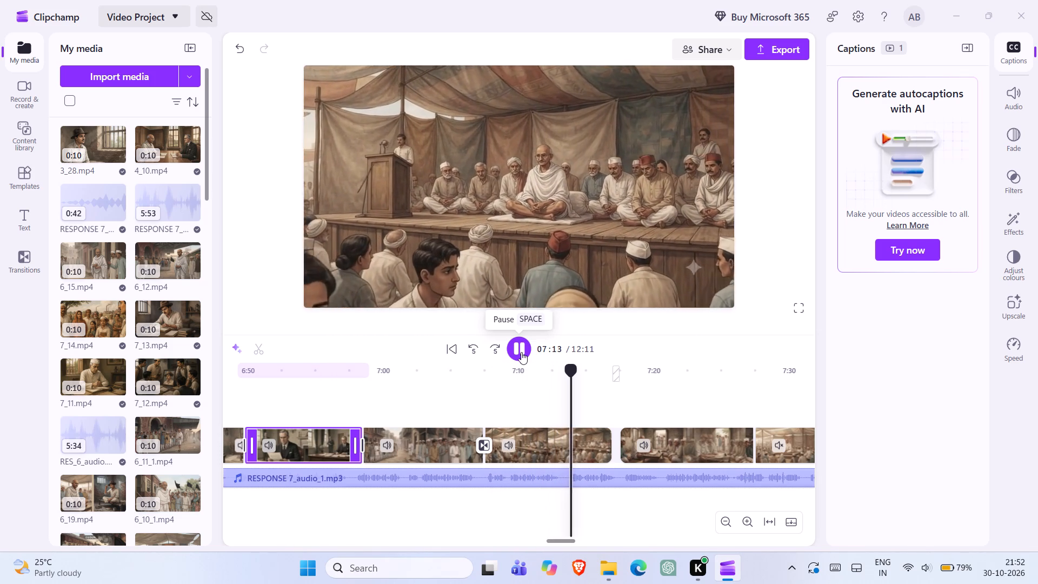
pyautogui.click(617, 443)
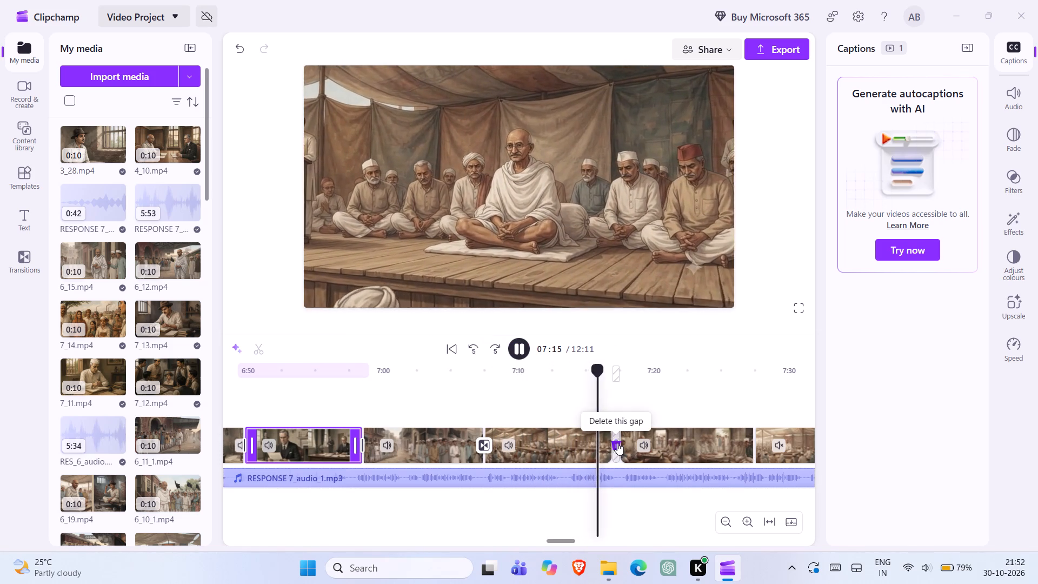
pyautogui.click(611, 445)
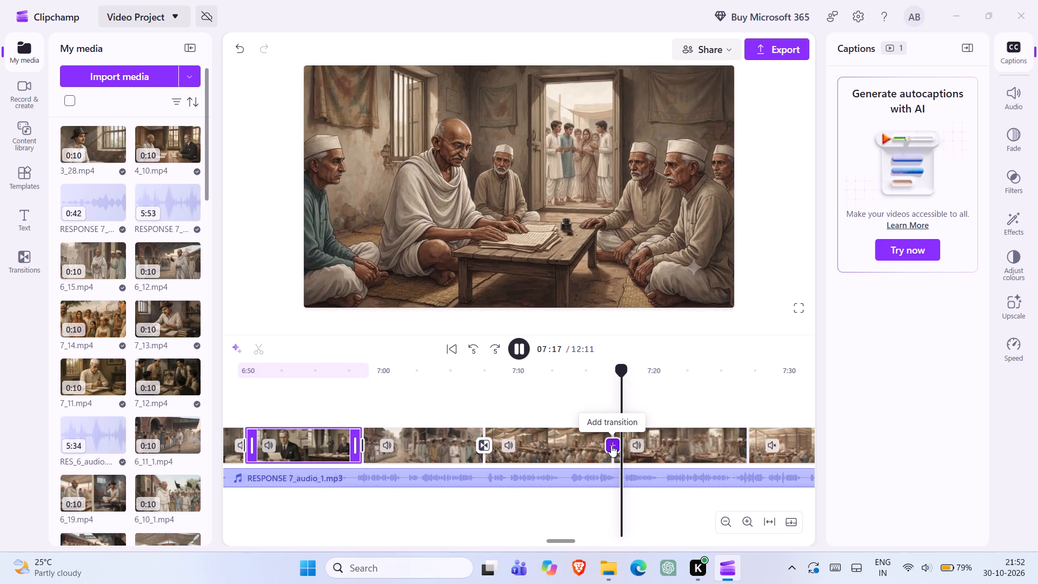
pyautogui.click(520, 343)
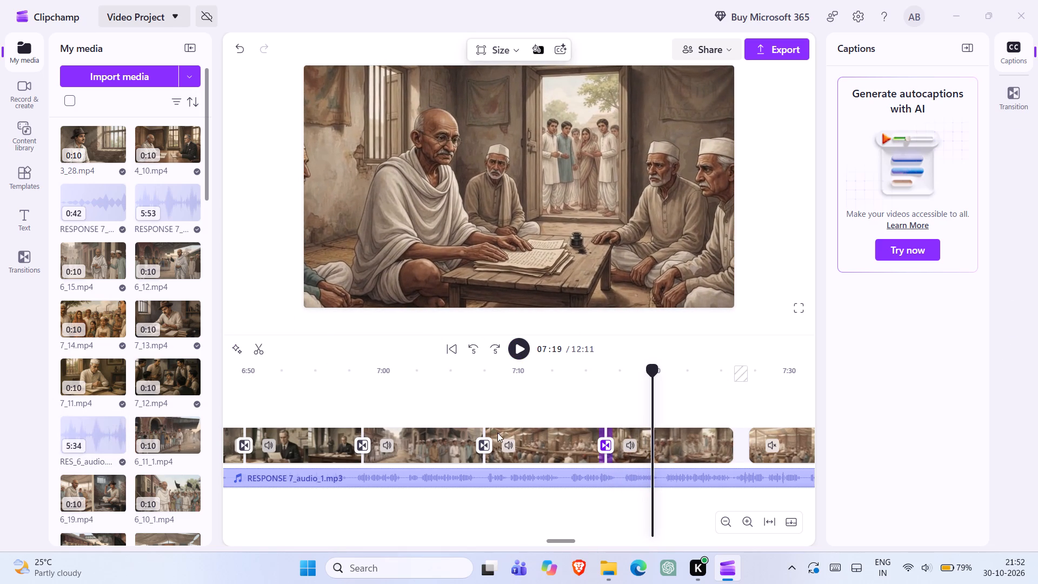
# Play from the tent-assembly clip to about 7:23, and move 7_4.mp4 between 5_12.mp4 and 6_15.mp4.
pyautogui.doubleClick(553, 441)
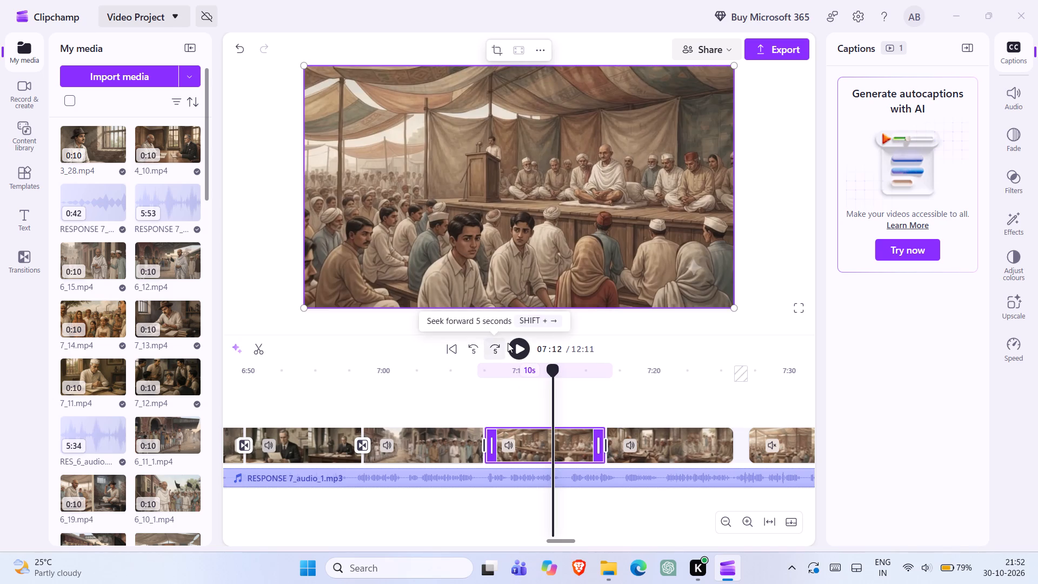
pyautogui.click(508, 343)
pyautogui.click(513, 347)
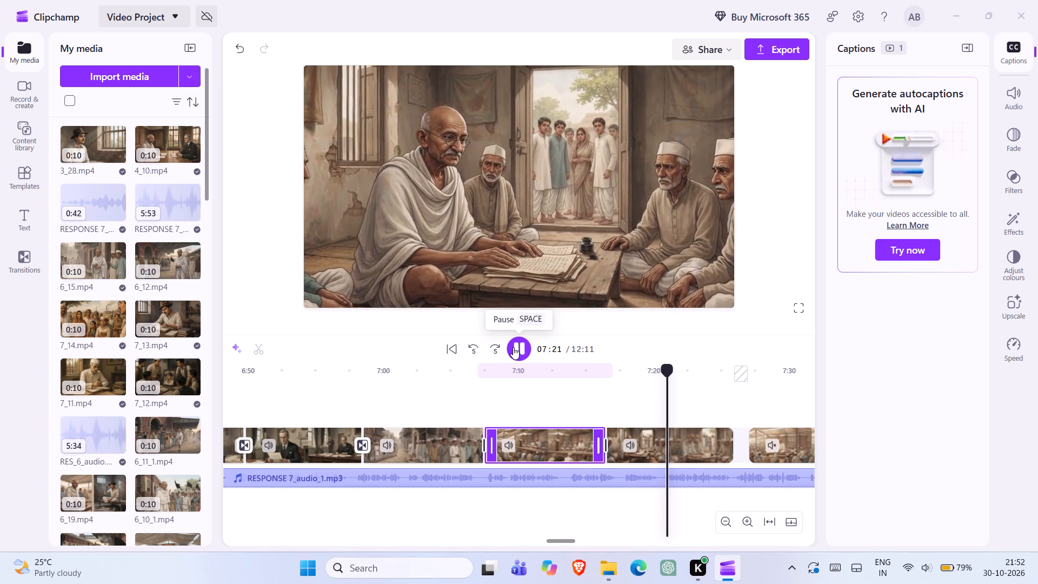
pyautogui.click(520, 343)
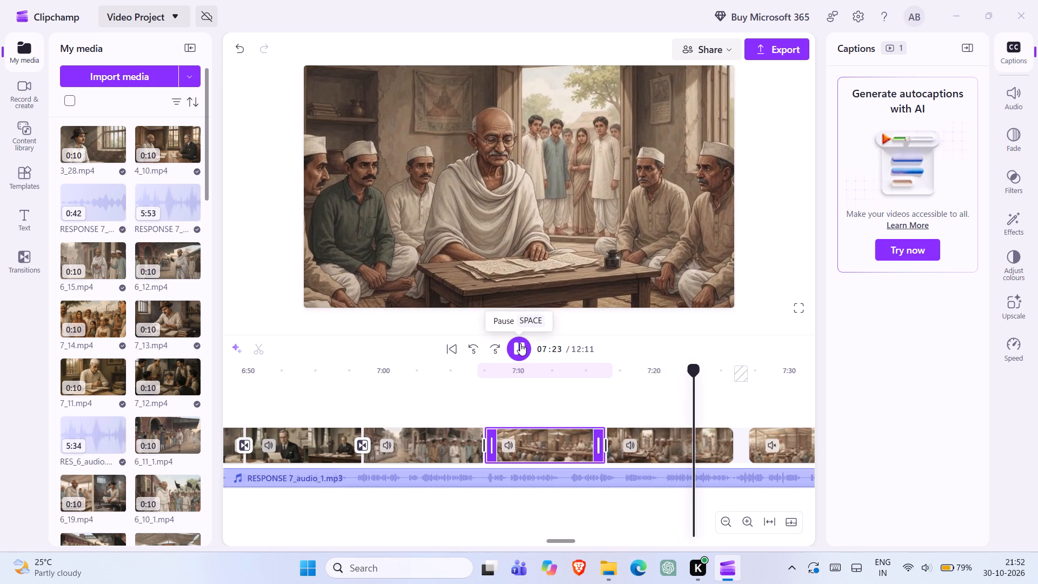
pyautogui.moveTo(660, 437); pyautogui.dragTo(470, 434)
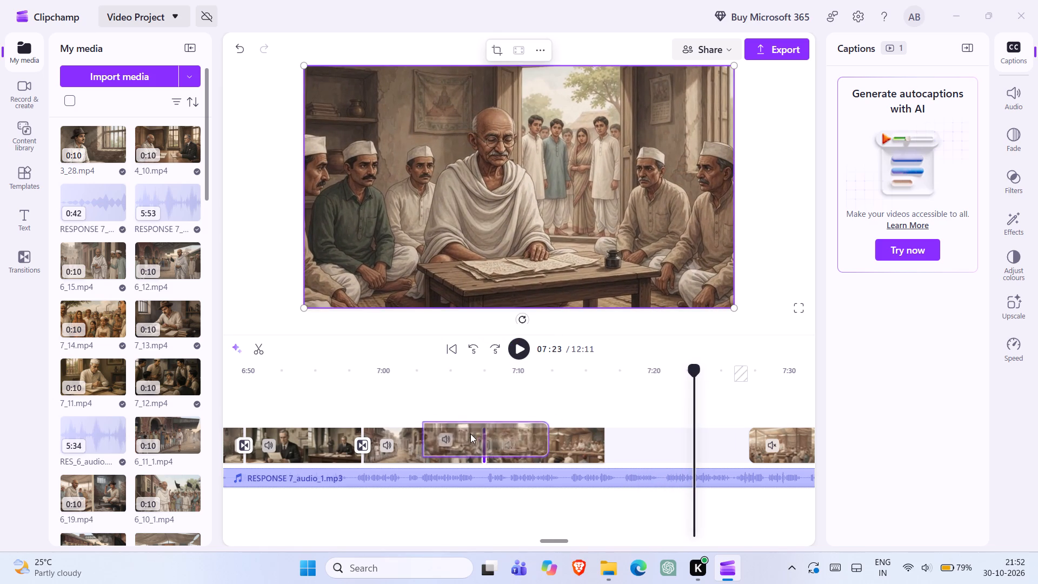
pyautogui.moveTo(470, 434); pyautogui.dragTo(410, 436)
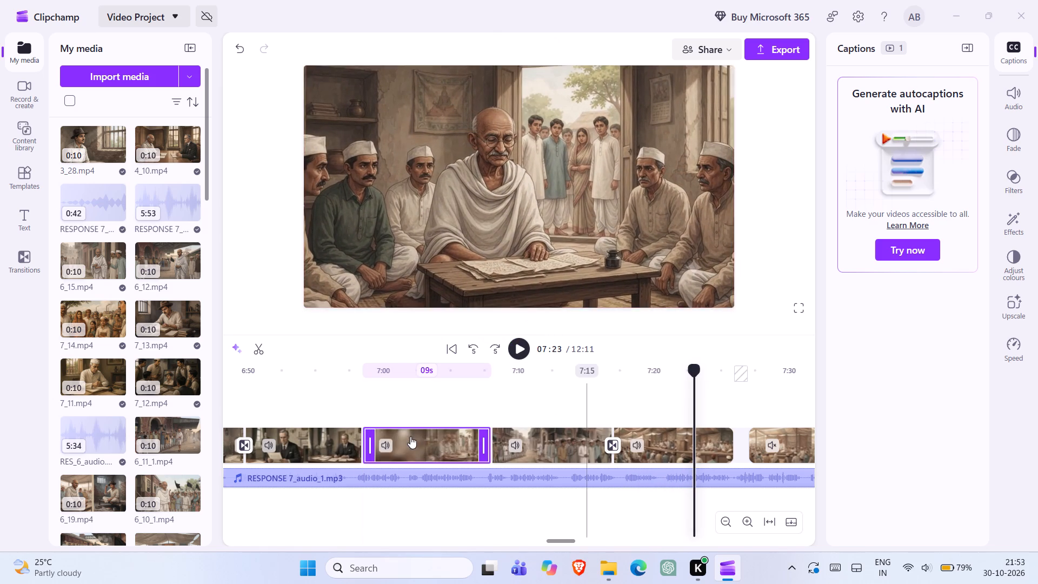
# Move 6_15.mp4 out from between 7_4.mp4 and the tent-assembly clip to a place farther along the timeline.
pyautogui.click(564, 448)
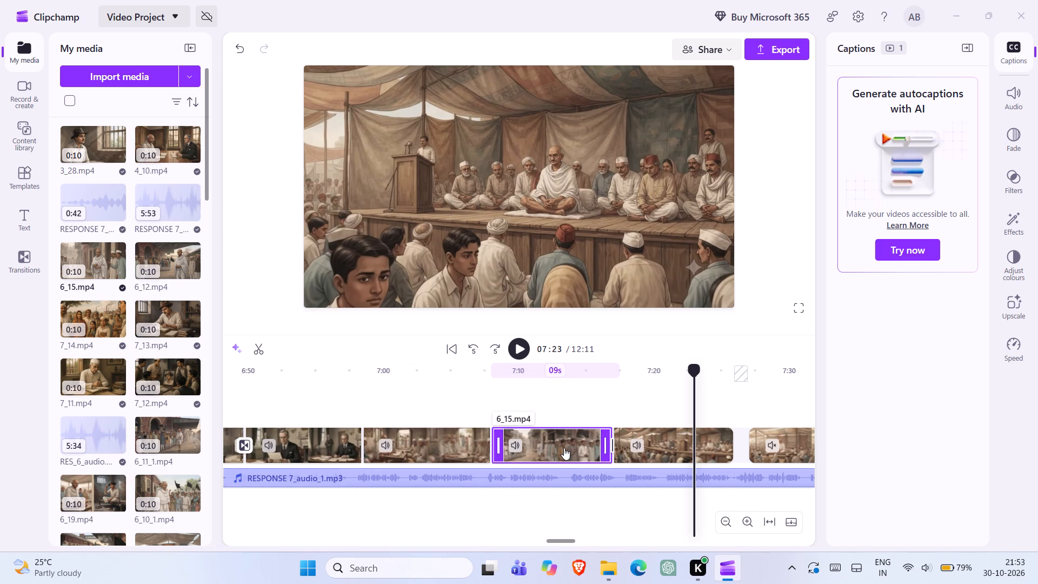
pyautogui.click(564, 448)
pyautogui.moveTo(564, 448); pyautogui.dragTo(151, 337)
pyautogui.click(547, 450)
pyautogui.moveTo(547, 450); pyautogui.dragTo(813, 454)
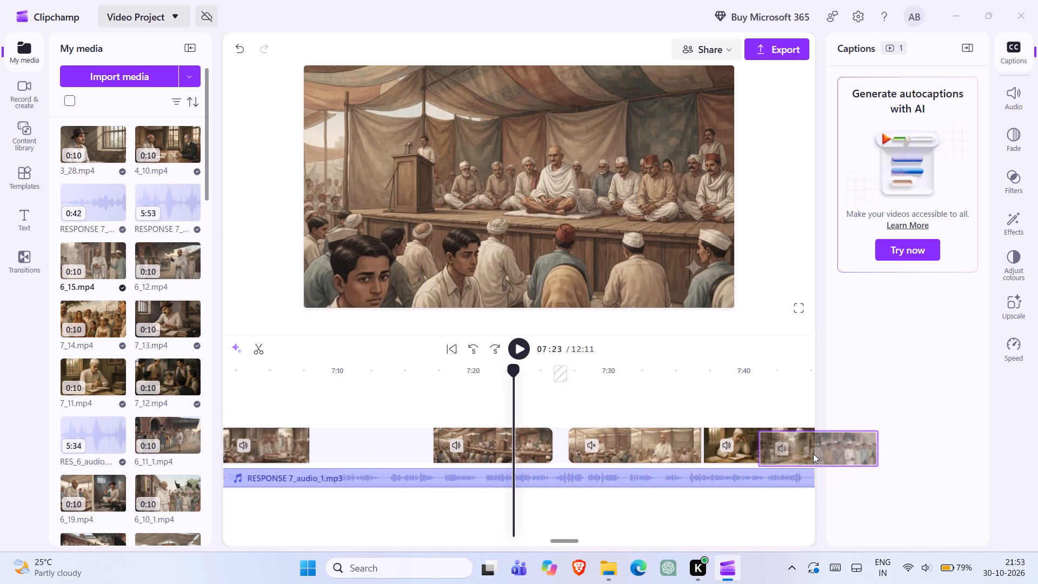
pyautogui.moveTo(813, 454); pyautogui.dragTo(778, 454)
# Play the sequence from about 6:35 and add a transition between 5_12.mp4 and 7_4.mp4.
pyautogui.hscroll(3, 561, 464)
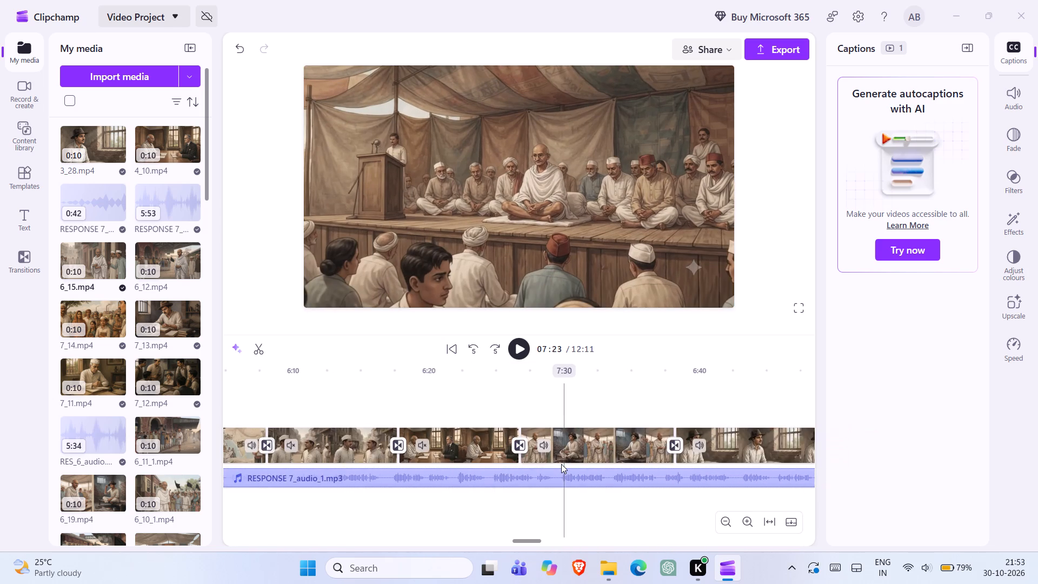
pyautogui.doubleClick(640, 455)
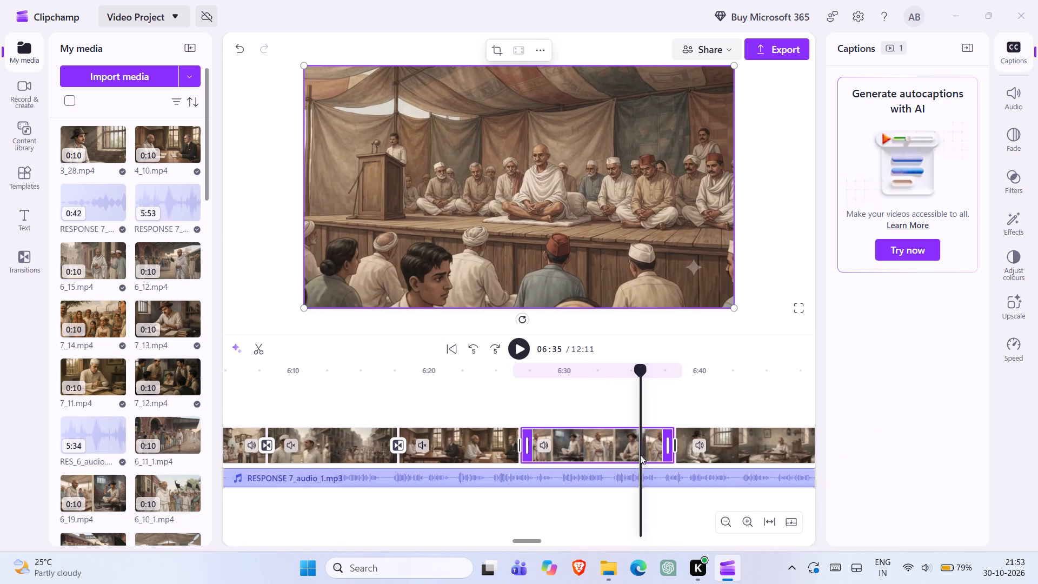
pyautogui.click(523, 351)
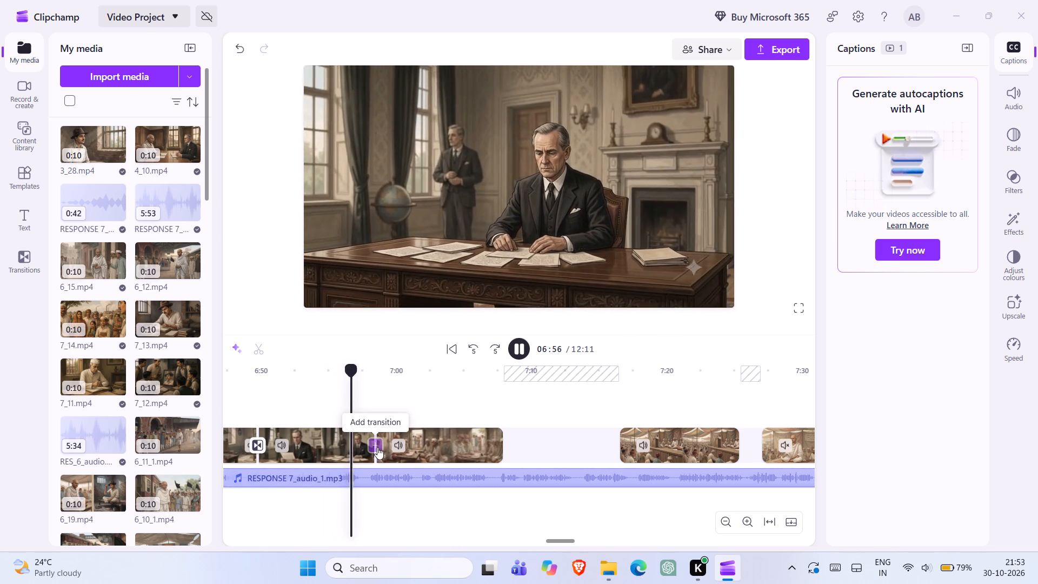
pyautogui.click(377, 447)
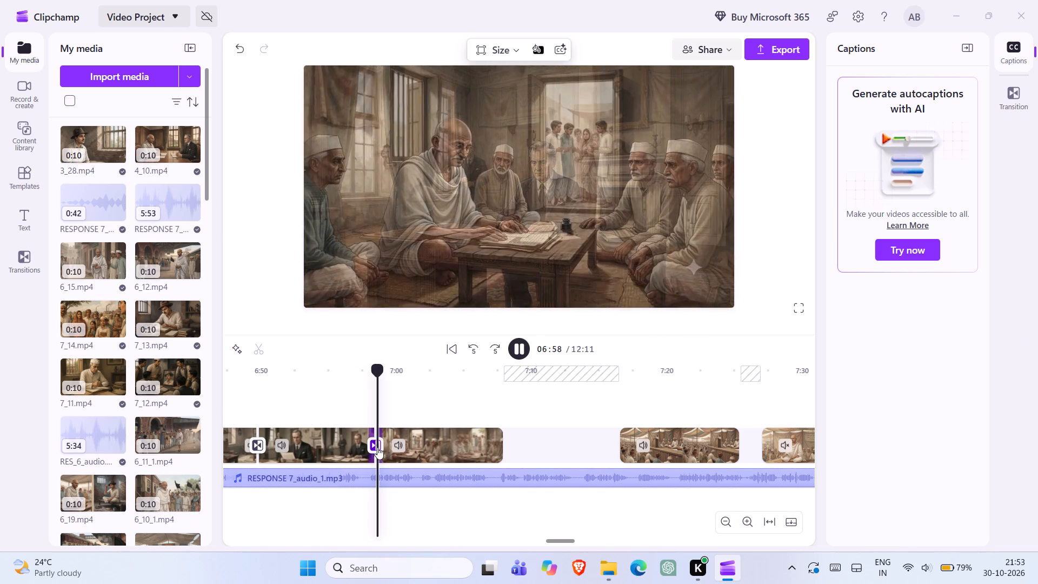
# Set the speed of 7_4.mp4 to 0.8 and play the remaining gap after it up to about 7:17.
pyautogui.click(436, 432)
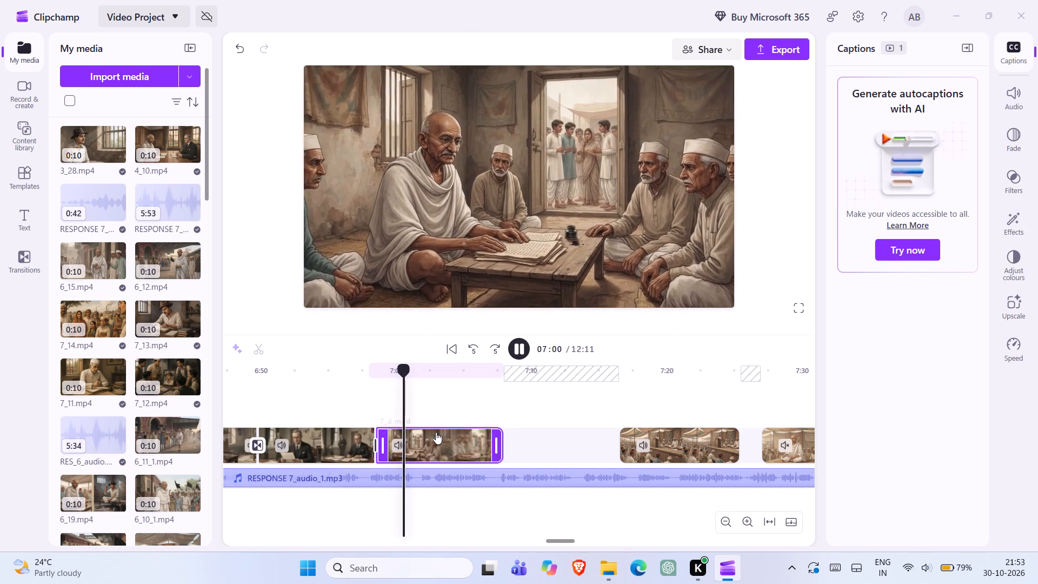
pyautogui.click(1008, 344)
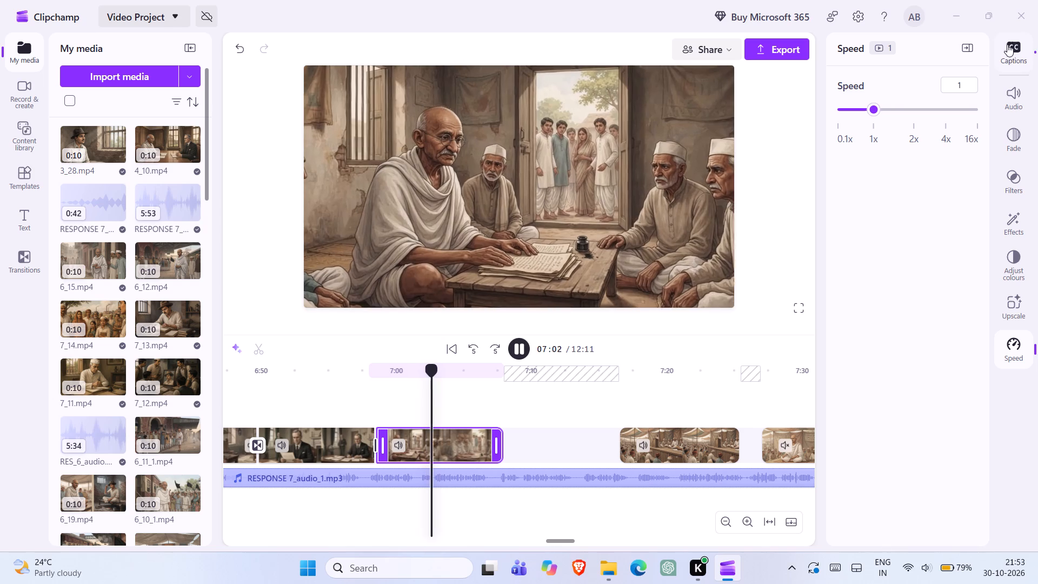
pyautogui.click(958, 83)
pyautogui.write('0.8')
pyautogui.press('Return')
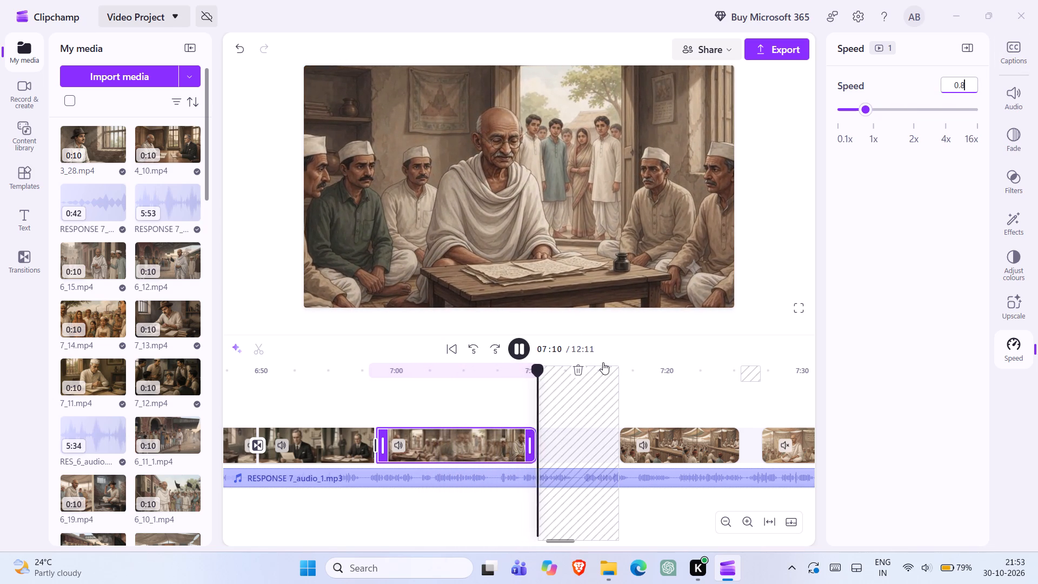
pyautogui.click(516, 345)
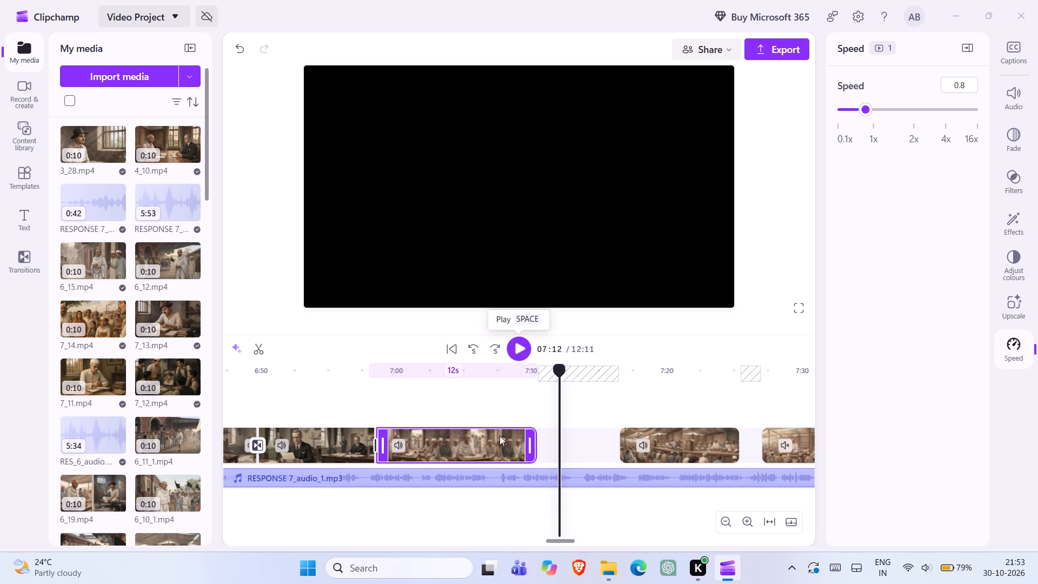
pyautogui.click(498, 461)
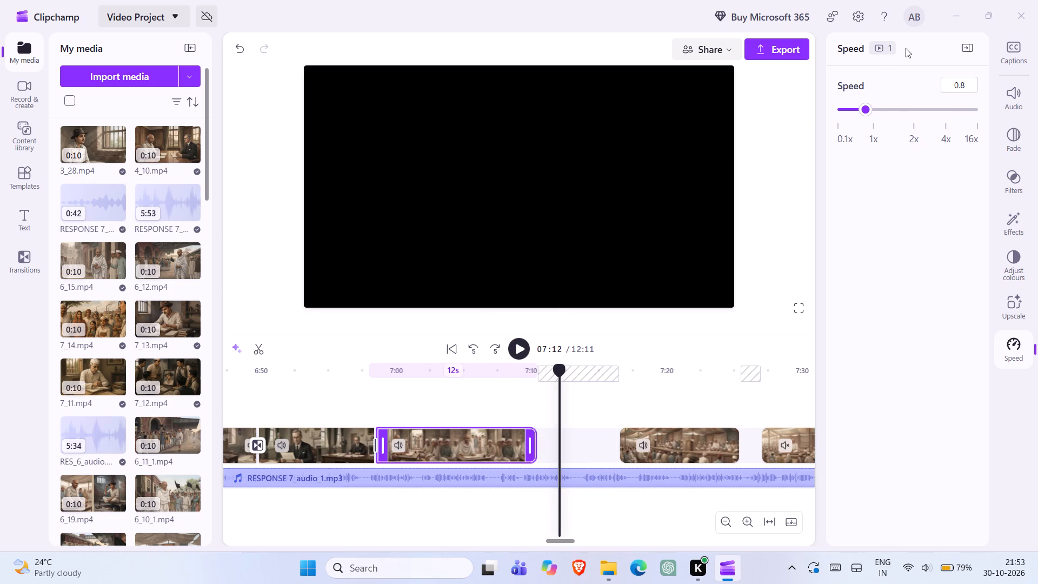
pyautogui.click(521, 348)
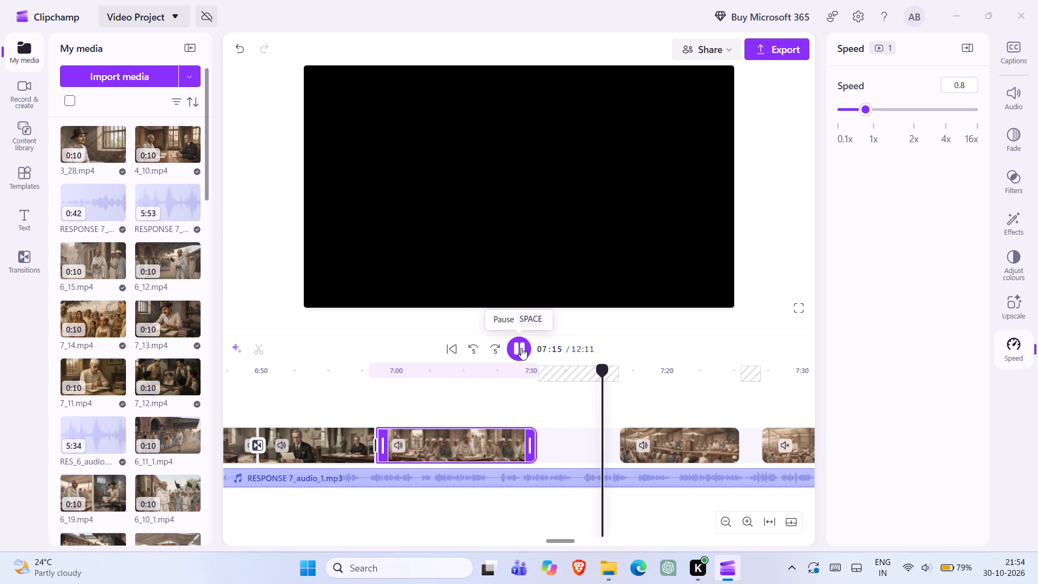
pyautogui.click(521, 348)
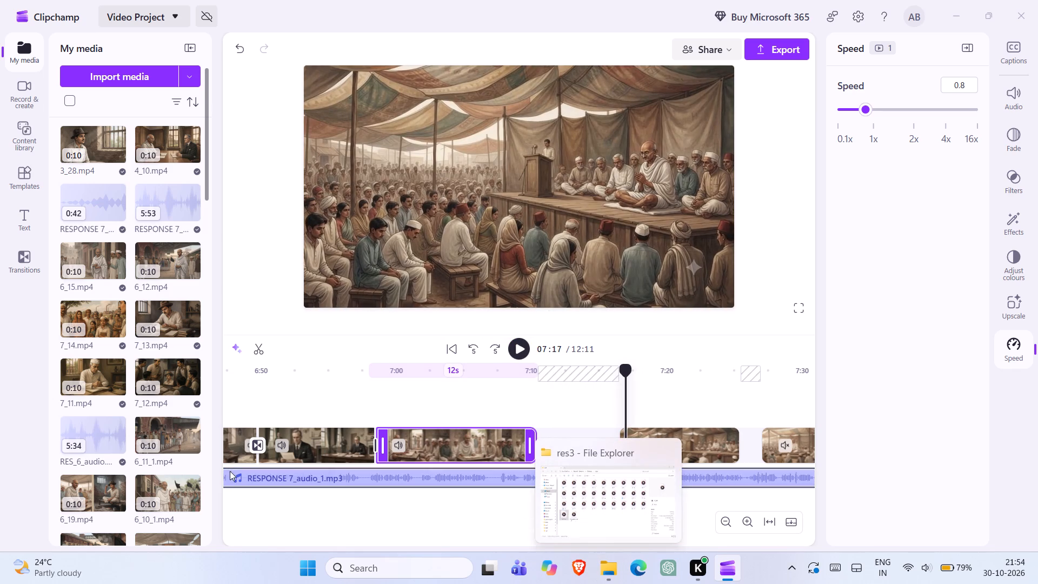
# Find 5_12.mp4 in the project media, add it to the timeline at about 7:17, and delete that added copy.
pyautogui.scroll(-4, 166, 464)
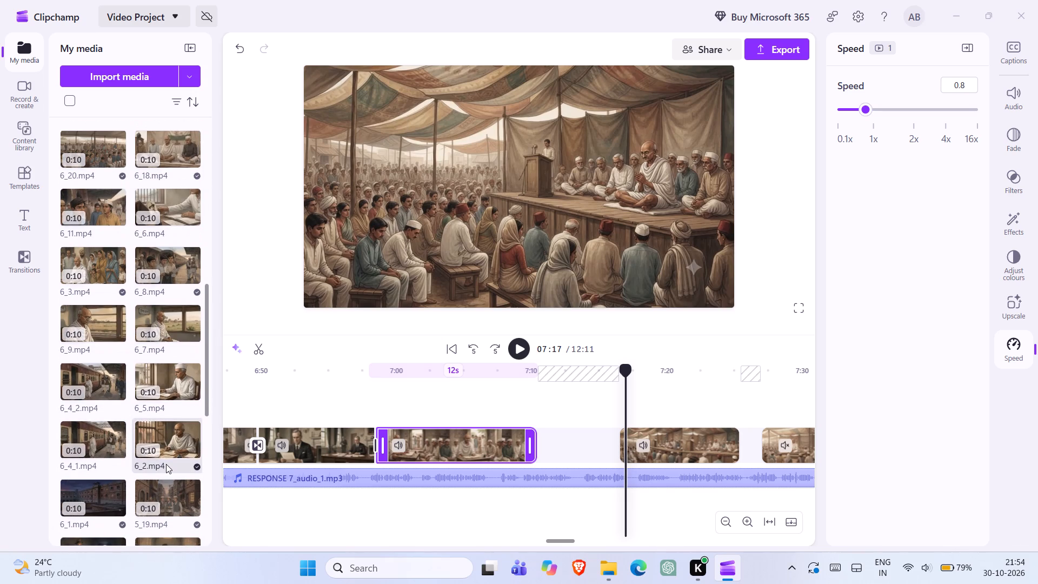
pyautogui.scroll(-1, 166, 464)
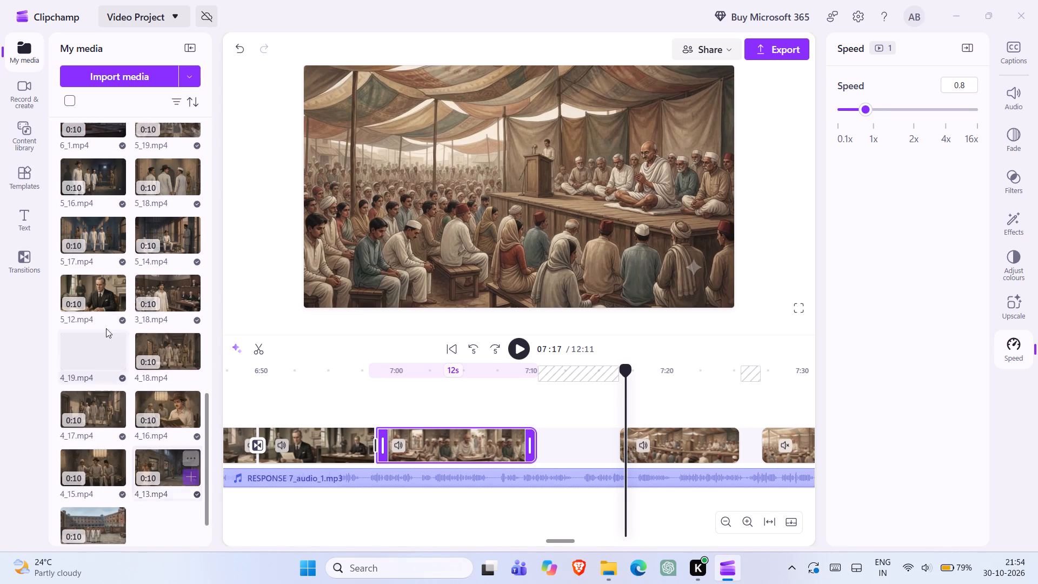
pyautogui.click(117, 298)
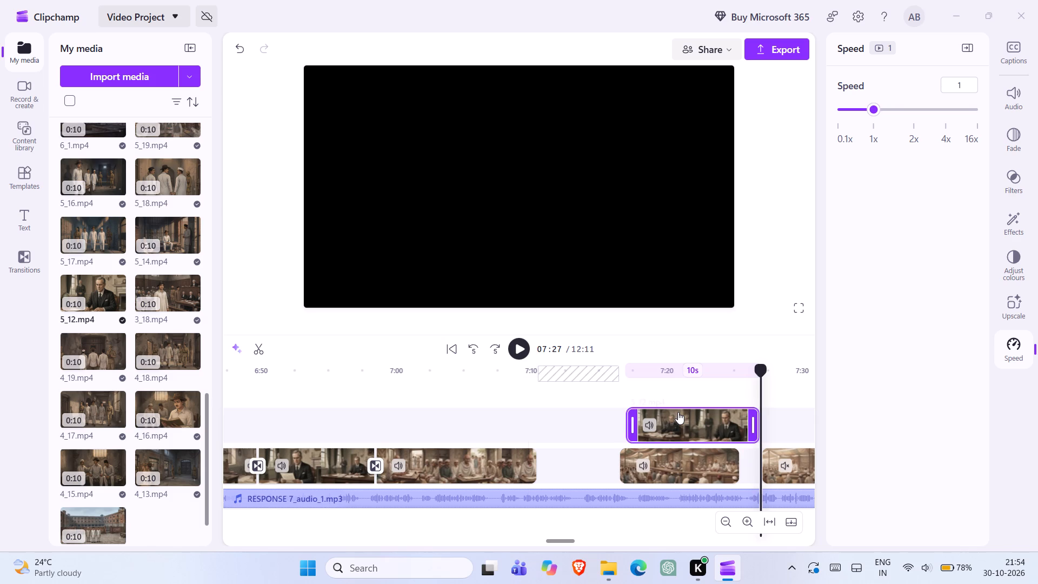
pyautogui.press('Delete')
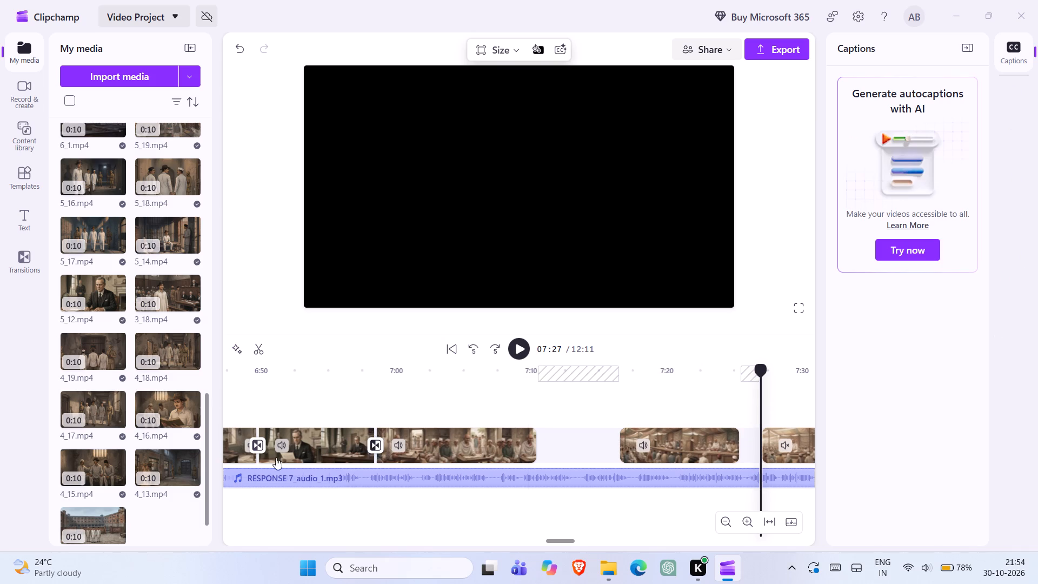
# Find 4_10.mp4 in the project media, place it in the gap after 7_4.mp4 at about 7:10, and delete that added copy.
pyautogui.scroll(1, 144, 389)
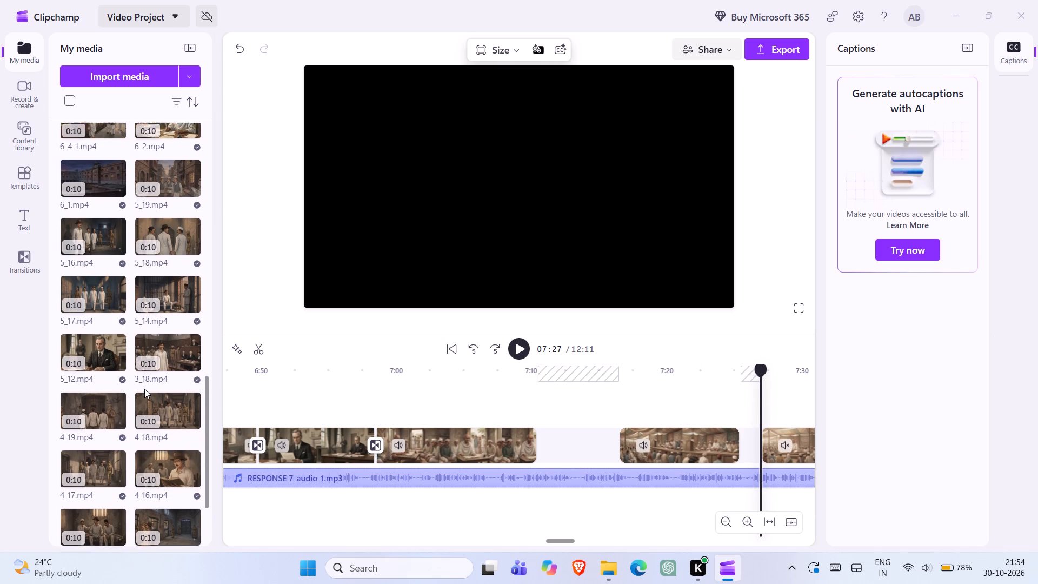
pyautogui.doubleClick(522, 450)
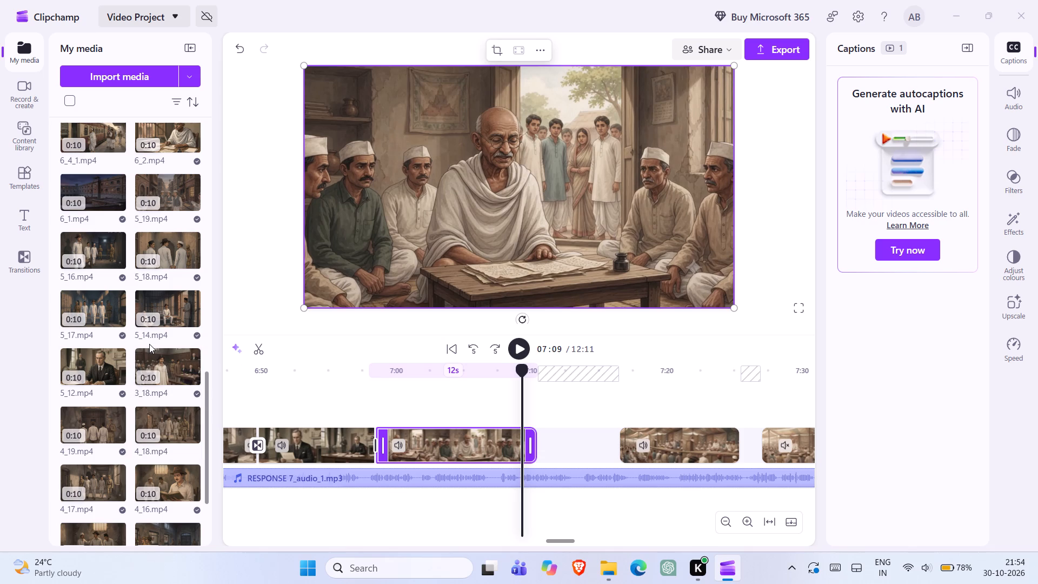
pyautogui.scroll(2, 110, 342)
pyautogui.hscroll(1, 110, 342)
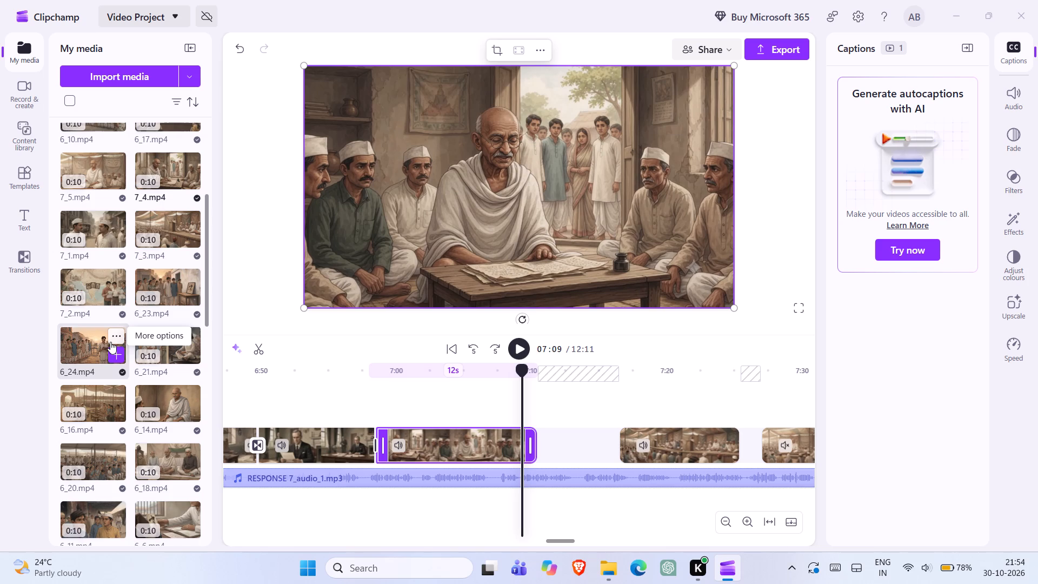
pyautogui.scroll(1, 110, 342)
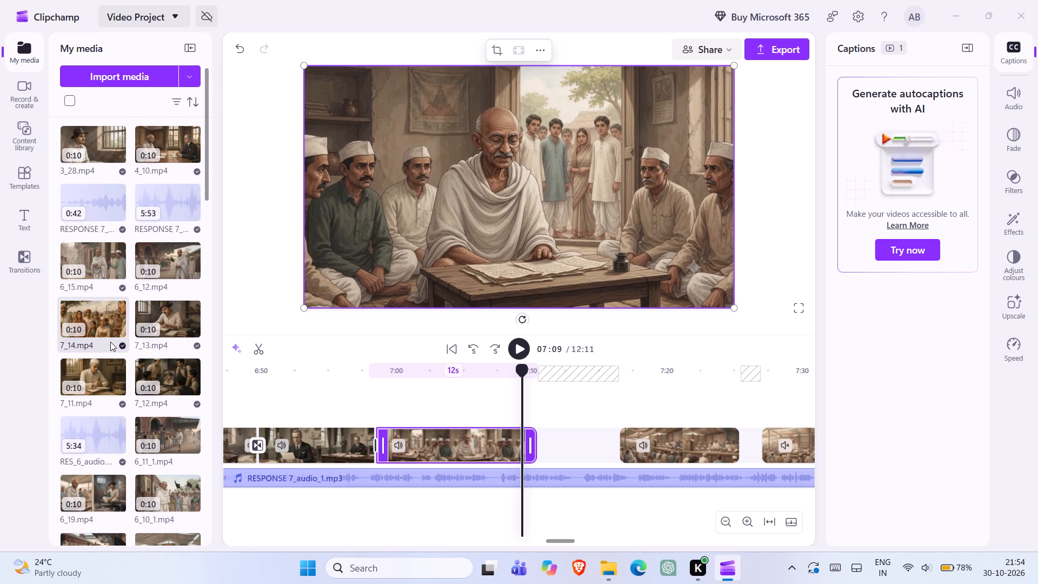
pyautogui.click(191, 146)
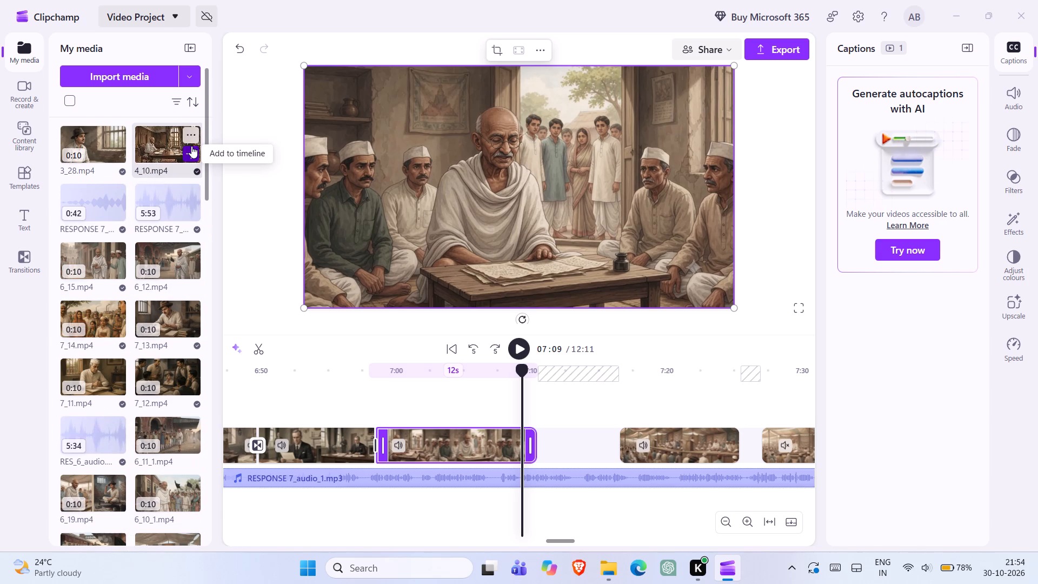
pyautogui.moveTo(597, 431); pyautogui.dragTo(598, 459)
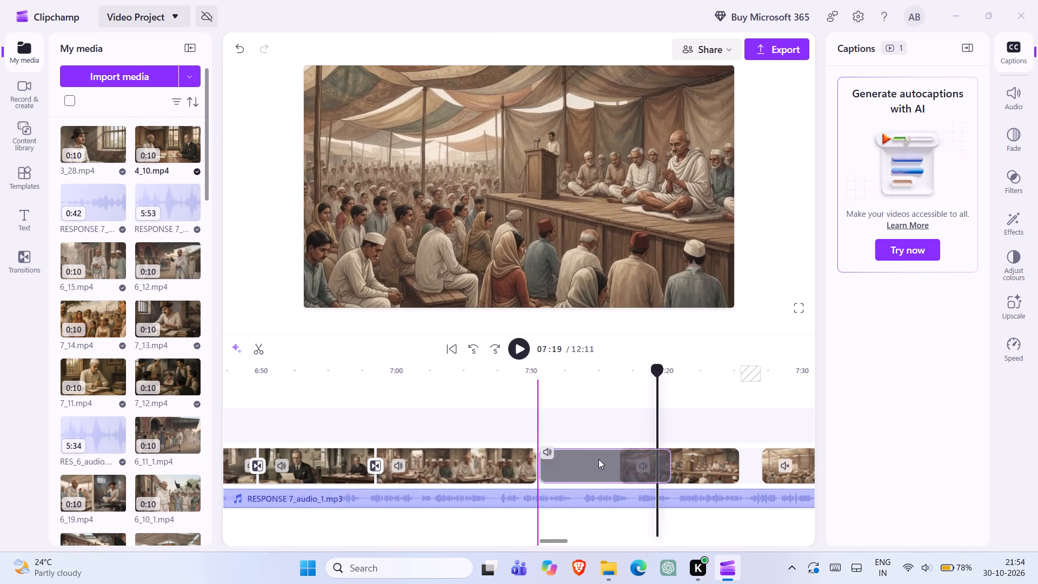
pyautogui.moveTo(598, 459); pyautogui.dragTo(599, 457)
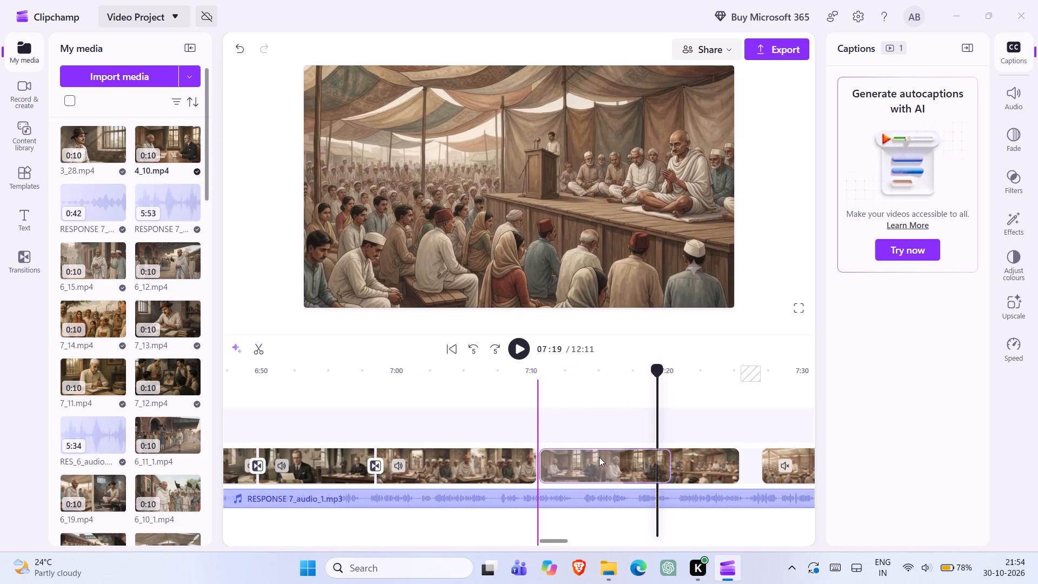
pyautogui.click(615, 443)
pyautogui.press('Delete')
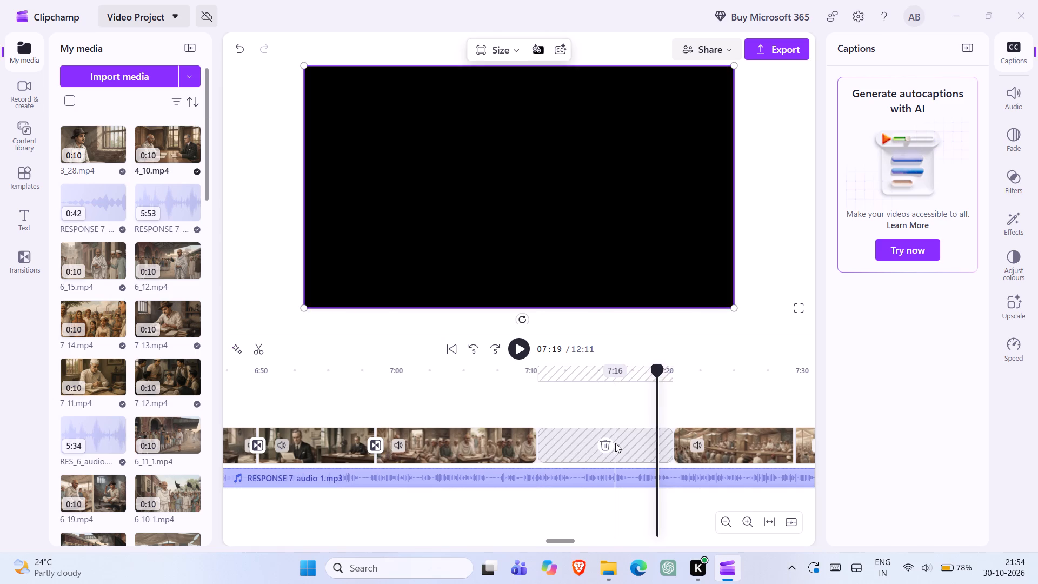
# Switch to File Explorer and preview the videos 4_10, 4_9 and 4_8 from the res4 folder.
pyautogui.click(597, 576)
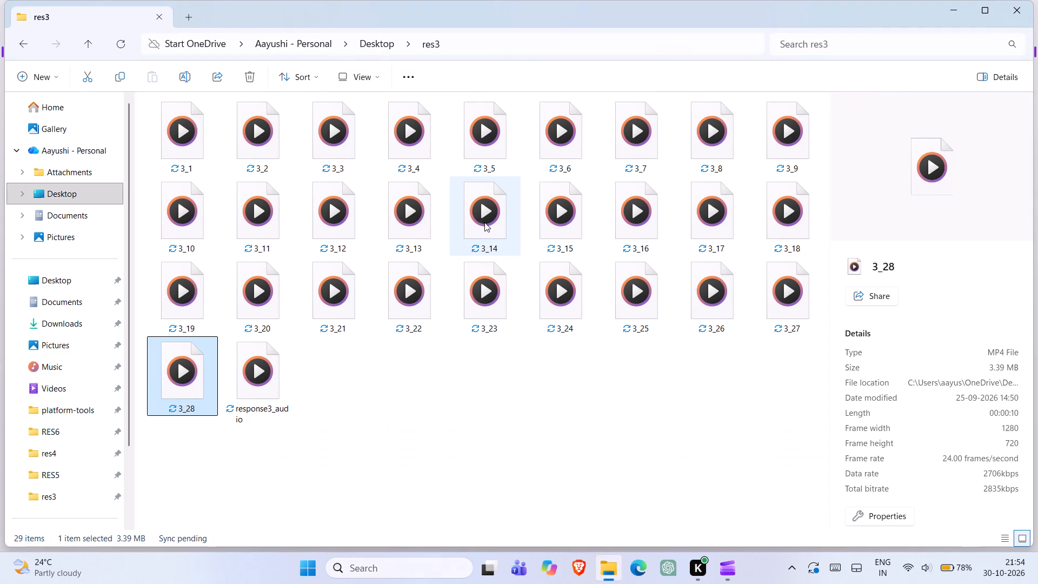
pyautogui.doubleClick(95, 460)
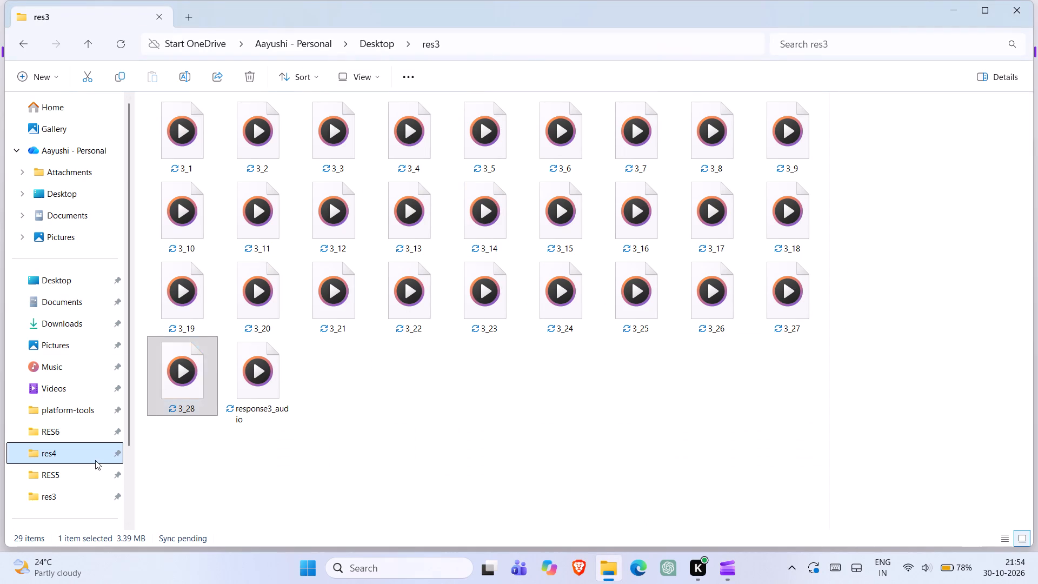
pyautogui.doubleClick(188, 324)
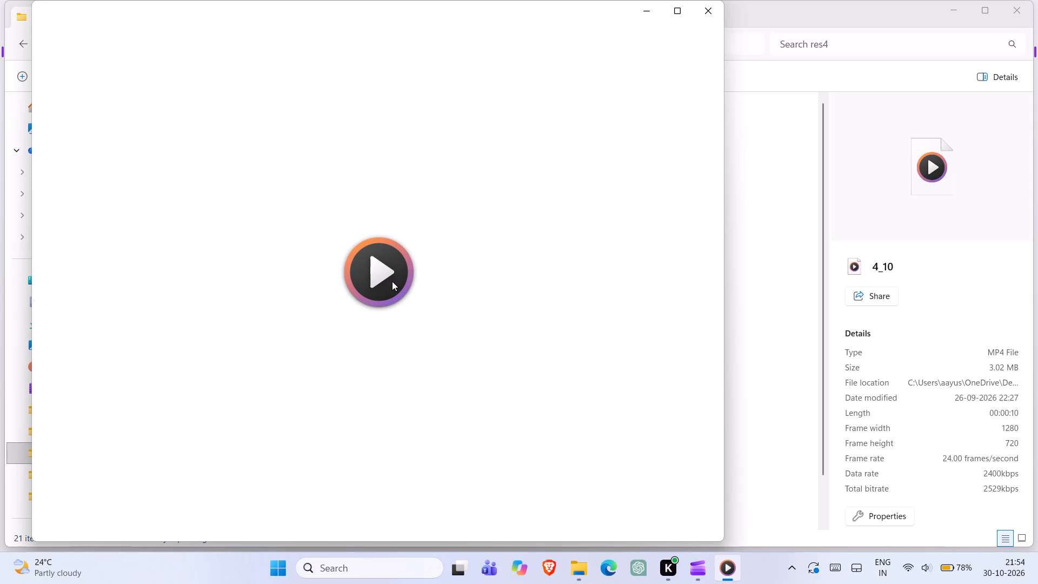
pyautogui.doubleClick(392, 281)
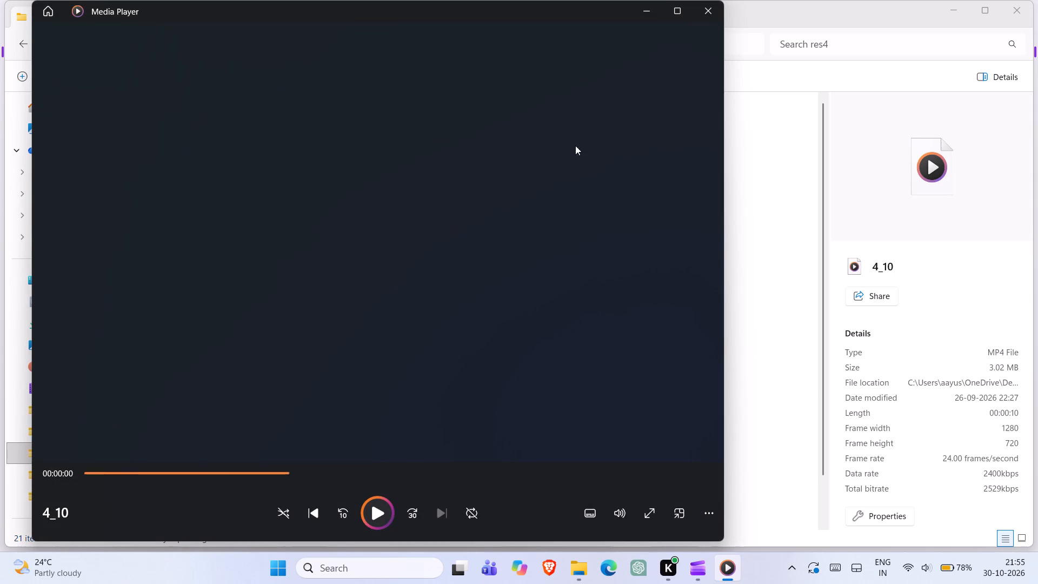
pyautogui.click(711, 7)
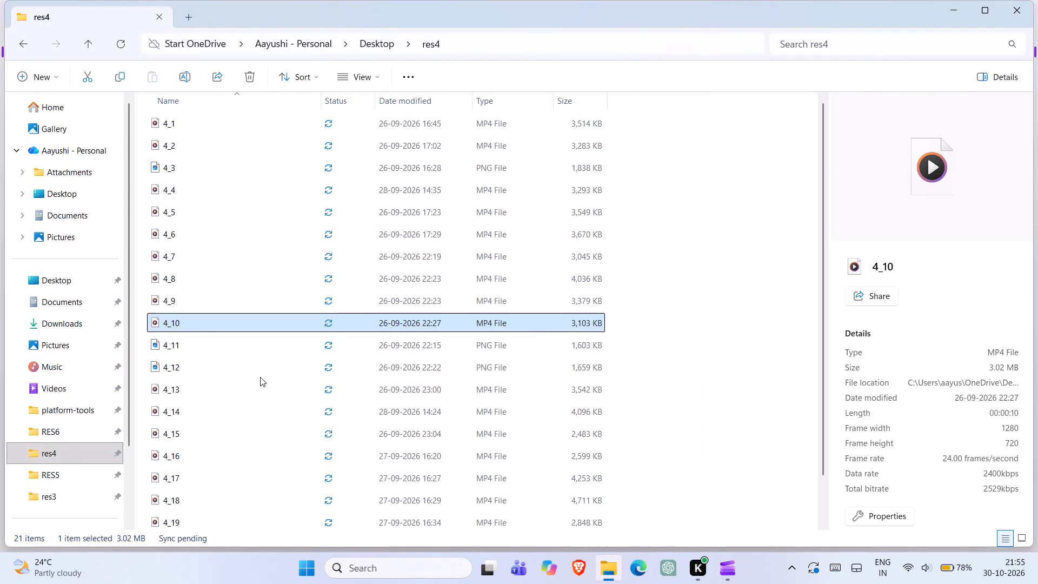
pyautogui.tripleClick(252, 302)
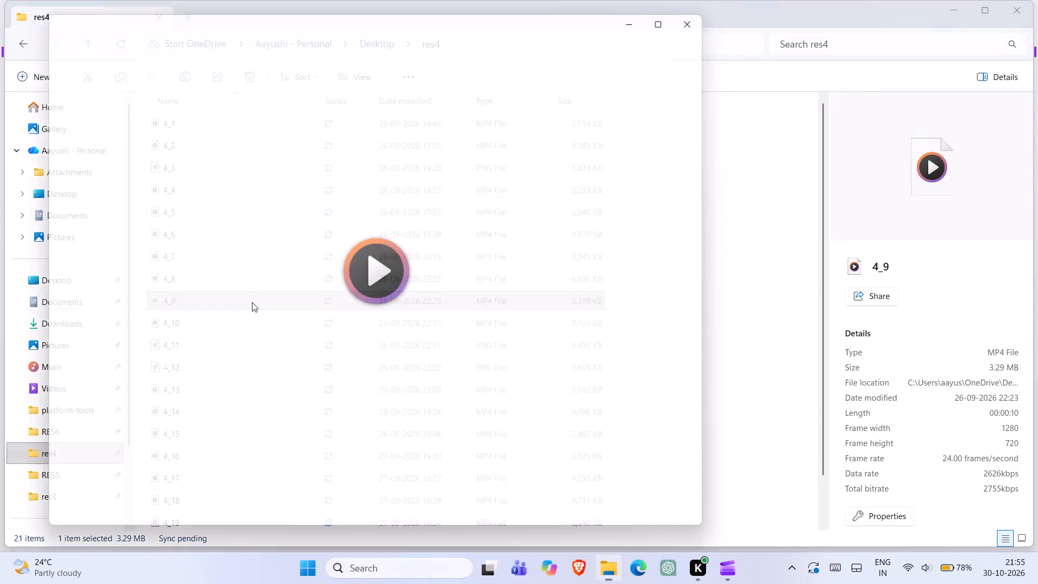
pyautogui.tripleClick(369, 270)
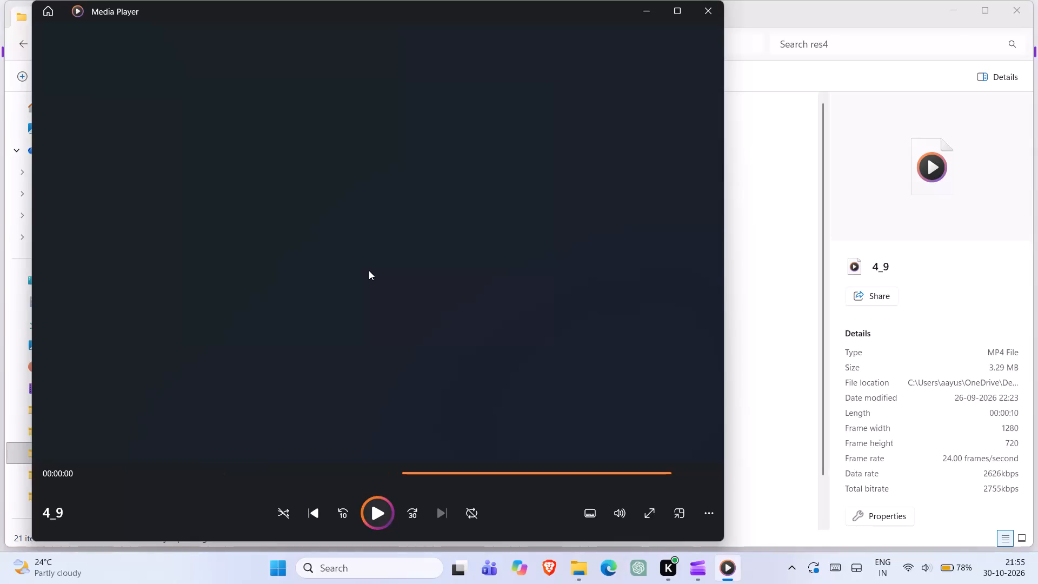
pyautogui.click(708, 13)
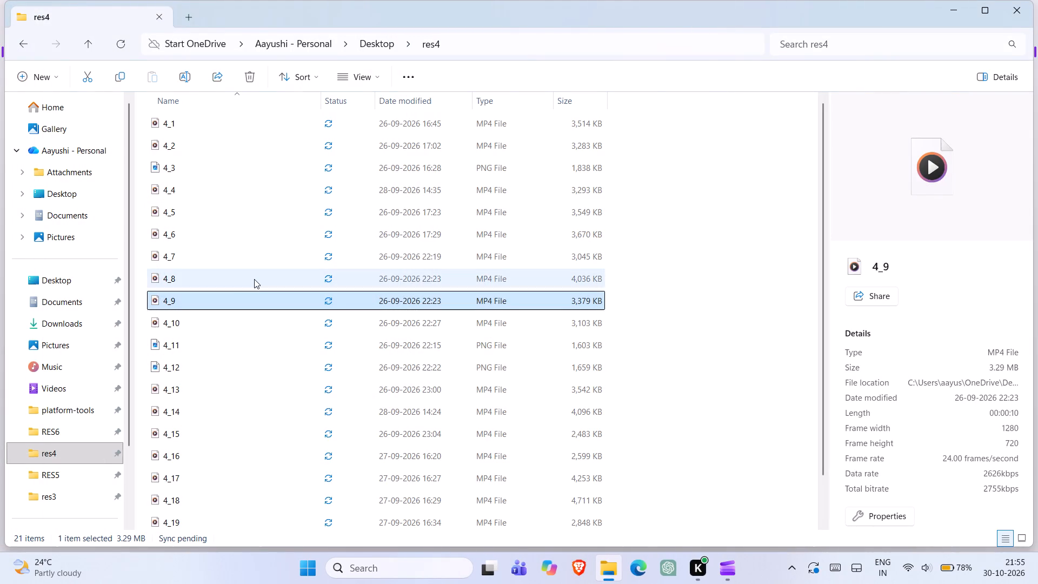
pyautogui.tripleClick(254, 279)
pyautogui.tripleClick(371, 254)
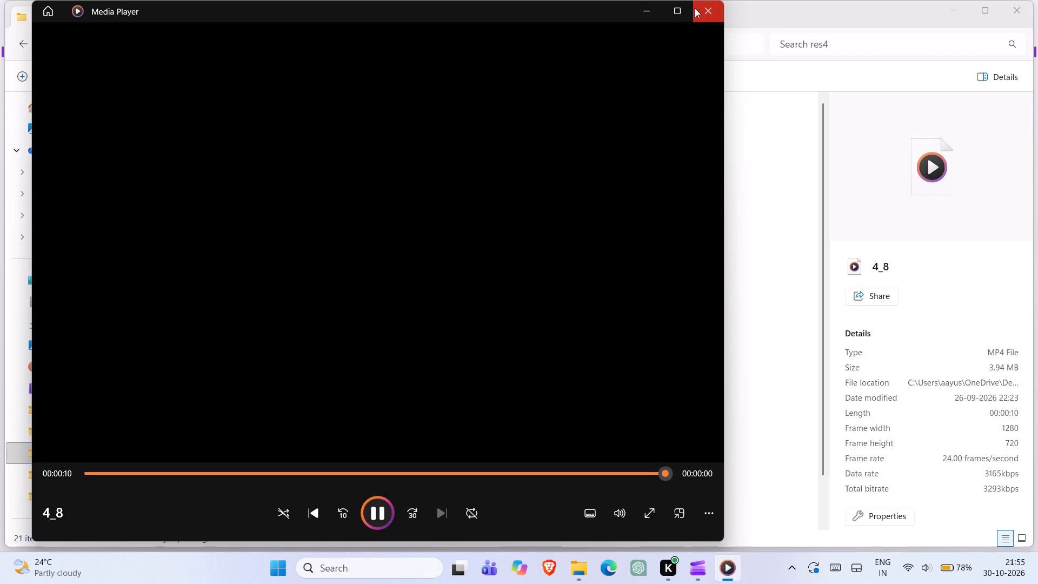
pyautogui.click(695, 8)
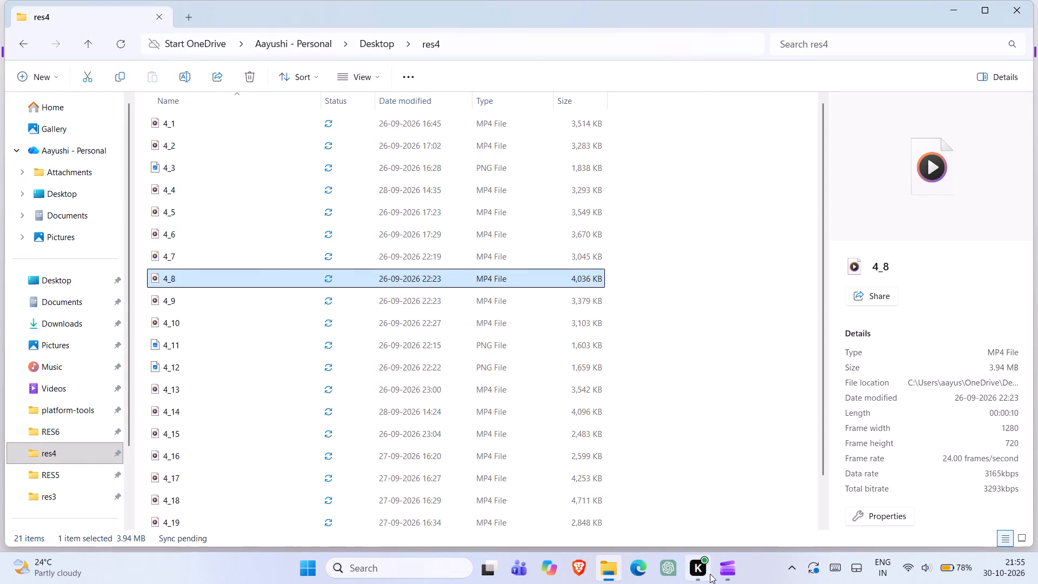
# Switch back to Clipchamp and import 4_8 from the res4 folder into the project media.
pyautogui.click(713, 570)
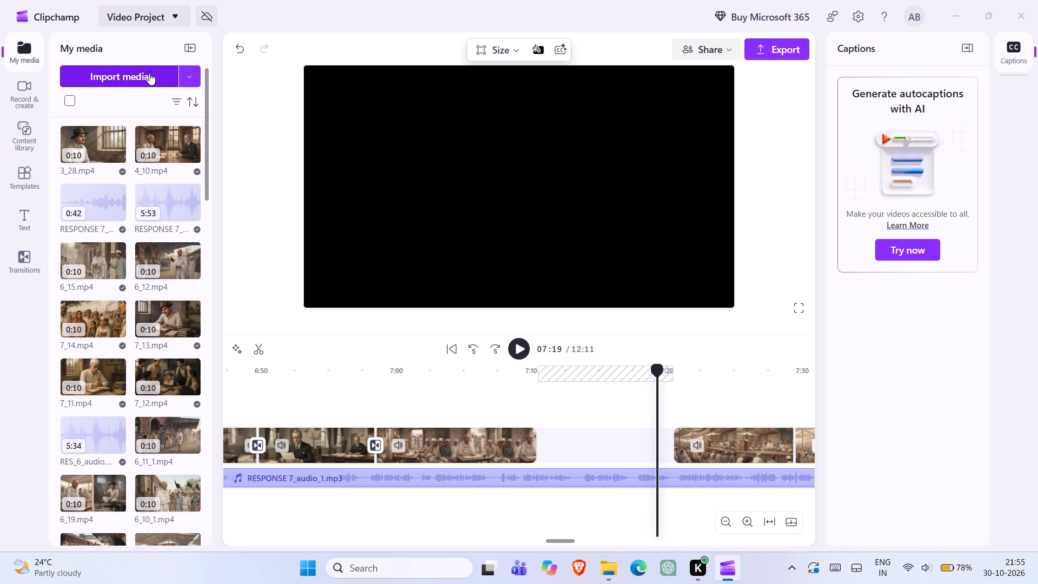
pyautogui.click(149, 75)
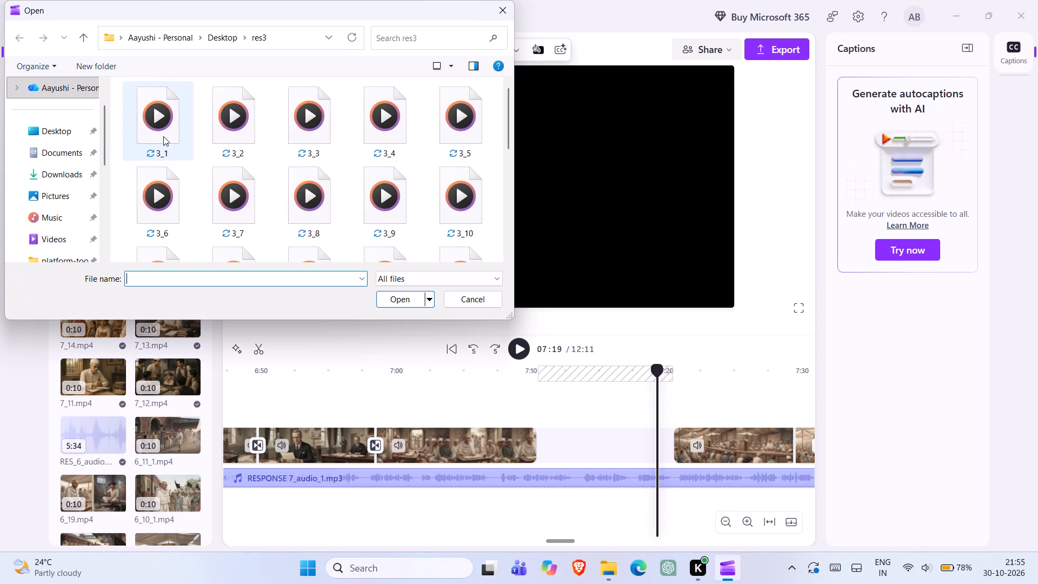
pyautogui.scroll(-1, 76, 204)
pyautogui.click(61, 181)
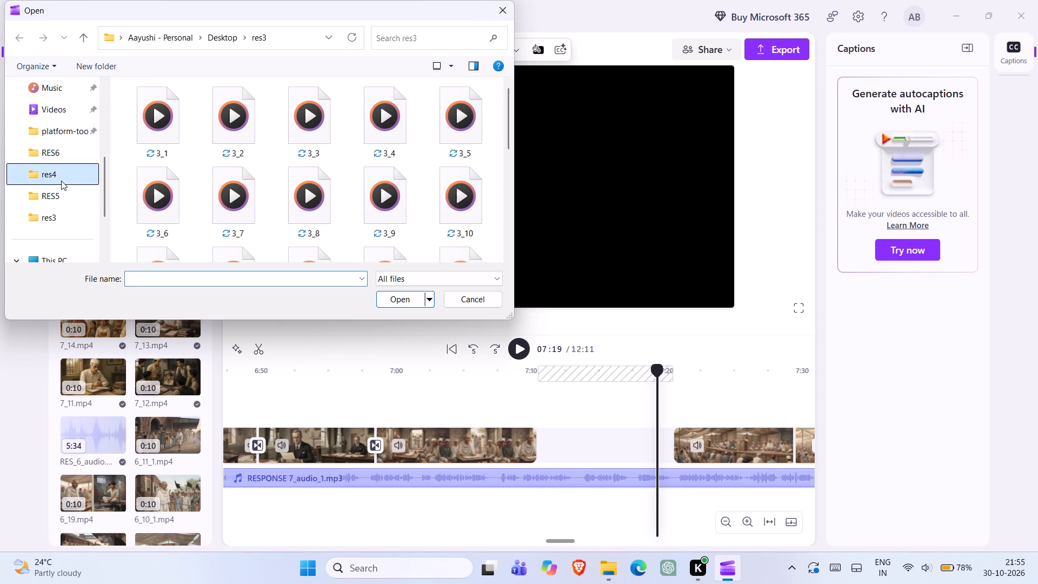
pyautogui.rightClick(344, 208)
pyautogui.click(335, 209)
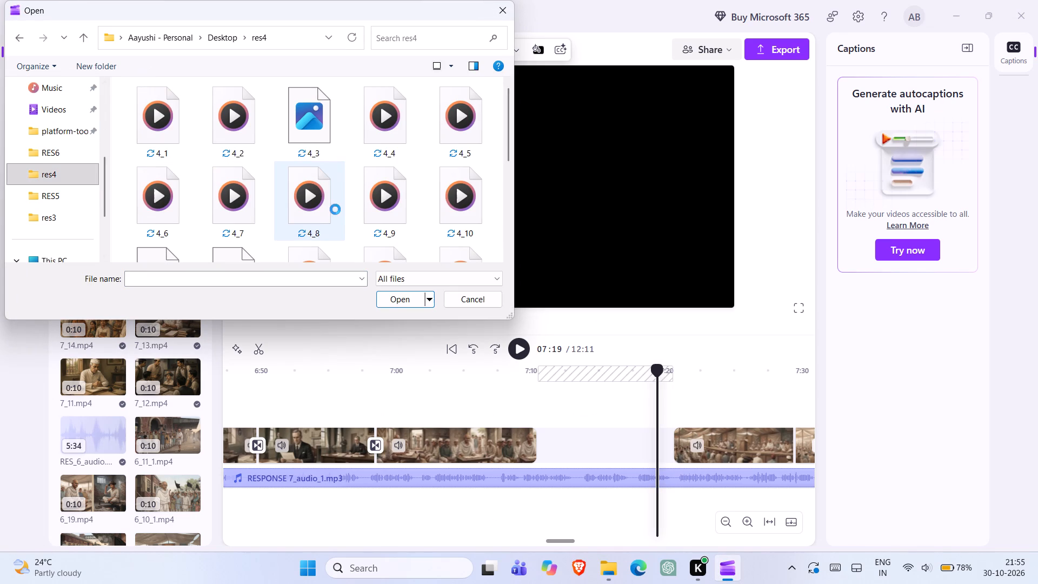
pyautogui.click(408, 300)
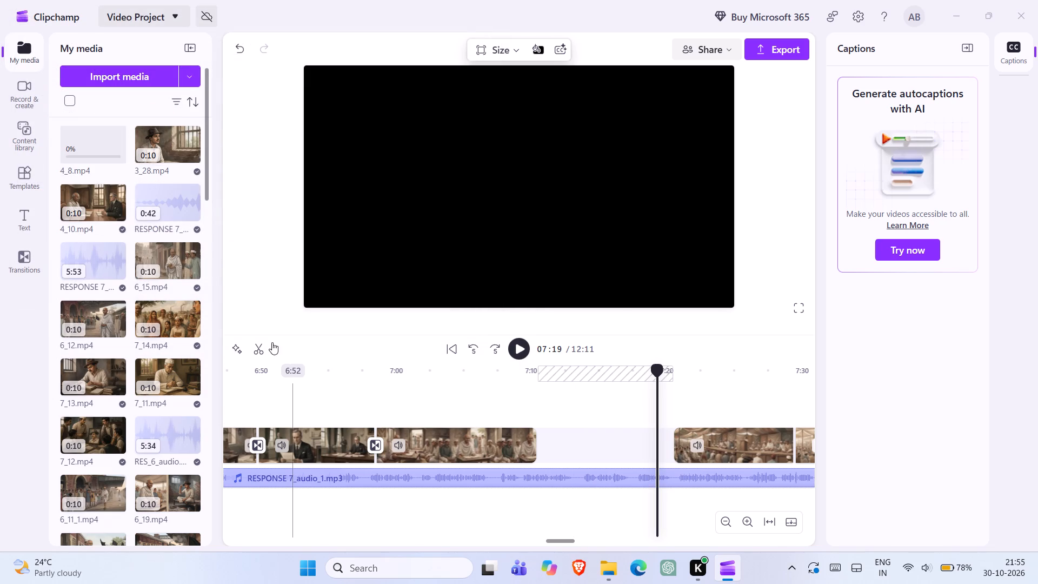
# Place 4_8.mp4 in the gap directly after 7_4.mp4 and add a transition between the two clips.
pyautogui.click(118, 150)
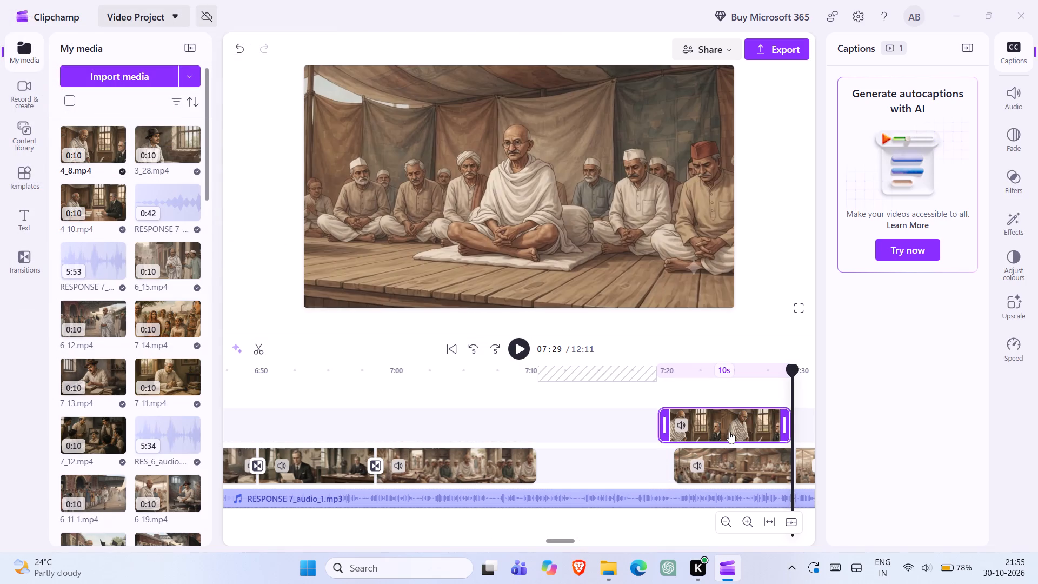
pyautogui.moveTo(737, 424); pyautogui.dragTo(575, 469)
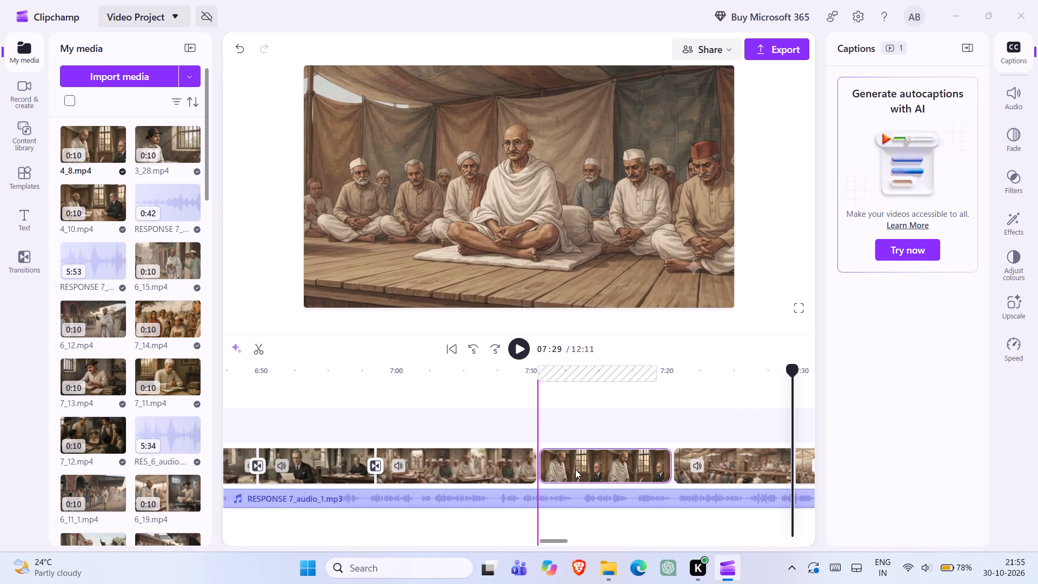
pyautogui.click(538, 448)
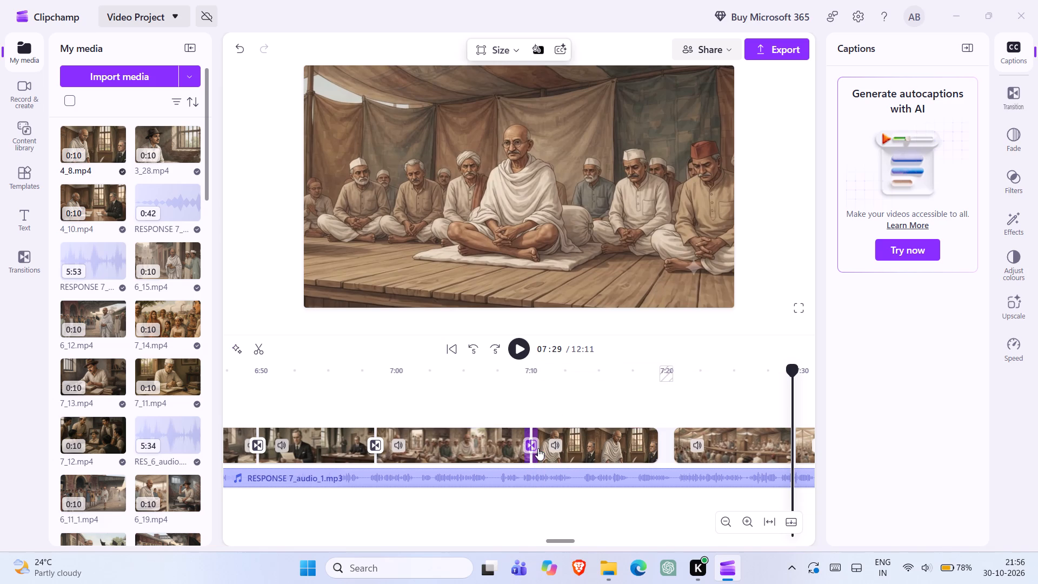
# While playing from about 7:04, close the gap after 4_8.mp4 and mute that clip's audio.
pyautogui.doubleClick(458, 430)
pyautogui.click(516, 350)
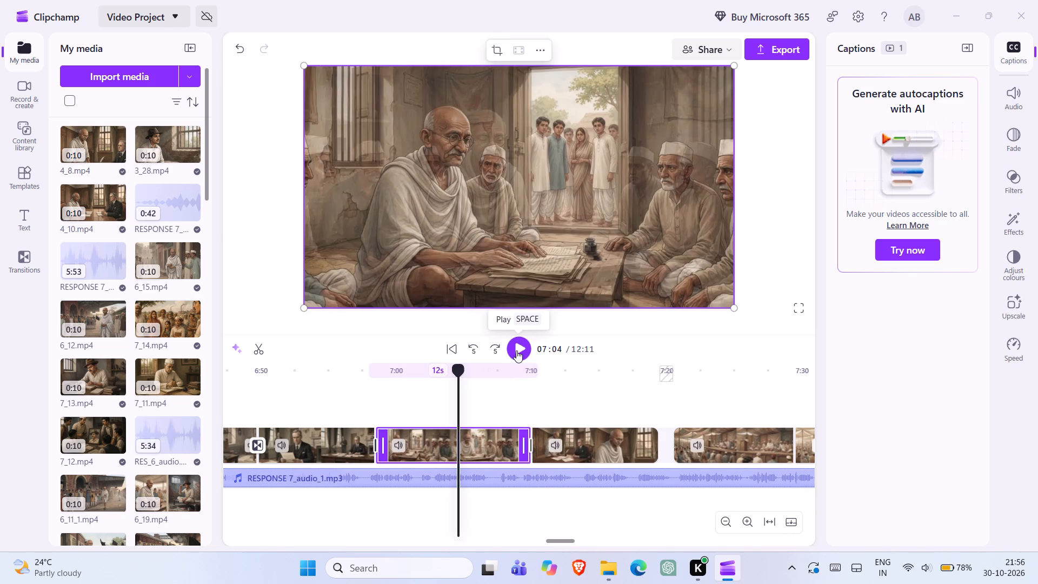
pyautogui.click(668, 447)
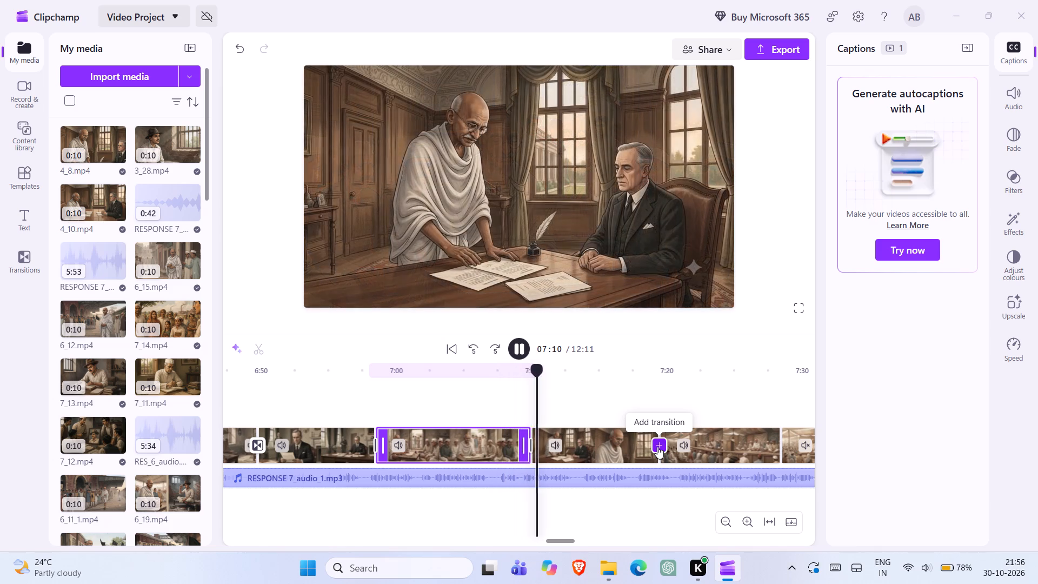
pyautogui.click(549, 444)
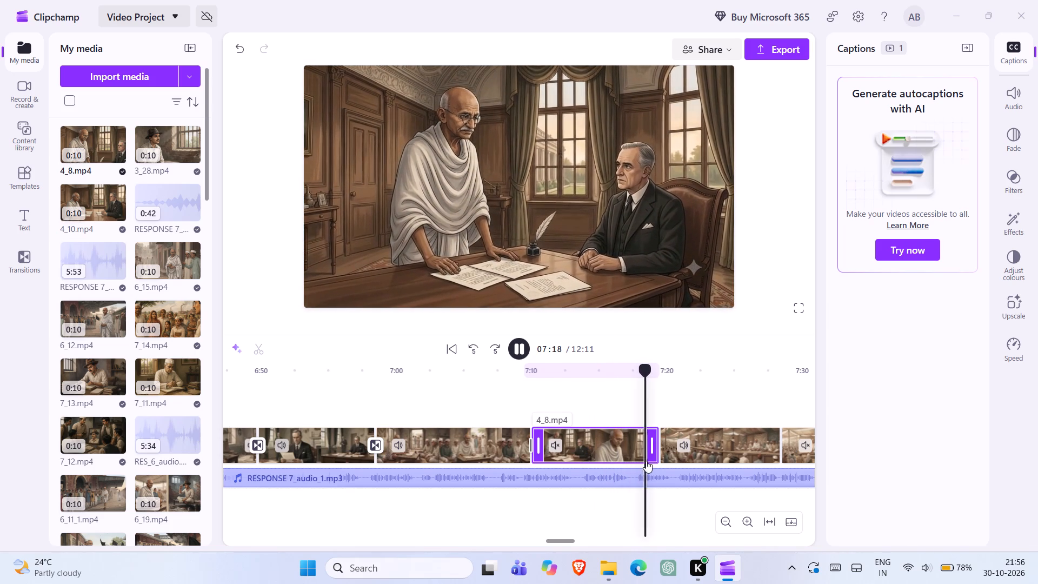
# Set the speed of 4_8.mp4 to 0.8 and play the sequence from about 7:21 to 7:31.
pyautogui.click(617, 455)
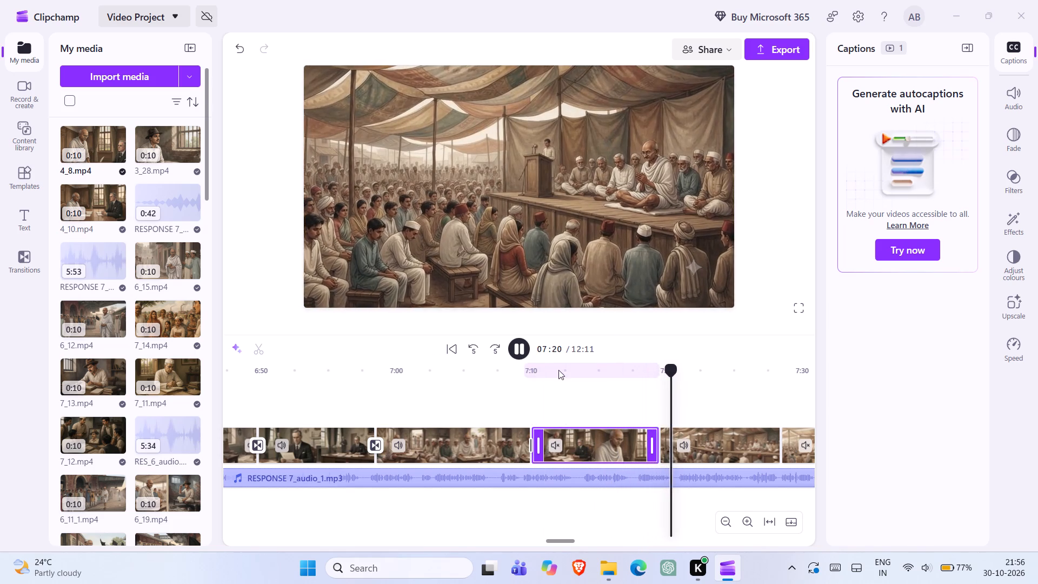
pyautogui.click(516, 343)
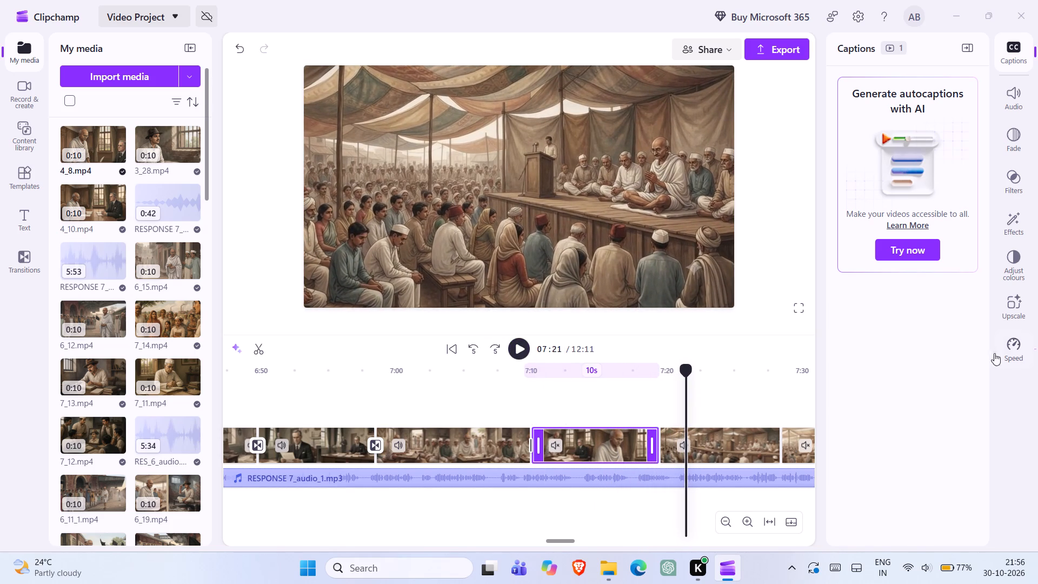
pyautogui.click(1002, 341)
pyautogui.click(961, 82)
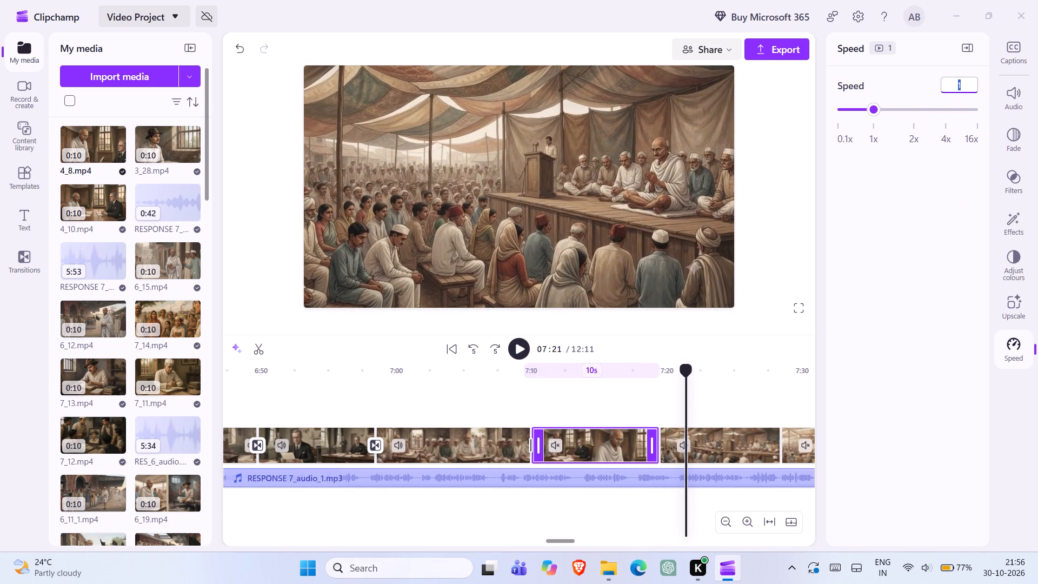
pyautogui.write('0.8')
pyautogui.press('Return')
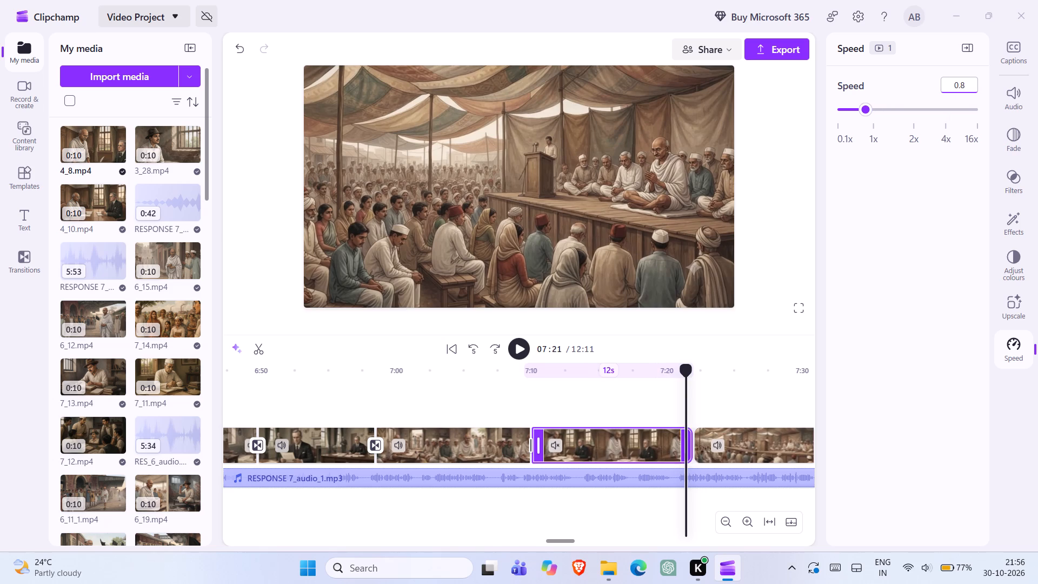
pyautogui.click(517, 348)
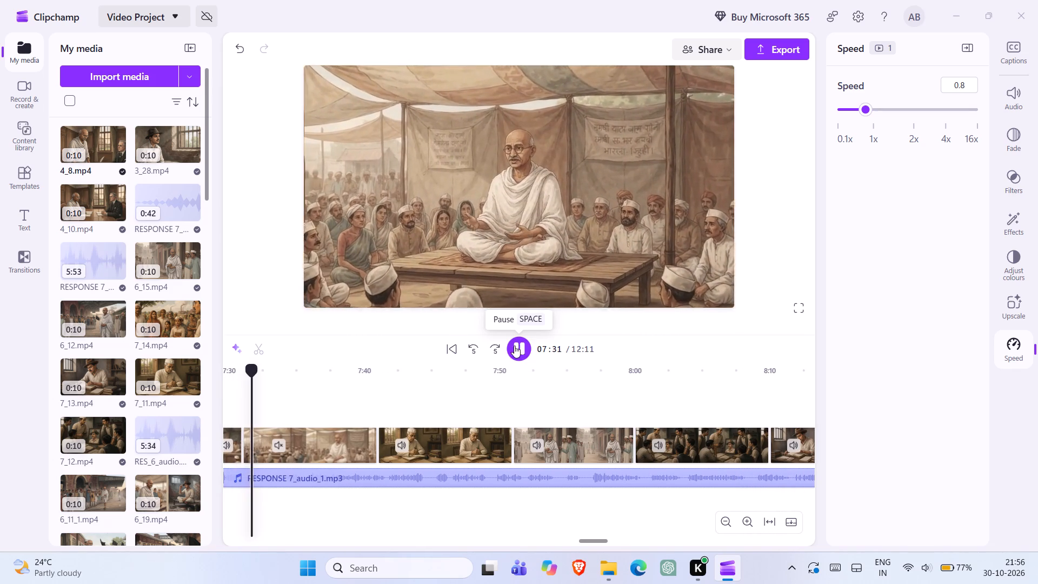
# Play the sequence from about 7:04 to 7:13 and set the speed of the clip directly before 4_8.mp4 to 0.7.
pyautogui.click(523, 350)
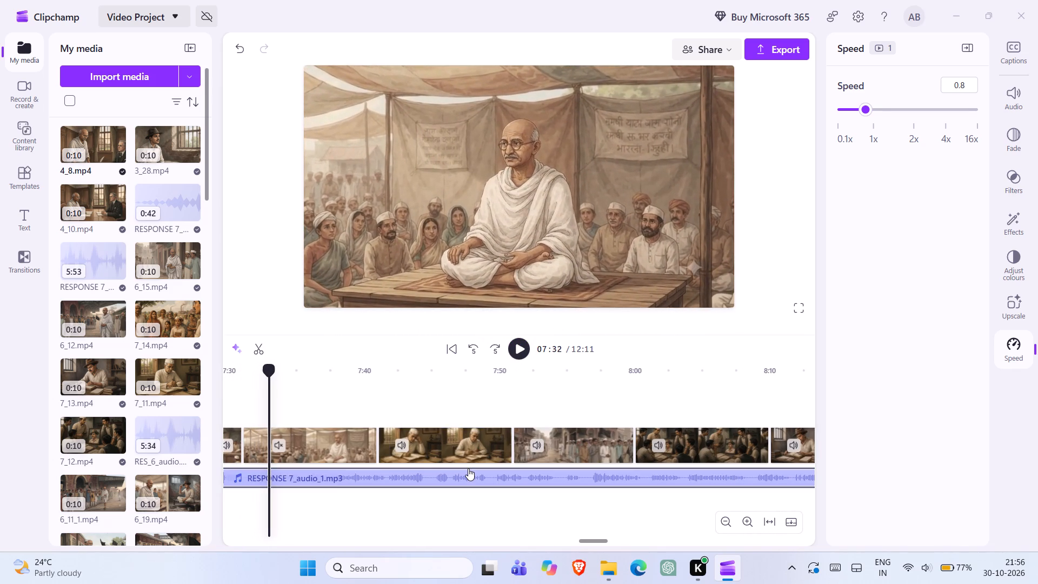
pyautogui.hscroll(2, 470, 456)
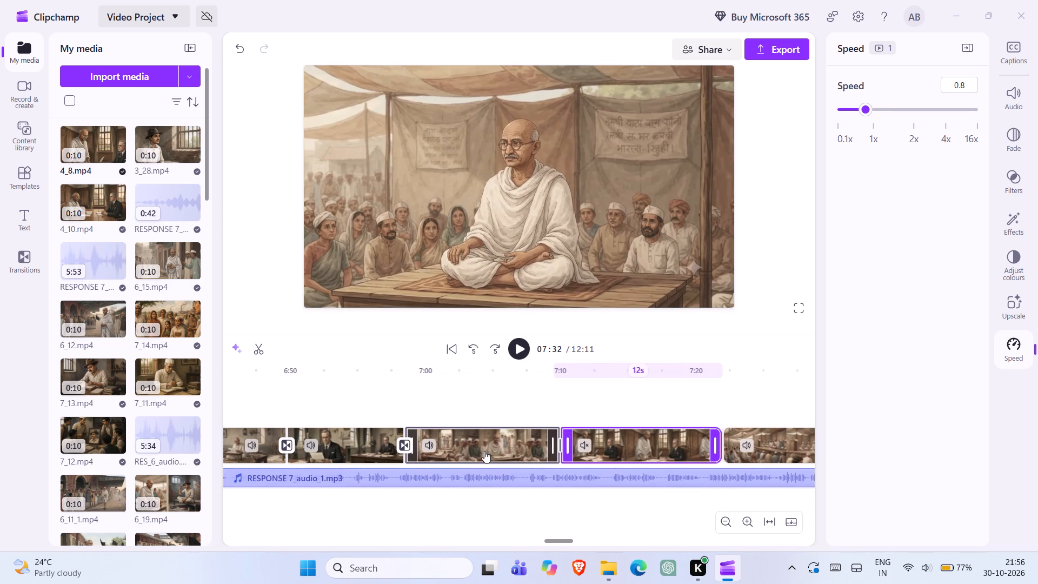
pyautogui.click(470, 443)
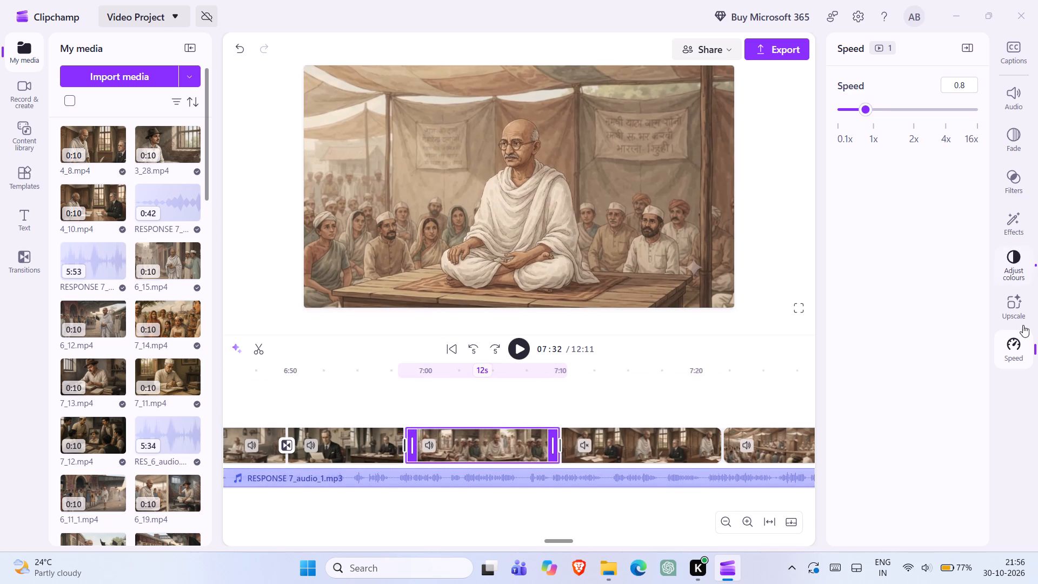
pyautogui.doubleClick(485, 433)
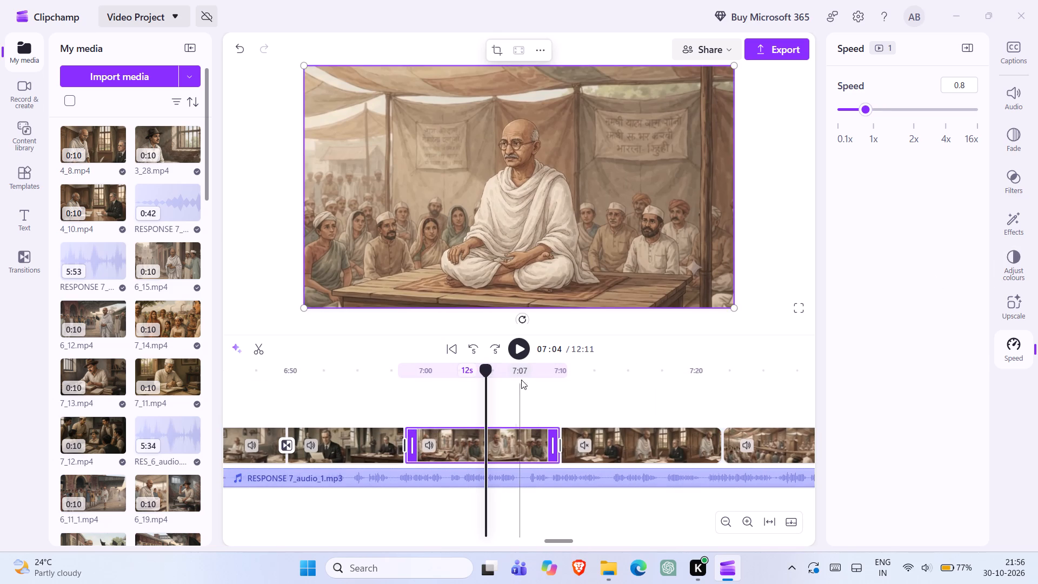
pyautogui.click(523, 348)
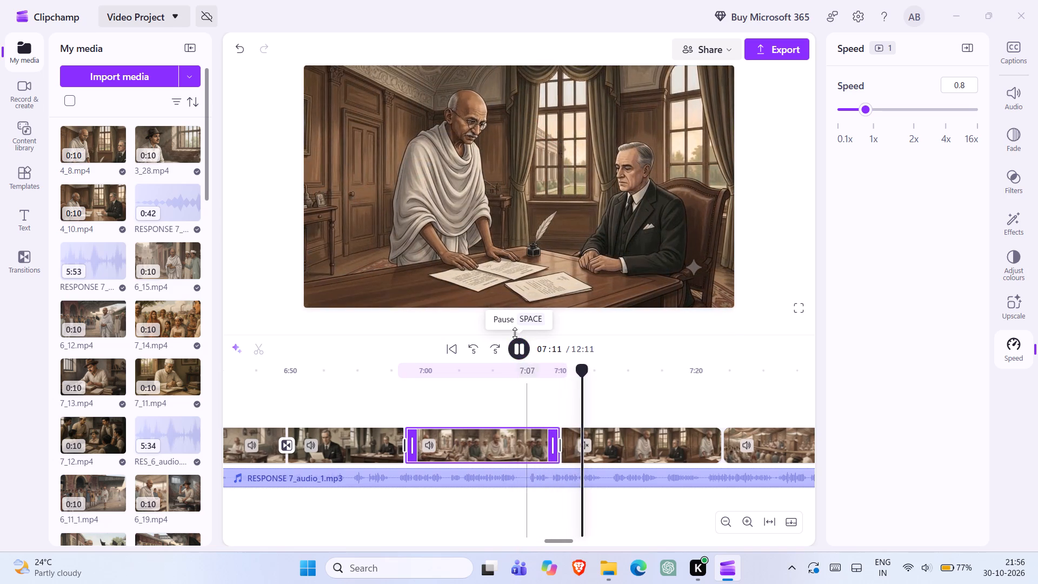
pyautogui.click(523, 341)
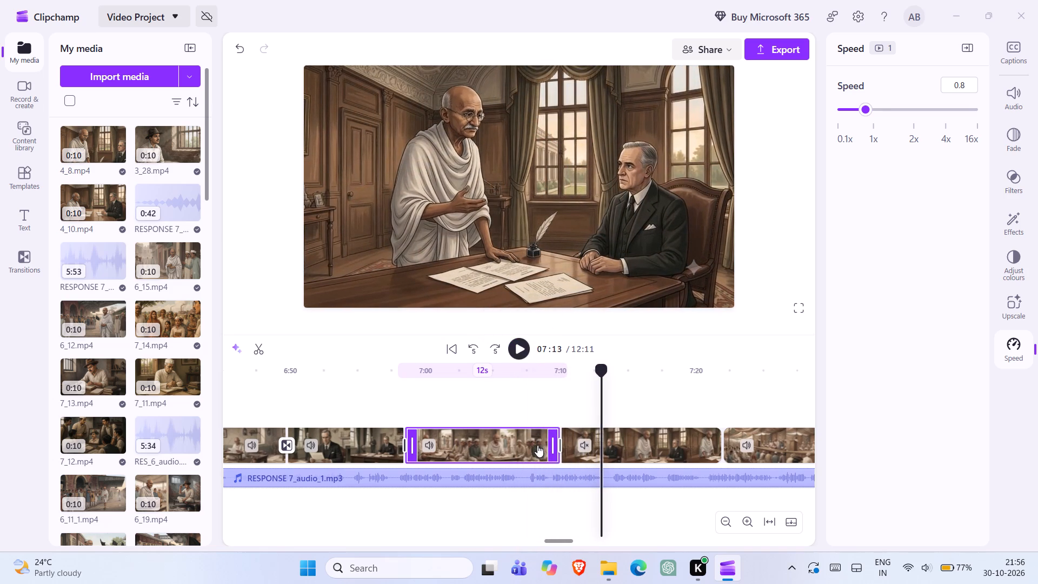
pyautogui.click(537, 445)
pyautogui.click(949, 88)
pyautogui.write('0.7')
pyautogui.press('Return')
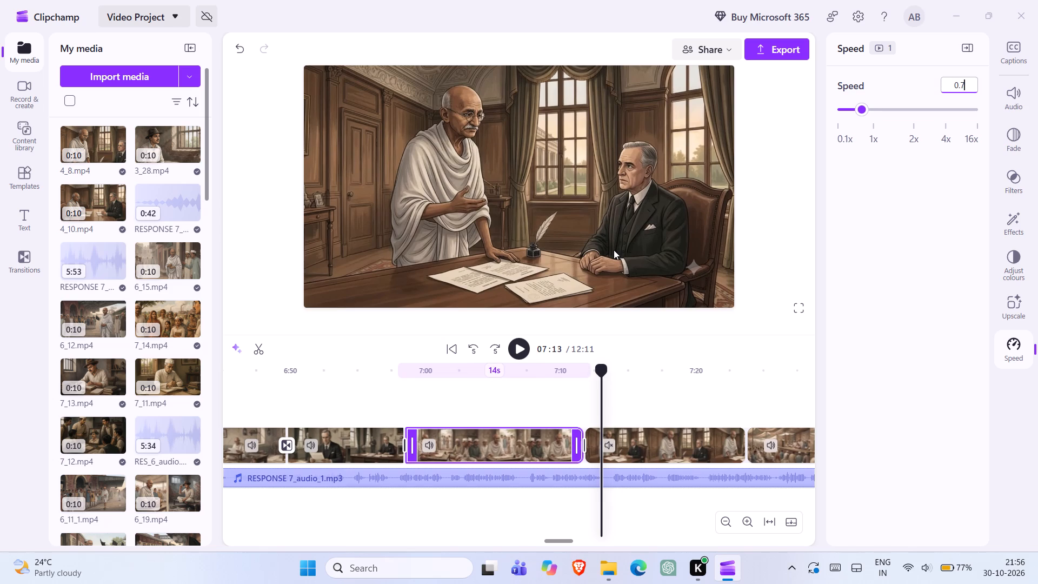
# Play from 7:13 to 7:25 and set the speed of 4_8.mp4 to 0.7.
pyautogui.click(523, 347)
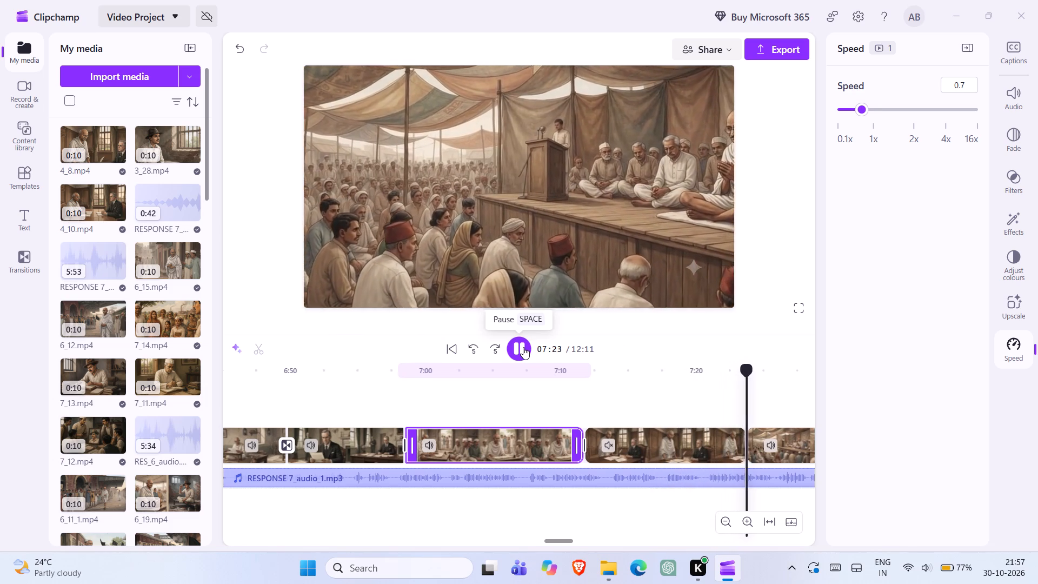
pyautogui.click(523, 351)
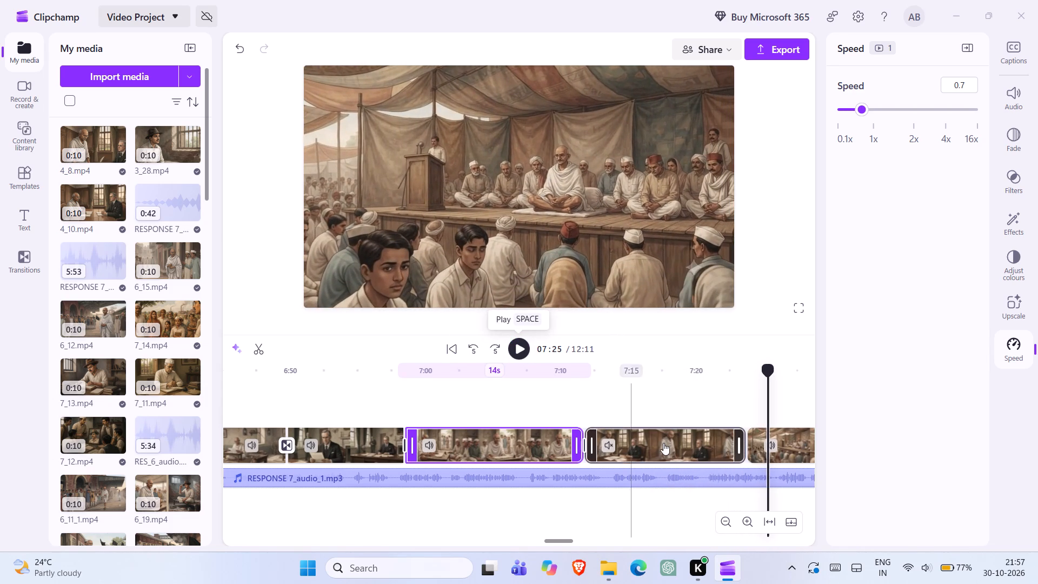
pyautogui.click(664, 443)
pyautogui.click(963, 88)
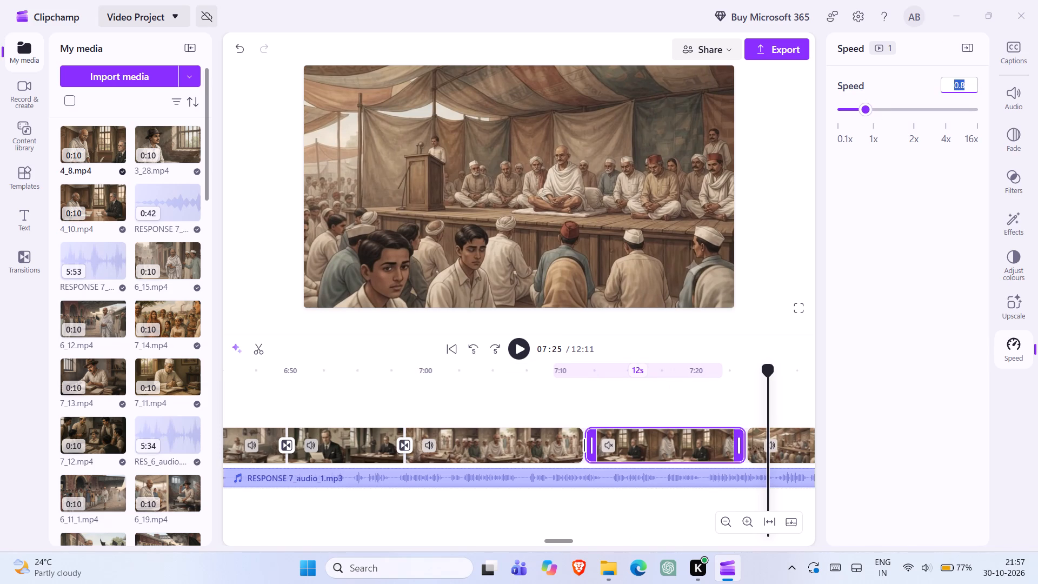
pyautogui.write('0.7')
pyautogui.press('Return')
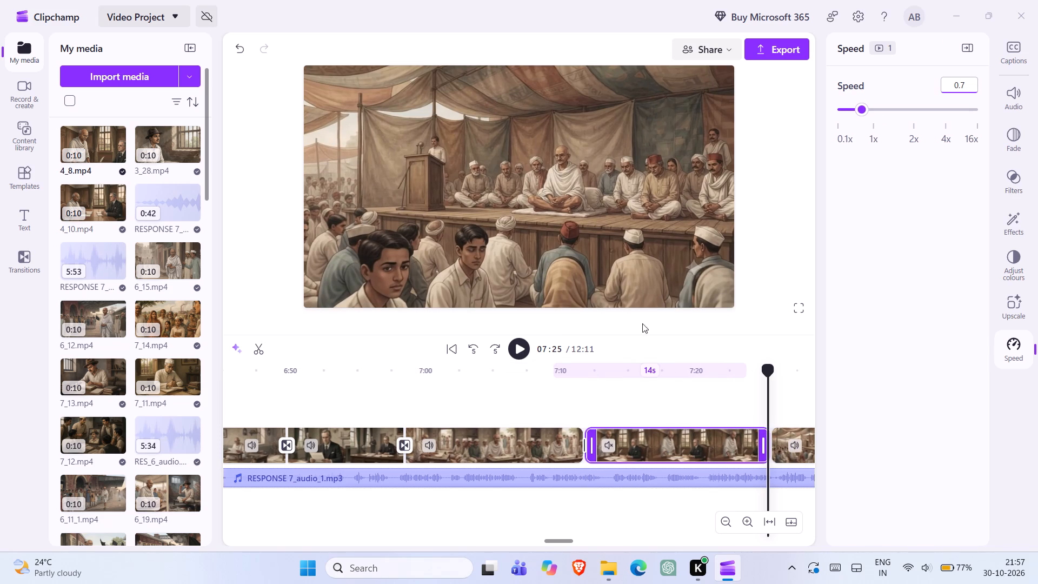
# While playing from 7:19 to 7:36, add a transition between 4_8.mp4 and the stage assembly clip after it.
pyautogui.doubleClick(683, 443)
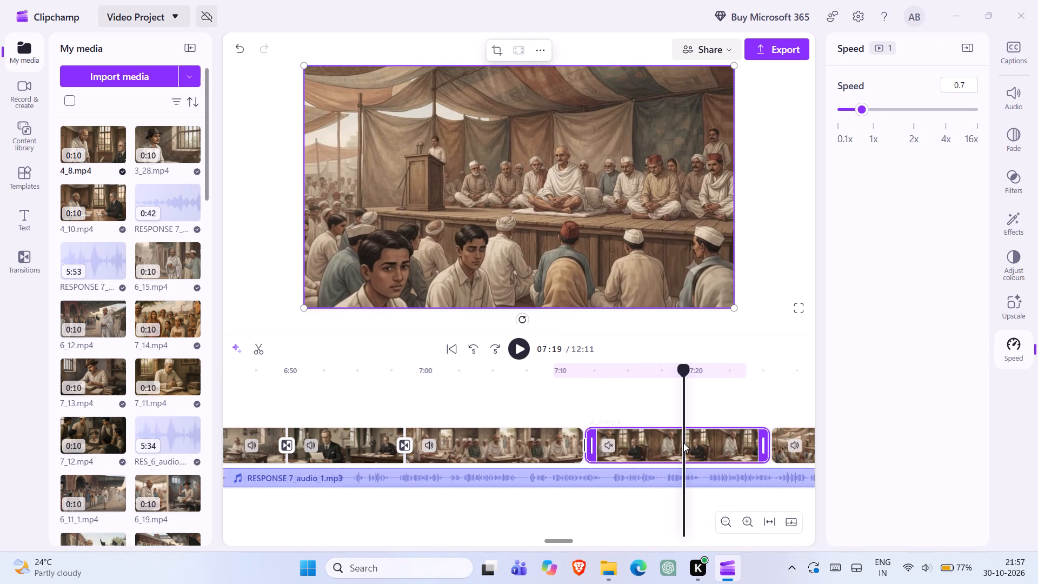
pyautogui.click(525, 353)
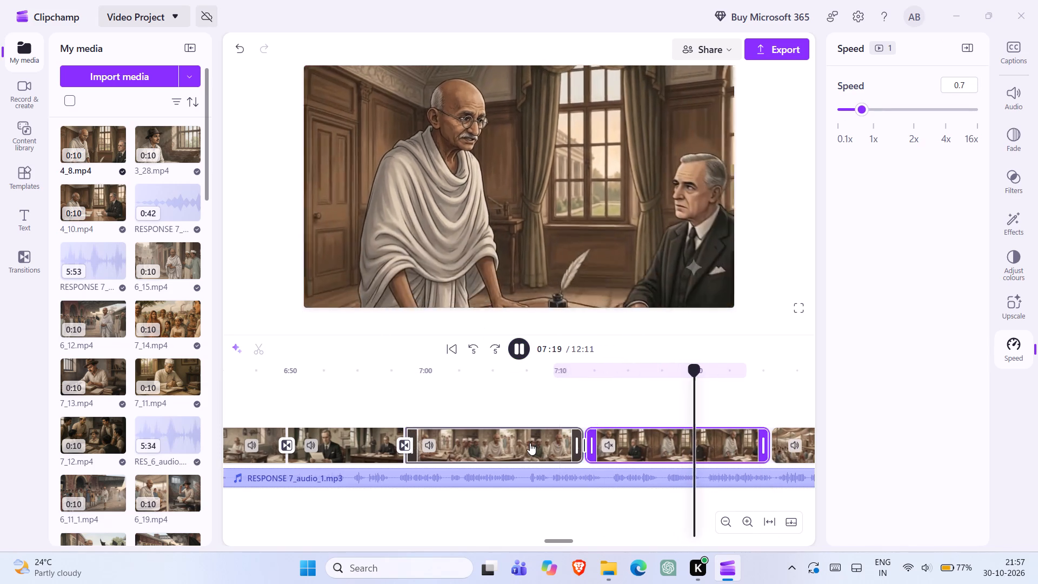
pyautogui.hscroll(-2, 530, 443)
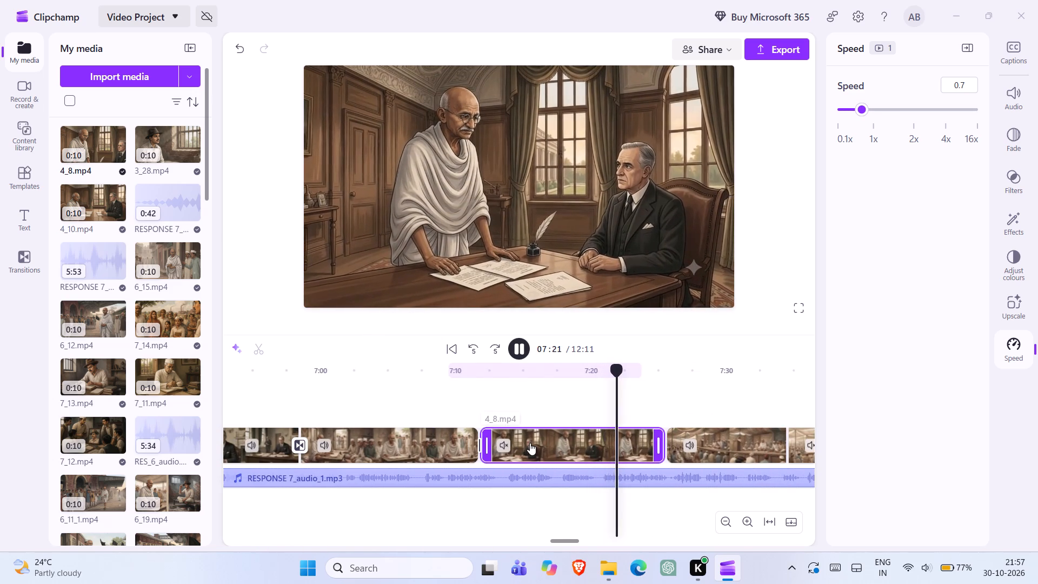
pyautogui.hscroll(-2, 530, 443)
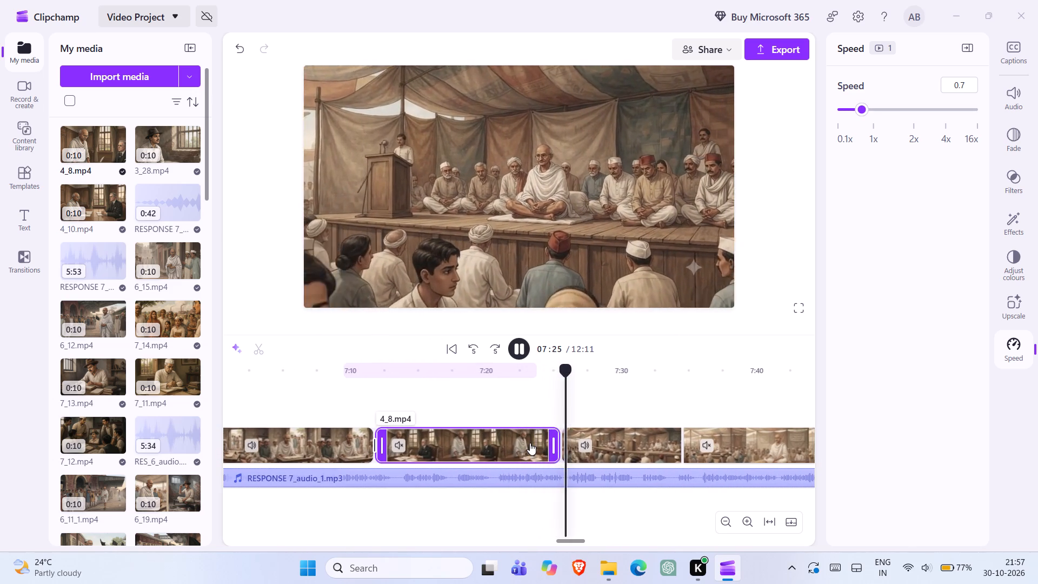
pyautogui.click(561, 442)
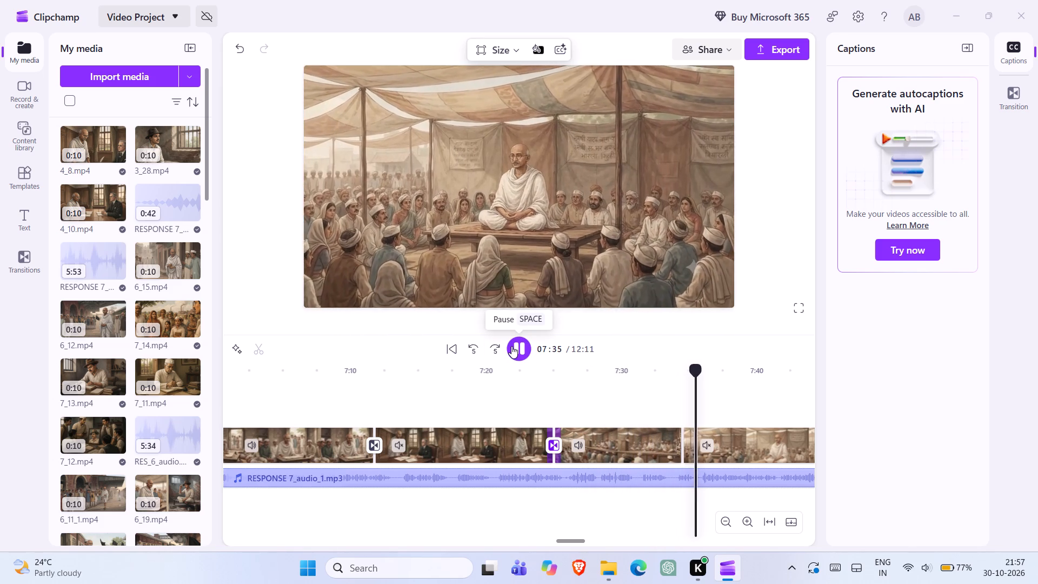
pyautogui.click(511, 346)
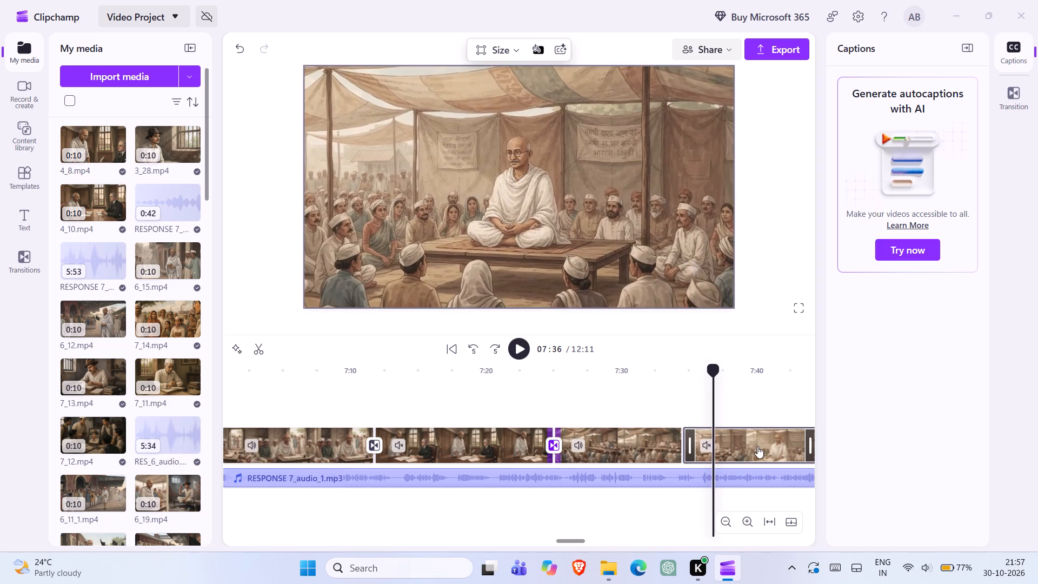
# Move the muted tent clip ahead of the stage assembly clip, directly after 4_8.mp4, and add a transition between them.
pyautogui.moveTo(757, 446); pyautogui.dragTo(622, 428)
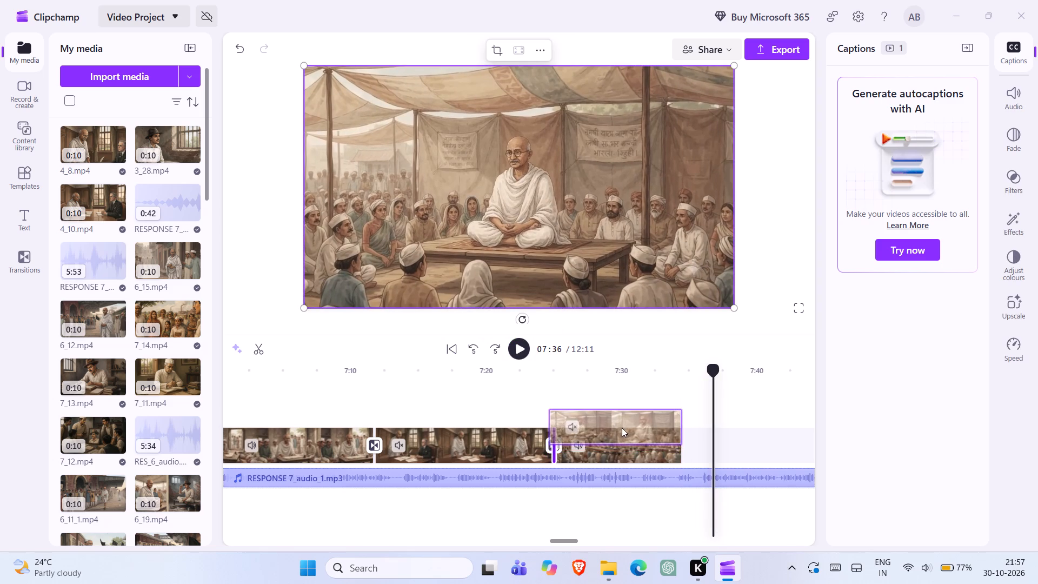
pyautogui.moveTo(622, 428); pyautogui.dragTo(622, 439)
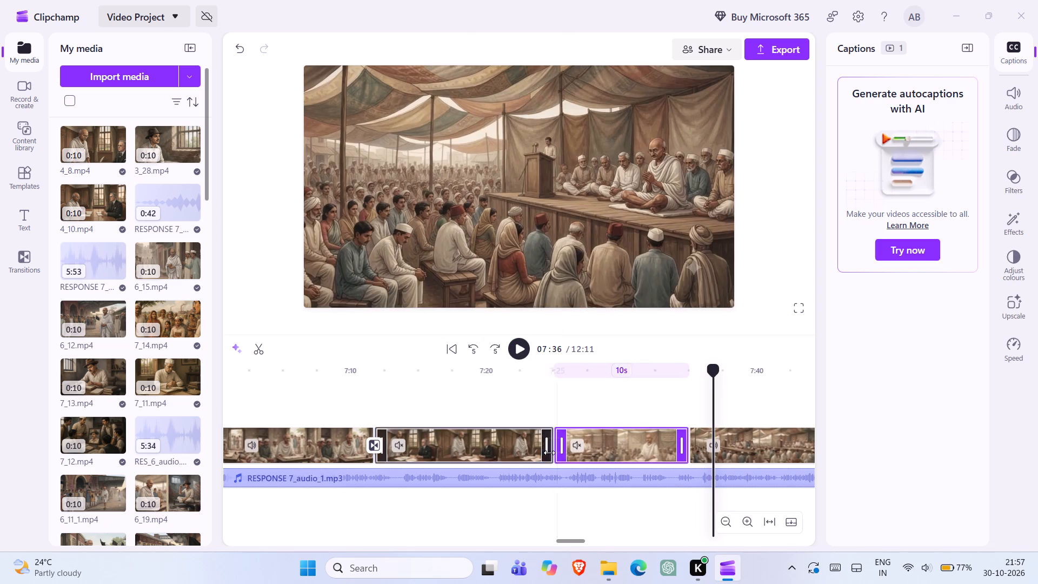
pyautogui.click(550, 442)
# While playing from 7:22 to 7:44, set the muted tent clip's speed to 0.8 and add a transition into the stage assembly clip.
pyautogui.doubleClick(520, 444)
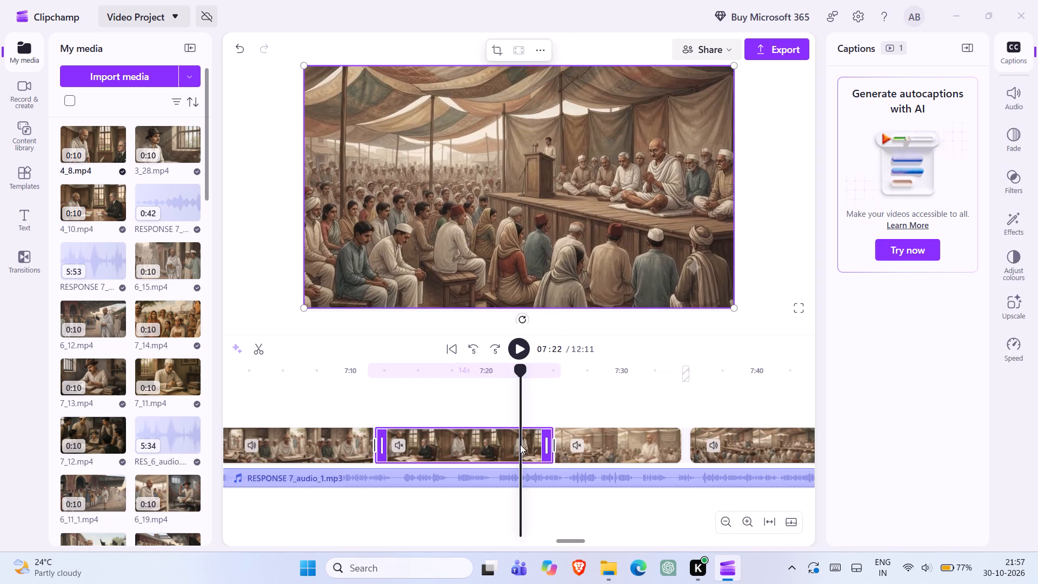
pyautogui.click(516, 350)
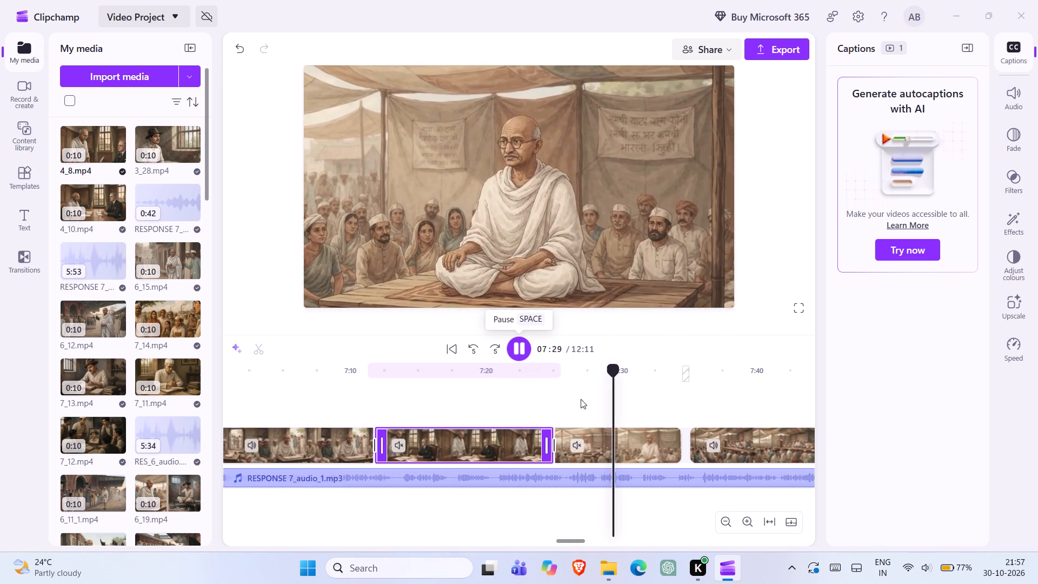
pyautogui.click(624, 438)
pyautogui.click(615, 438)
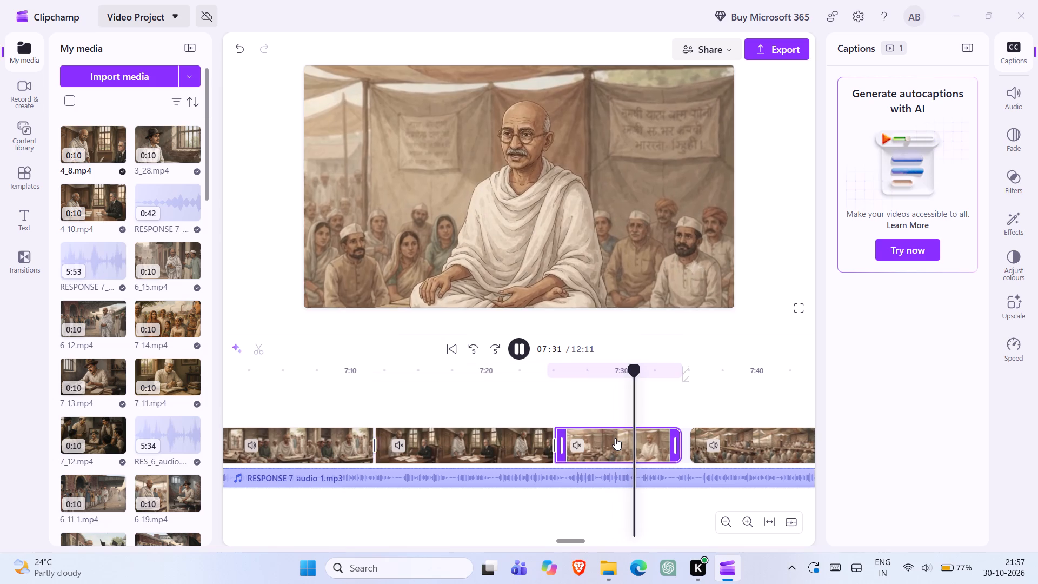
pyautogui.click(1006, 357)
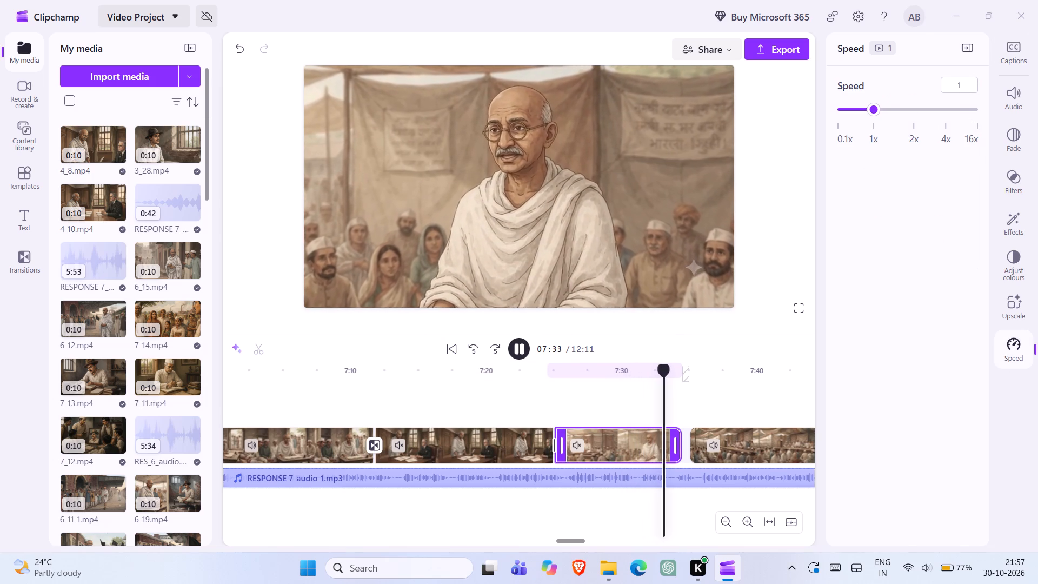
pyautogui.click(955, 83)
pyautogui.write('0.8')
pyautogui.press('Return')
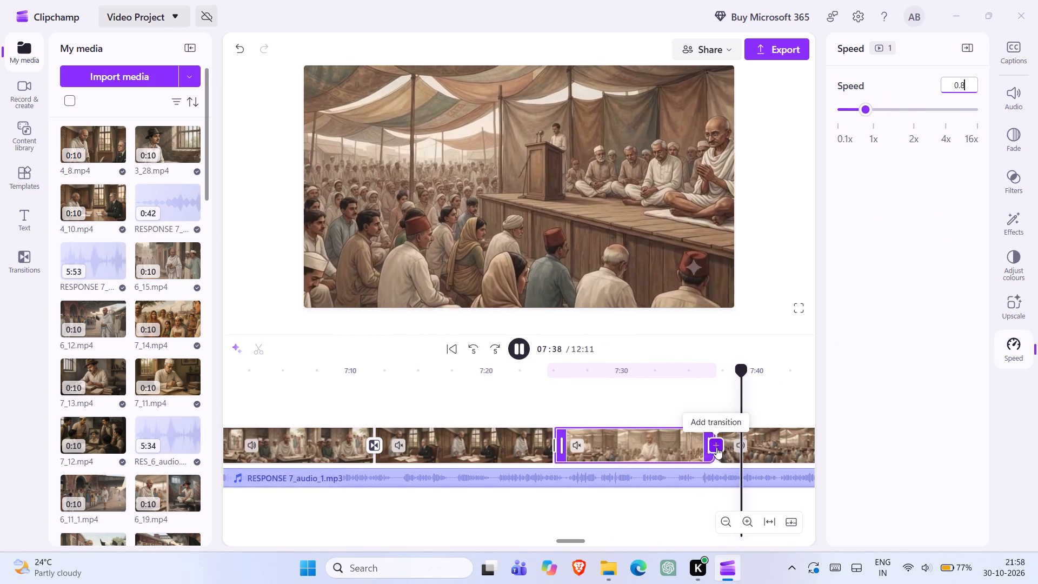
pyautogui.click(716, 447)
pyautogui.hscroll(-1, 653, 440)
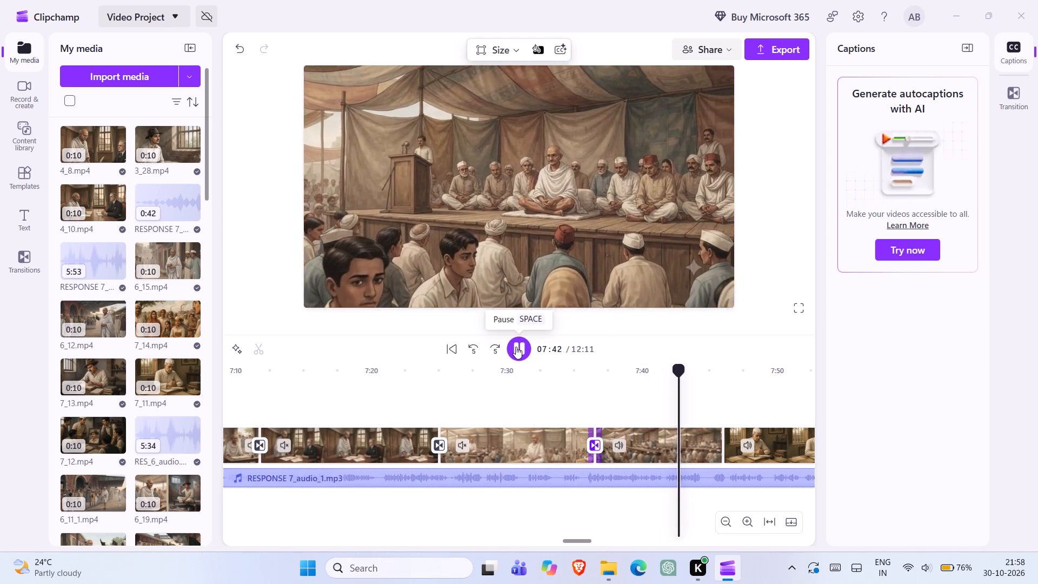
pyautogui.click(516, 347)
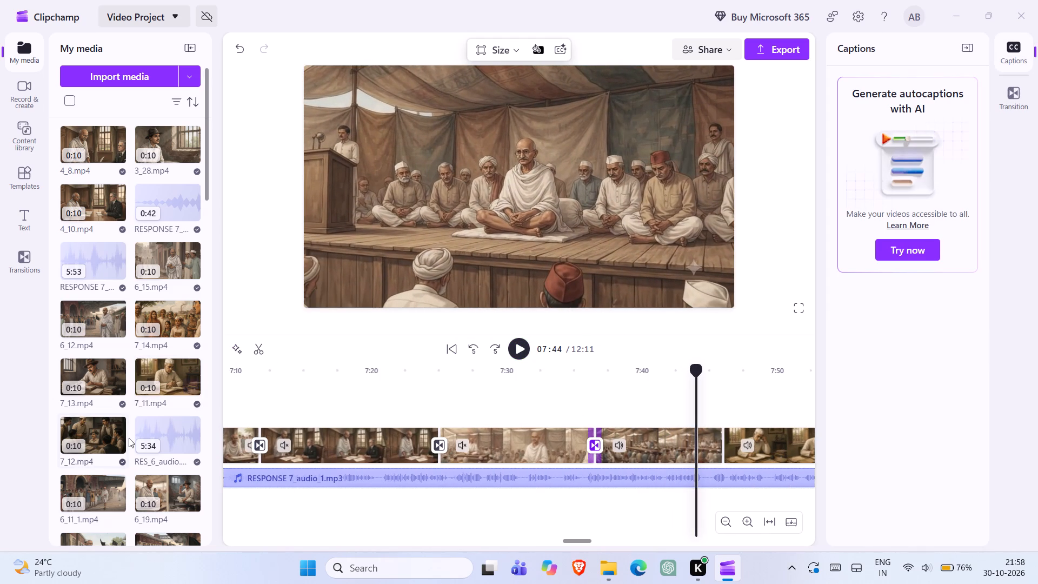
# Insert 6_14.mp4 from the project media directly after 4_8.mp4 and add a transition between the two clips.
pyautogui.scroll(-1, 129, 438)
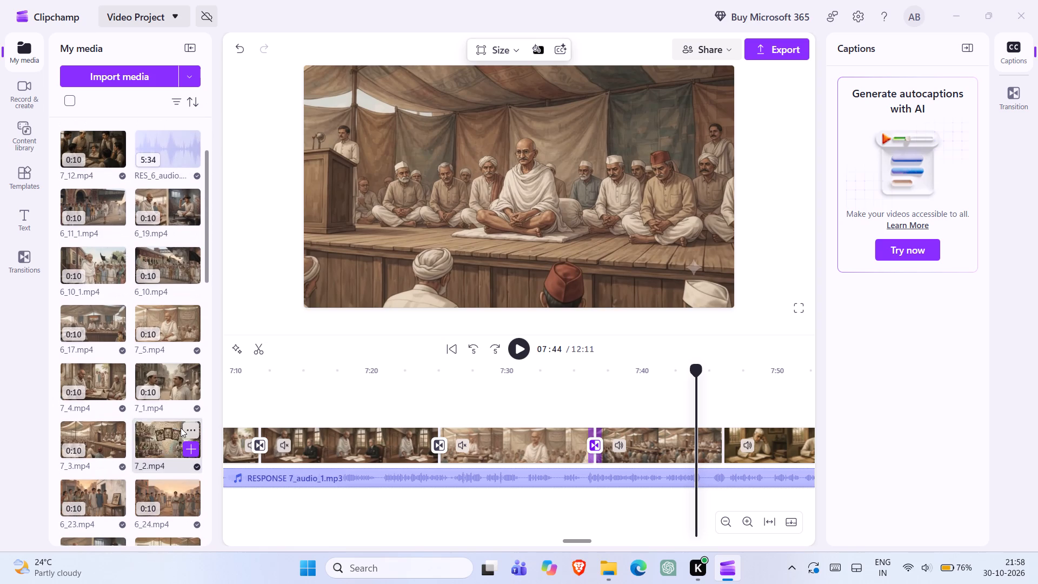
pyautogui.scroll(-1, 137, 450)
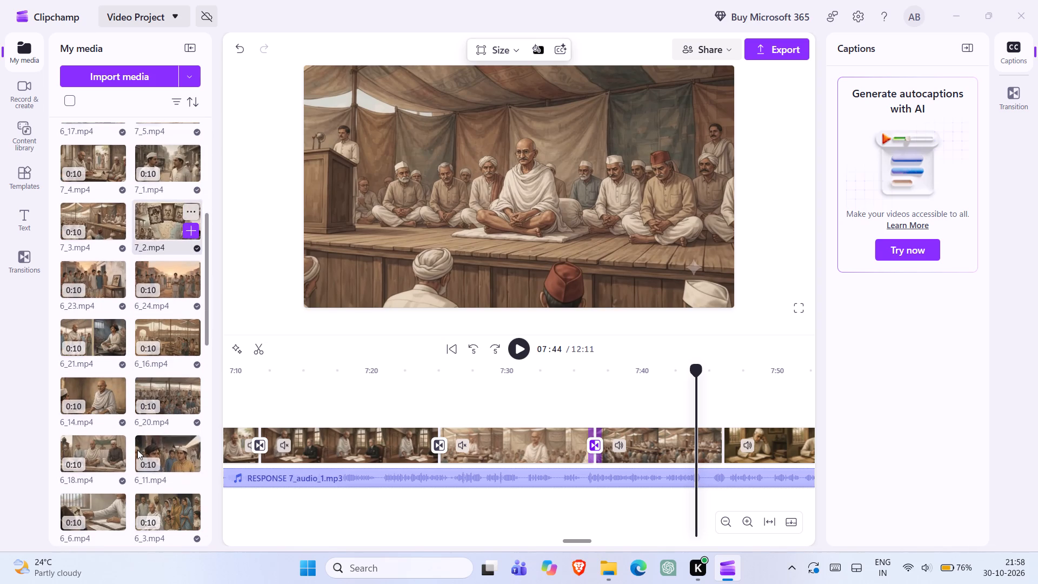
pyautogui.click(112, 401)
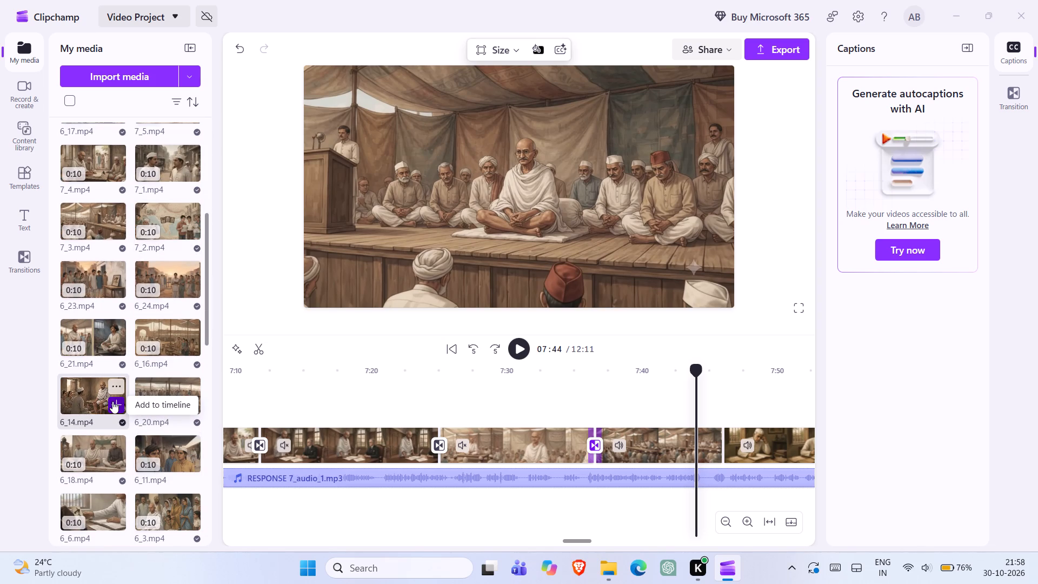
pyautogui.click(762, 415)
pyautogui.moveTo(762, 415); pyautogui.dragTo(532, 459)
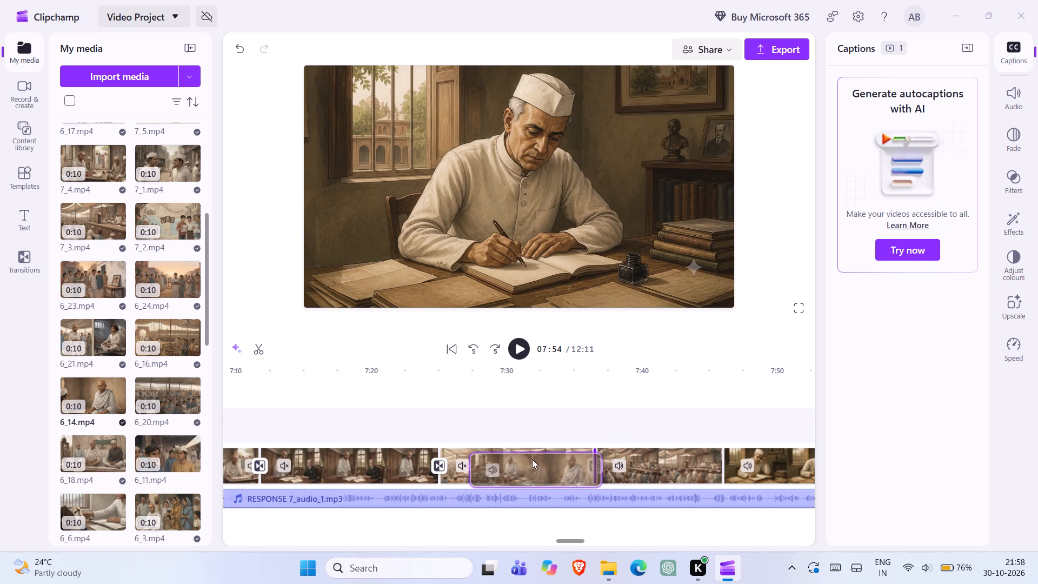
pyautogui.moveTo(532, 459); pyautogui.dragTo(508, 457)
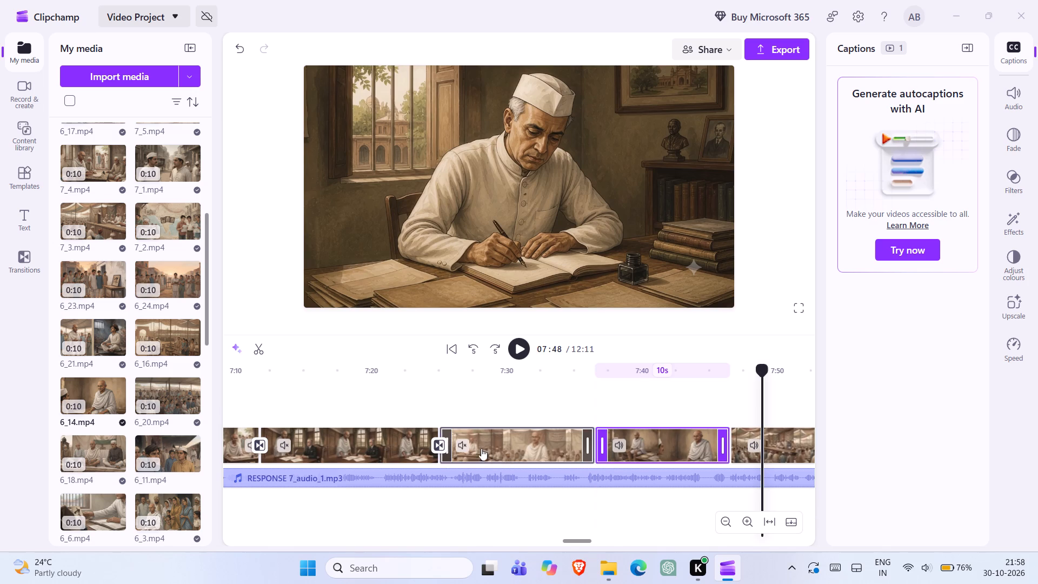
pyautogui.moveTo(667, 440); pyautogui.dragTo(505, 442)
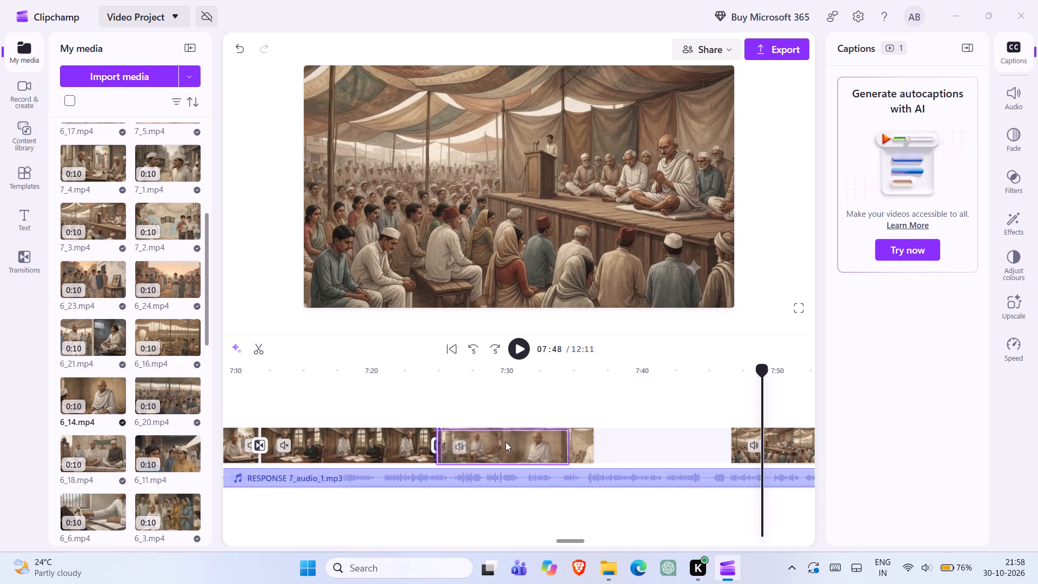
pyautogui.moveTo(505, 442); pyautogui.dragTo(501, 440)
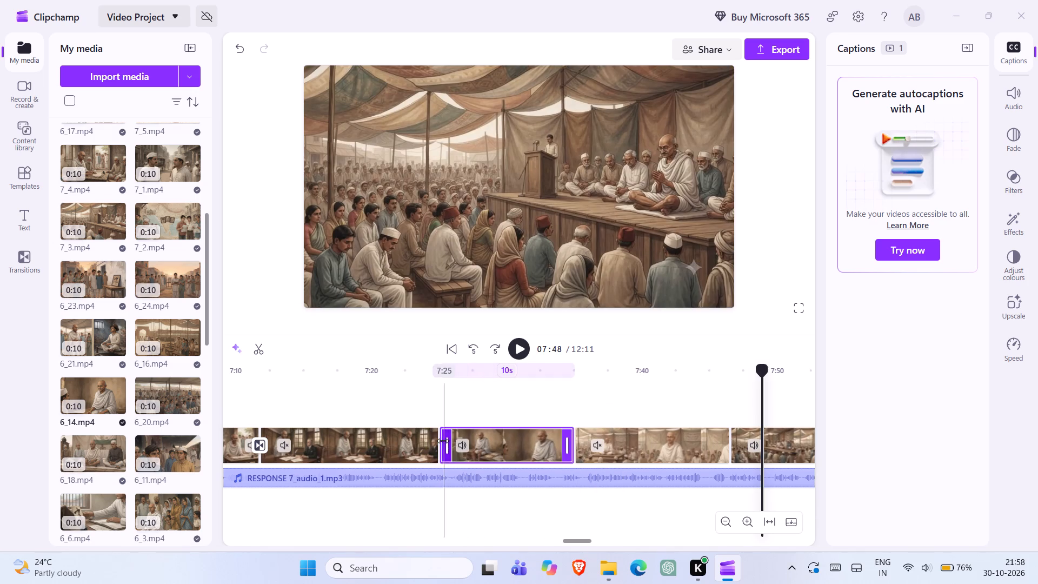
pyautogui.click(443, 441)
pyautogui.click(435, 442)
# While playing from 7:23, mute 6_14.mp4 and close the gap between it and 7_5.mp4.
pyautogui.doubleClick(410, 447)
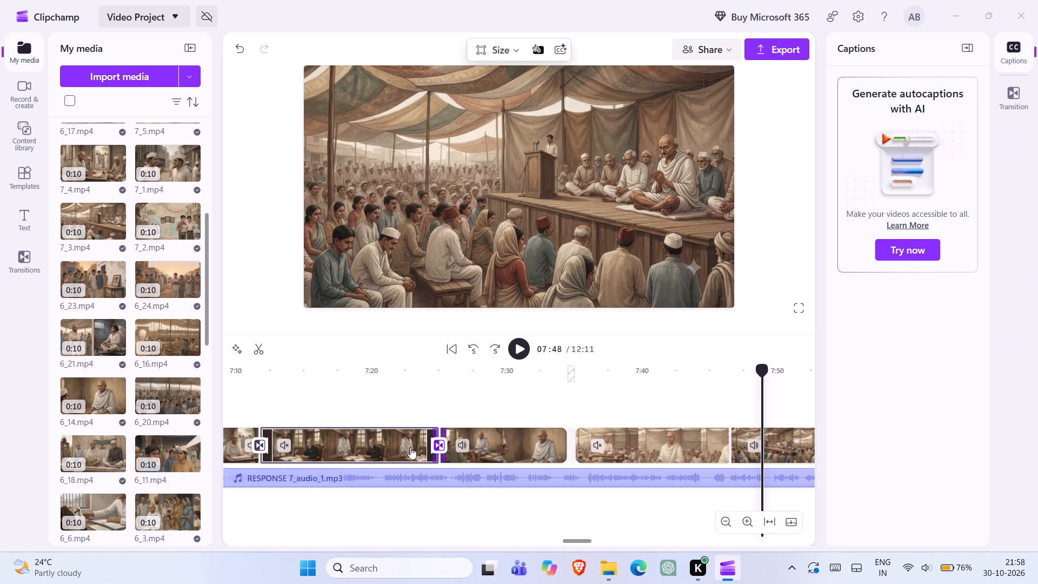
pyautogui.click(522, 354)
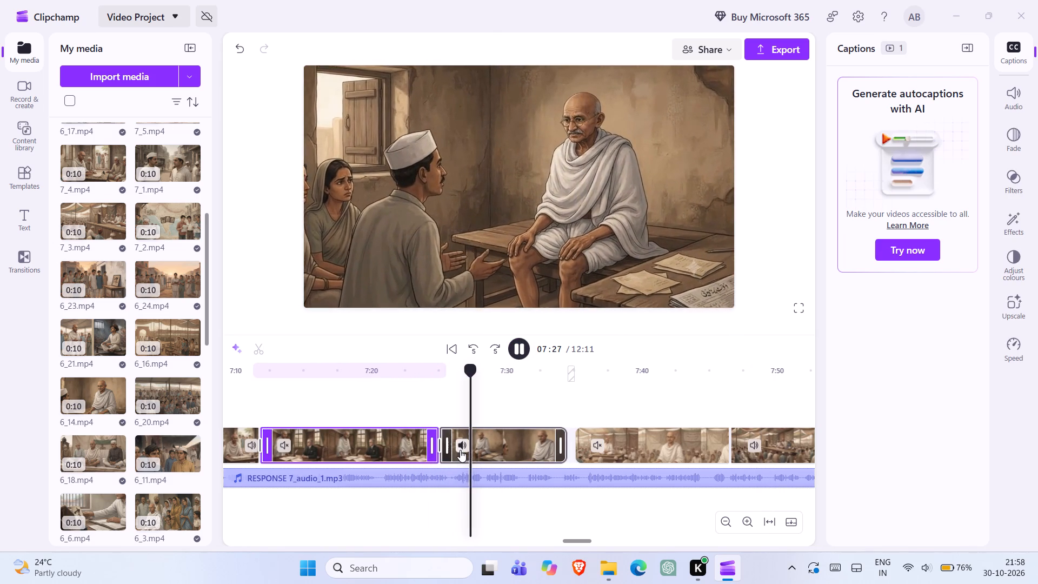
pyautogui.click(461, 449)
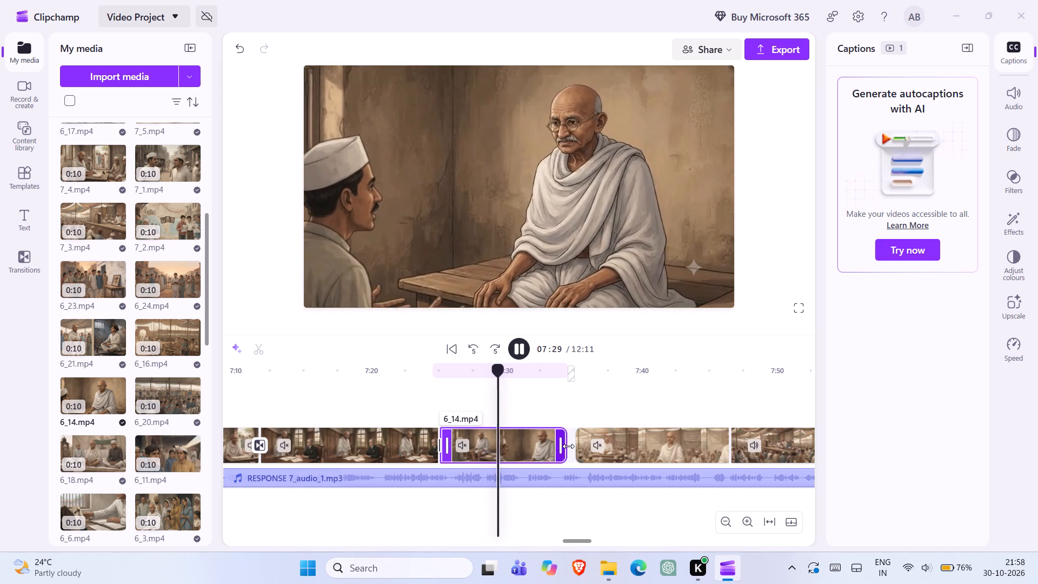
pyautogui.click(575, 446)
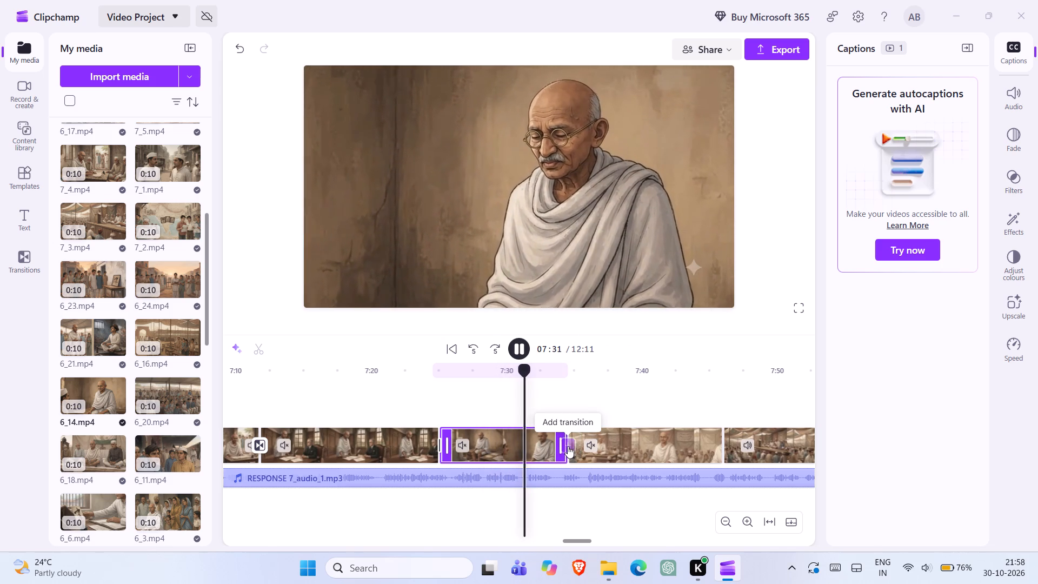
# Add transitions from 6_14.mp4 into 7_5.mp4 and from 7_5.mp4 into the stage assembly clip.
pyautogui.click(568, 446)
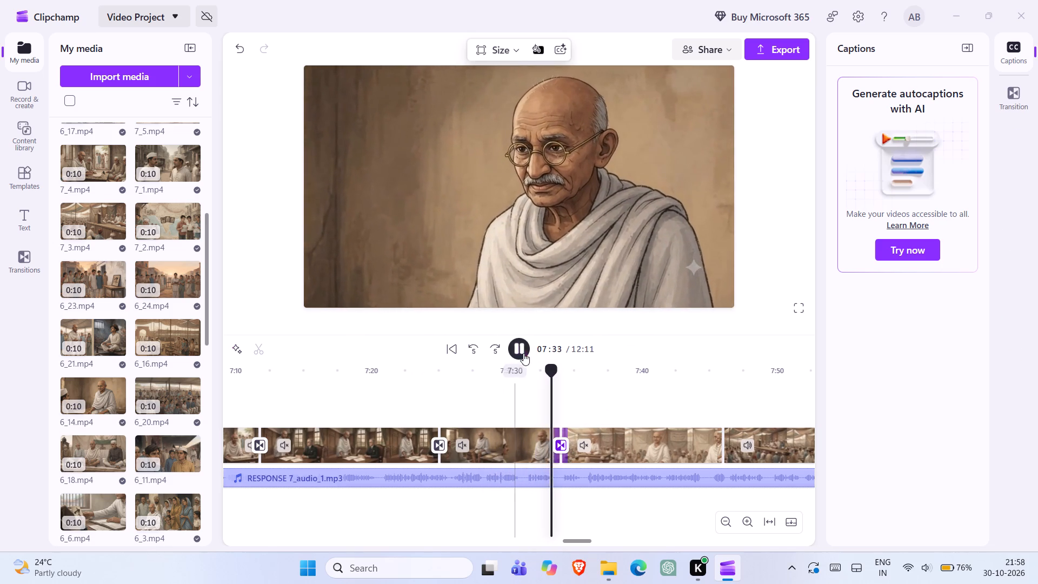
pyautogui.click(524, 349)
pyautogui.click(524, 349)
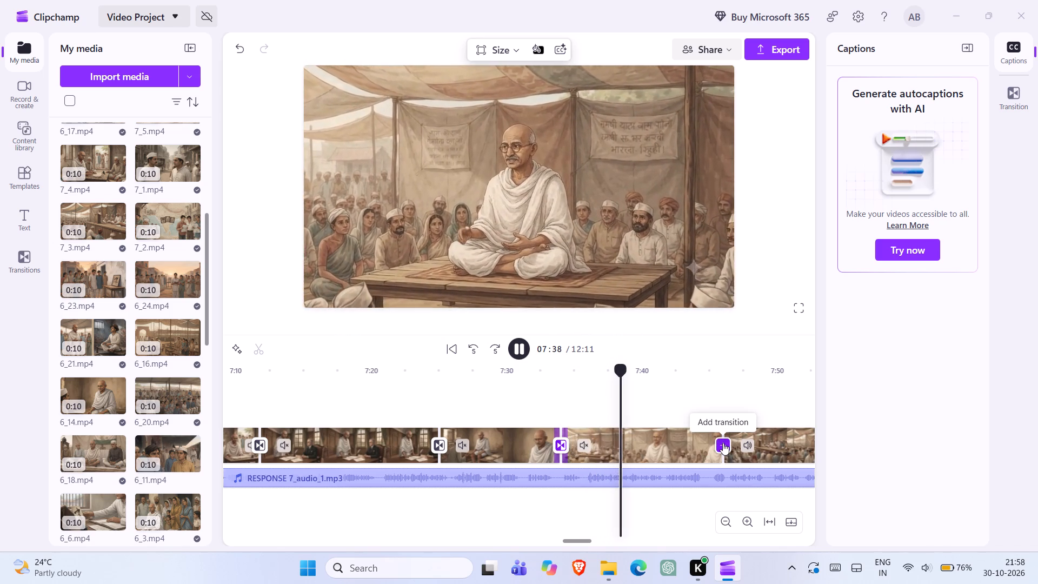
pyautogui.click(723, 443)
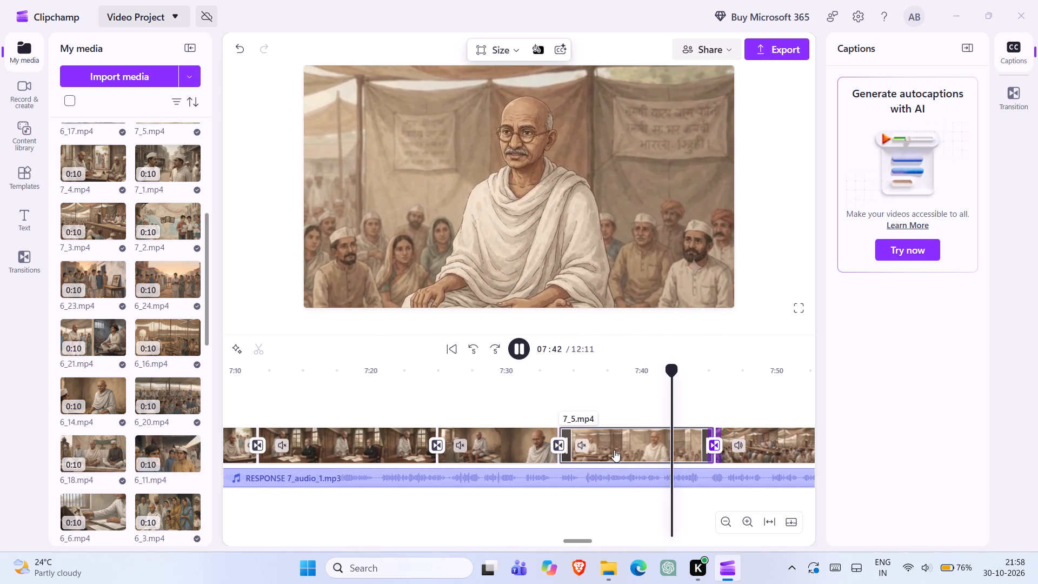
# Move 6_14.mp4 directly after 7_5.mp4, close the gap it leaves, and add a transition from 4_8.mp4 into 7_5.mp4.
pyautogui.click(513, 346)
pyautogui.moveTo(496, 434); pyautogui.dragTo(523, 429)
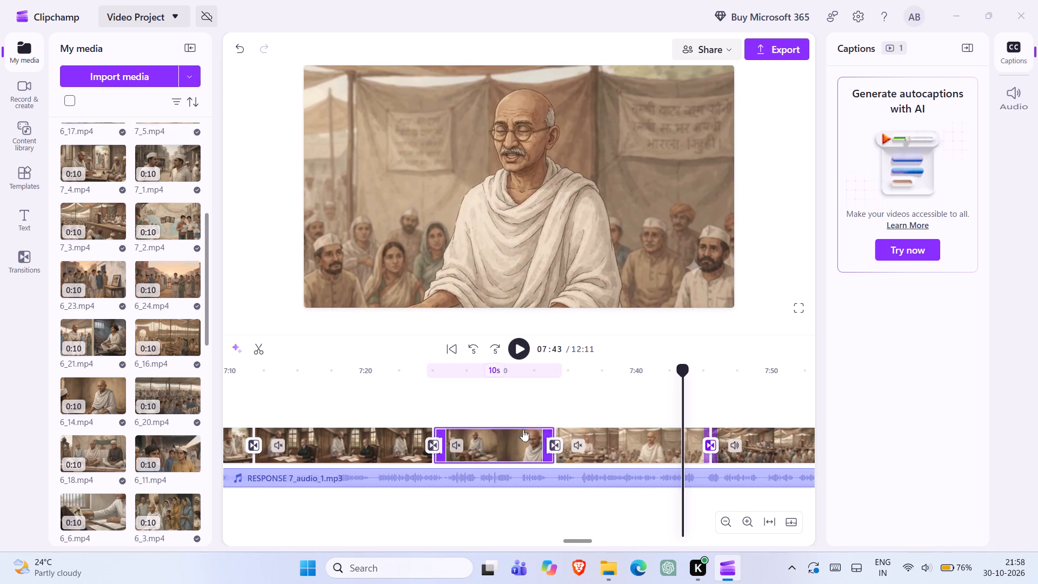
pyautogui.moveTo(523, 429); pyautogui.dragTo(631, 430)
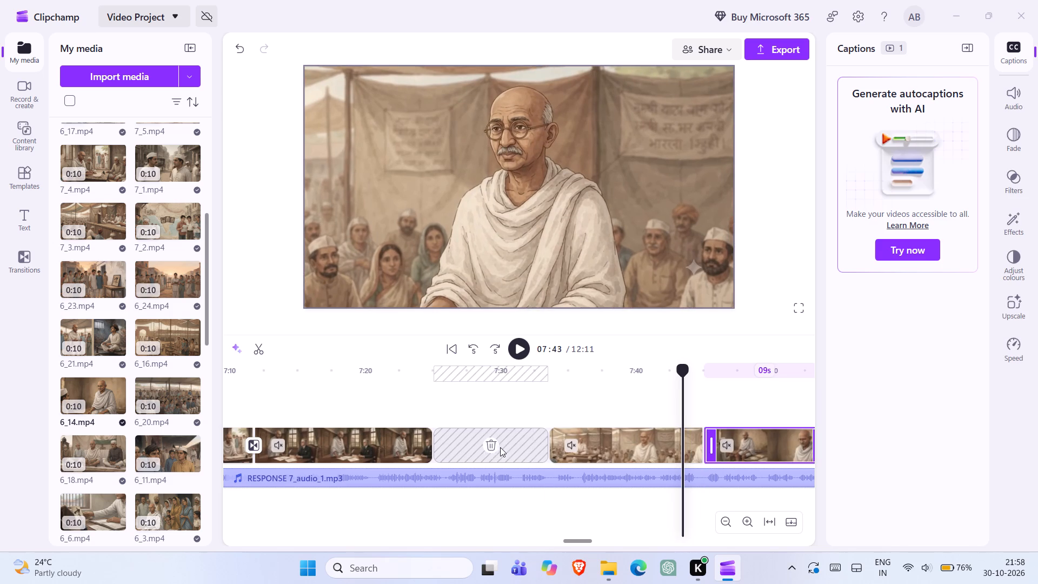
pyautogui.click(493, 438)
pyautogui.click(430, 446)
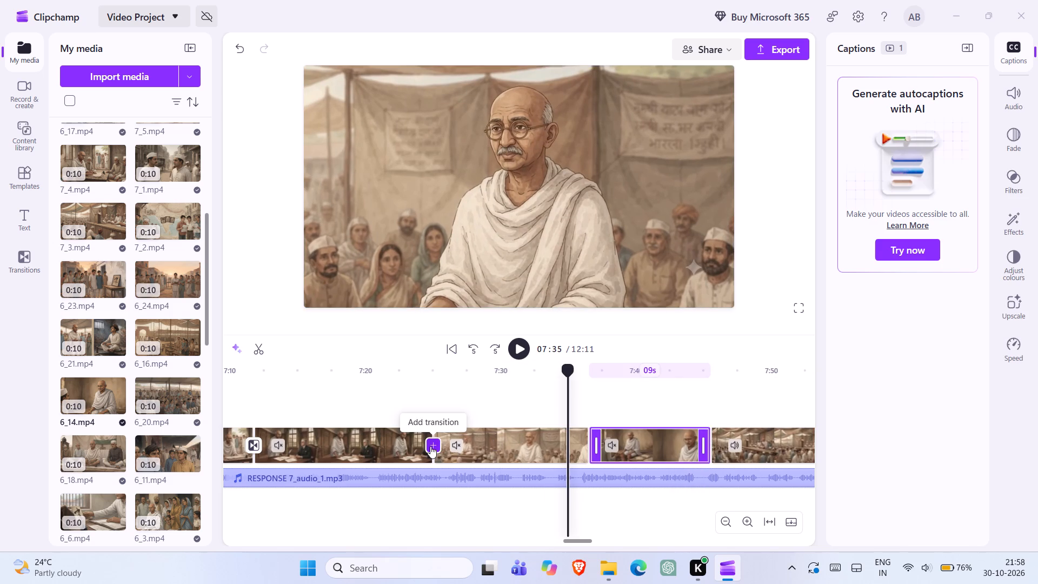
# While playing from 7:22, add a transition between 7_5.mp4 and 6_14.mp4.
pyautogui.doubleClick(394, 439)
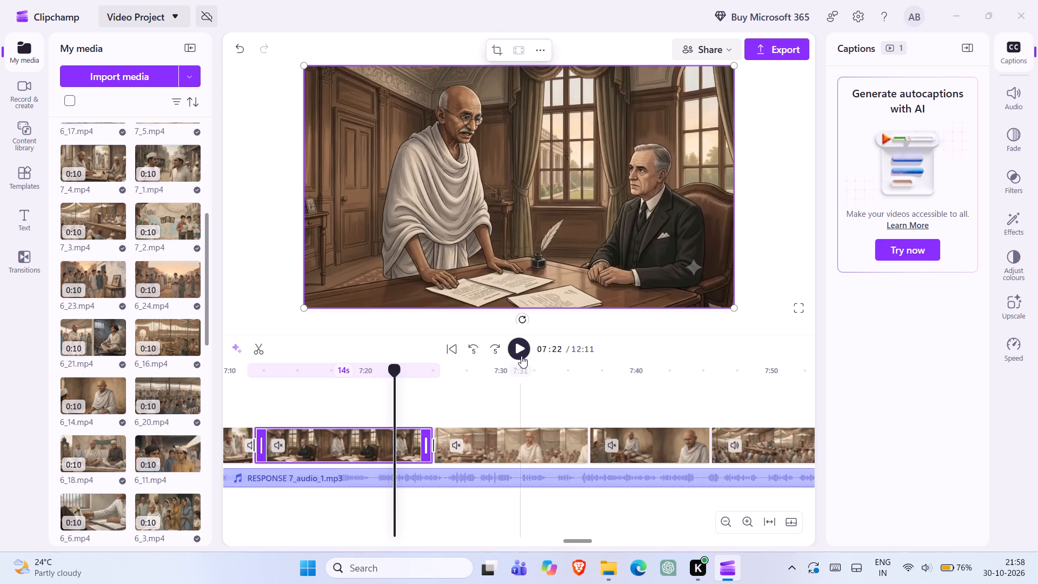
pyautogui.click(521, 356)
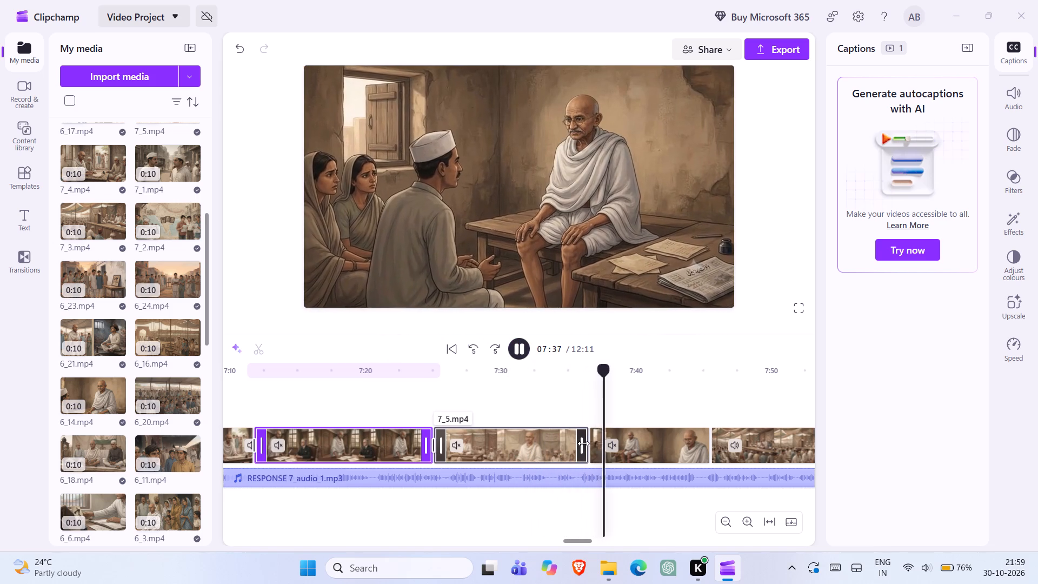
pyautogui.click(588, 444)
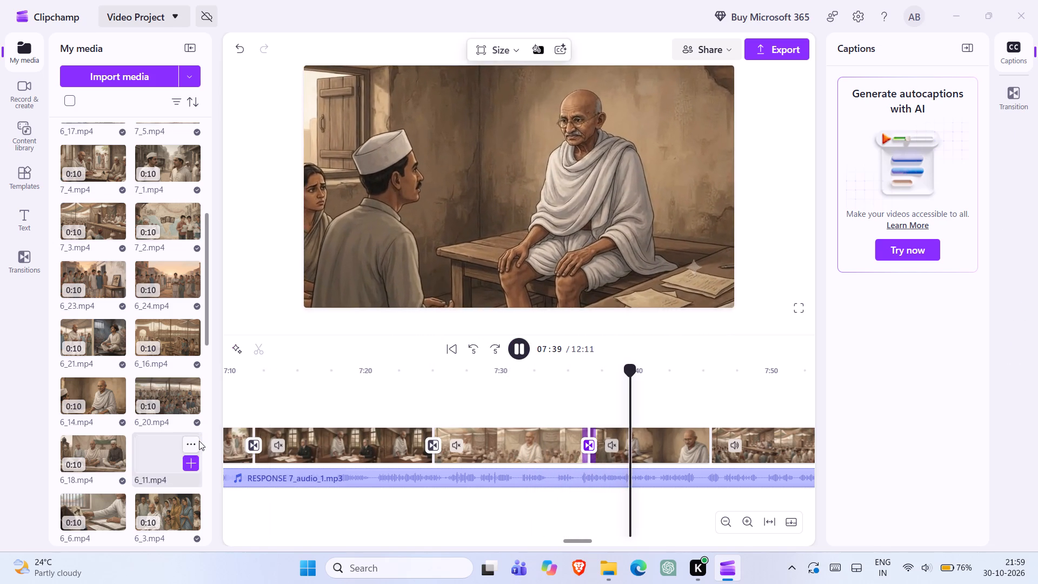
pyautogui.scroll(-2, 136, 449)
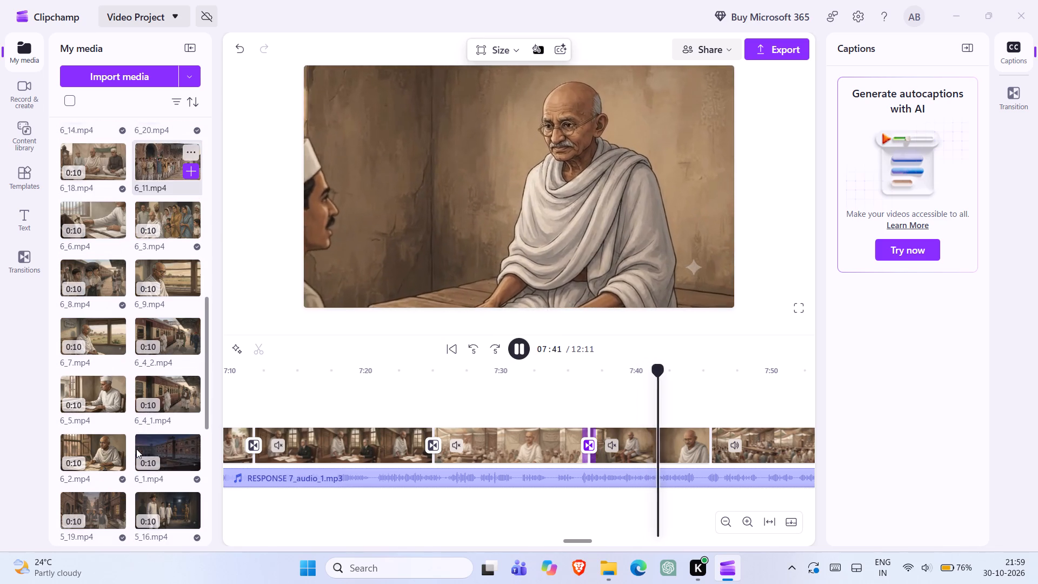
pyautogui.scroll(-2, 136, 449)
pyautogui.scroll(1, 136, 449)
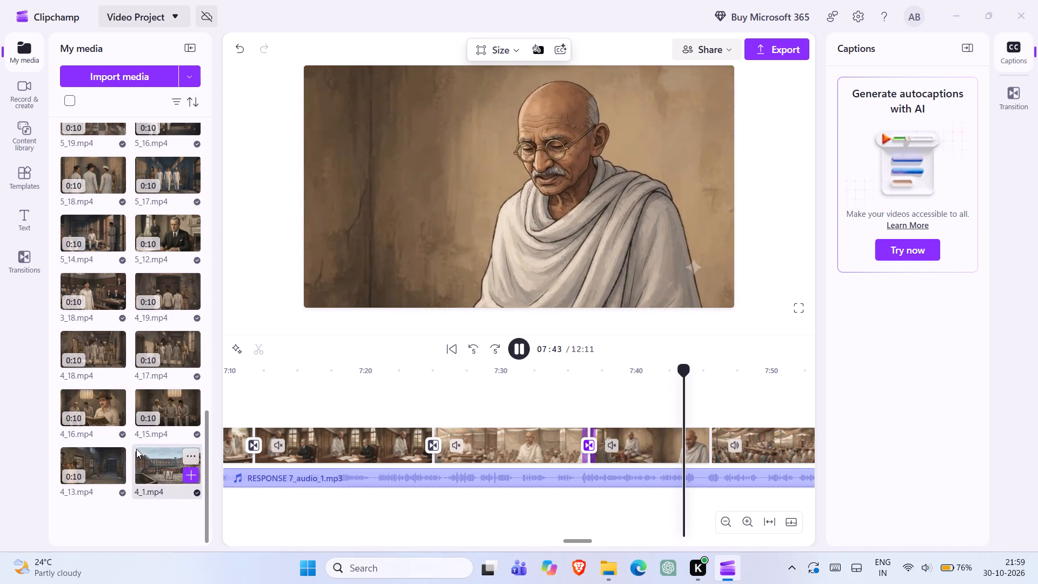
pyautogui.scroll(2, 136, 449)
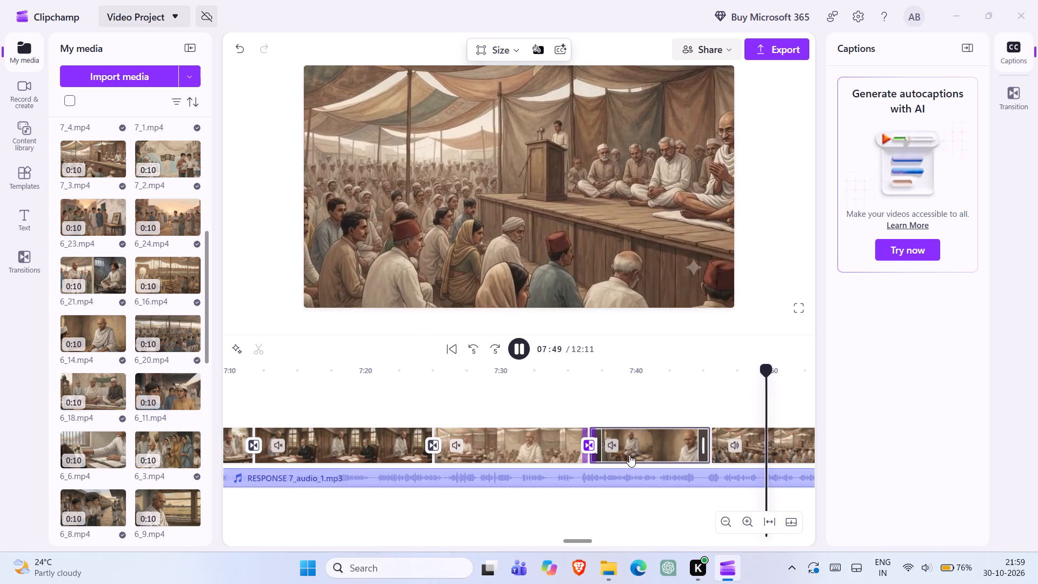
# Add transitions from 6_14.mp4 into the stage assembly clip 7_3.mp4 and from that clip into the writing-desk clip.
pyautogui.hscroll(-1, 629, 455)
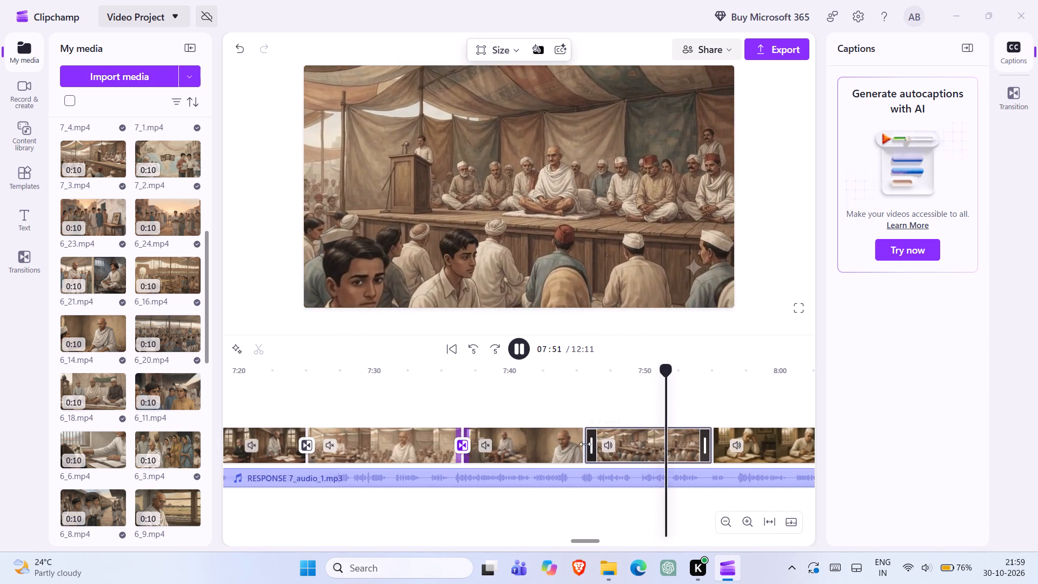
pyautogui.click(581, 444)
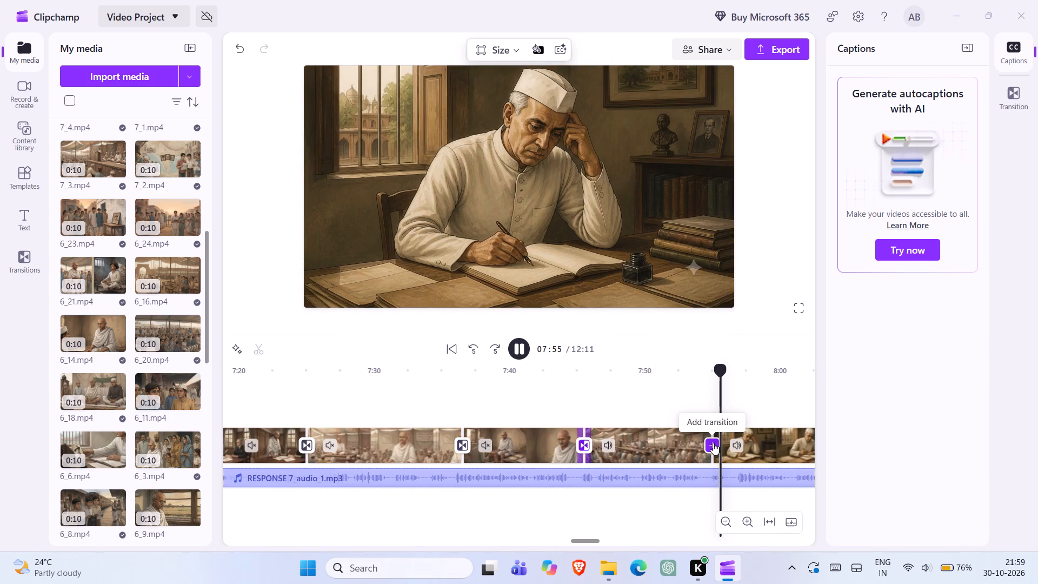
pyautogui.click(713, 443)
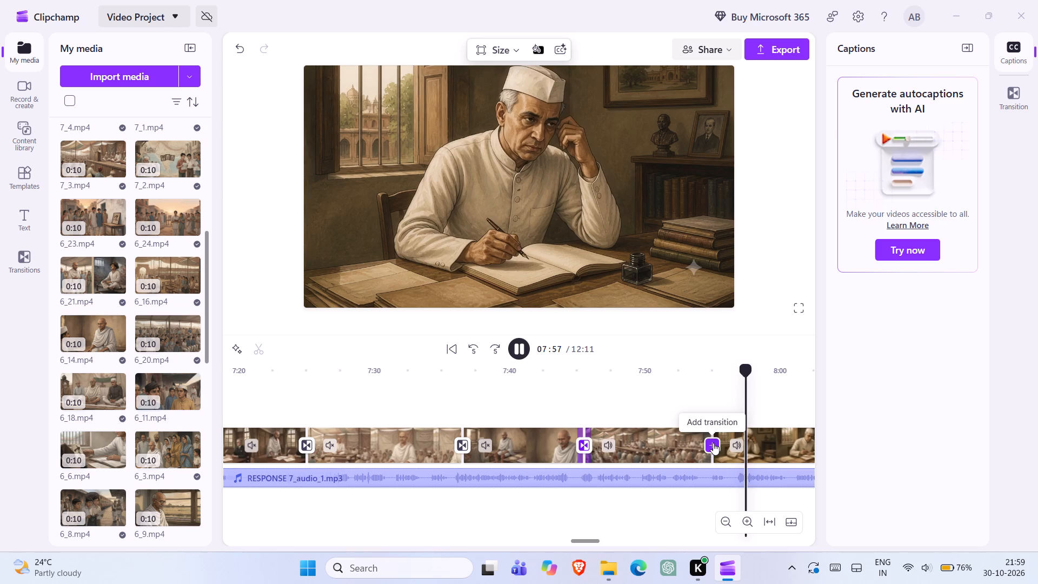
# Replay 6_14.mp4 and the stage assembly clip 7_3.mp4, then move 7_3.mp4 directly after the street clip, at about 8:14.
pyautogui.doubleClick(521, 456)
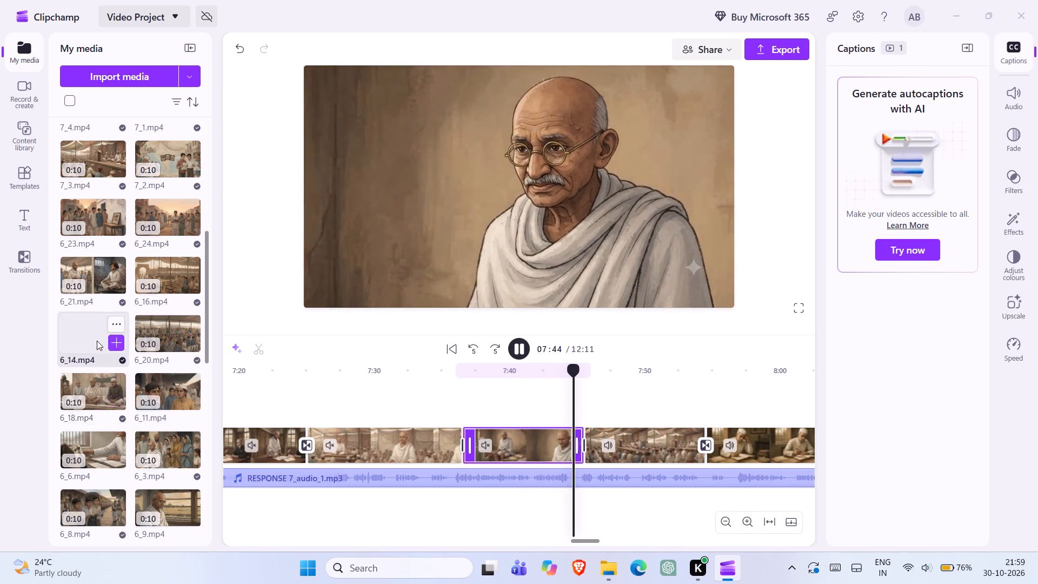
pyautogui.scroll(1, 97, 341)
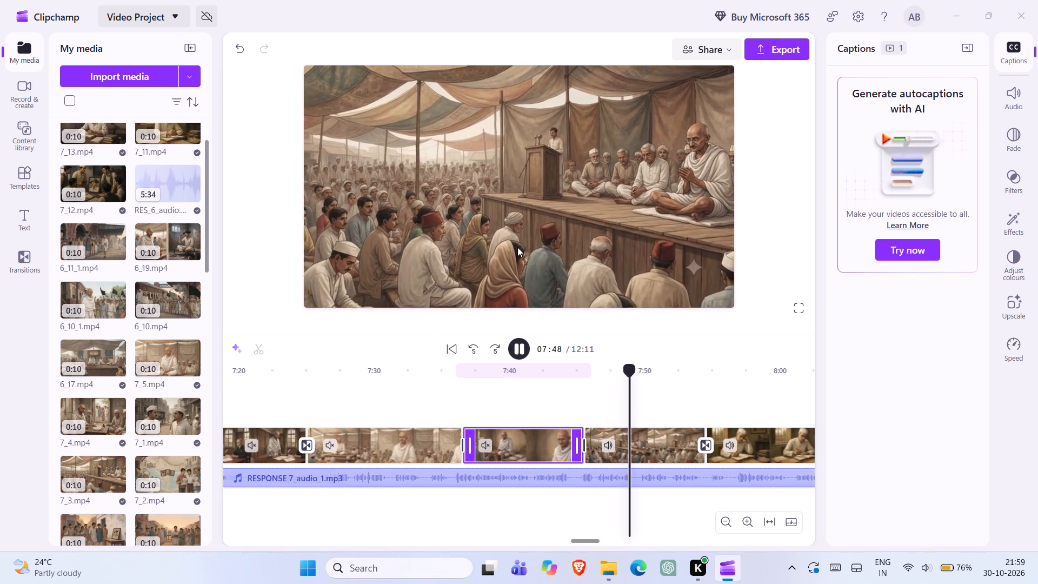
pyautogui.click(519, 347)
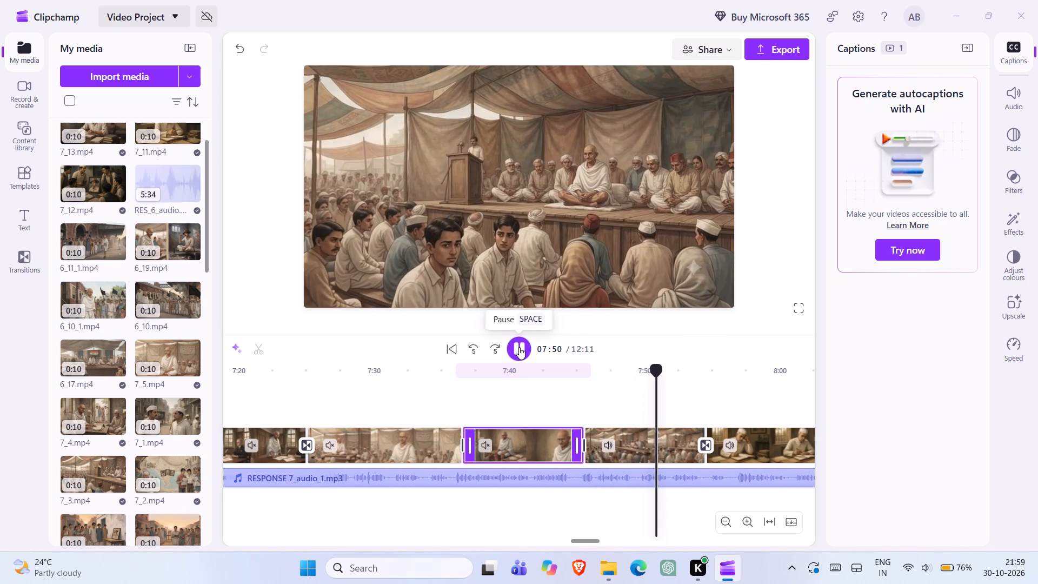
pyautogui.click(672, 434)
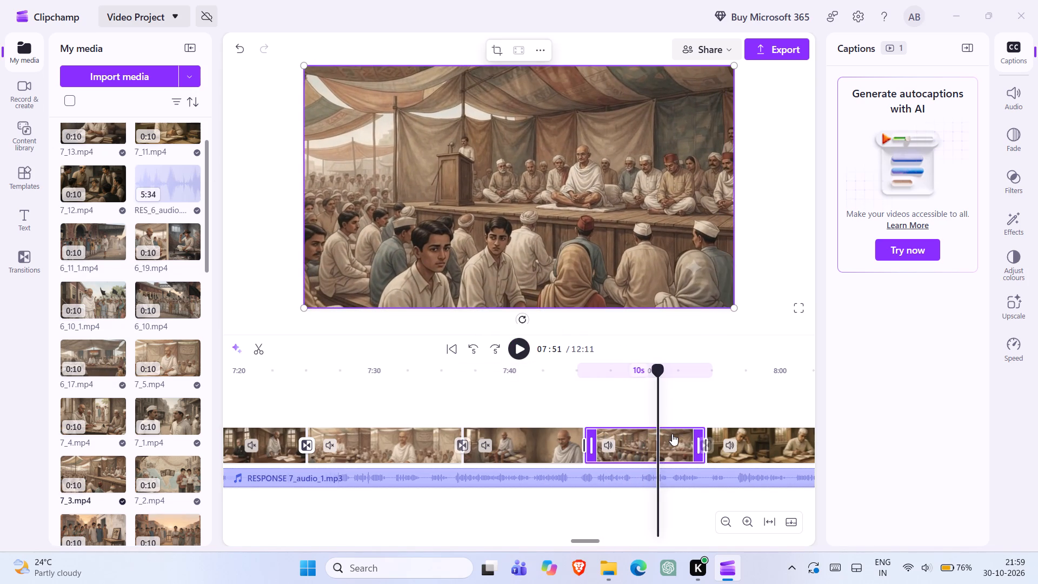
pyautogui.moveTo(672, 434); pyautogui.dragTo(915, 429)
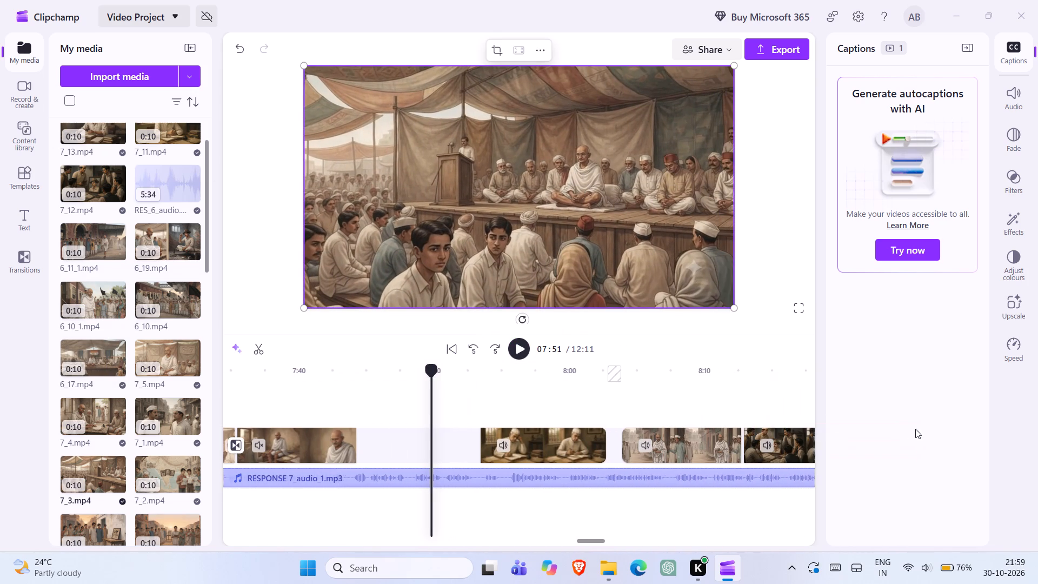
pyautogui.moveTo(915, 429); pyautogui.dragTo(747, 432)
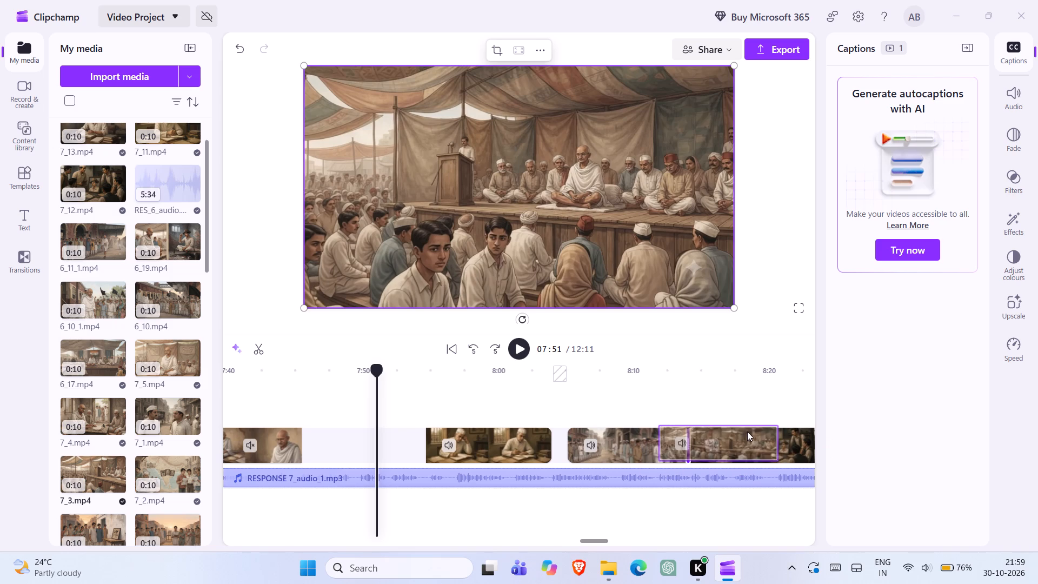
pyautogui.hscroll(1, 521, 463)
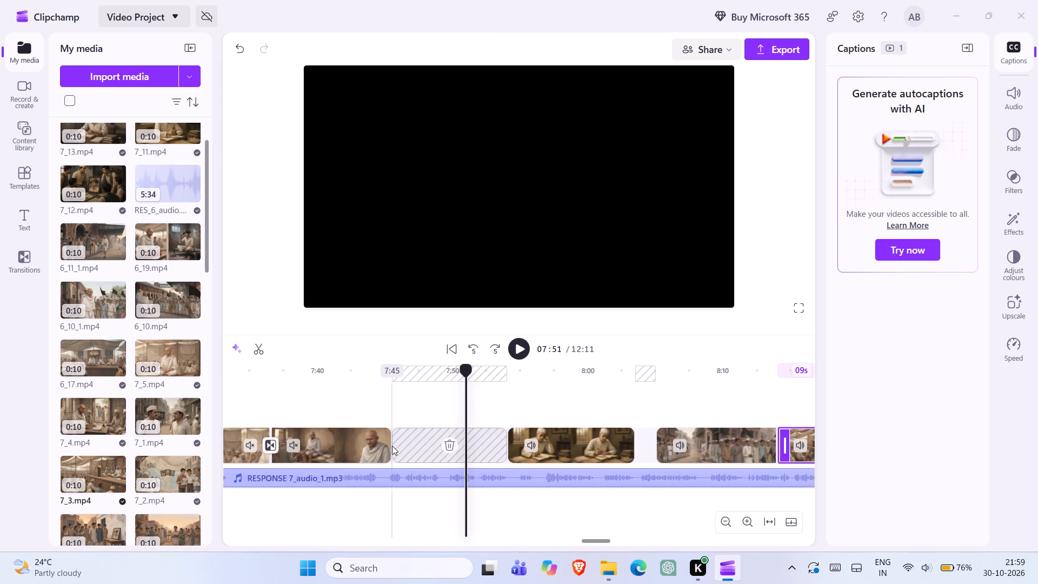
# Insert 7_1.mp4 into the video track gap at 7:45, directly after 6_14.mp4, and add a transition between them.
pyautogui.doubleClick(394, 447)
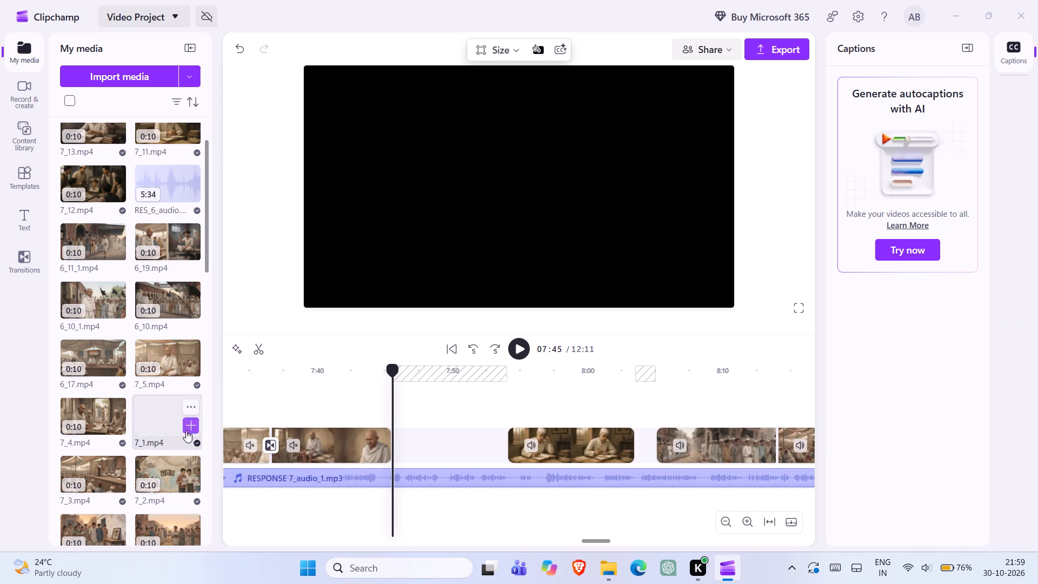
pyautogui.click(190, 426)
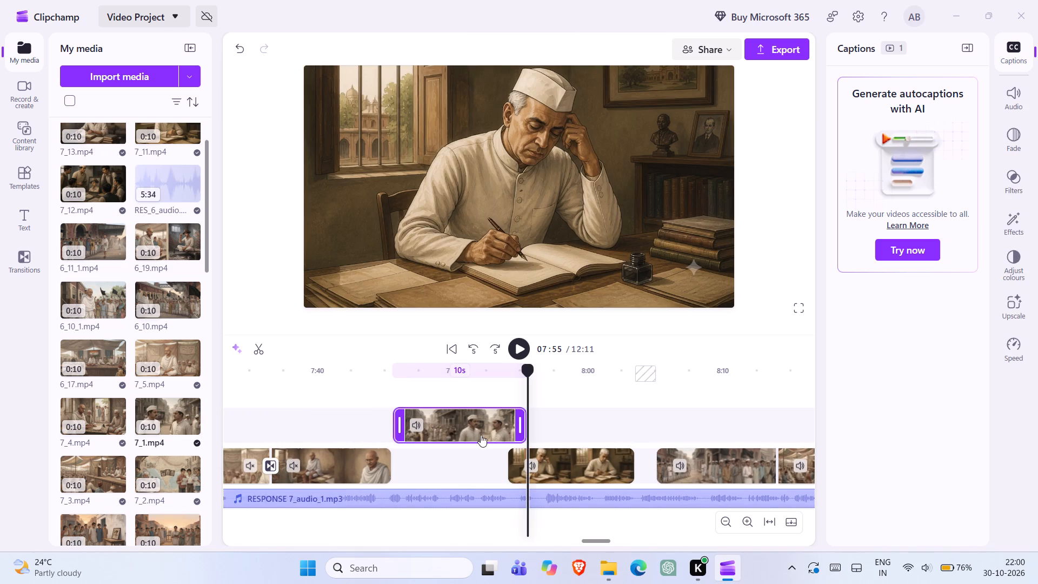
pyautogui.moveTo(481, 435); pyautogui.dragTo(470, 473)
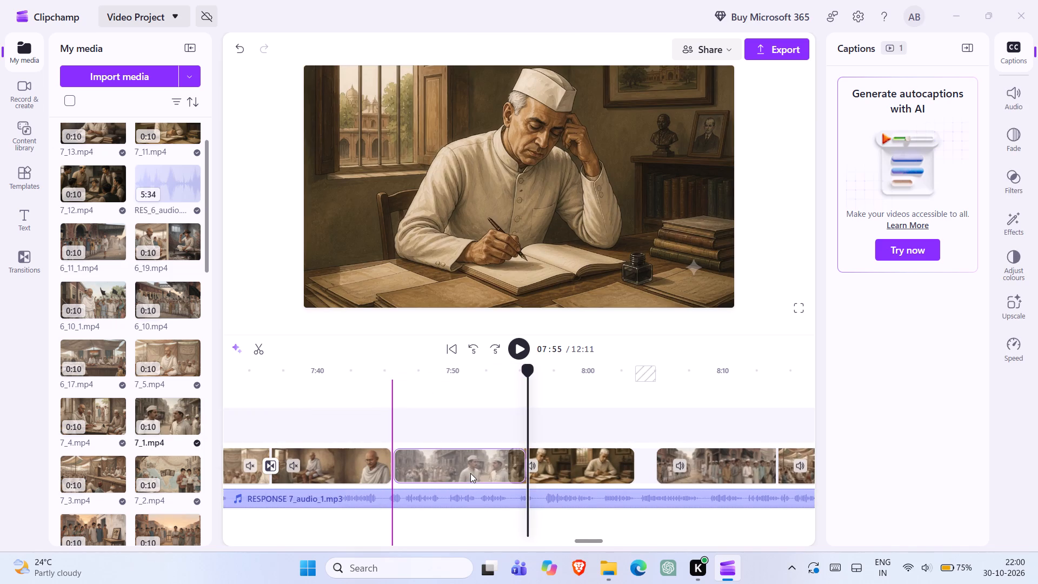
pyautogui.click(387, 442)
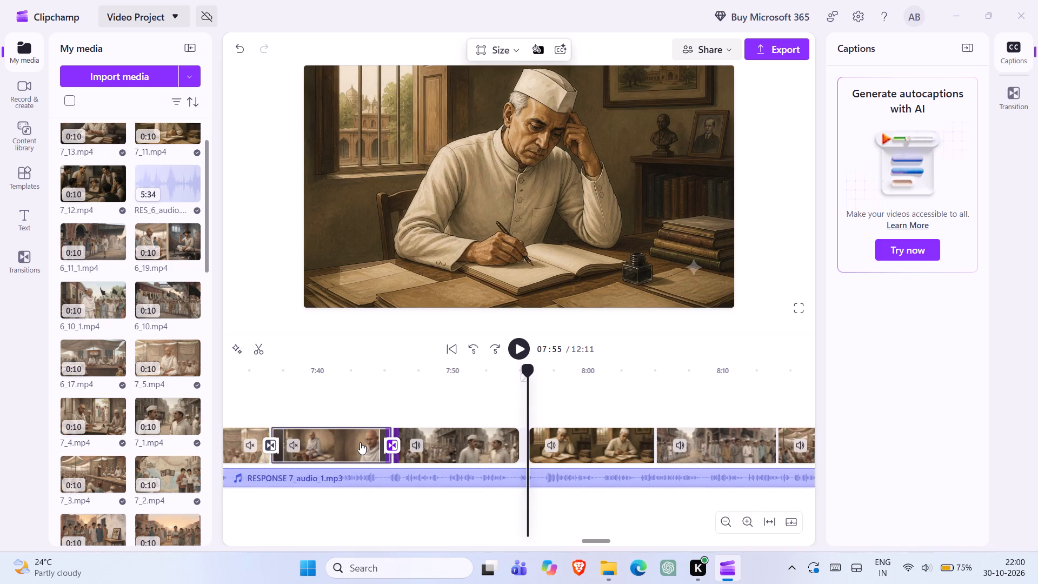
# Play through 6_14.mp4 into 7_1.mp4 and mute 7_1.mp4.
pyautogui.doubleClick(360, 442)
pyautogui.click(521, 347)
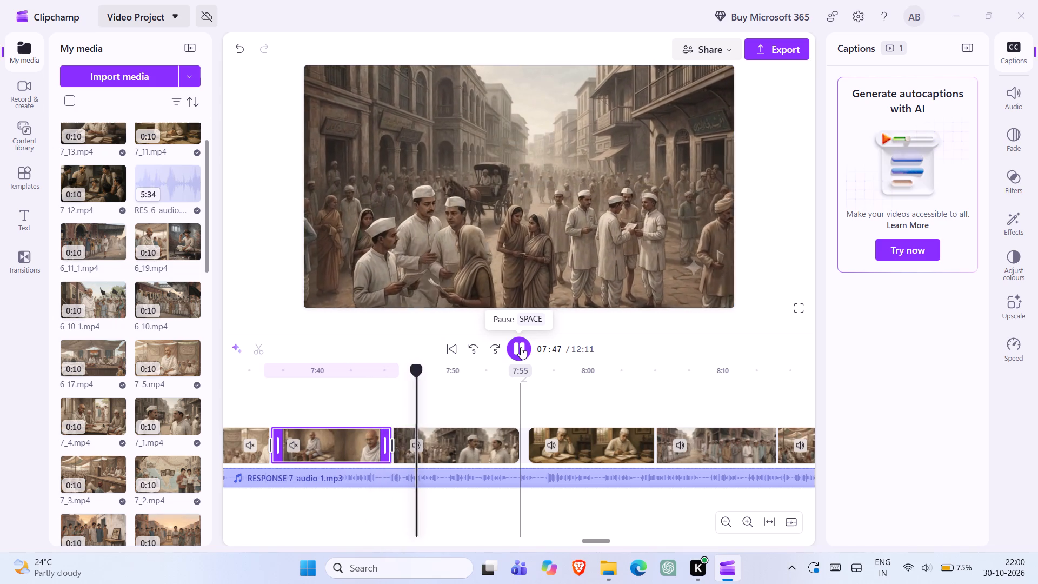
pyautogui.click(415, 449)
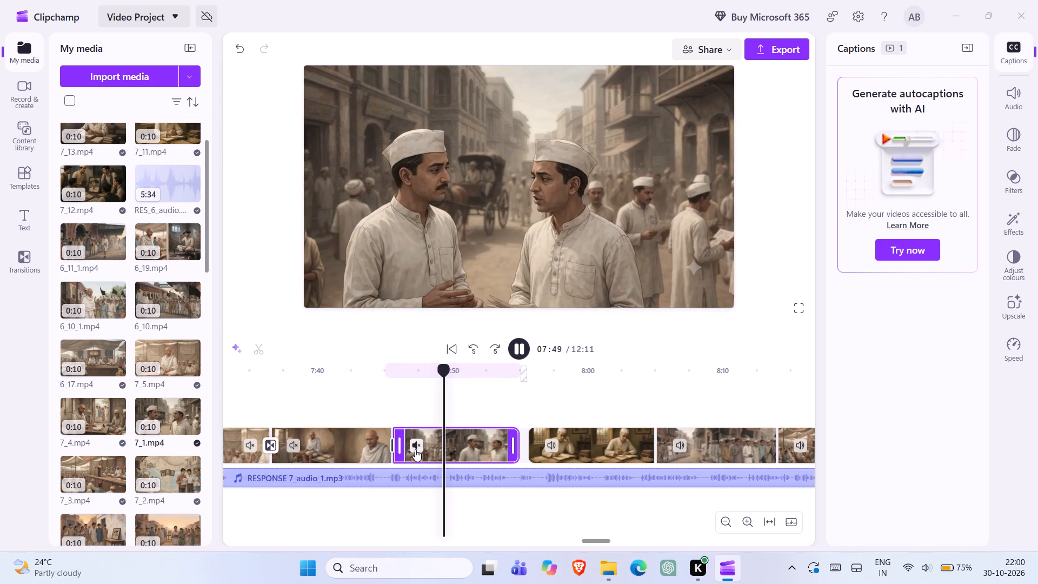
# Split 7_1.mp4 at 7:48, delete its first part and close the resulting gap after 6_14.mp4.
pyautogui.click(517, 350)
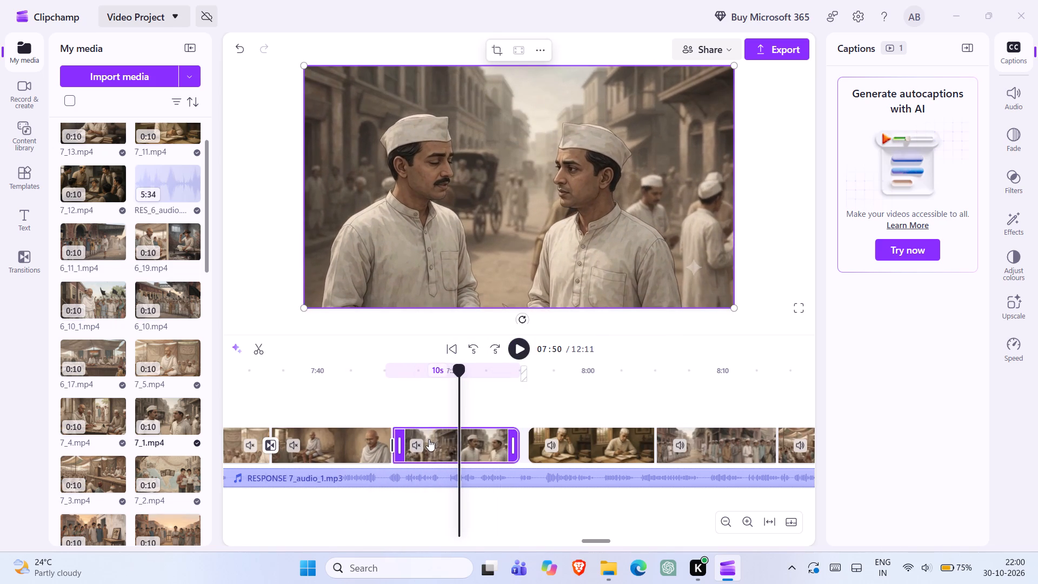
pyautogui.doubleClick(432, 435)
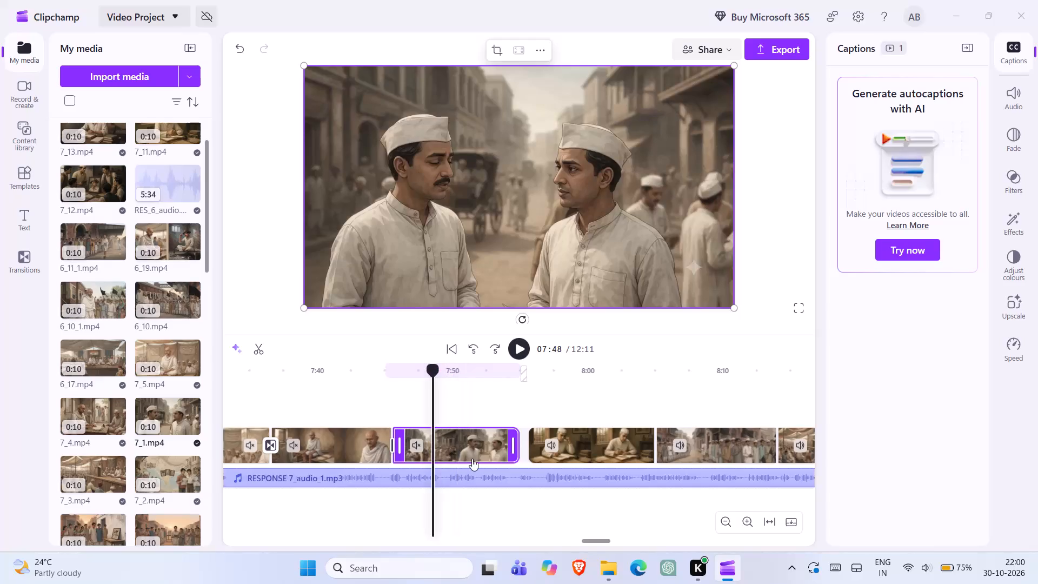
pyautogui.click(472, 459)
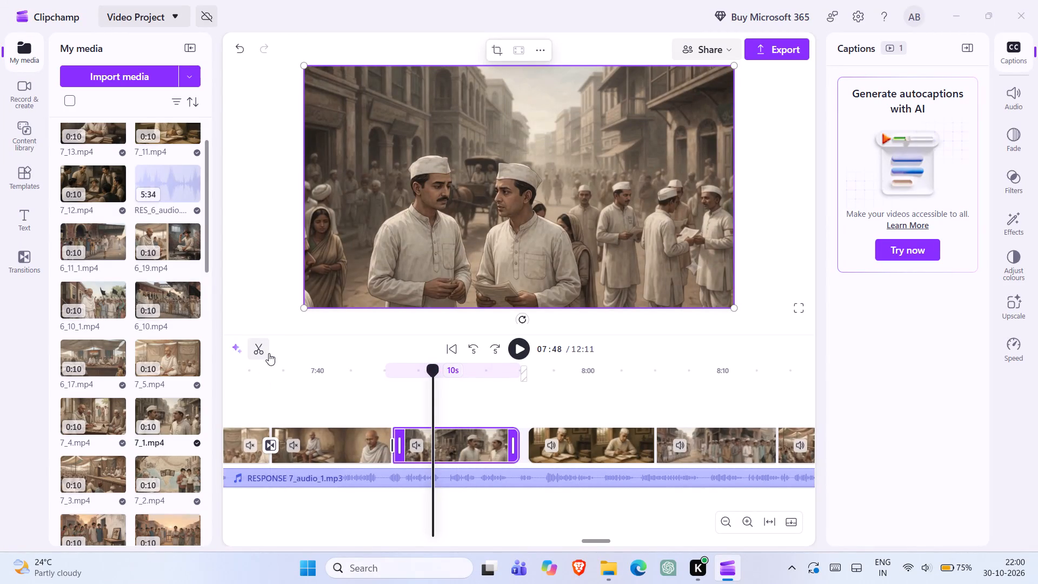
pyautogui.click(262, 351)
pyautogui.click(413, 434)
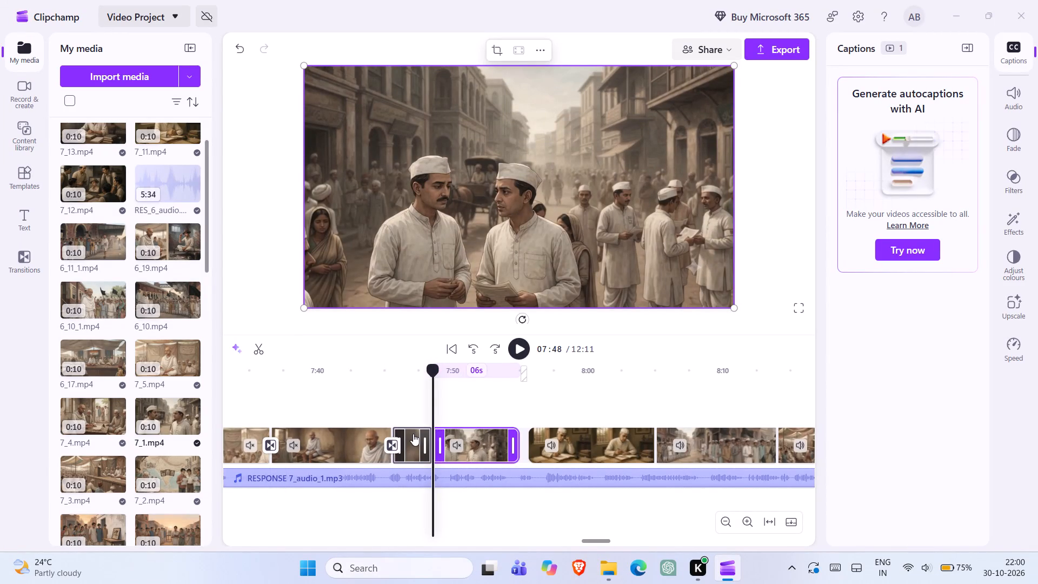
pyautogui.press('Delete')
pyautogui.click(409, 437)
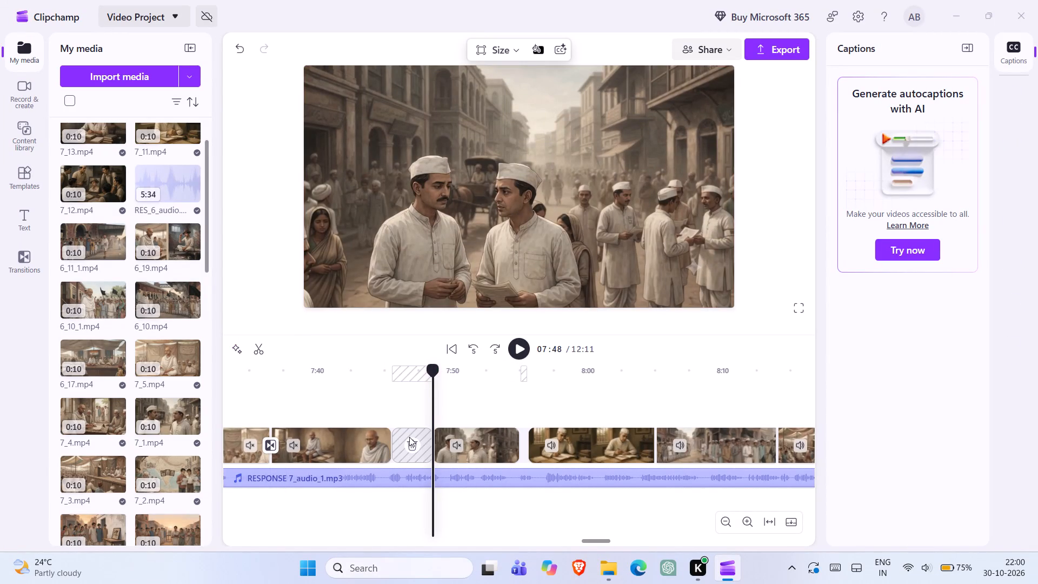
pyautogui.click(415, 443)
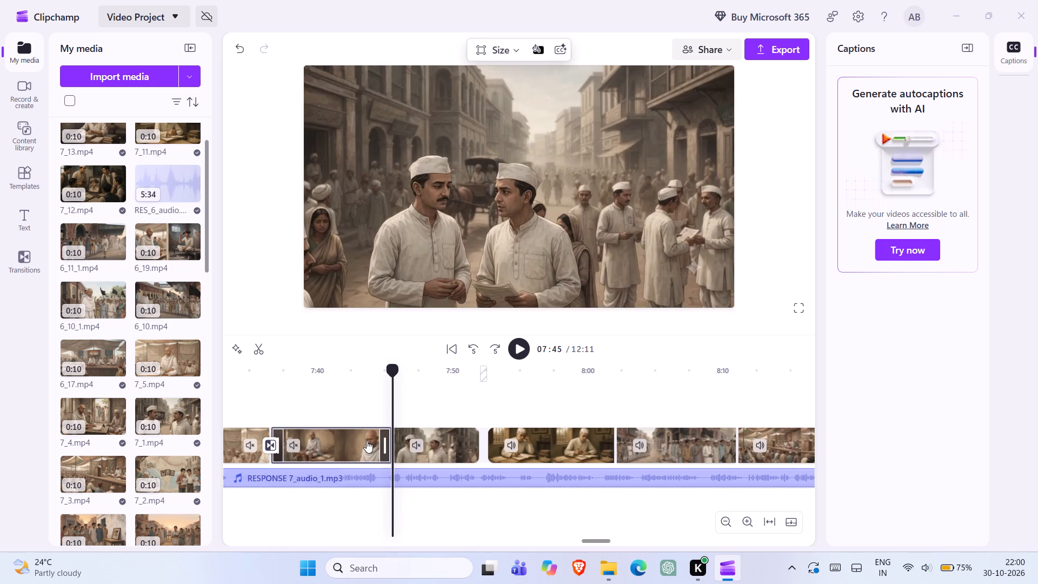
# Close the gap between 7_1.mp4 and 7_11.mp4, and add transitions at both ends of 7_1.mp4.
pyautogui.doubleClick(367, 441)
pyautogui.click(390, 445)
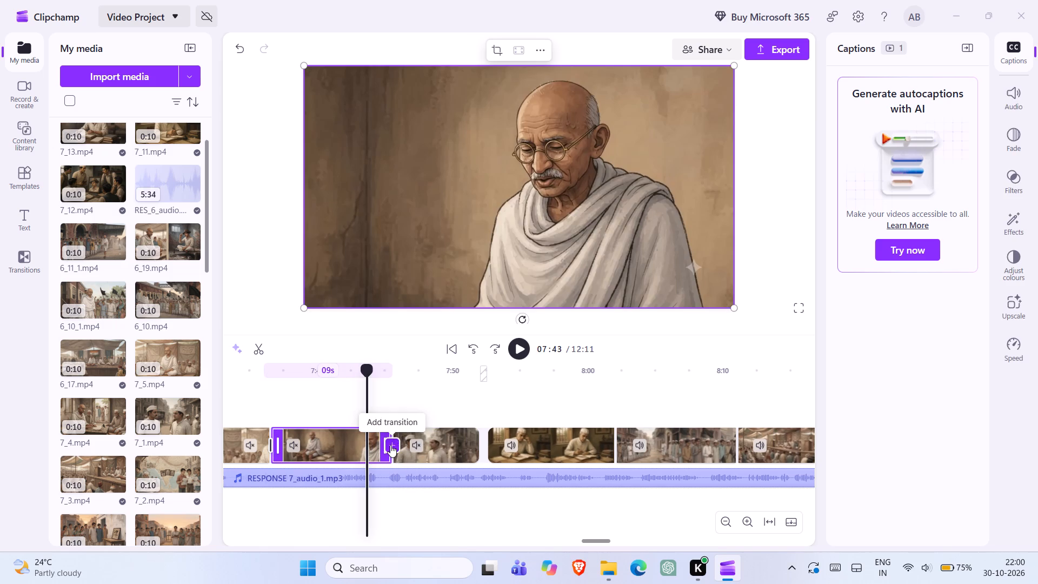
pyautogui.click(483, 443)
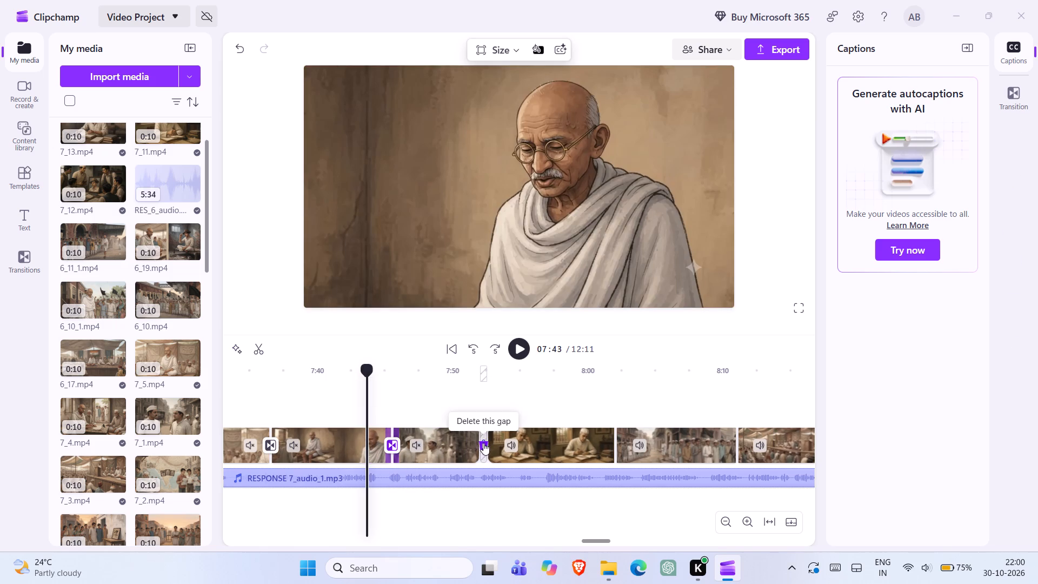
pyautogui.click(479, 443)
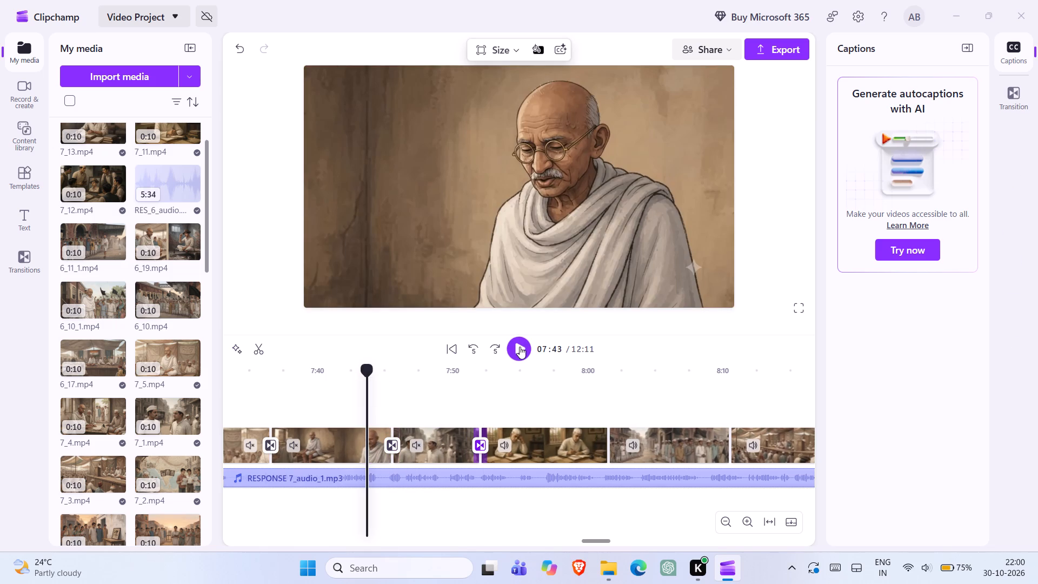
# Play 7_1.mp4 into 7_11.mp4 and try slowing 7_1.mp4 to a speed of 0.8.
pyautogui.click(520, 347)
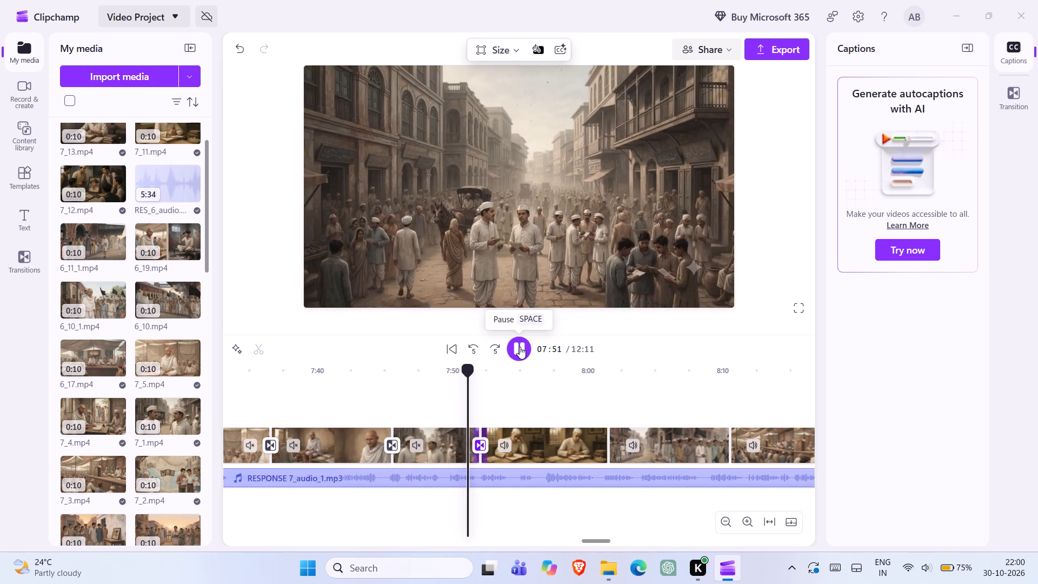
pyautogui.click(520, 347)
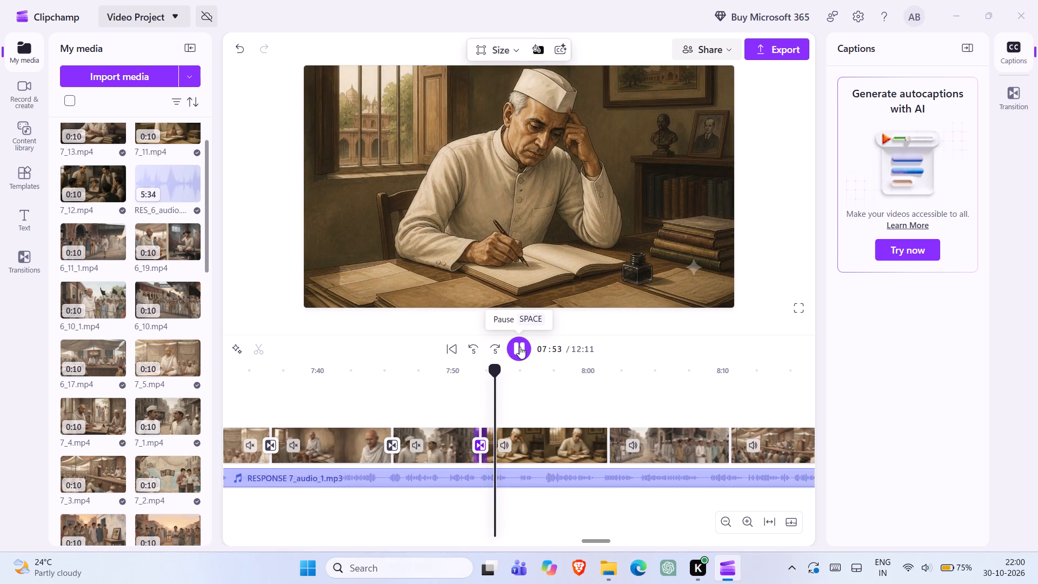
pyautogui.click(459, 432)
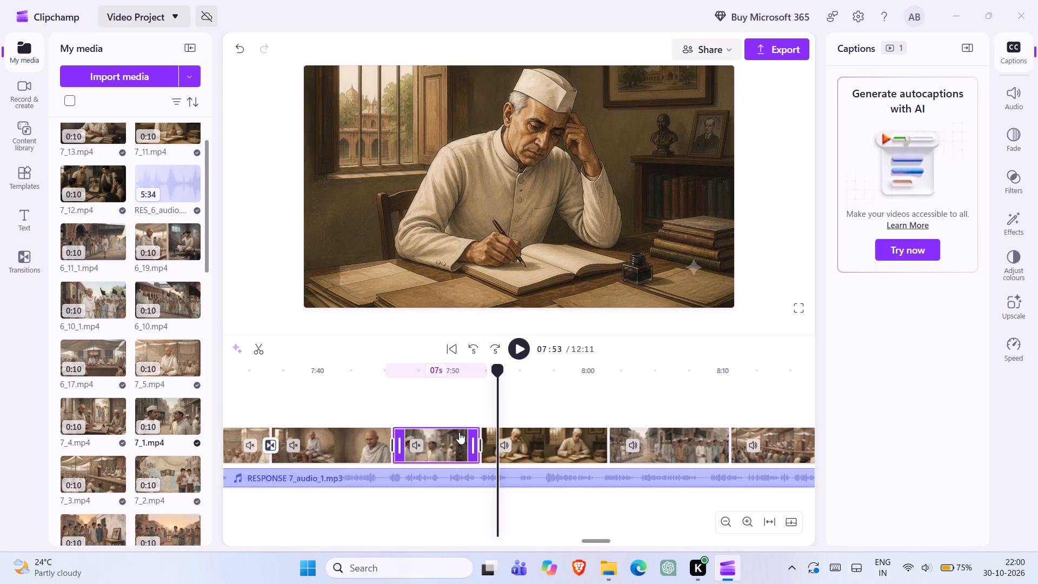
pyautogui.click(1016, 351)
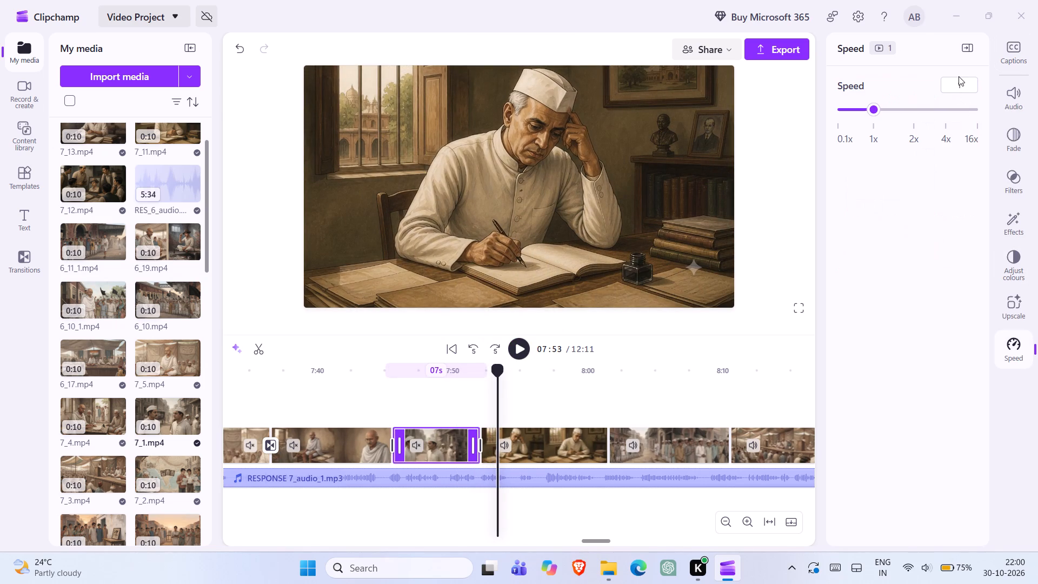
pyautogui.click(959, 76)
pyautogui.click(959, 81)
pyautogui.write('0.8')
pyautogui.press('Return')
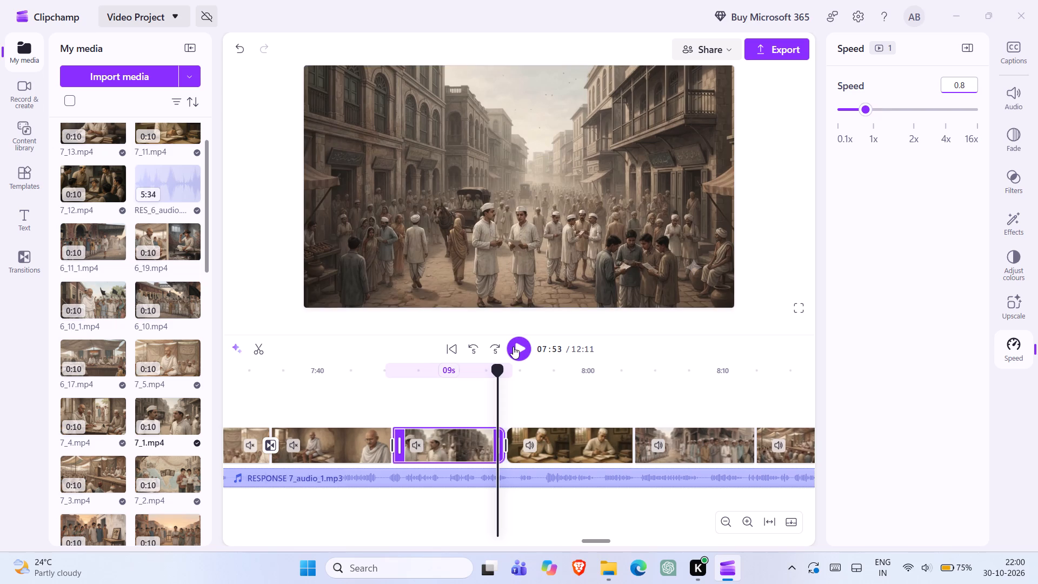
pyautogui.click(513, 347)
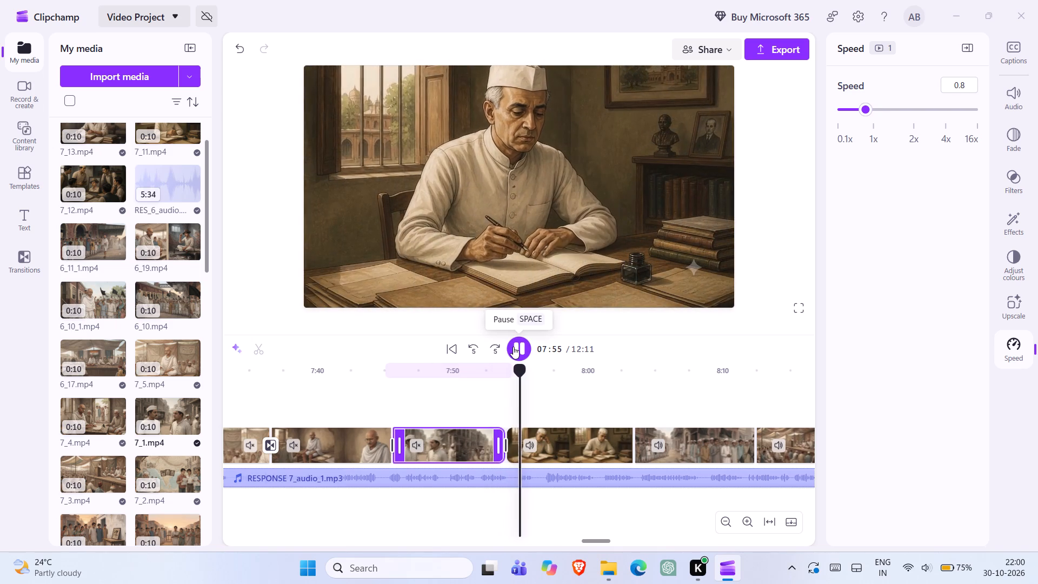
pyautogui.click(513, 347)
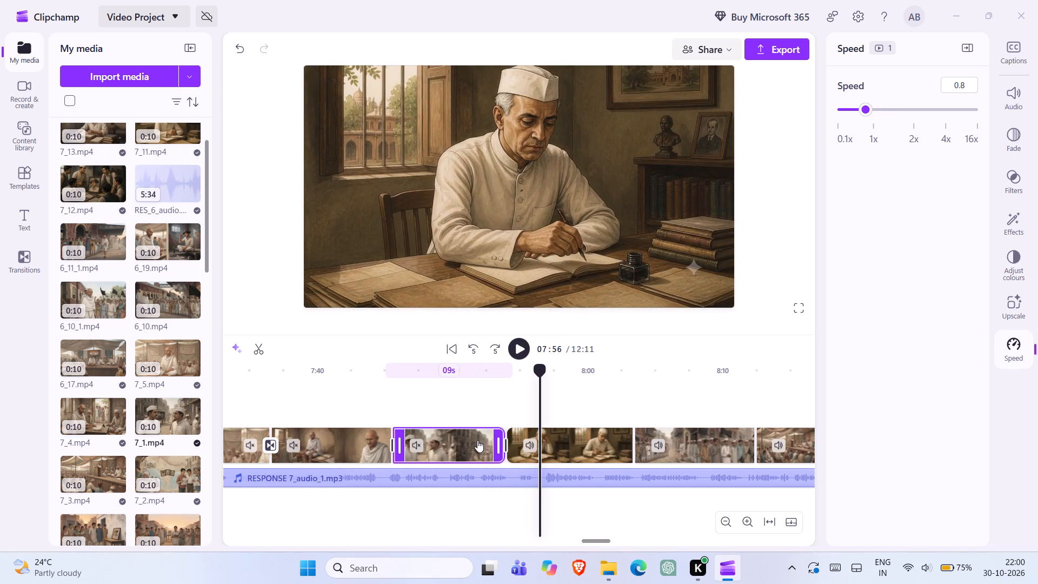
# Set the speed of 7_1.mp4 to 0.7 and play through it and 7_11.mp4 into the street clip.
pyautogui.click(956, 85)
pyautogui.write('0.7')
pyautogui.press('Return')
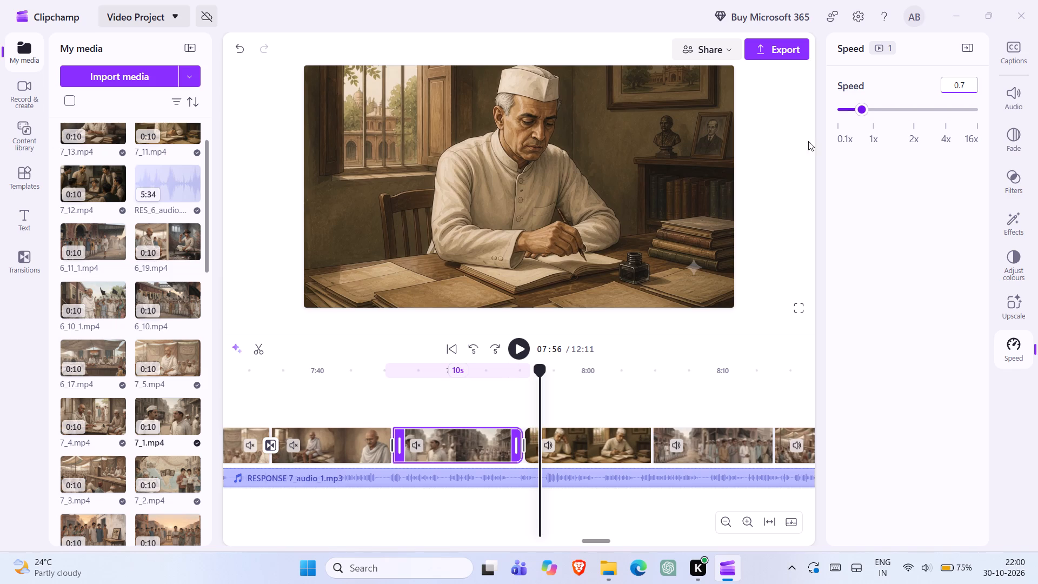
pyautogui.doubleClick(491, 440)
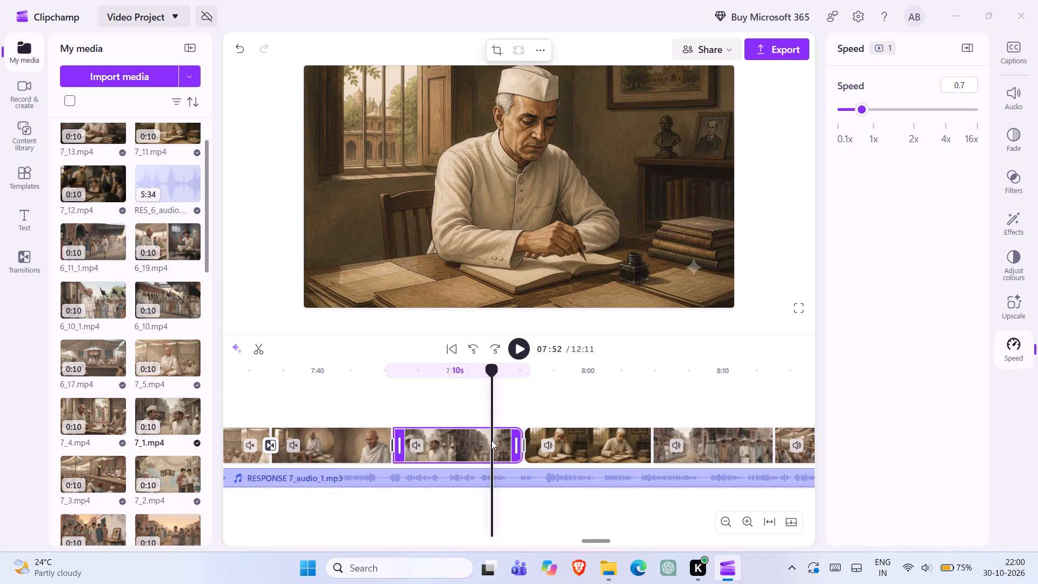
pyautogui.click(521, 353)
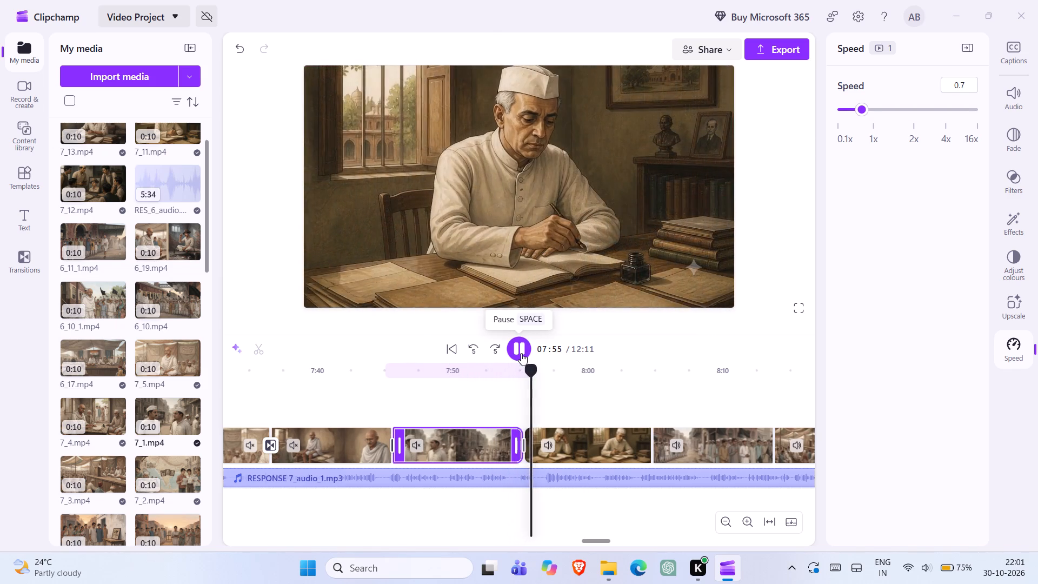
pyautogui.scroll(1, 521, 353)
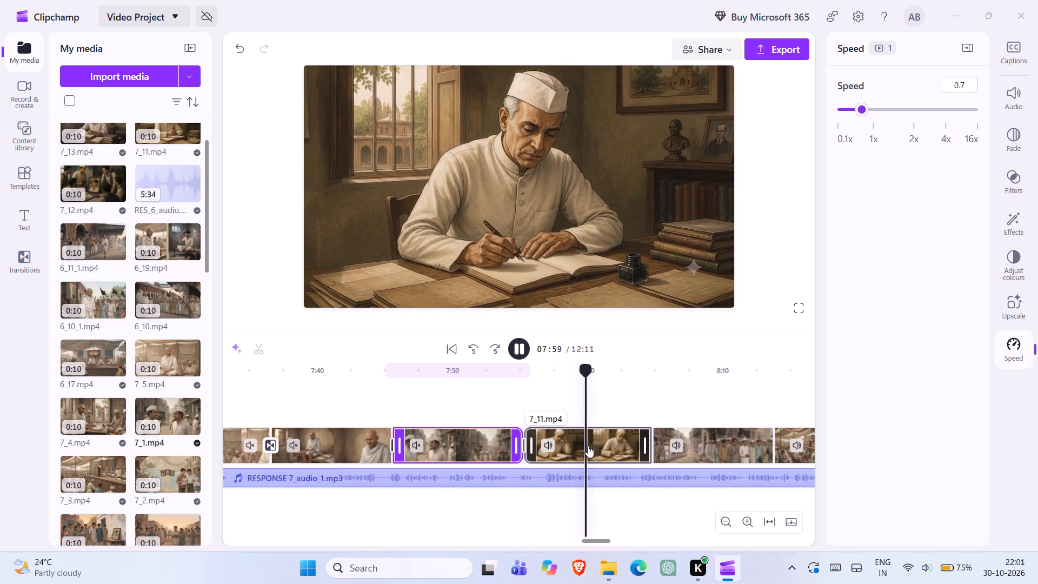
pyautogui.hscroll(-1, 588, 446)
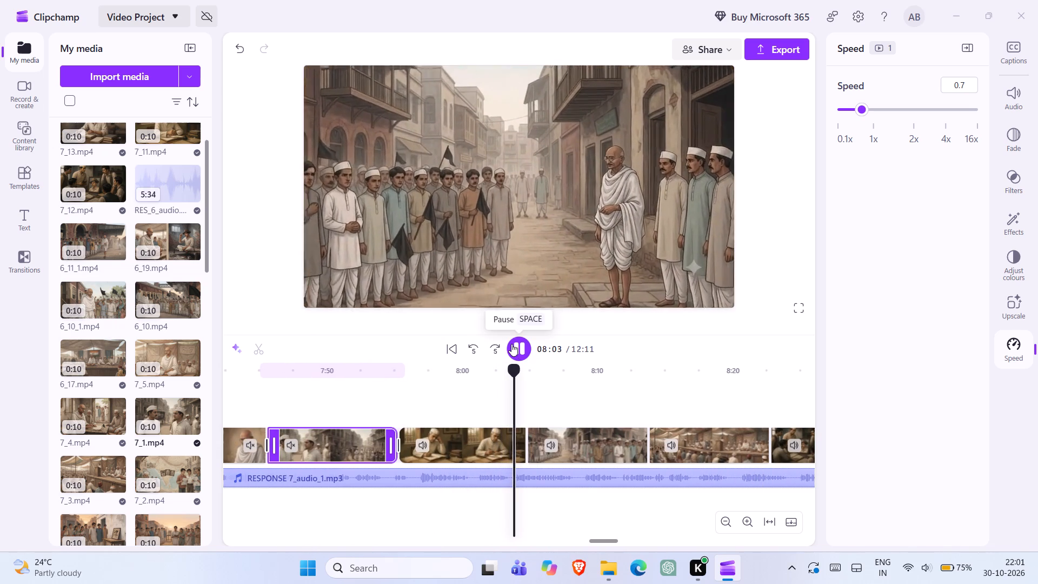
pyautogui.click(511, 344)
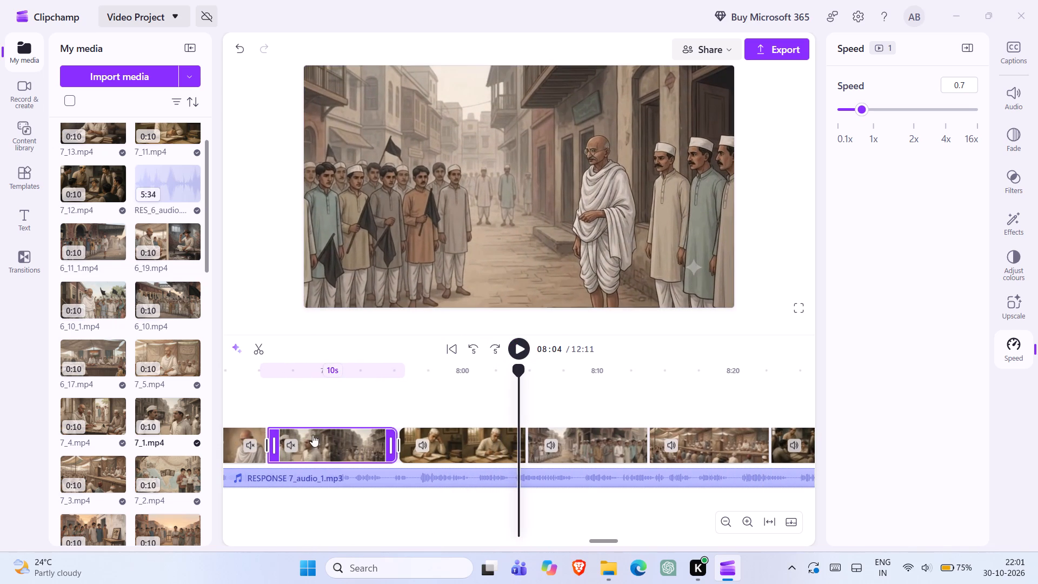
# Insert 6_5.mp4 from the project media into the video track between 7_1.mp4 and 7_11.mp4.
pyautogui.scroll(-4, 135, 494)
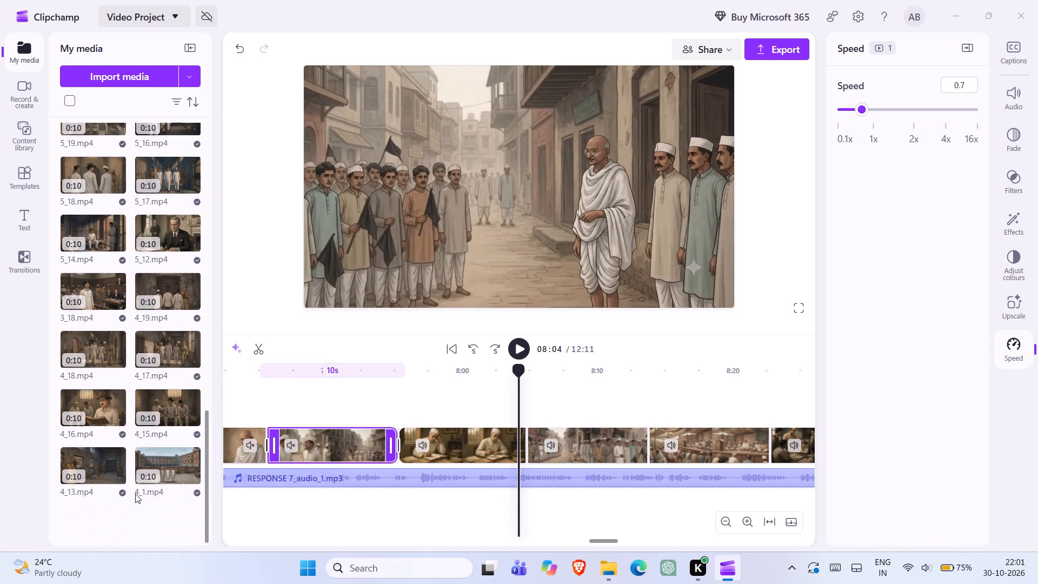
pyautogui.scroll(2, 152, 374)
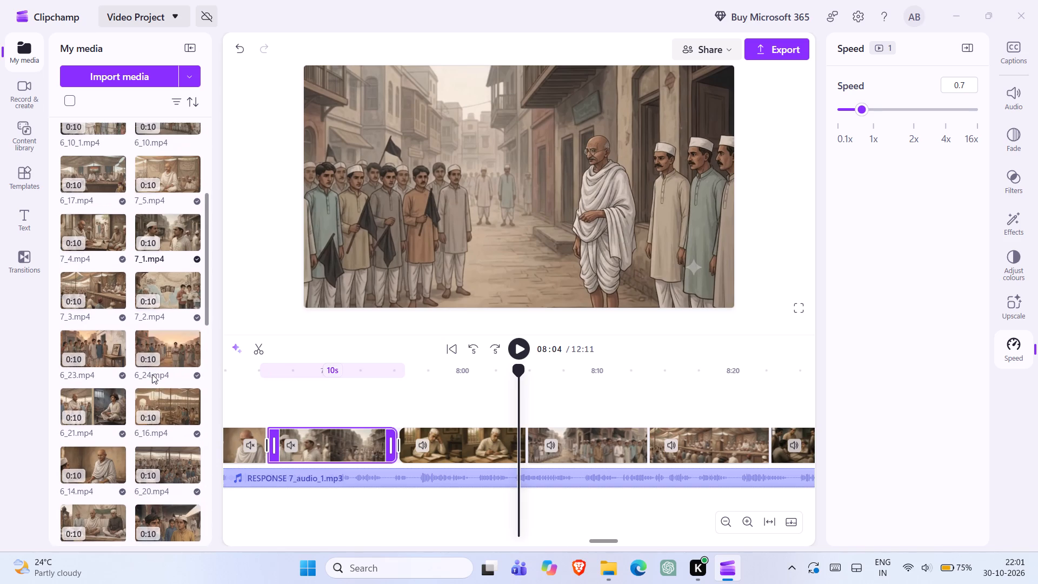
pyautogui.scroll(-2, 165, 335)
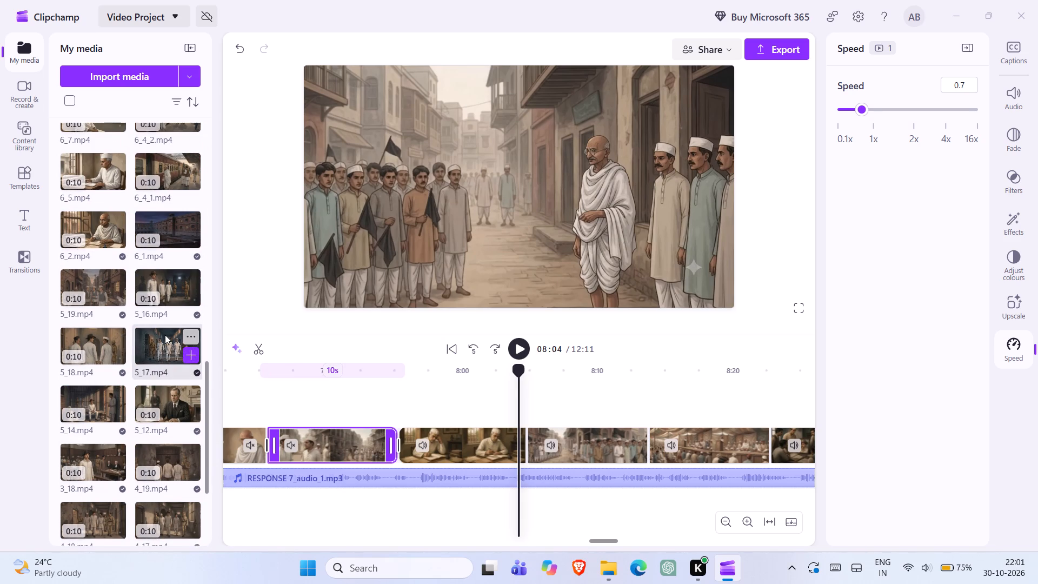
pyautogui.scroll(1, 160, 270)
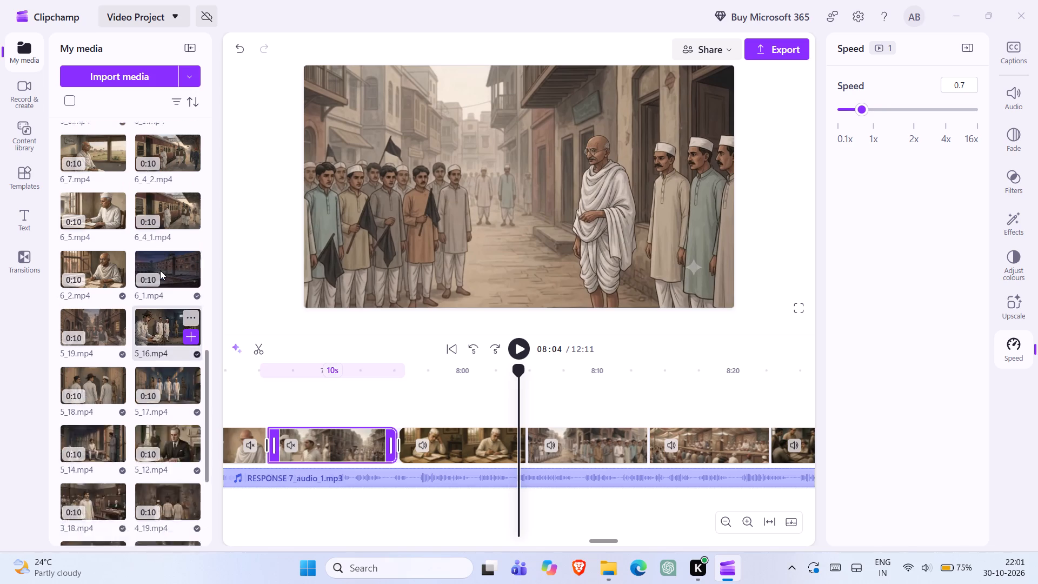
pyautogui.scroll(1, 160, 270)
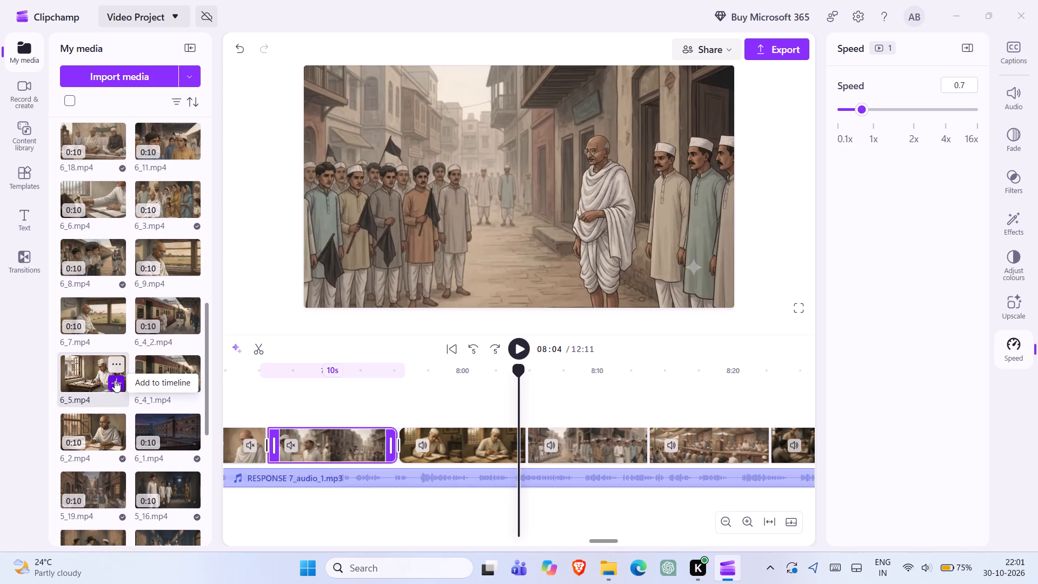
pyautogui.click(115, 381)
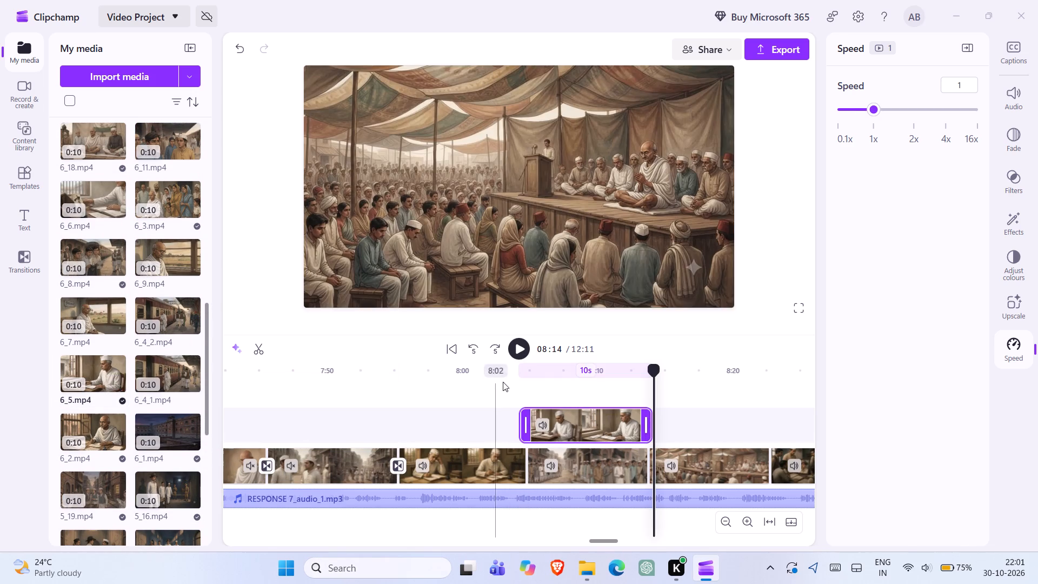
pyautogui.moveTo(559, 423); pyautogui.dragTo(433, 462)
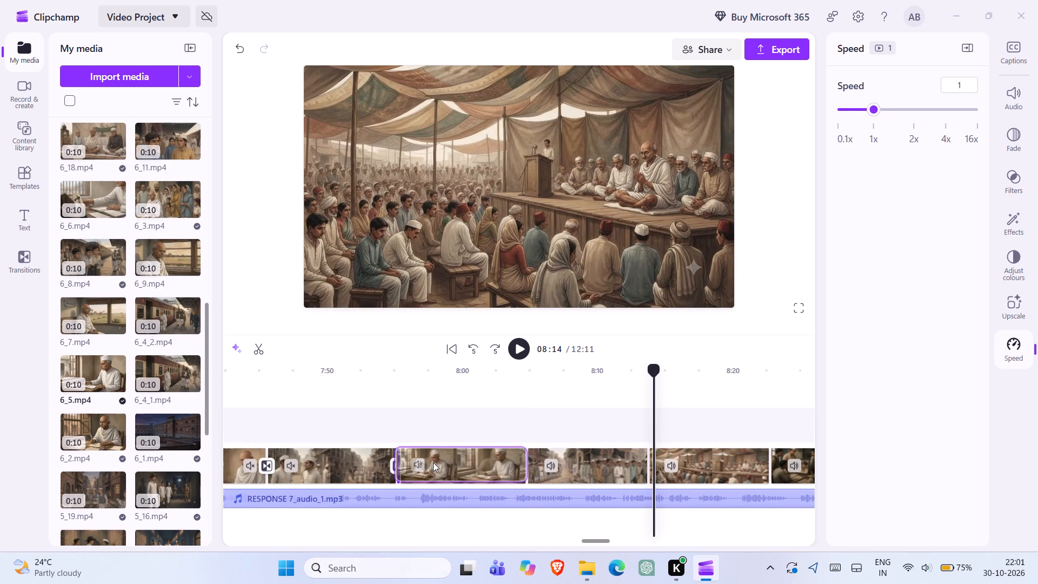
# Add transitions from 7_1.mp4 into 6_5.mp4 and from 6_5.mp4 into 7_11.mp4 while replaying the section.
pyautogui.click(398, 443)
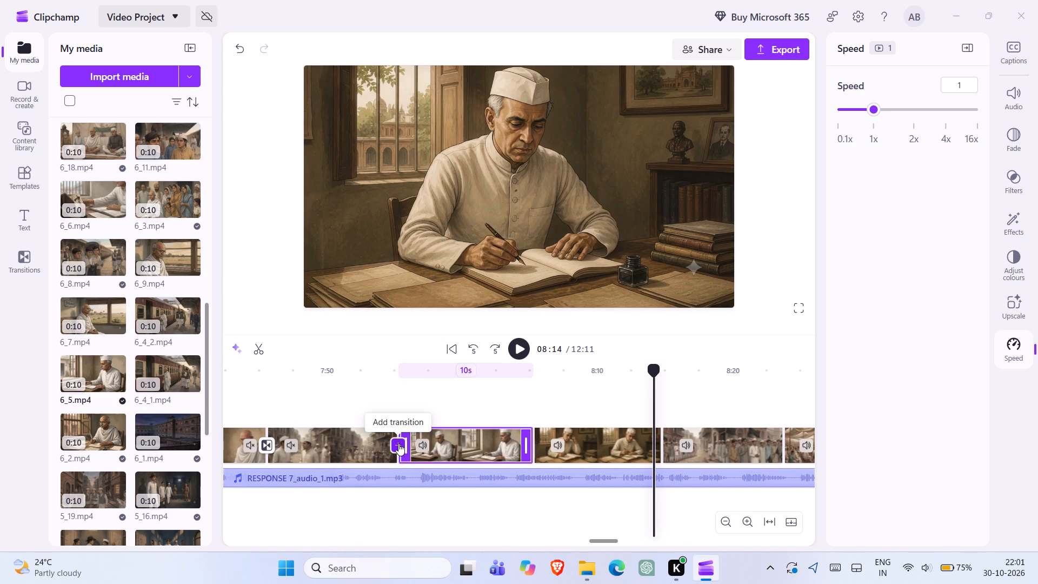
pyautogui.doubleClick(377, 443)
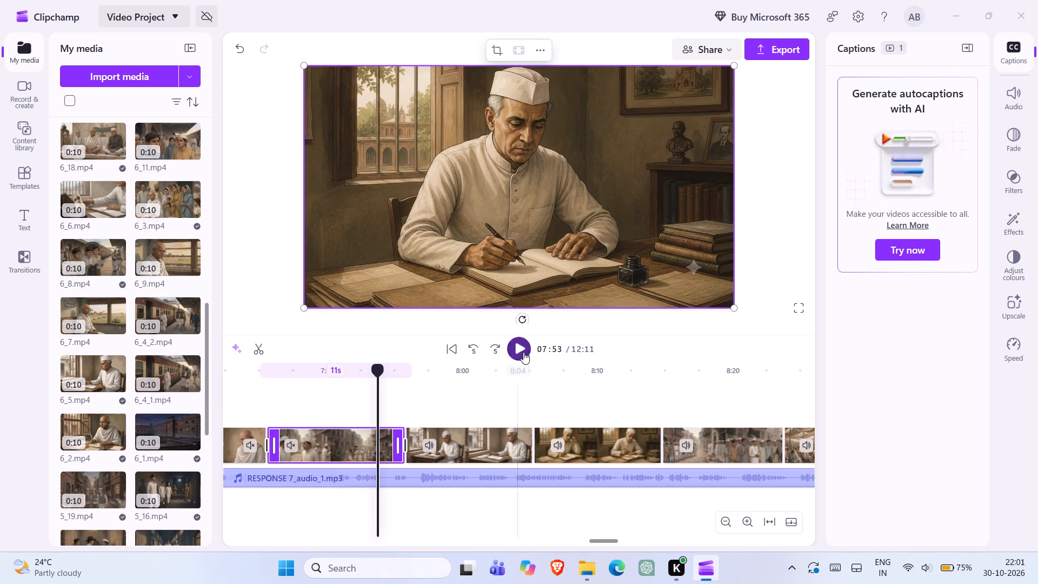
pyautogui.click(523, 352)
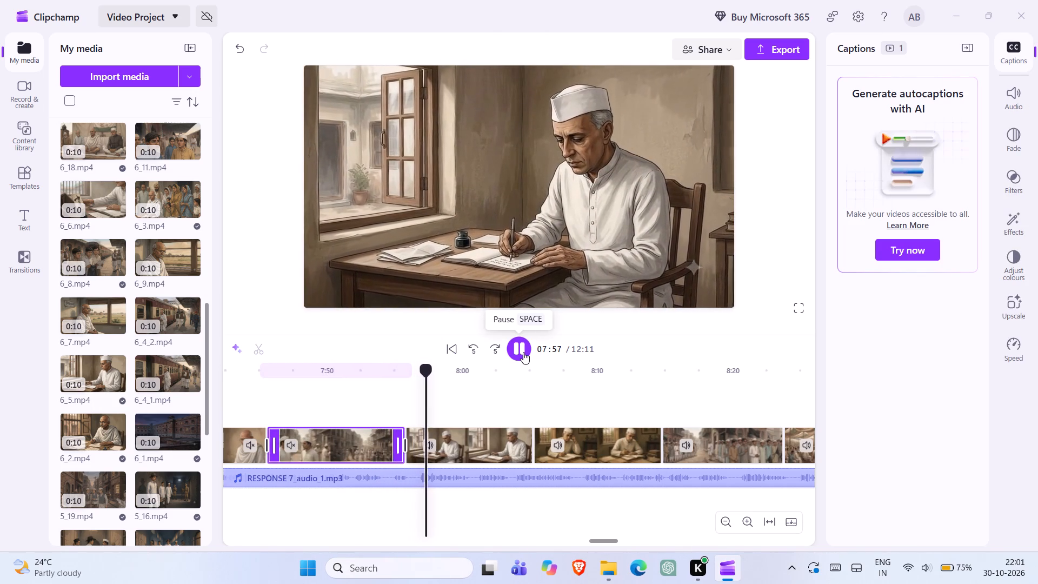
pyautogui.click(533, 444)
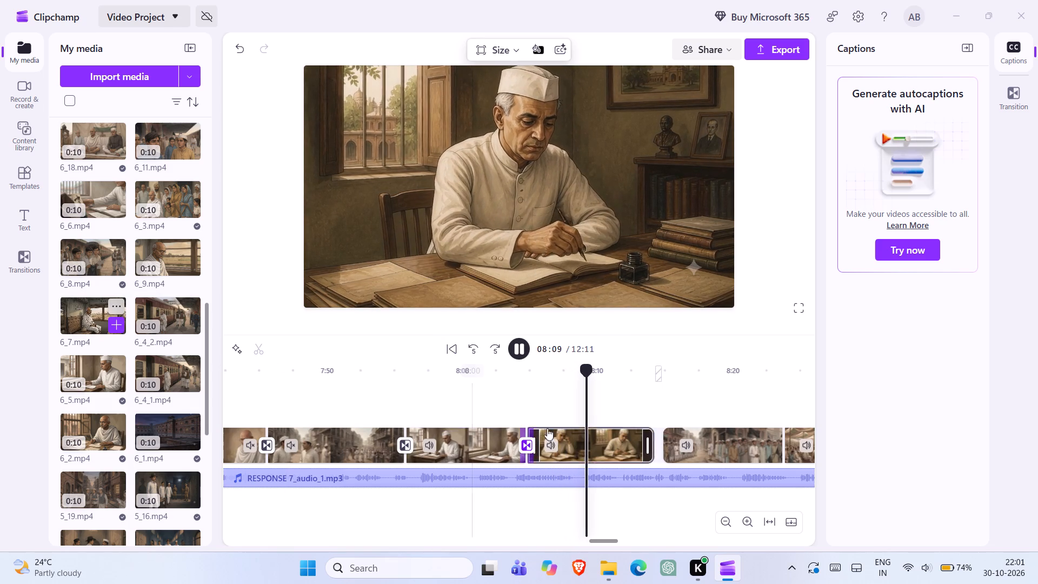
# Close the gap between 7_11.mp4 and the street clip, at about 8:14.
pyautogui.click(529, 348)
pyautogui.click(529, 348)
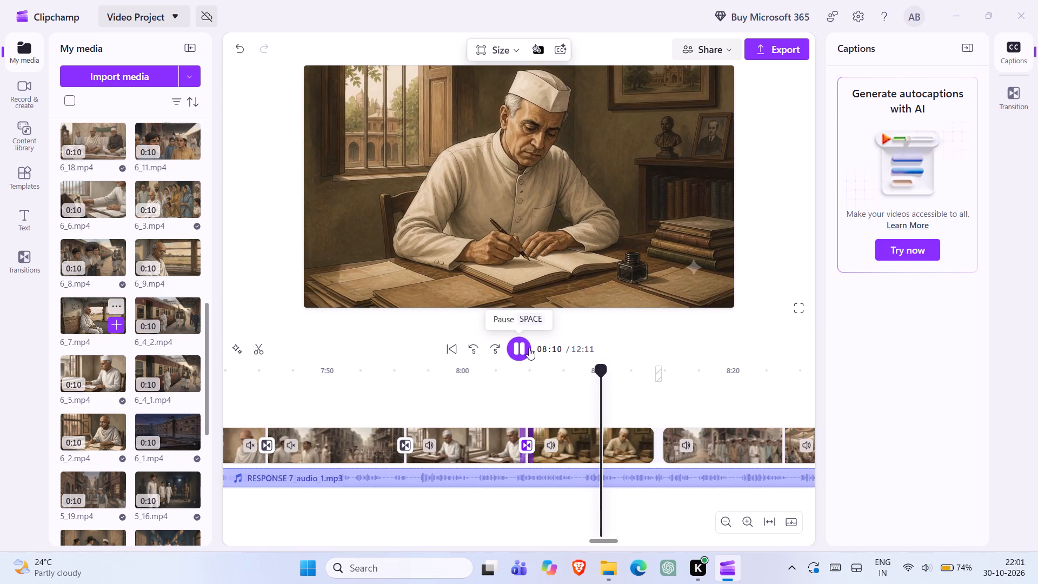
pyautogui.click(654, 447)
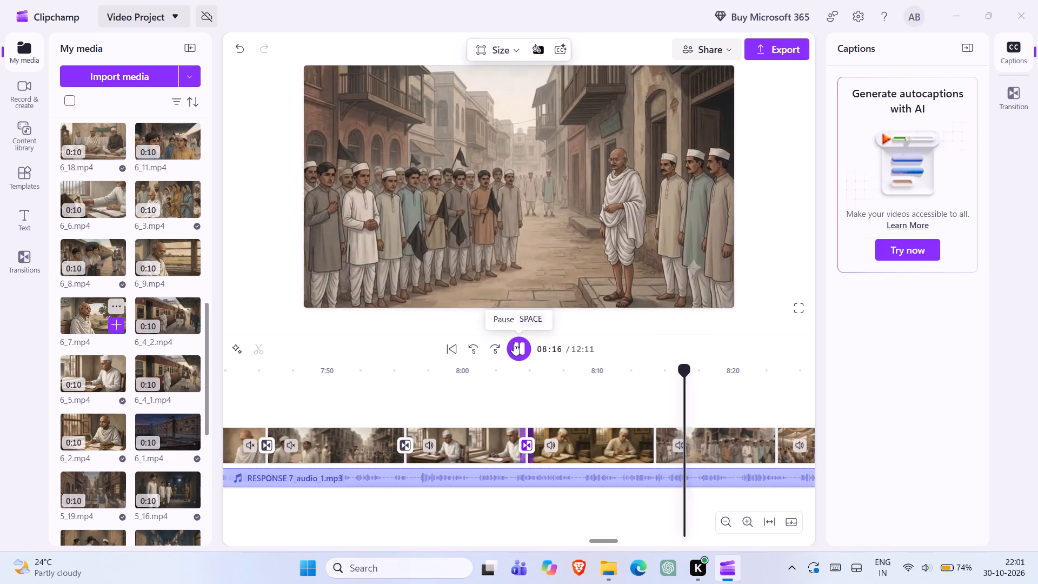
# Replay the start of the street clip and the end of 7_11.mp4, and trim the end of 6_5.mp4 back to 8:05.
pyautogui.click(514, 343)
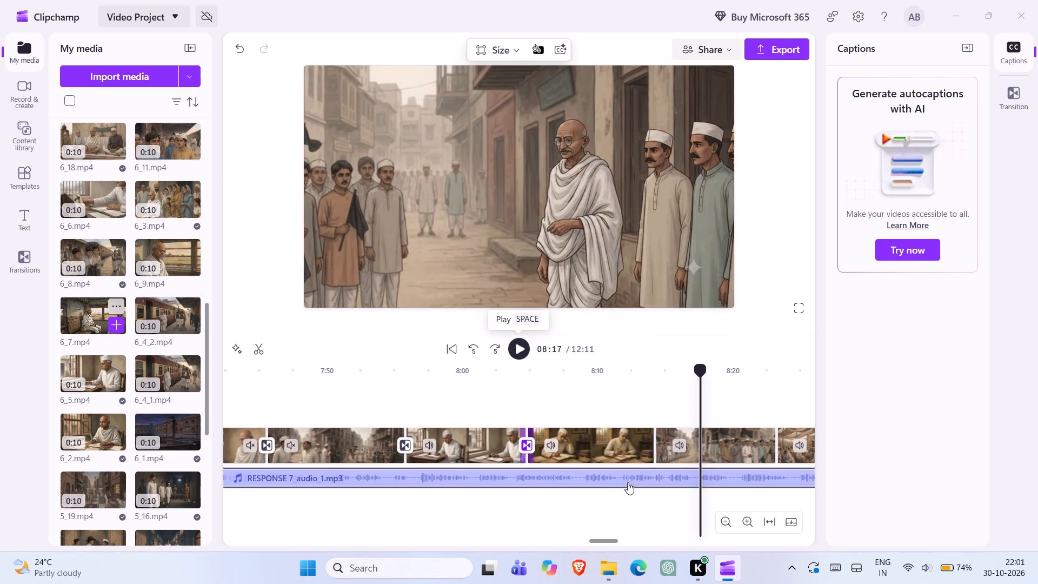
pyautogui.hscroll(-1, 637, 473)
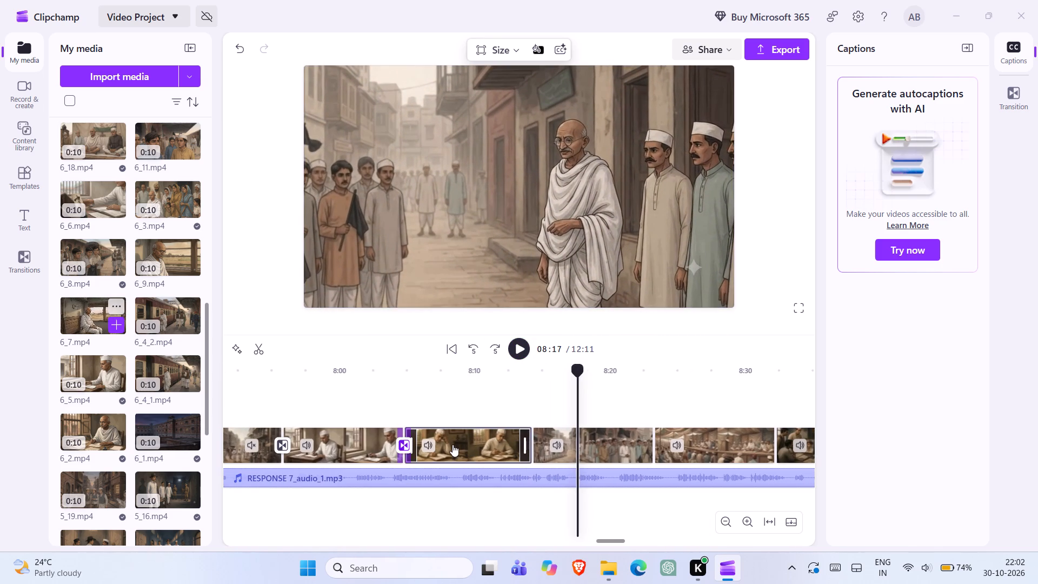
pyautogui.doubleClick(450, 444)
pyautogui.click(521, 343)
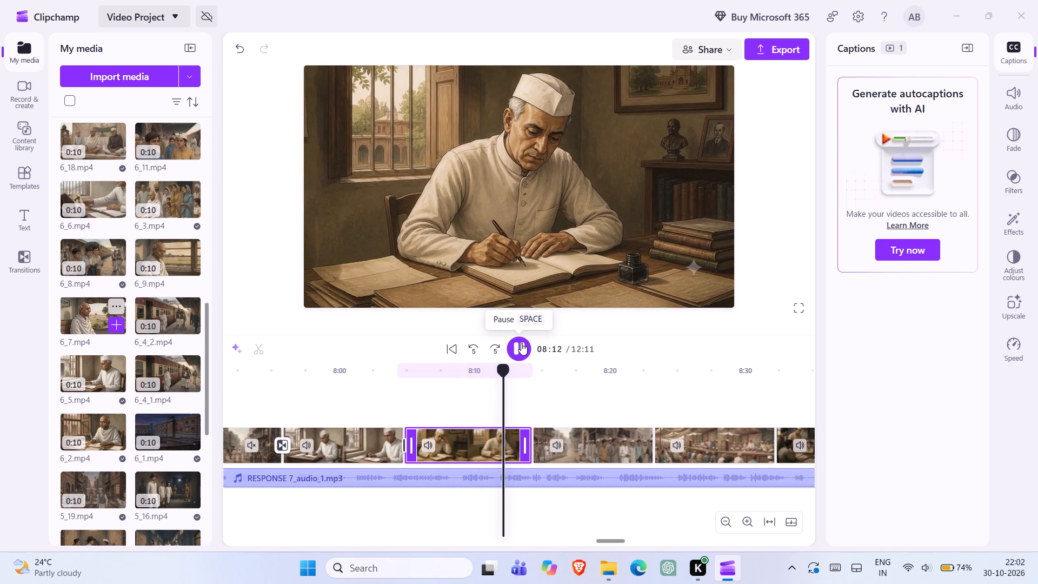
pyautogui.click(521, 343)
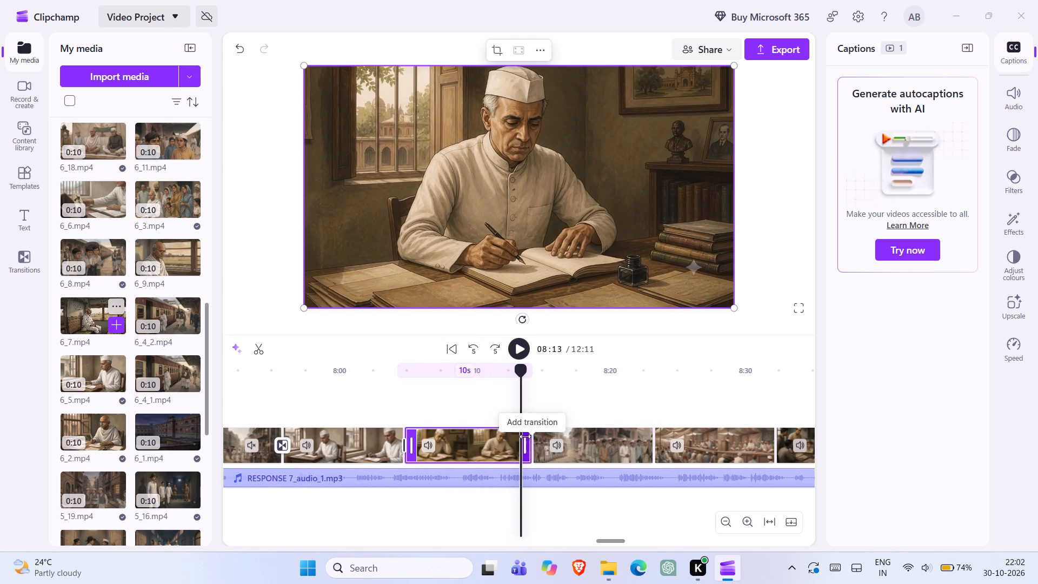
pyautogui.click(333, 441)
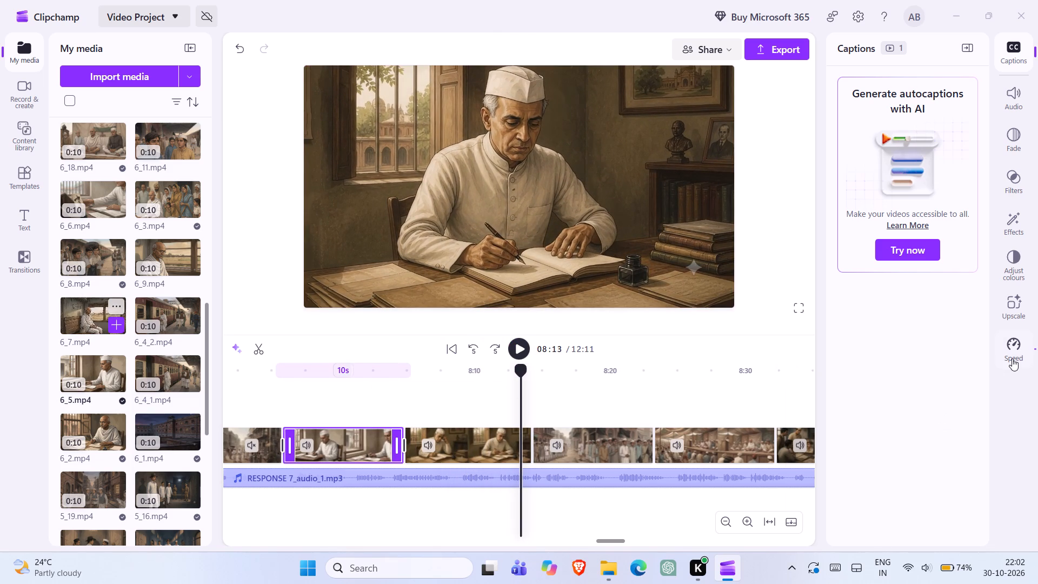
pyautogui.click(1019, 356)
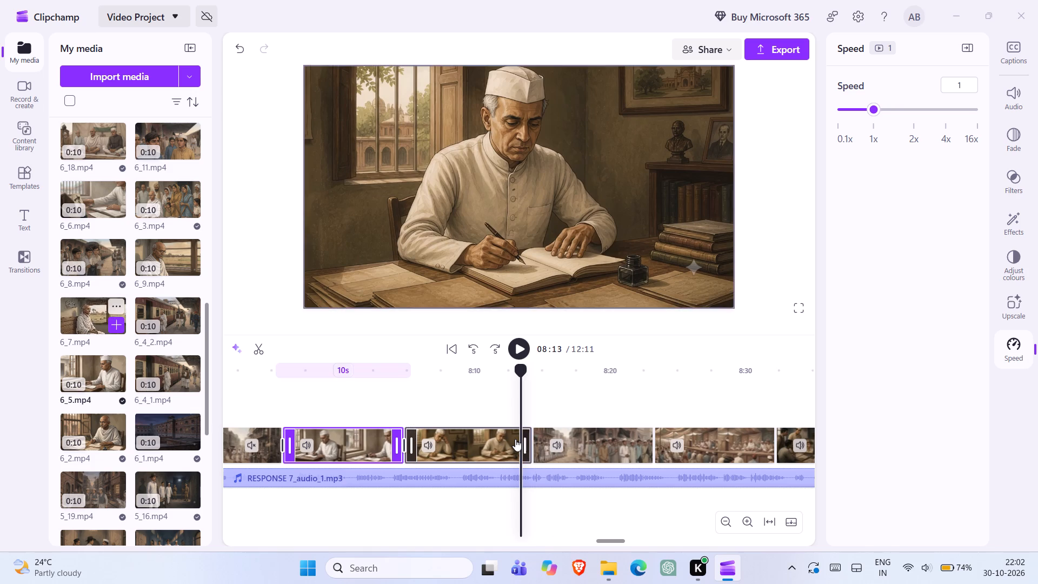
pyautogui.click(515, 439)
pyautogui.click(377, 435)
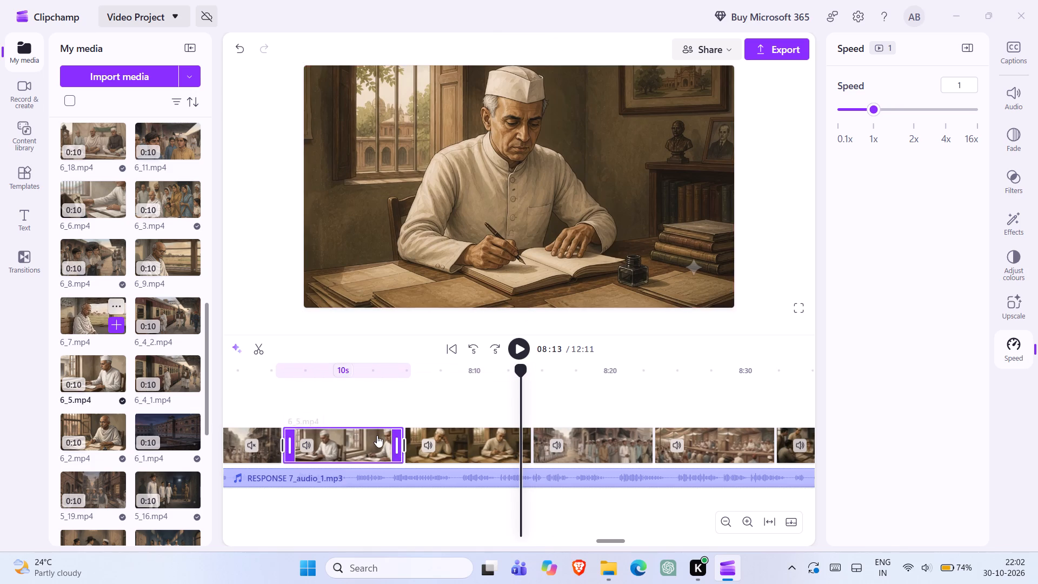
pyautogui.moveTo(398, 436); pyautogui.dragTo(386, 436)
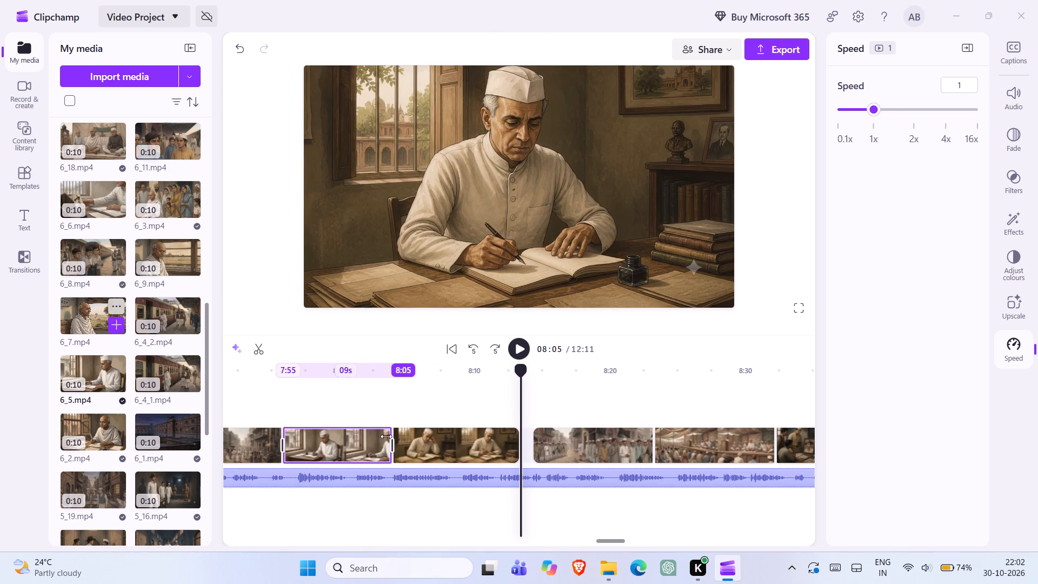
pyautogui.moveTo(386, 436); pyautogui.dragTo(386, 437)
# Insert 6_6.mp4 from the project media between 6_5.mp4 and 7_11.mp4 with a transition from 6_5.mp4, and replay the section.
pyautogui.doubleClick(349, 444)
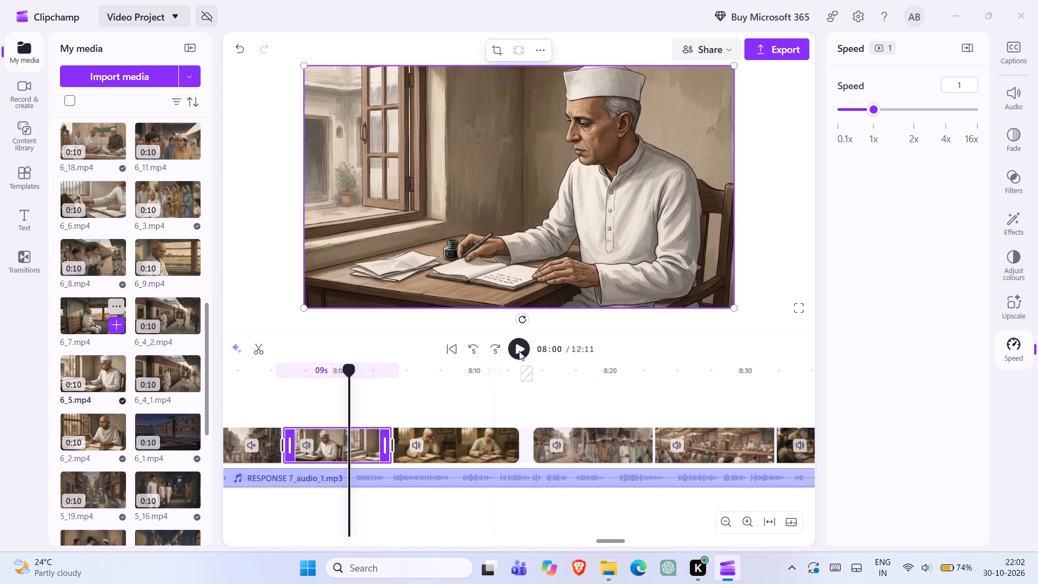
pyautogui.click(524, 349)
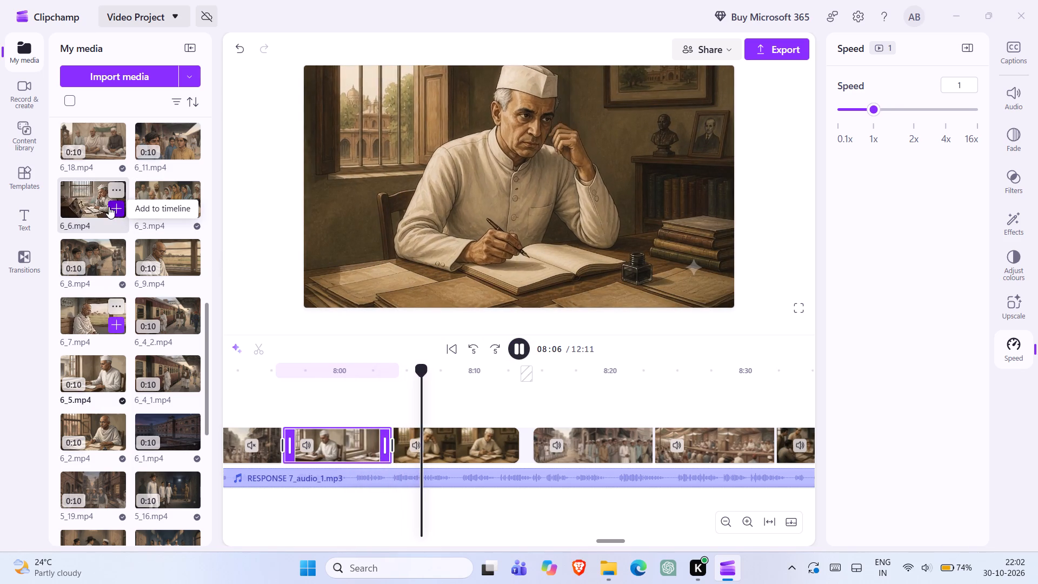
pyautogui.click(112, 207)
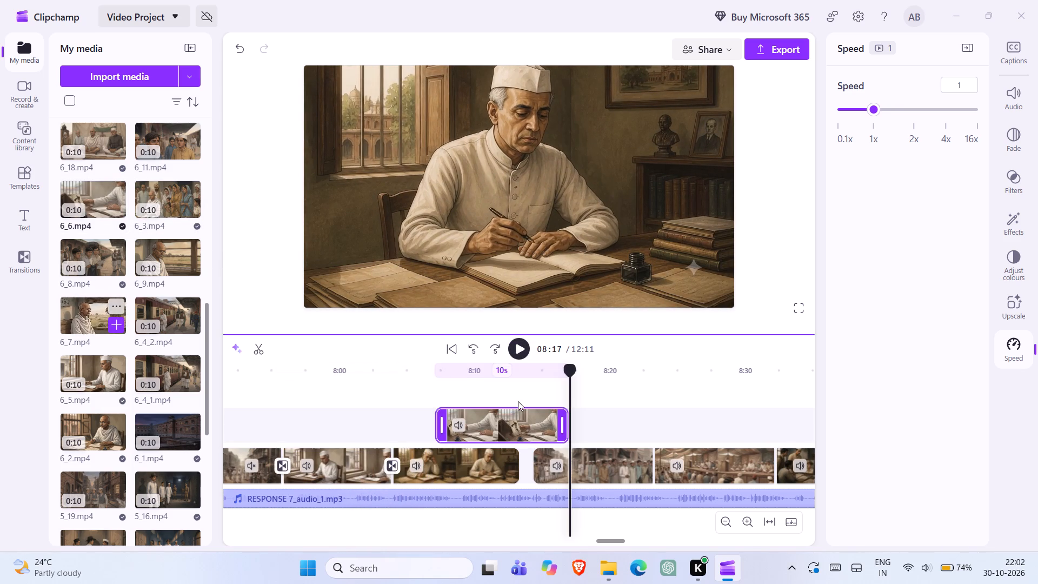
pyautogui.moveTo(509, 417); pyautogui.dragTo(460, 454)
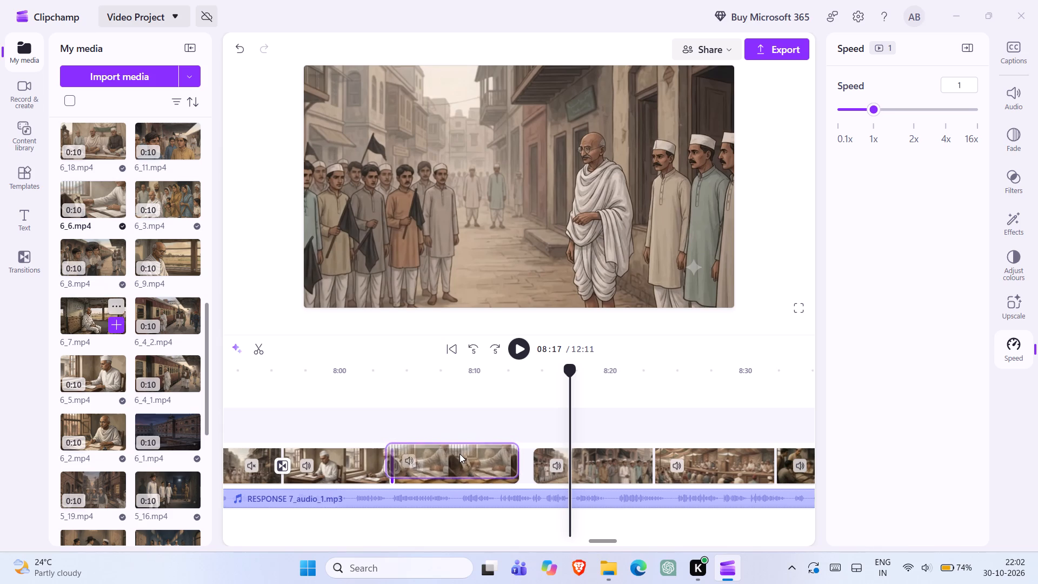
pyautogui.moveTo(460, 454); pyautogui.dragTo(460, 454)
pyautogui.click(392, 443)
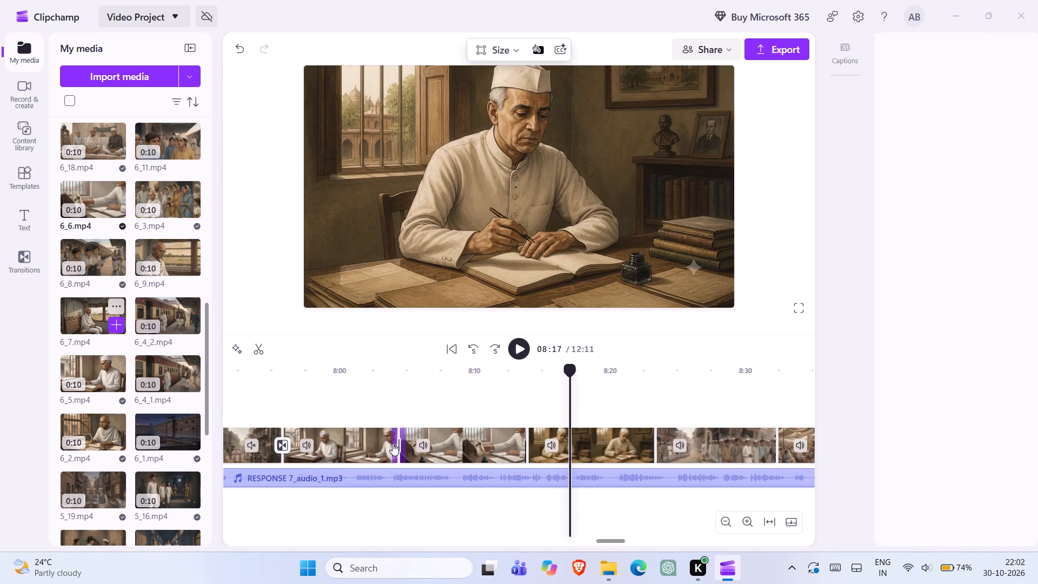
pyautogui.doubleClick(337, 437)
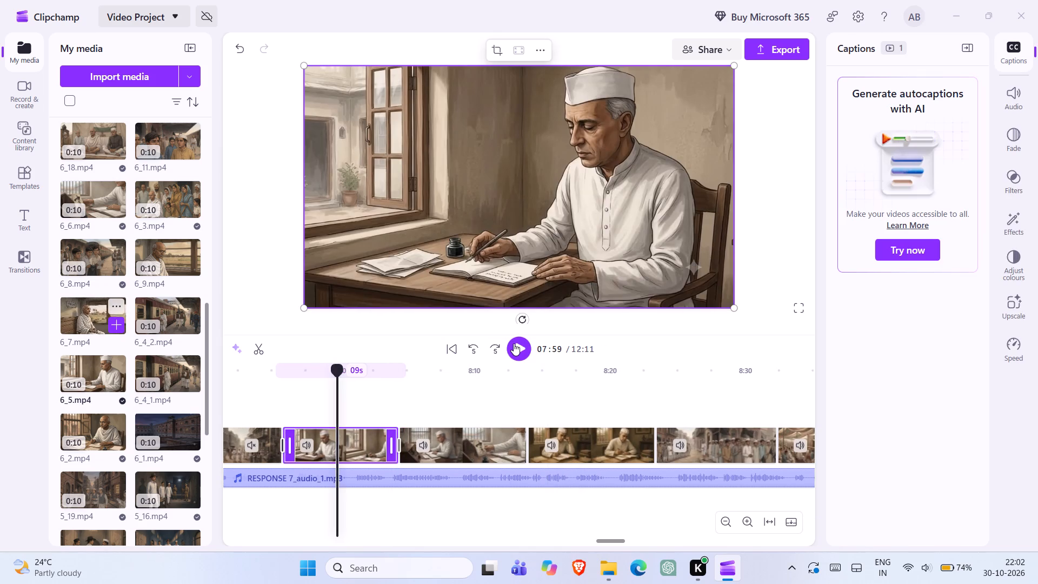
pyautogui.click(514, 343)
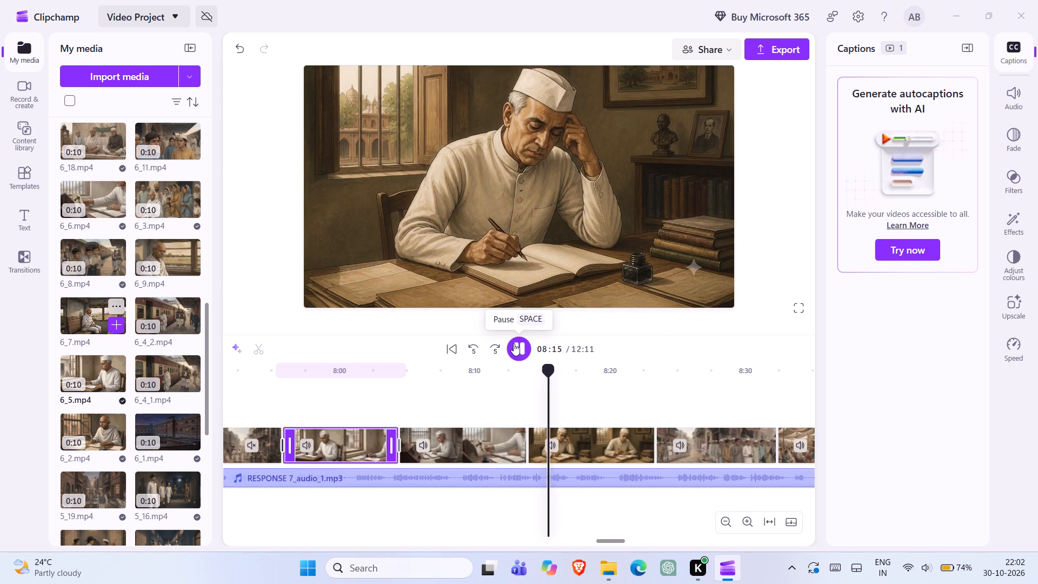
pyautogui.click(514, 343)
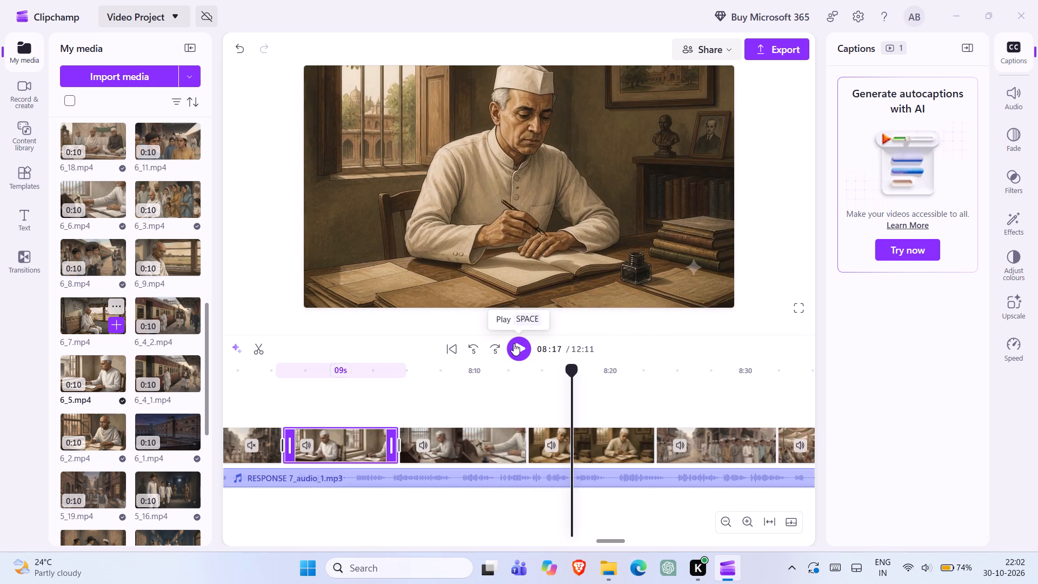
# Extend 6_5.mp4 to 10 seconds, add a transition into 6_6.mp4 and replay up to the gap before 7_11.mp4.
pyautogui.doubleClick(374, 436)
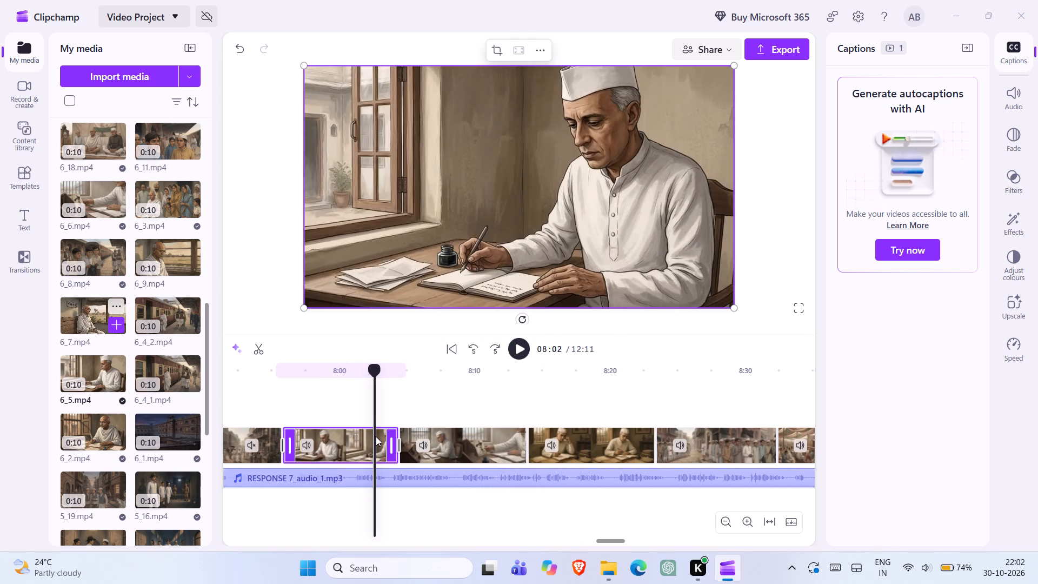
pyautogui.moveTo(391, 442); pyautogui.dragTo(416, 440)
pyautogui.click(408, 443)
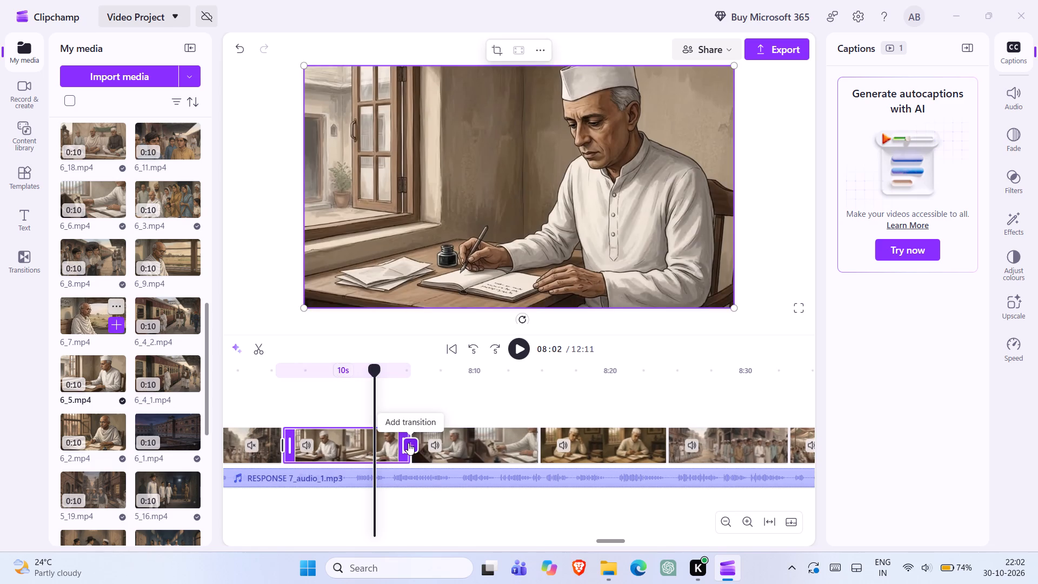
pyautogui.click(520, 352)
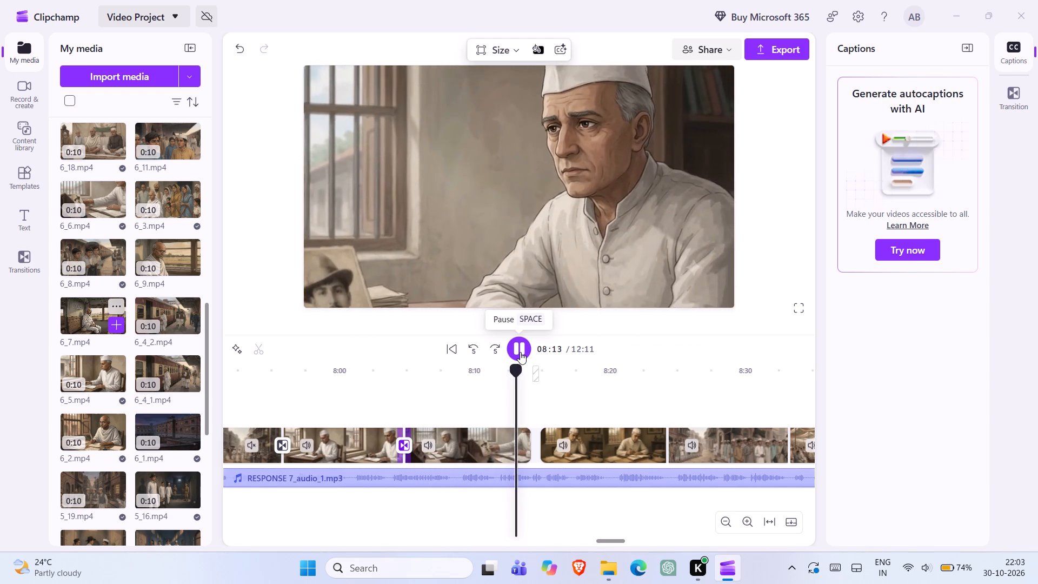
pyautogui.click(520, 352)
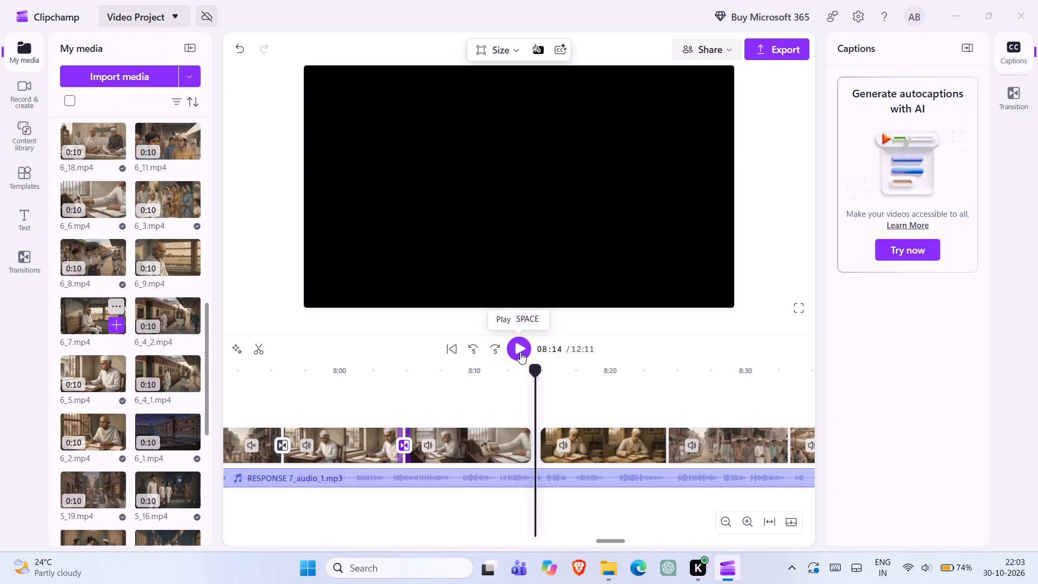
# Move 6_6.mp4 to start at about 8:10, set the speed of 6_5.mp4 to 0.8 and close the gap left between them.
pyautogui.moveTo(463, 456); pyautogui.dragTo(494, 455)
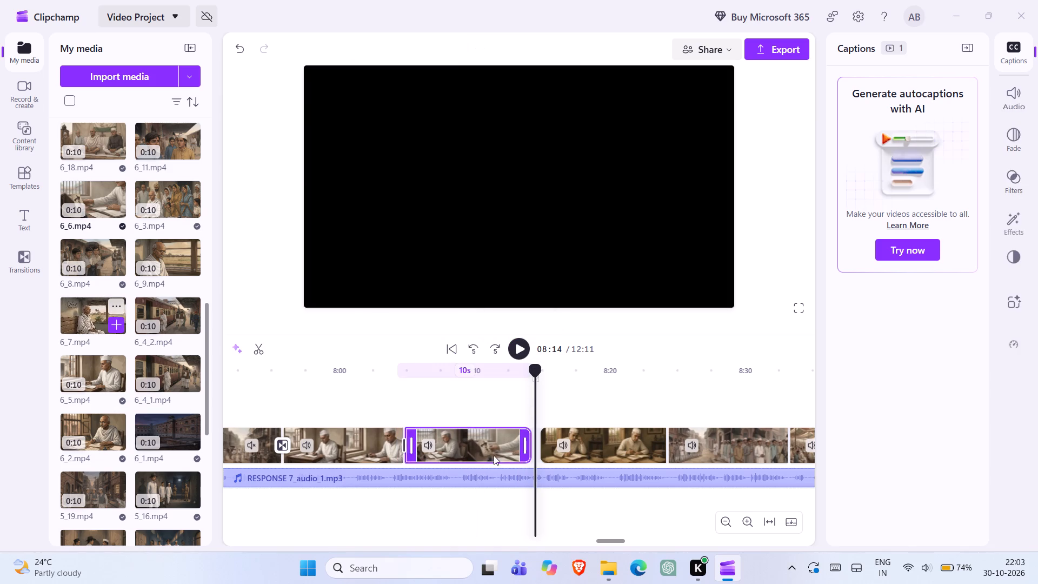
pyautogui.moveTo(494, 455); pyautogui.dragTo(528, 457)
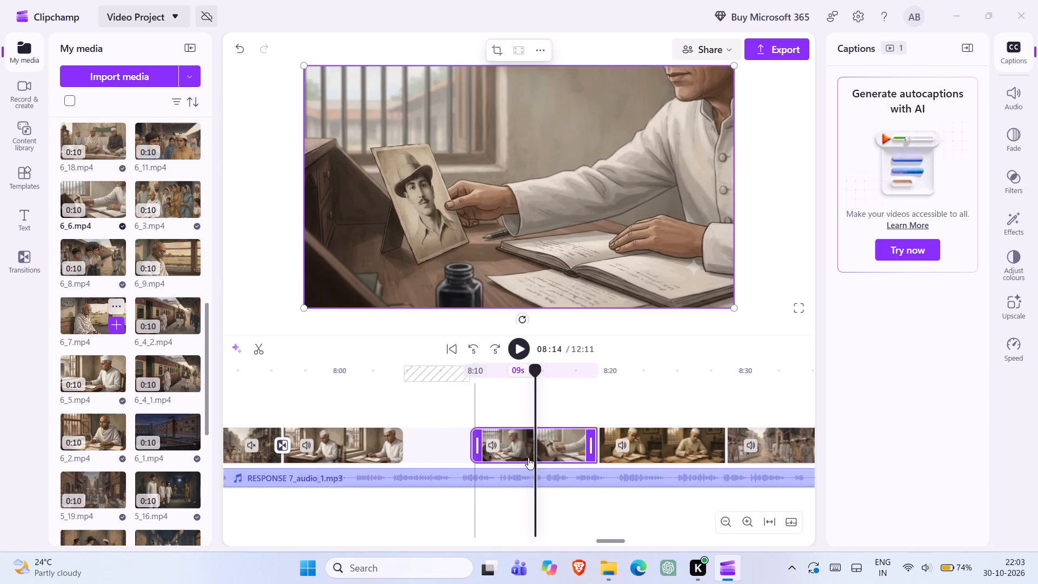
pyautogui.click(354, 442)
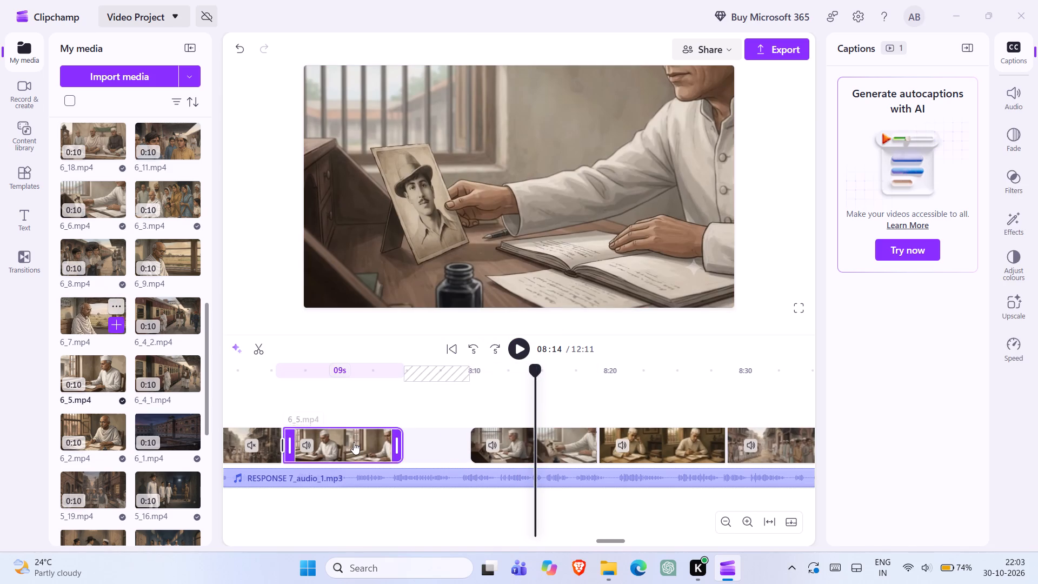
pyautogui.click(1027, 335)
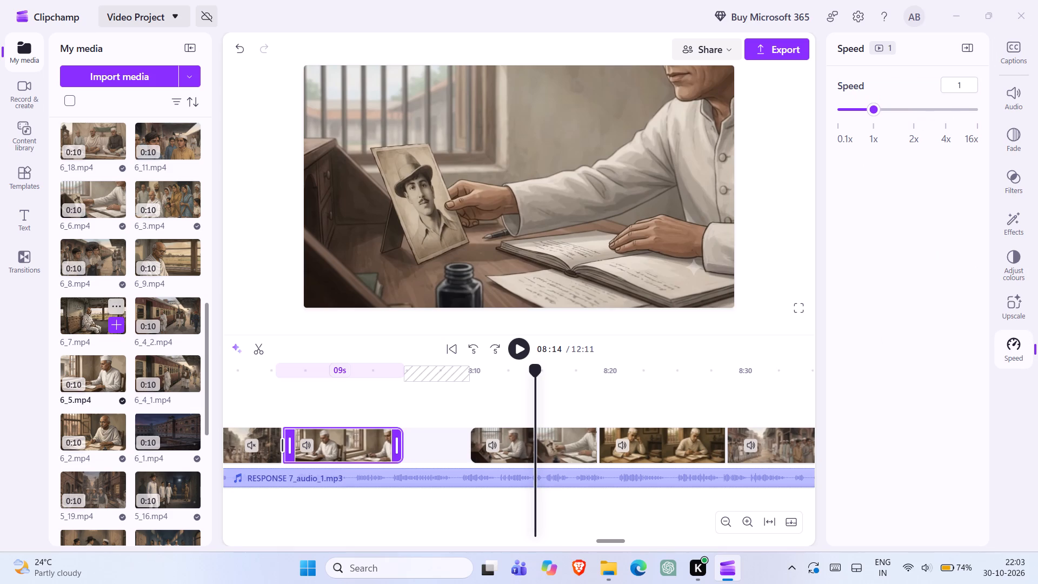
pyautogui.click(964, 87)
pyautogui.write('0.8')
pyautogui.press('Return')
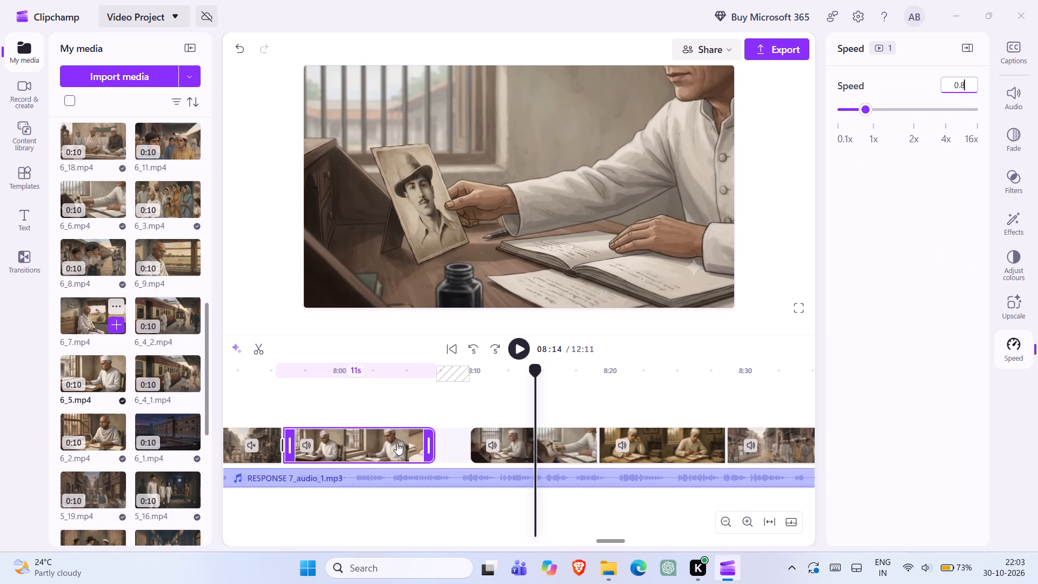
pyautogui.click(453, 444)
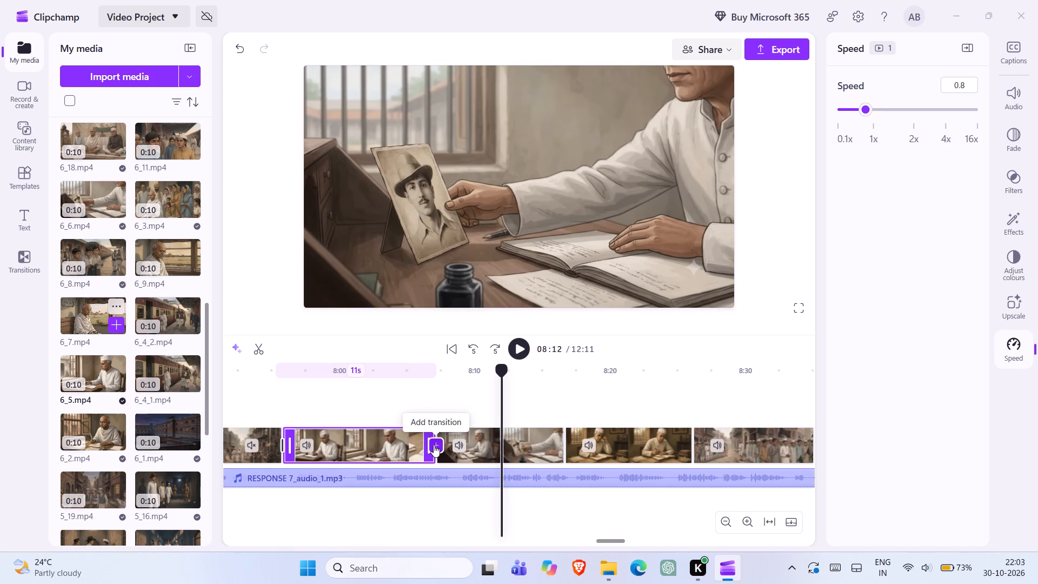
# Add a transition from the slowed 6_5.mp4 into 6_6.mp4 and replay through to the start of 7_11.mp4.
pyautogui.click(434, 445)
pyautogui.doubleClick(378, 443)
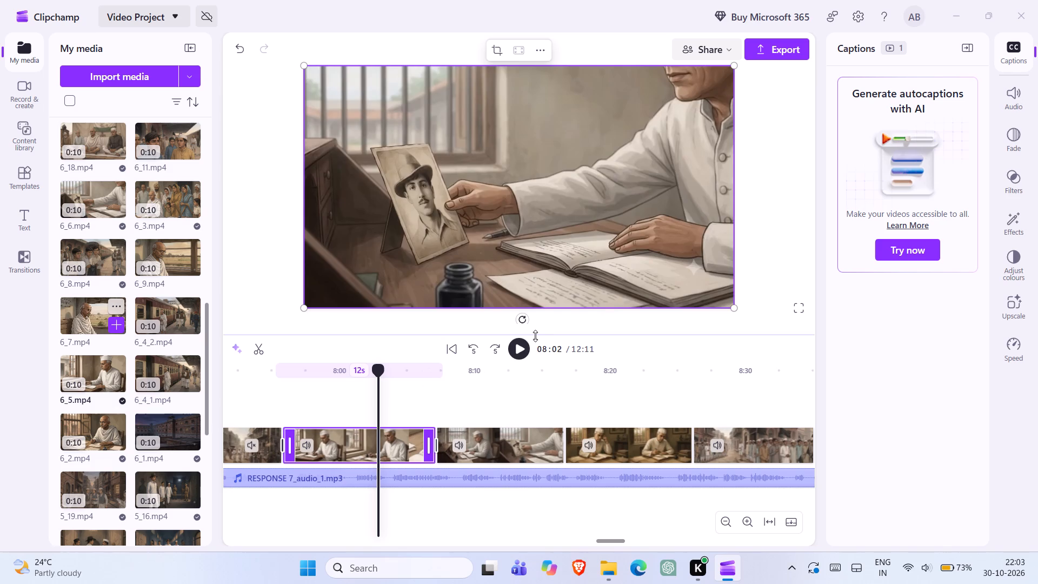
pyautogui.click(517, 349)
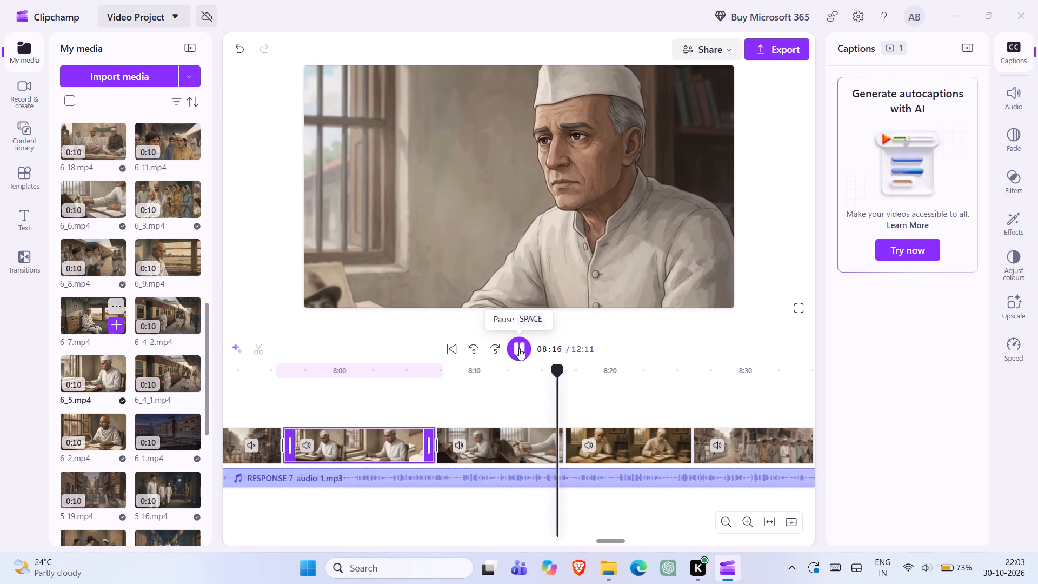
pyautogui.click(517, 349)
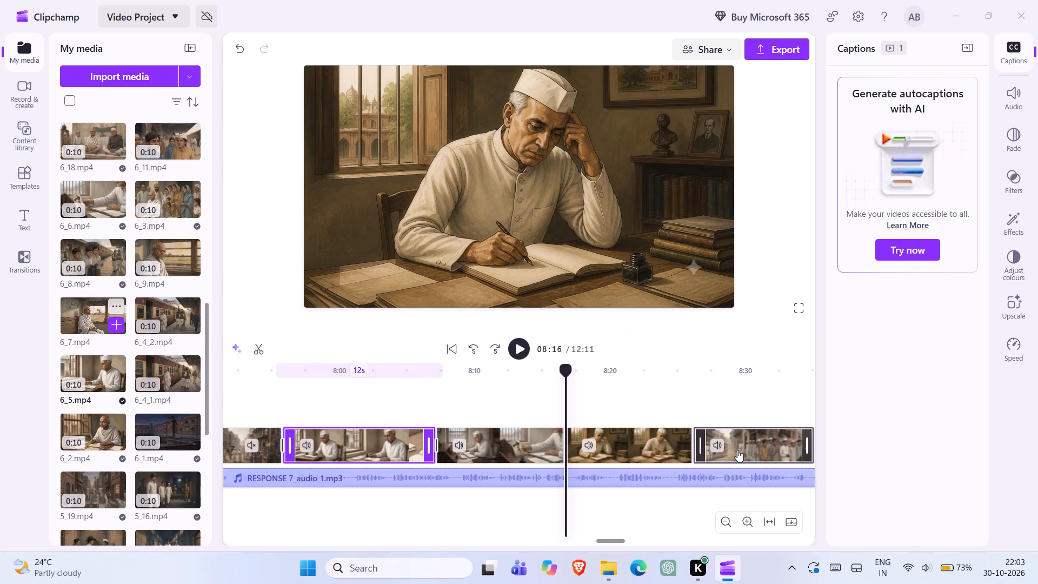
# Move the tent meeting clip ahead of the street procession clip and 7_11.mp4, so it directly follows 6_6.mp4.
pyautogui.hscroll(1, 737, 450)
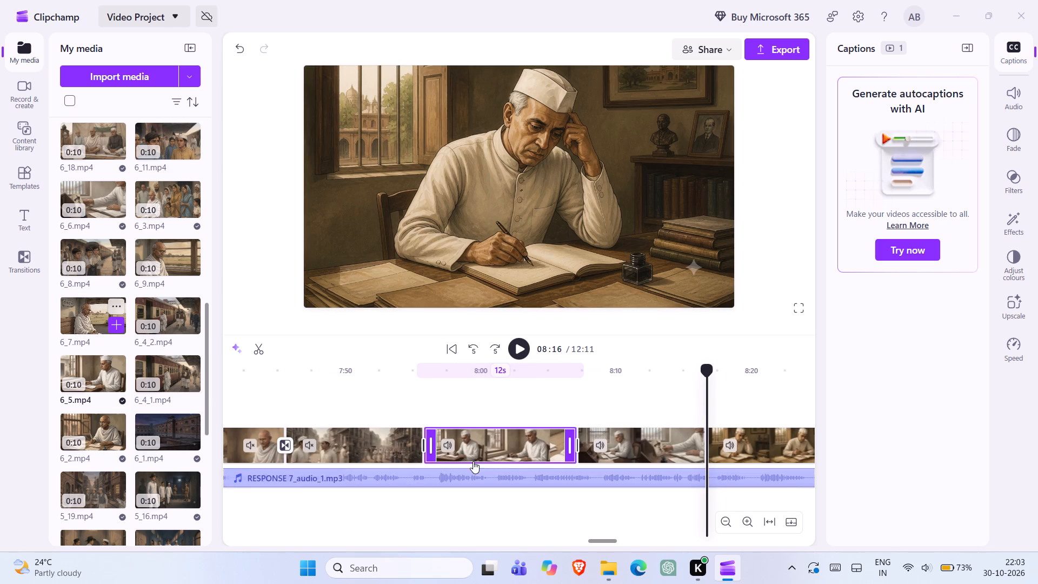
pyautogui.hscroll(-2, 474, 461)
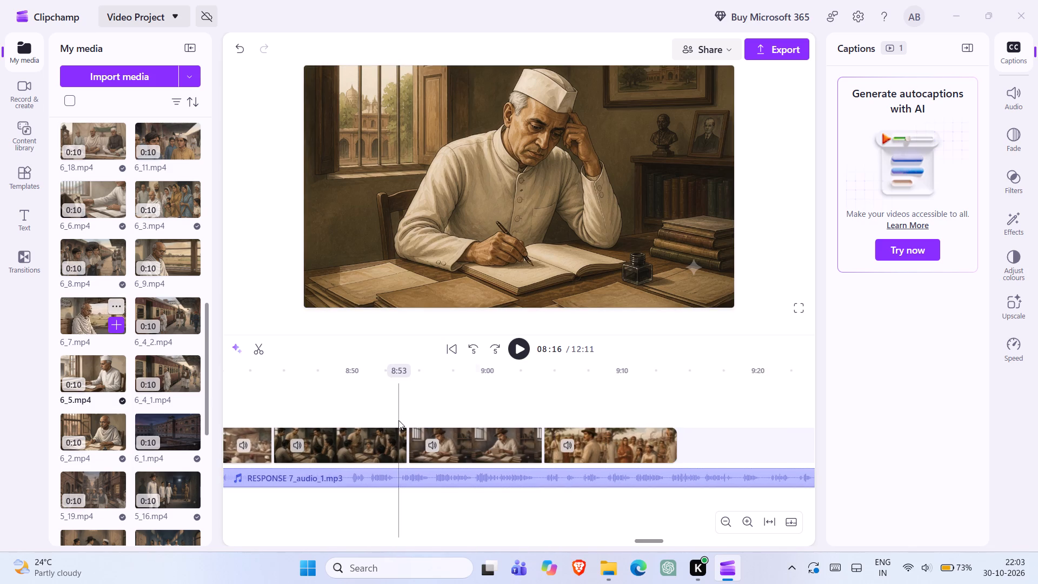
pyautogui.hscroll(1, 398, 420)
pyautogui.moveTo(437, 433); pyautogui.dragTo(361, 420)
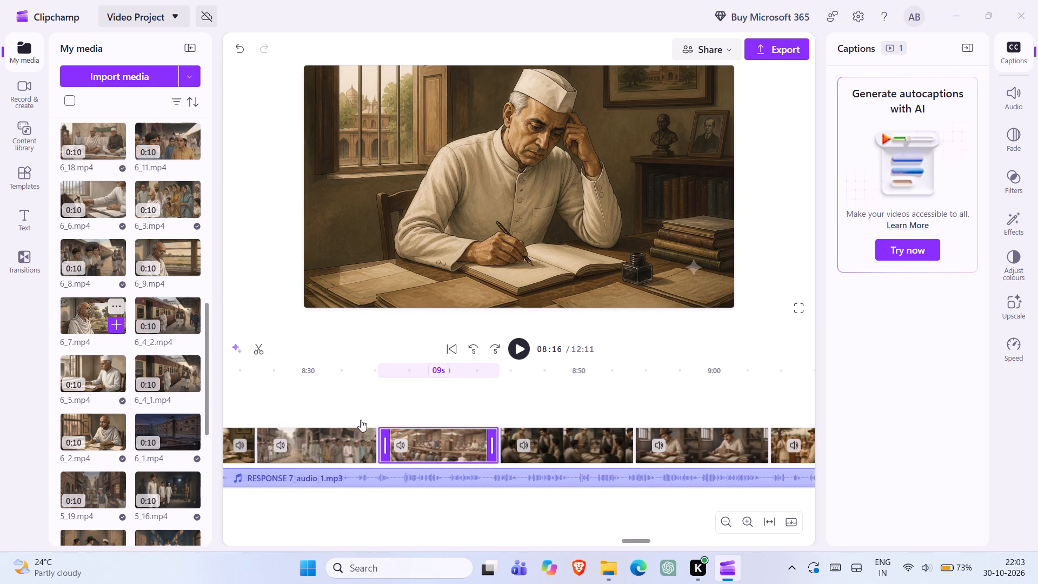
pyautogui.moveTo(361, 420); pyautogui.dragTo(294, 433)
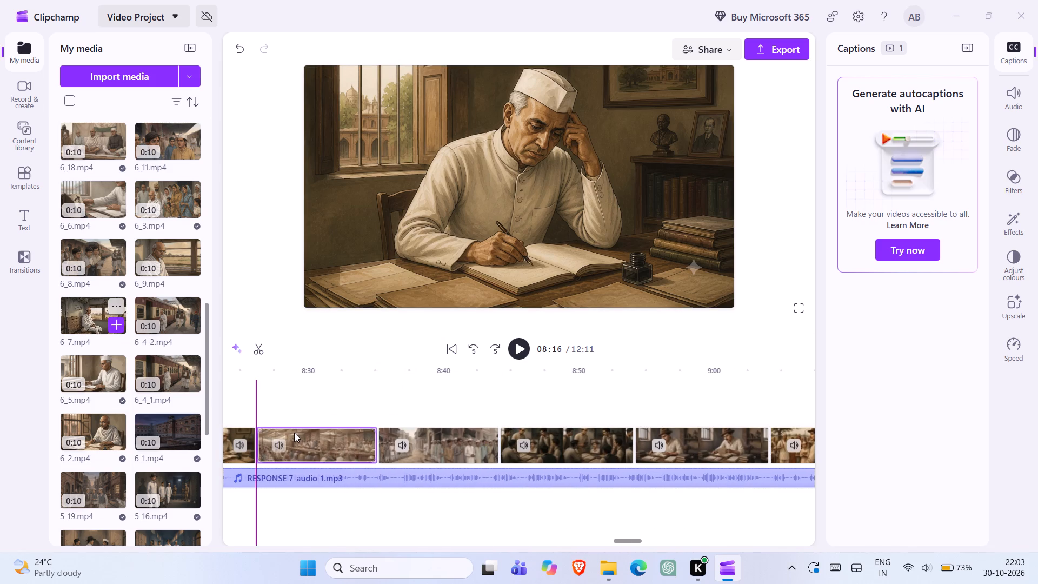
pyautogui.hscroll(1, 364, 440)
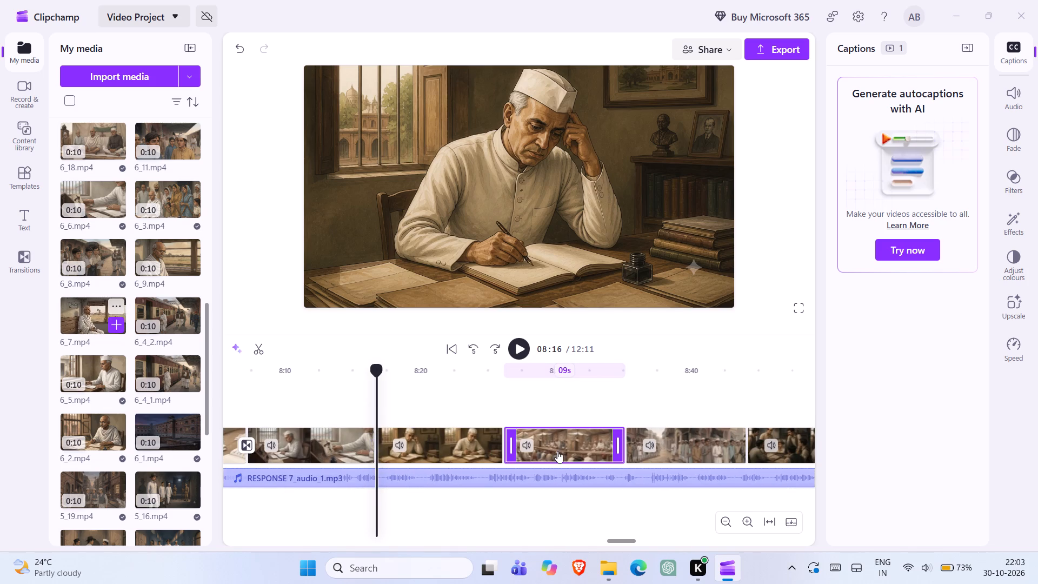
pyautogui.moveTo(557, 451); pyautogui.dragTo(424, 449)
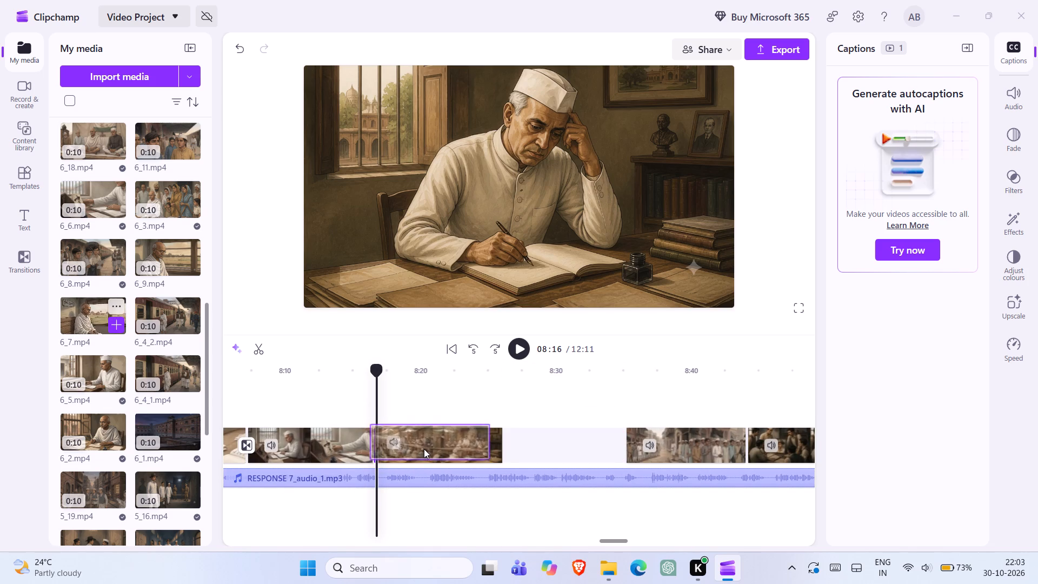
pyautogui.moveTo(424, 449); pyautogui.dragTo(425, 450)
# Add transitions from 6_6.mp4 into the tent meeting clip and from that clip into 7_11.mp4, replaying the section.
pyautogui.doubleClick(354, 439)
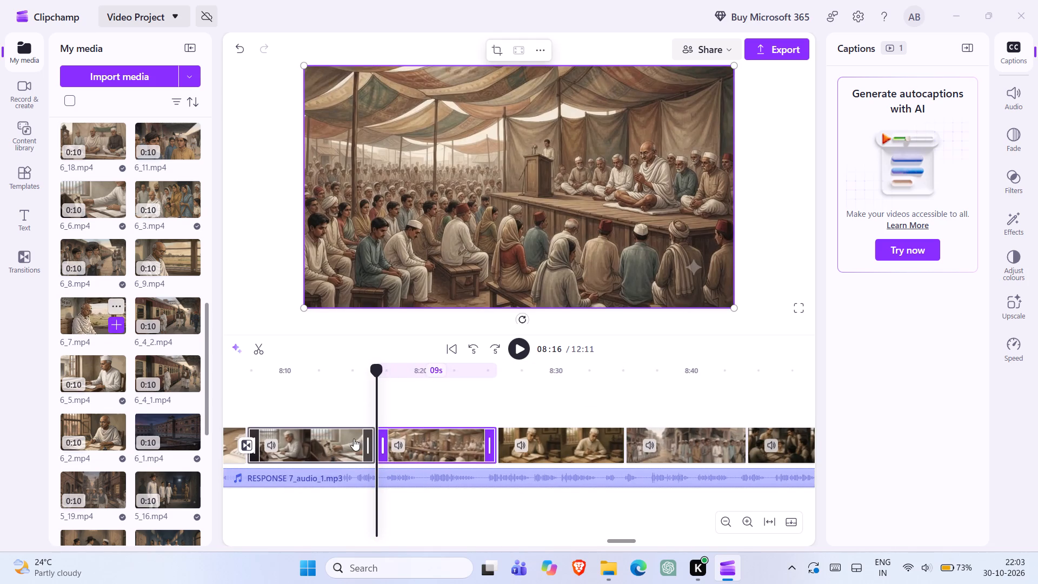
pyautogui.click(377, 443)
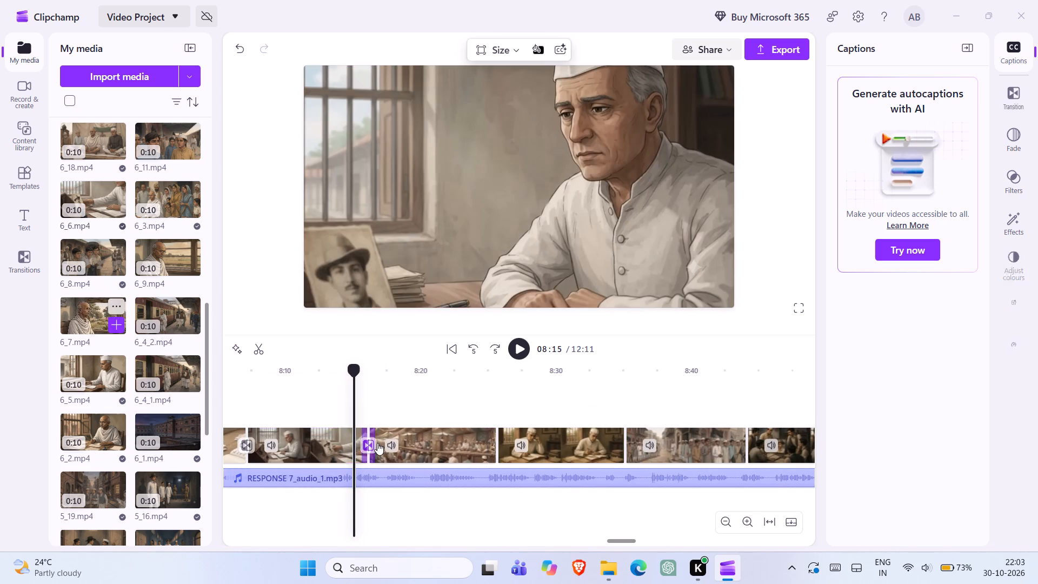
pyautogui.doubleClick(323, 440)
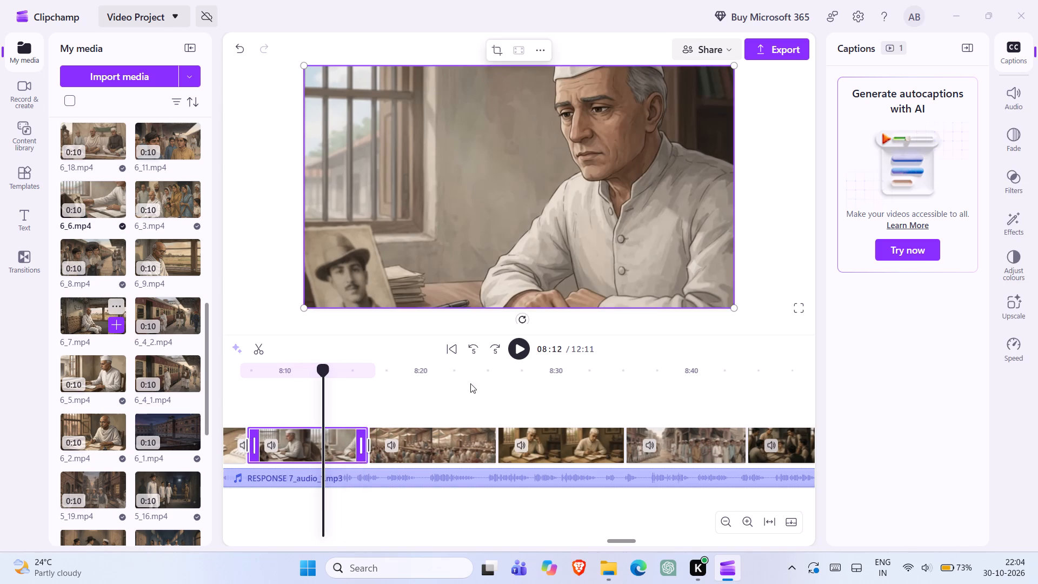
pyautogui.click(517, 347)
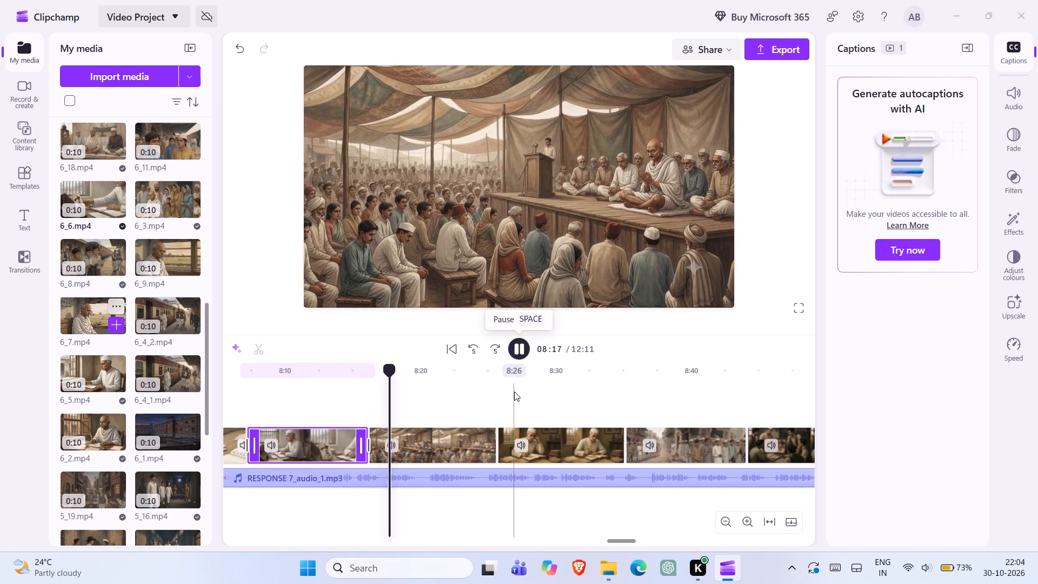
pyautogui.click(499, 448)
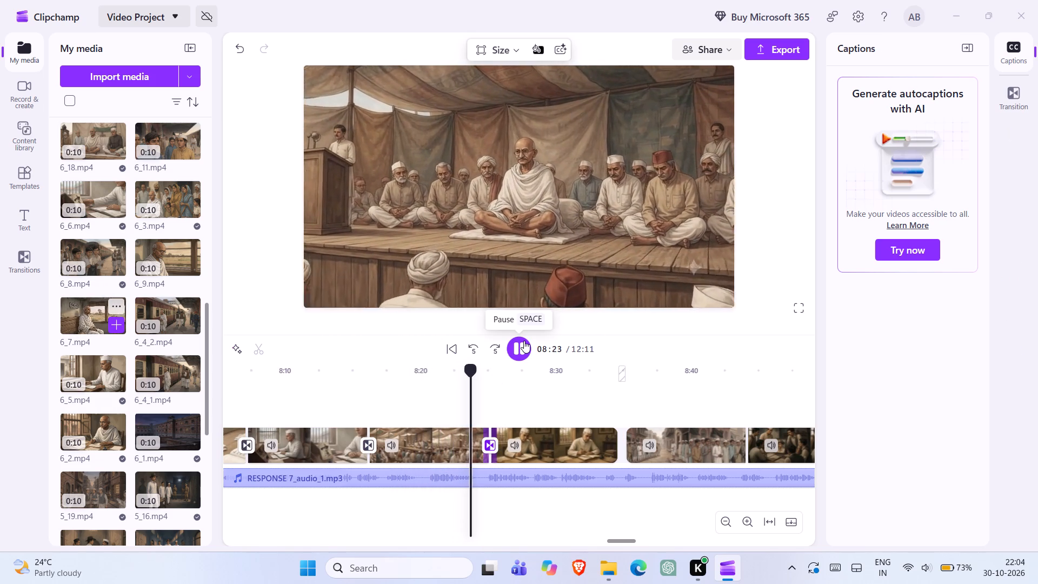
pyautogui.click(524, 341)
pyautogui.click(524, 341)
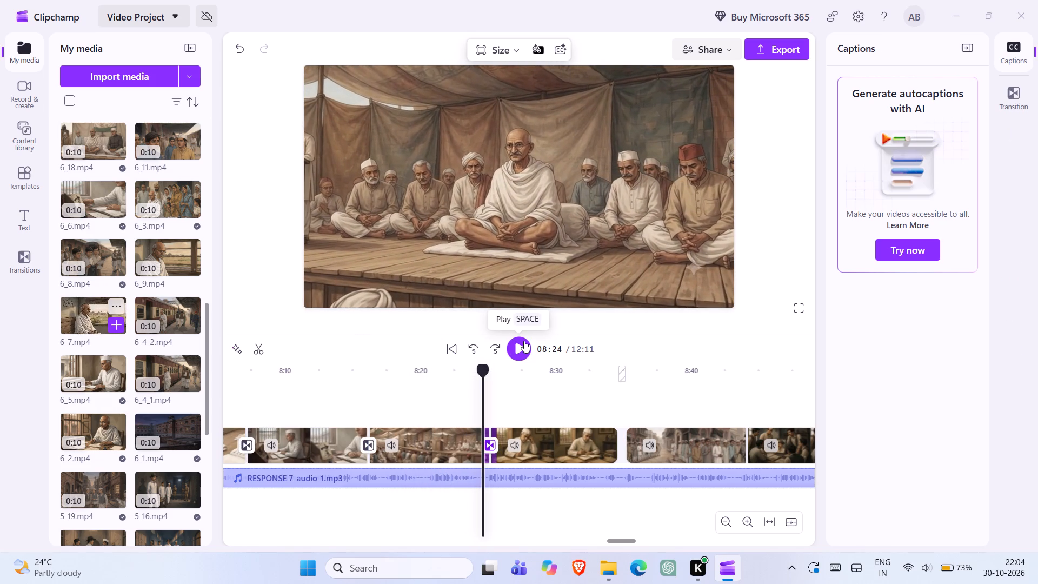
pyautogui.click(520, 347)
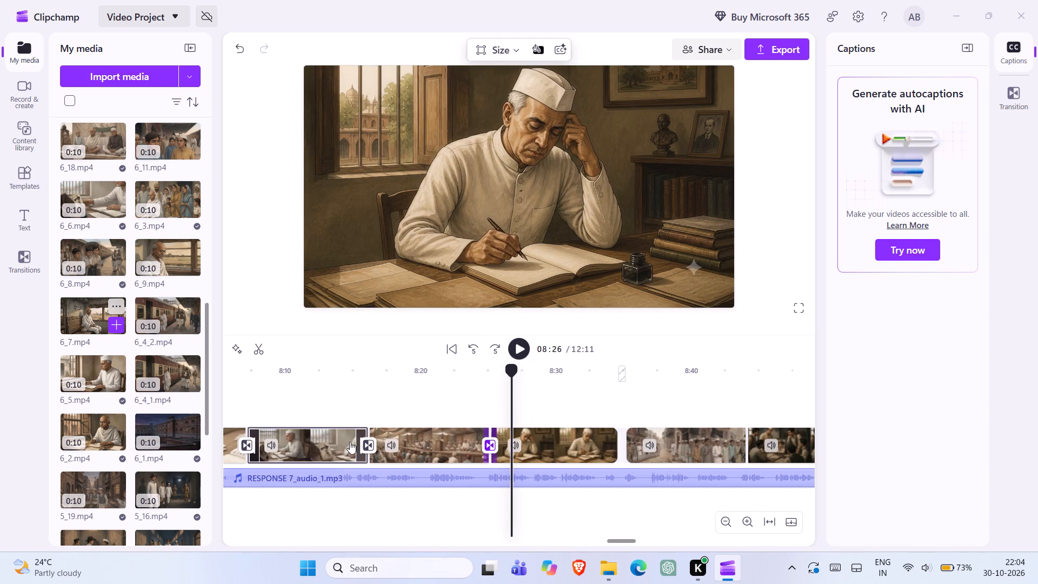
# Replay the sequence from about 7:33 up to the tent meeting clip to check it against the narration.
pyautogui.hscroll(-1, 643, 446)
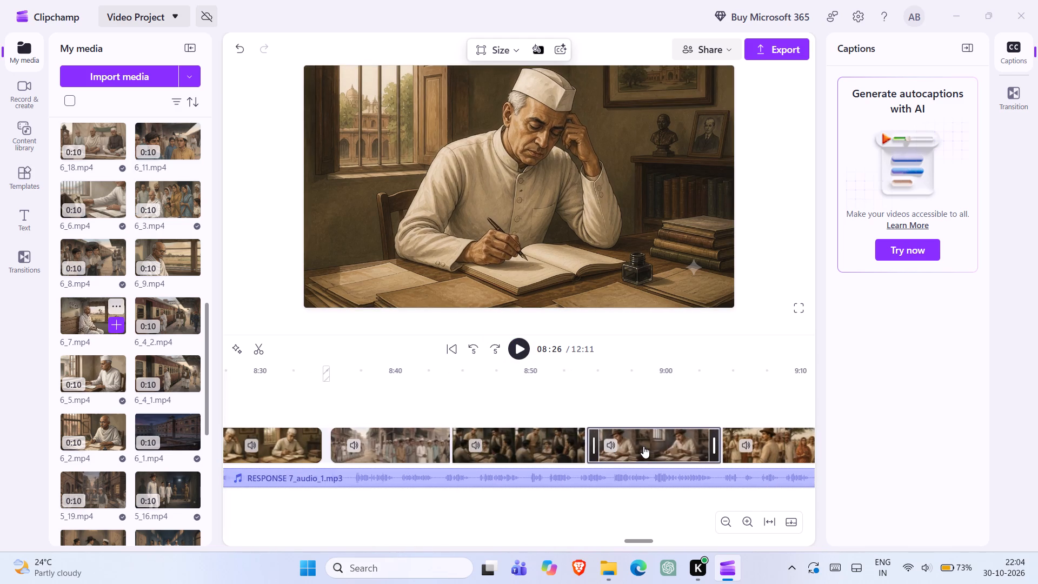
pyautogui.hscroll(-2, 643, 446)
pyautogui.hscroll(3, 643, 446)
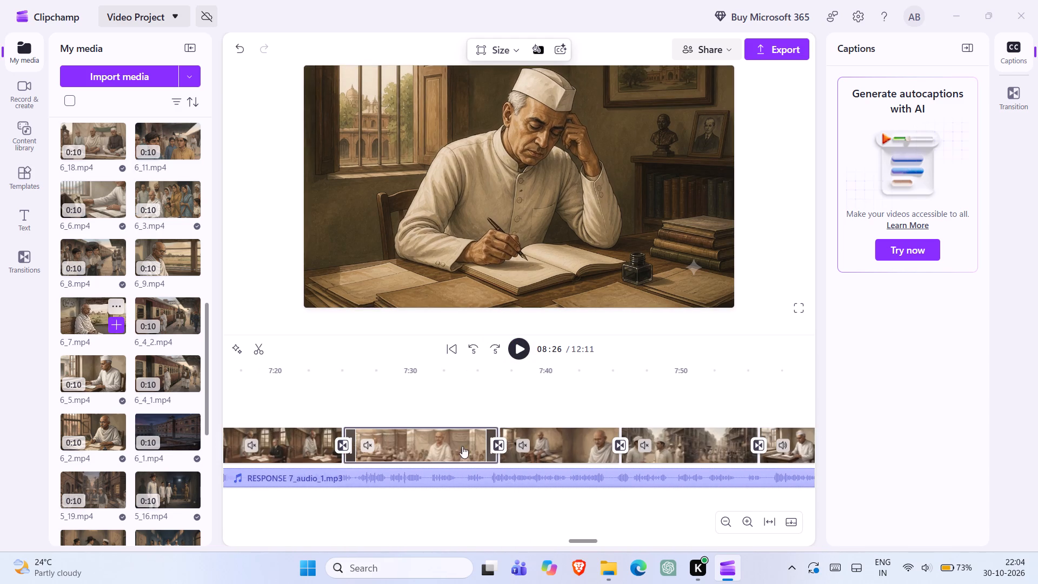
pyautogui.doubleClick(448, 448)
pyautogui.click(517, 341)
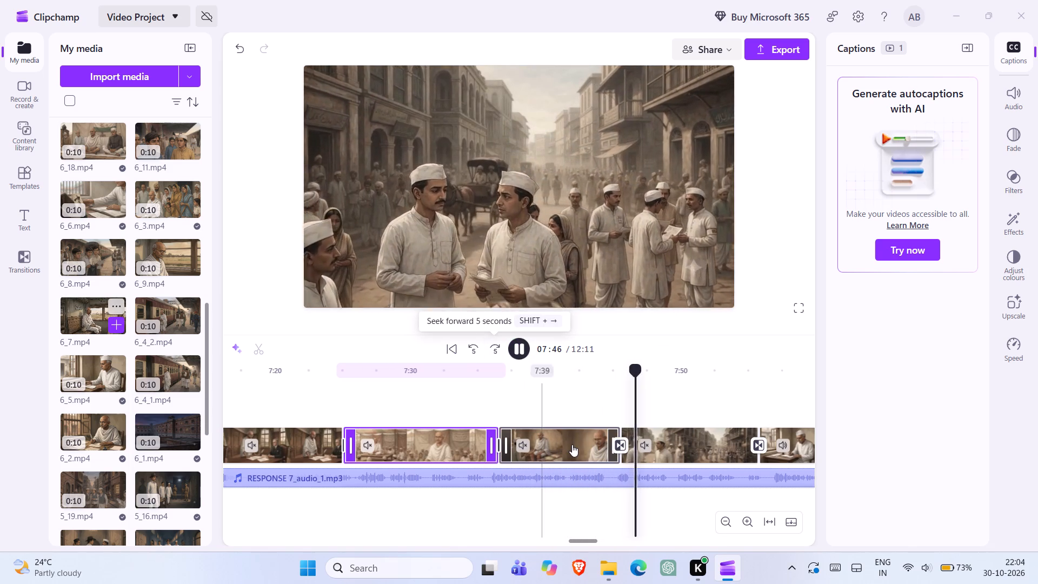
pyautogui.hscroll(-1, 572, 444)
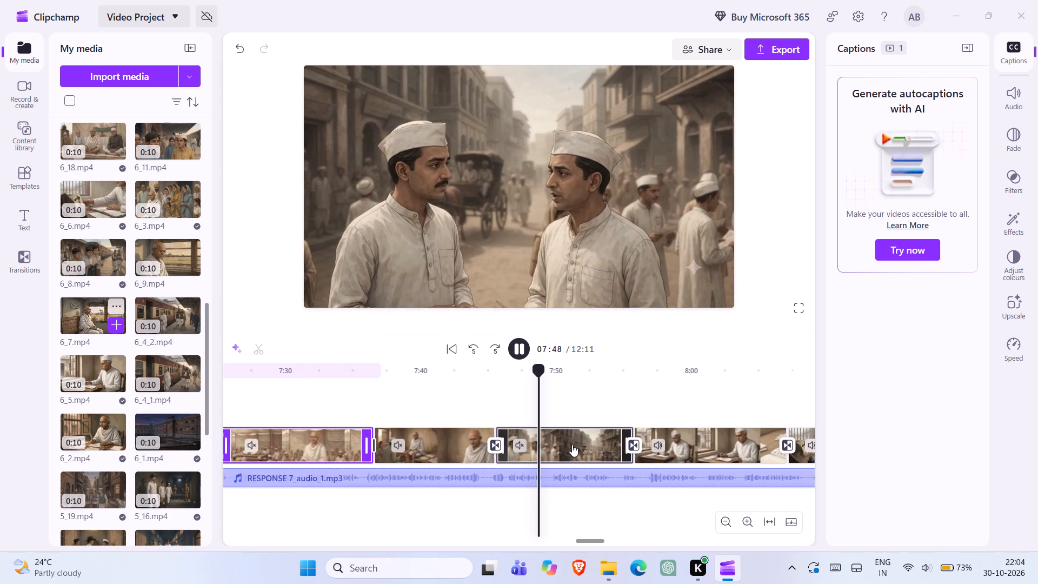
pyautogui.hscroll(-1, 572, 444)
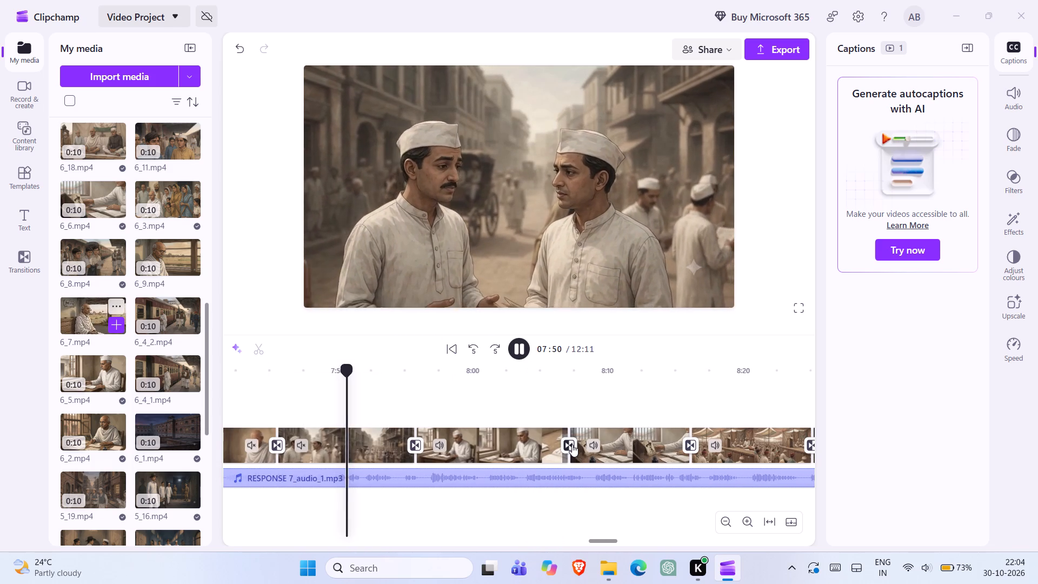
pyautogui.hscroll(-1, 572, 444)
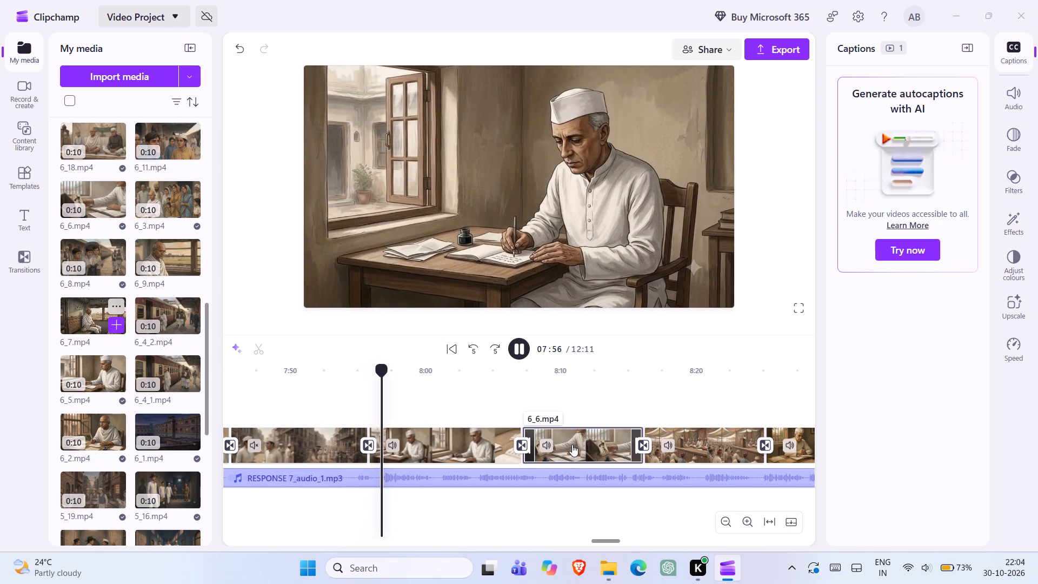
pyautogui.hscroll(-1, 477, 455)
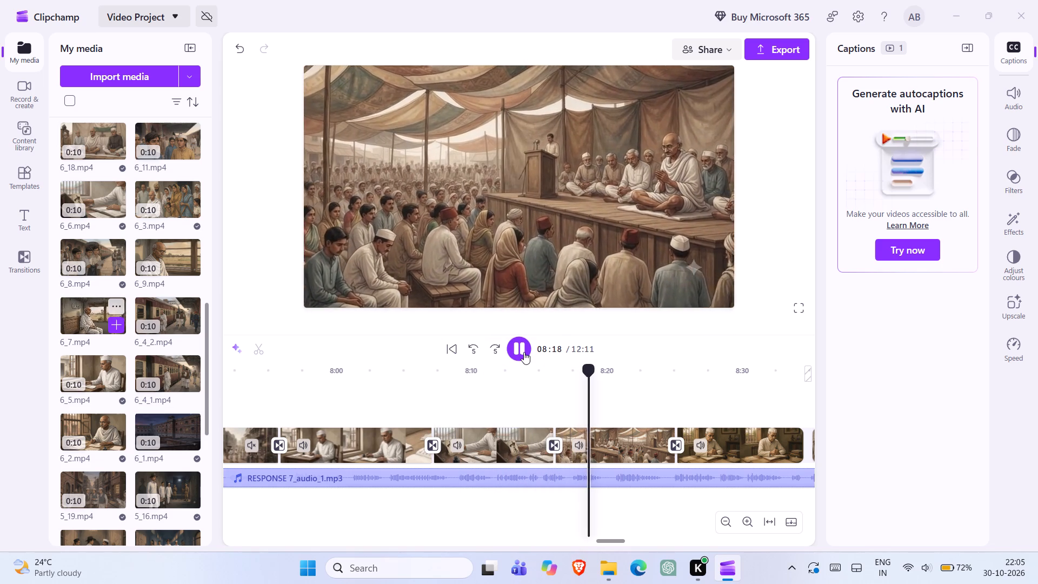
pyautogui.click(524, 352)
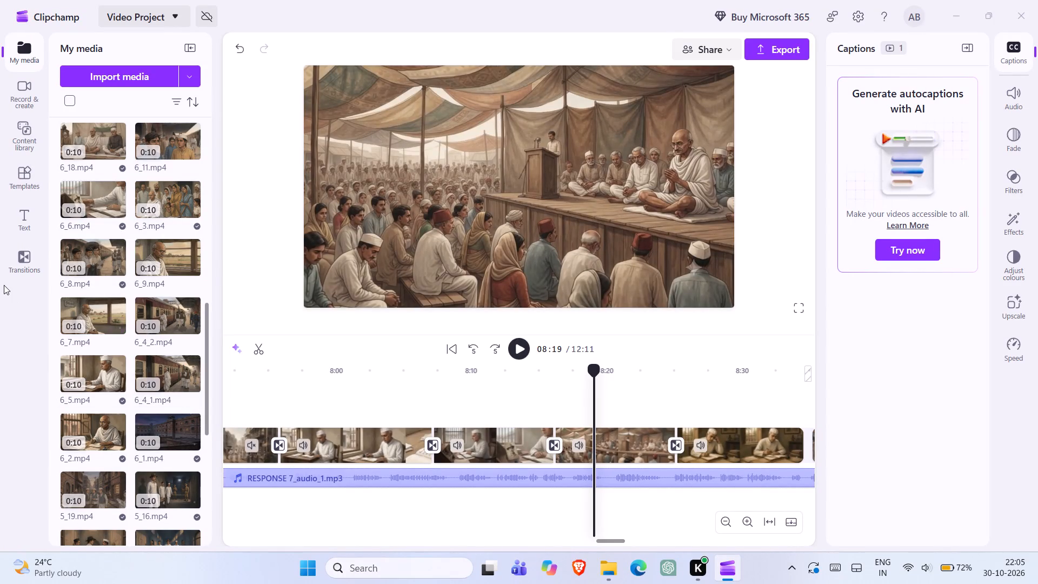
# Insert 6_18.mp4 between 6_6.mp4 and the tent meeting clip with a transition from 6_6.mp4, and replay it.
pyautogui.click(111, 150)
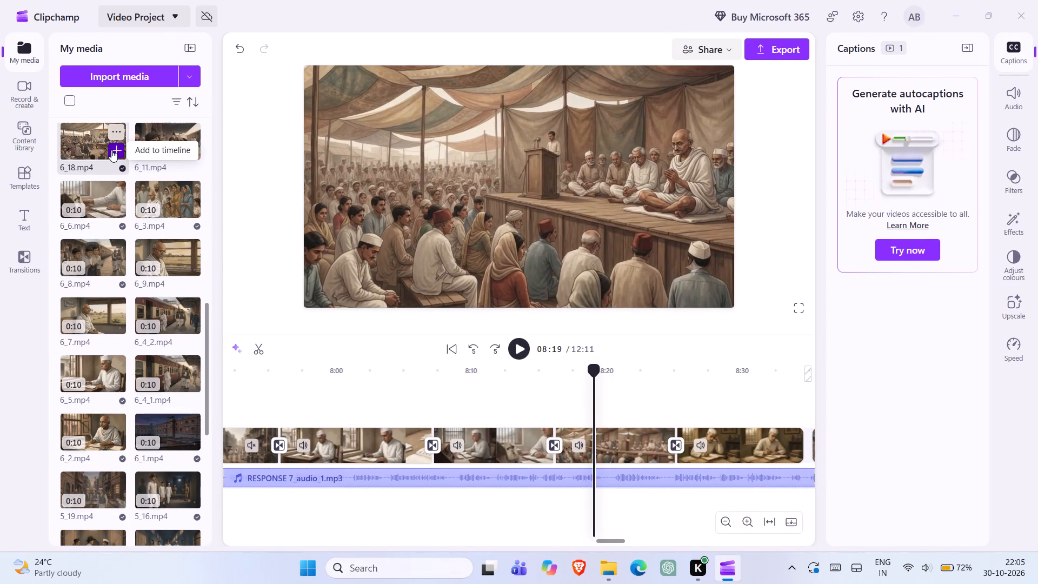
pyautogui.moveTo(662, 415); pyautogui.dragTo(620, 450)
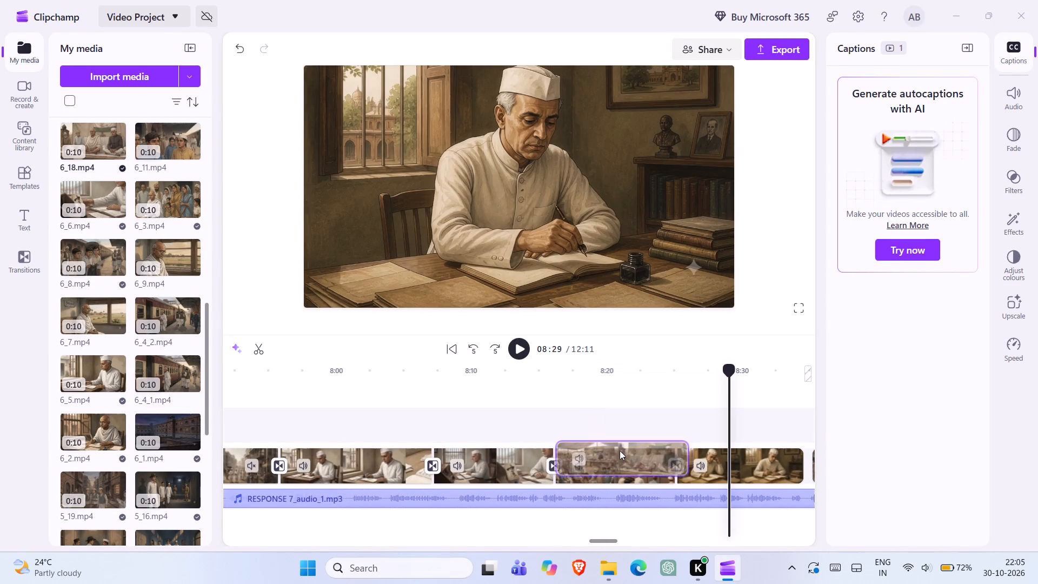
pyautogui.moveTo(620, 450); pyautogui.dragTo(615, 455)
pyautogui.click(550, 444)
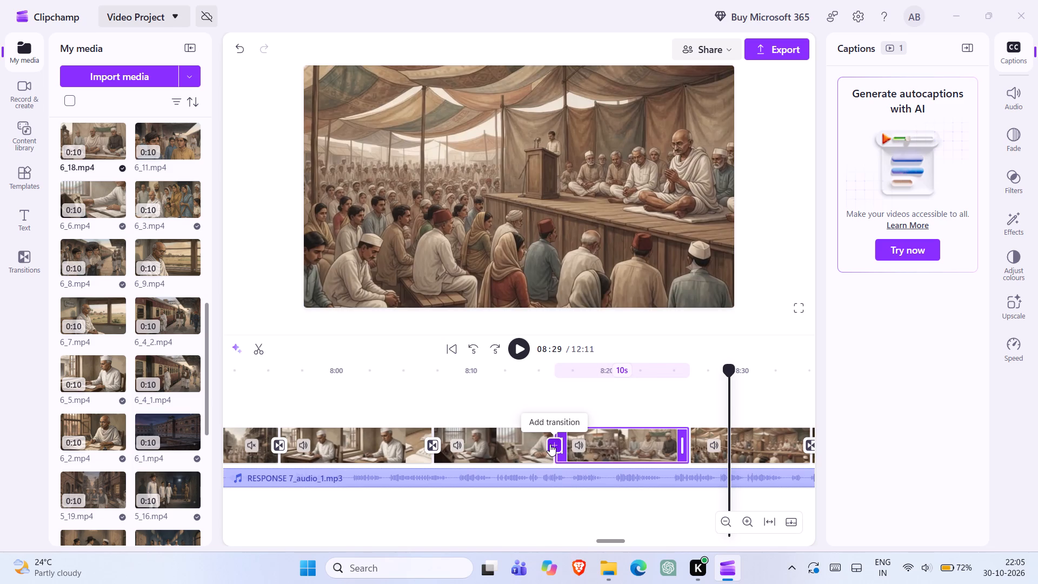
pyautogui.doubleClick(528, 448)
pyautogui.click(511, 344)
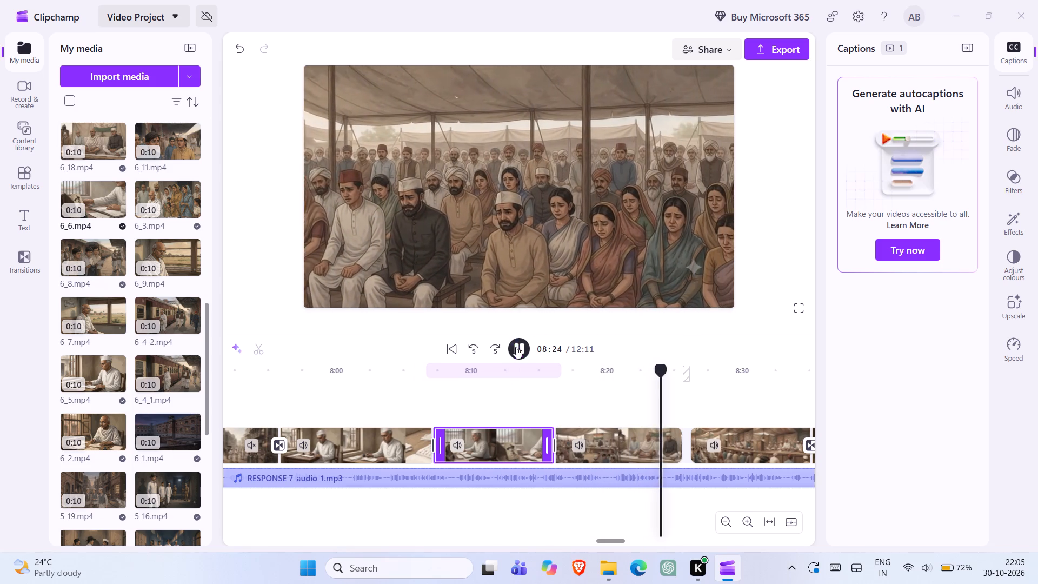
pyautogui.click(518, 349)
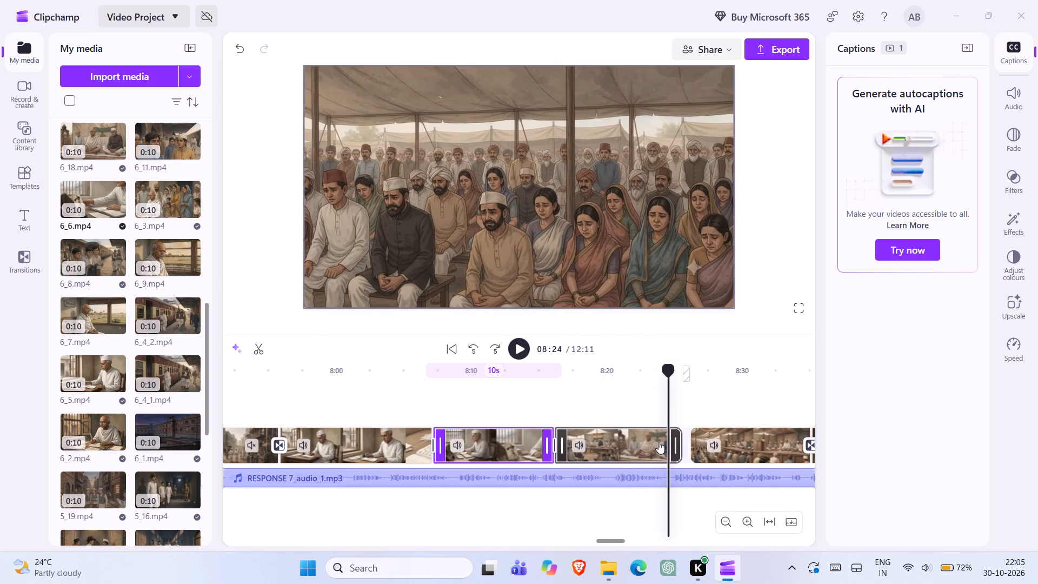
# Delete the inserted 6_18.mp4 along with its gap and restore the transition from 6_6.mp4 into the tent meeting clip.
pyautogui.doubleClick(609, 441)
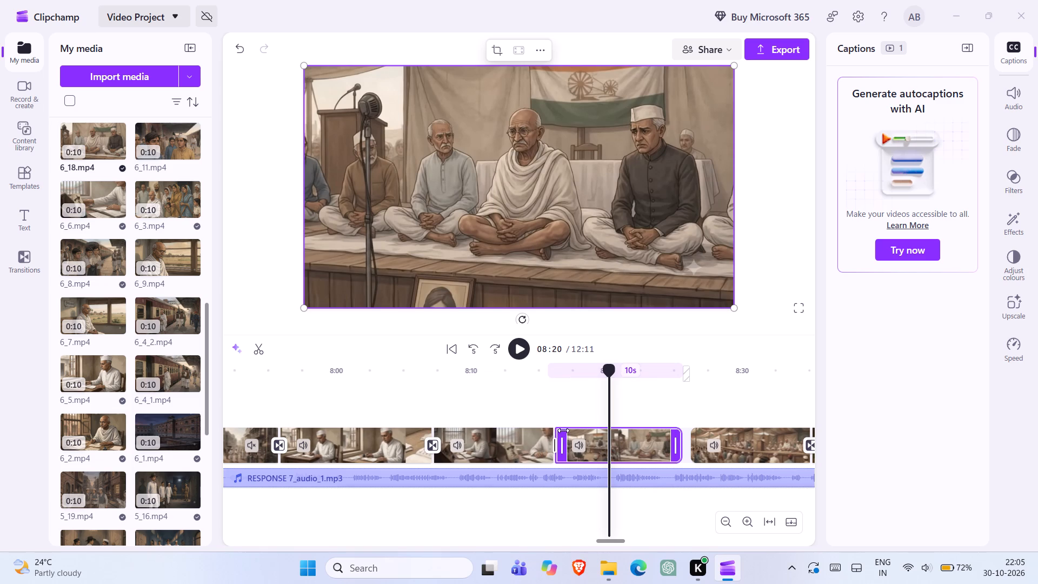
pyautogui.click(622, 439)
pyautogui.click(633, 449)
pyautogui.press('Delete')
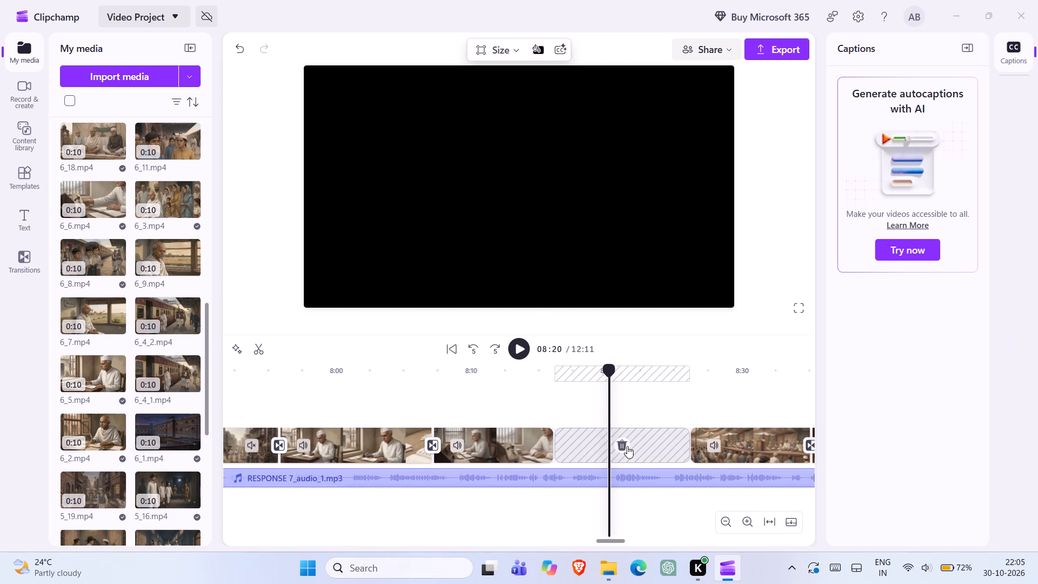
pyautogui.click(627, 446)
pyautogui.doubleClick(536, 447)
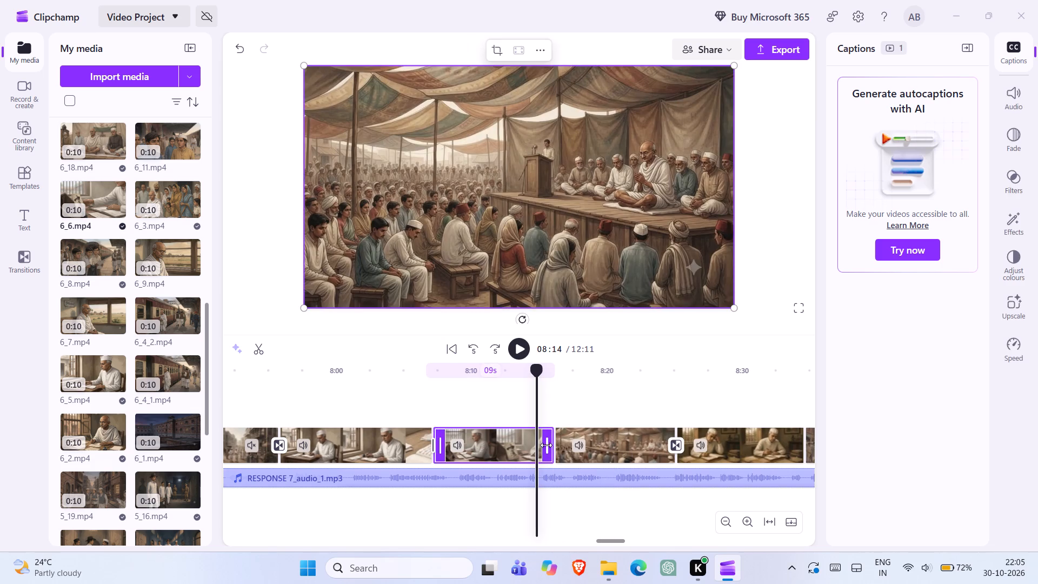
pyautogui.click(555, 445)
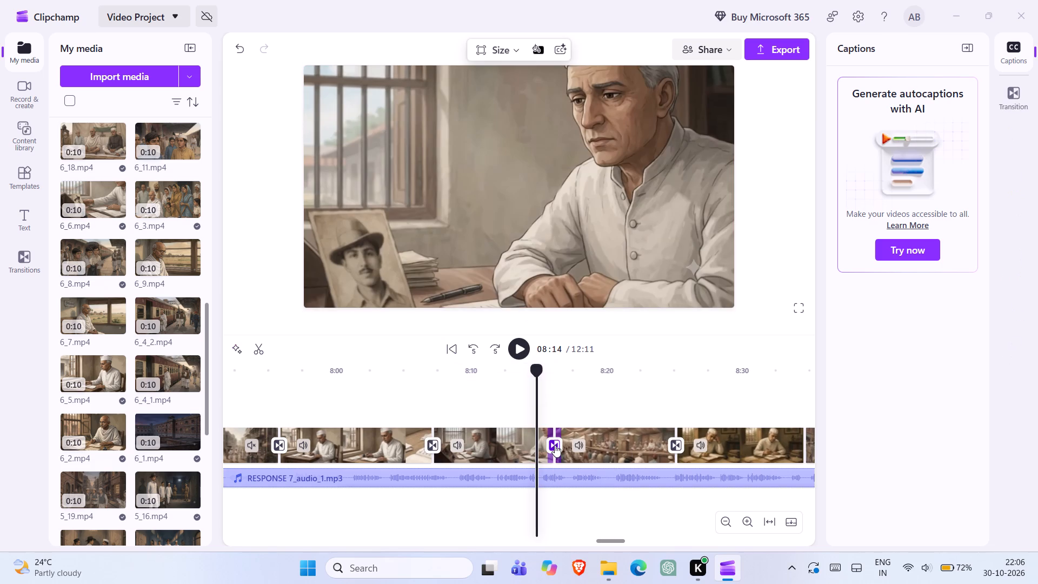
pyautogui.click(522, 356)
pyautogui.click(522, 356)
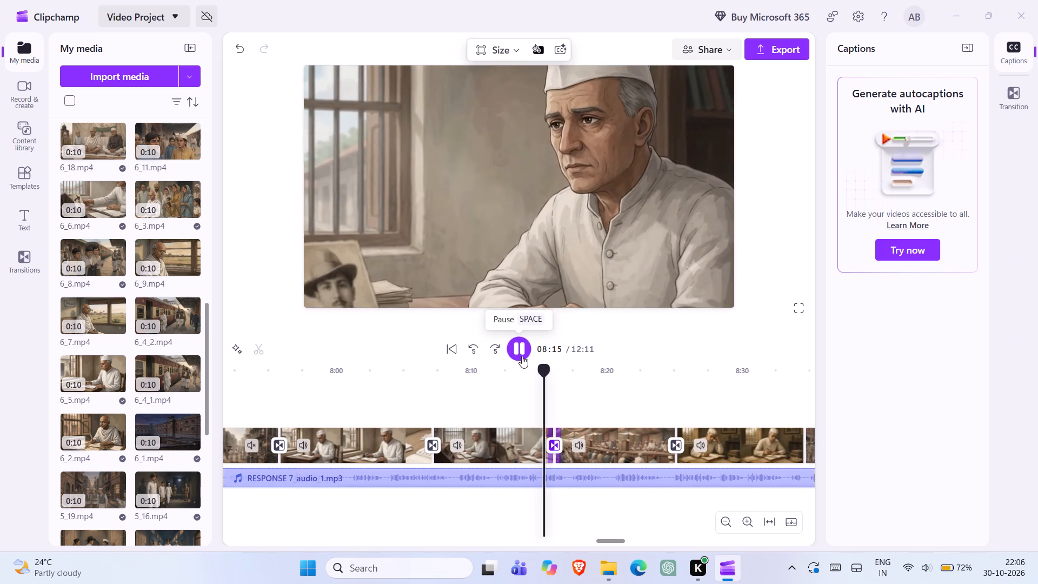
# Set the speed of the tent meeting clip after 6_6.mp4 to 0.8.
pyautogui.click(601, 441)
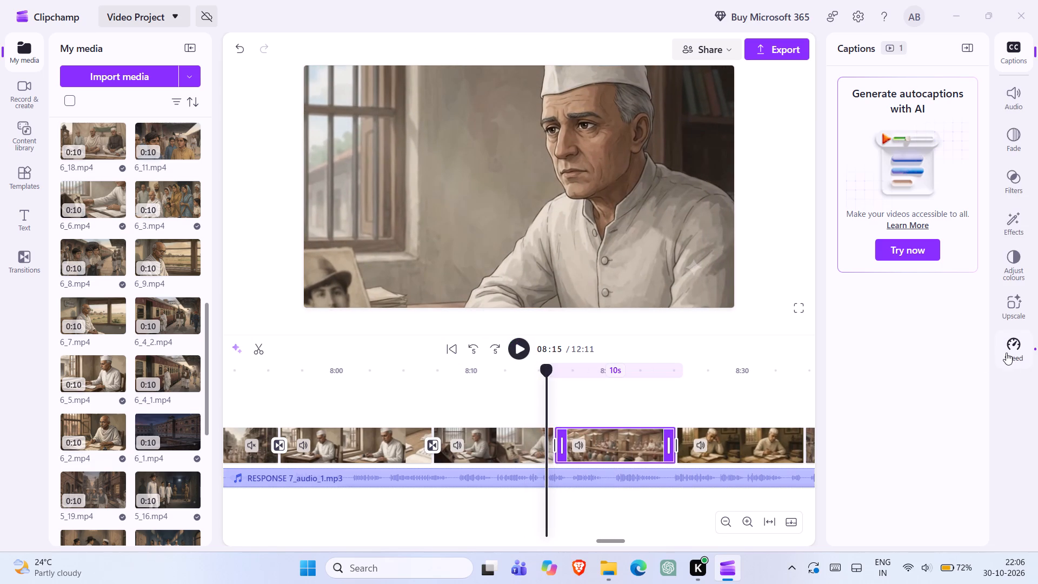
pyautogui.click(1006, 353)
pyautogui.click(965, 81)
pyautogui.write('0.8')
pyautogui.press('Return')
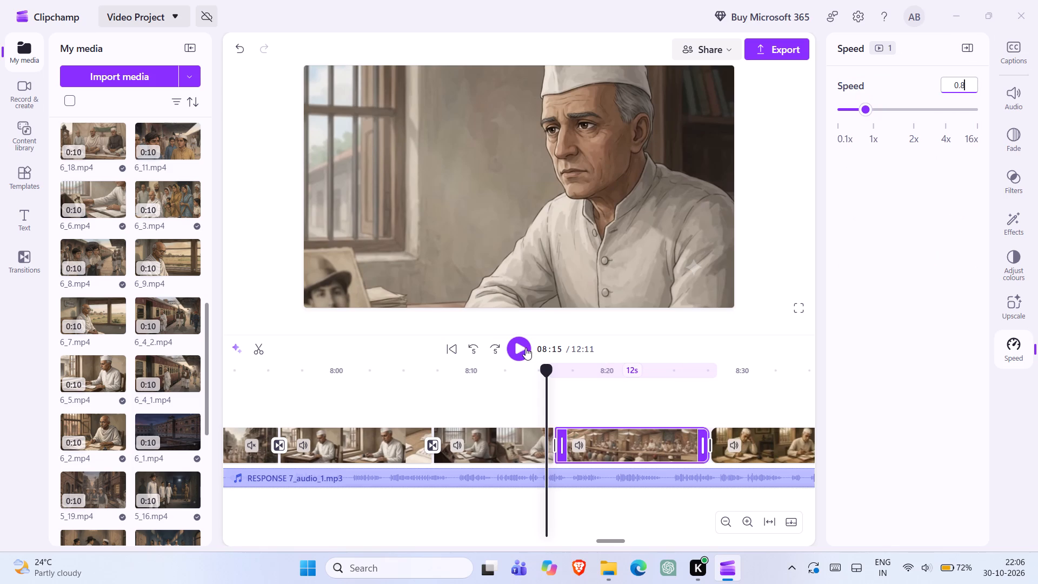
# Replay from about 8:15 through the slowed tent meeting clip into 7_11.mp4 to check it against the narration.
pyautogui.click(527, 347)
pyautogui.hscroll(-1, 627, 449)
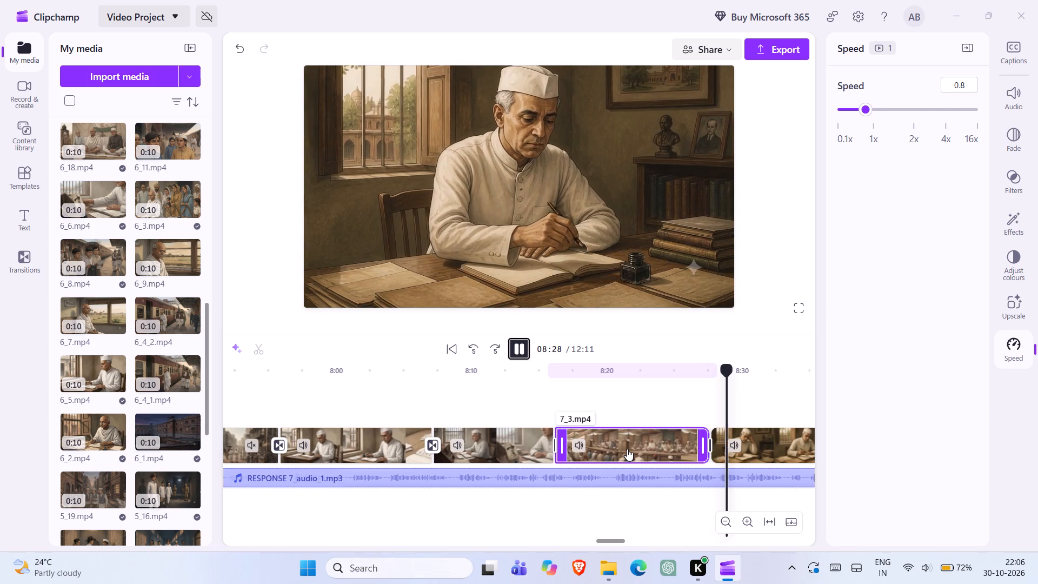
pyautogui.click(521, 346)
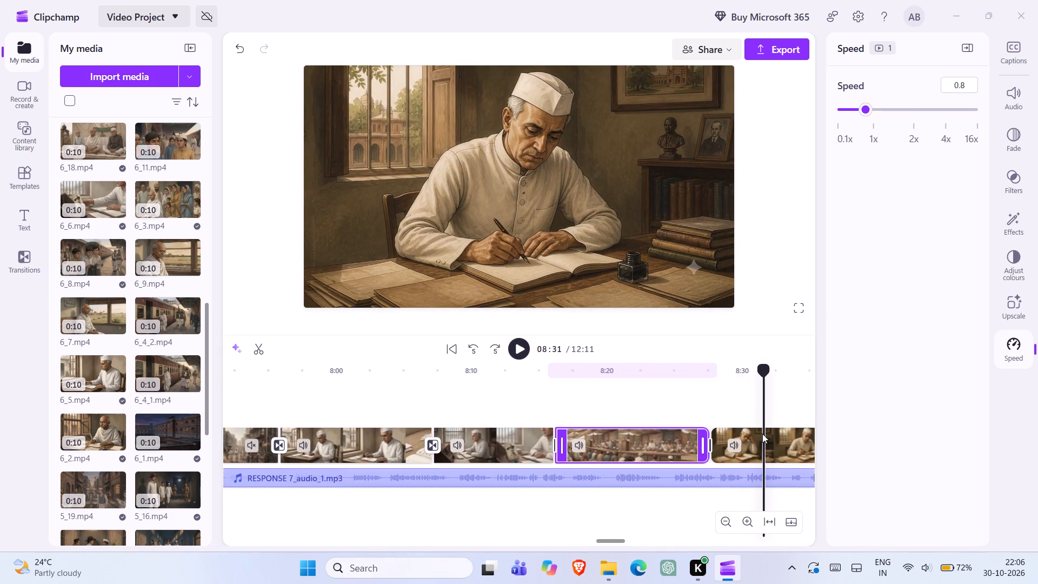
# Move 7_11.mp4 between 6_6.mp4 and the tent meeting clip, with a transition from 6_6.mp4 into it.
pyautogui.moveTo(794, 447); pyautogui.dragTo(627, 453)
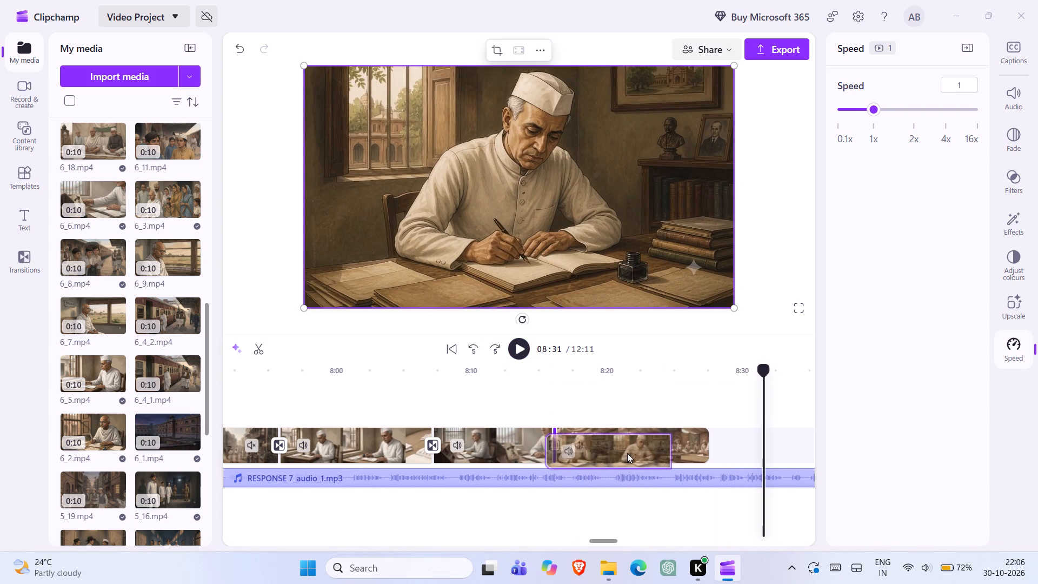
pyautogui.moveTo(627, 453); pyautogui.dragTo(629, 448)
pyautogui.click(553, 444)
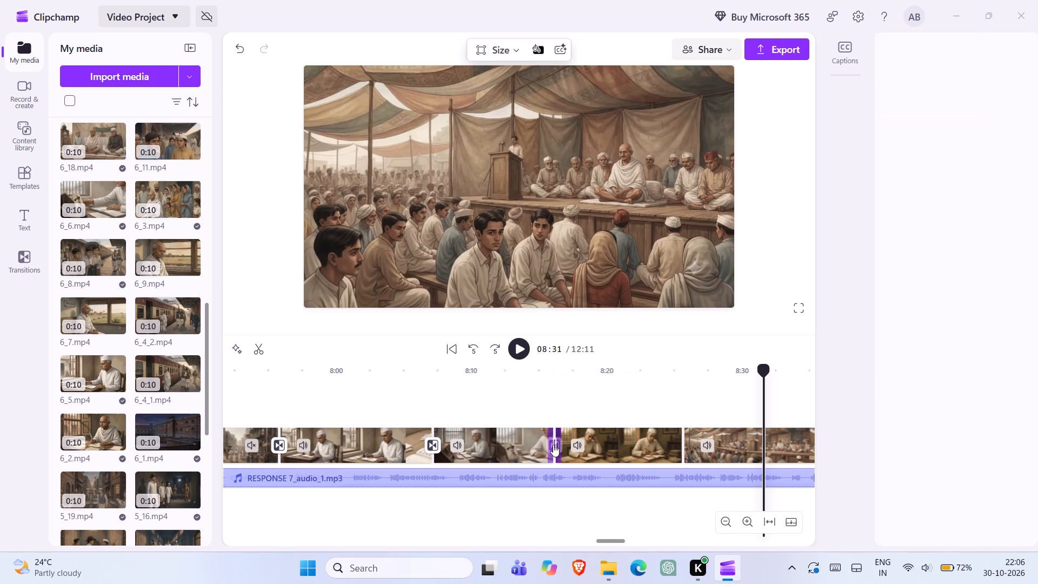
pyautogui.doubleClick(510, 443)
# Replay into the moved 7_11.mp4 and add a transition from it into the tent meeting clip.
pyautogui.click(521, 351)
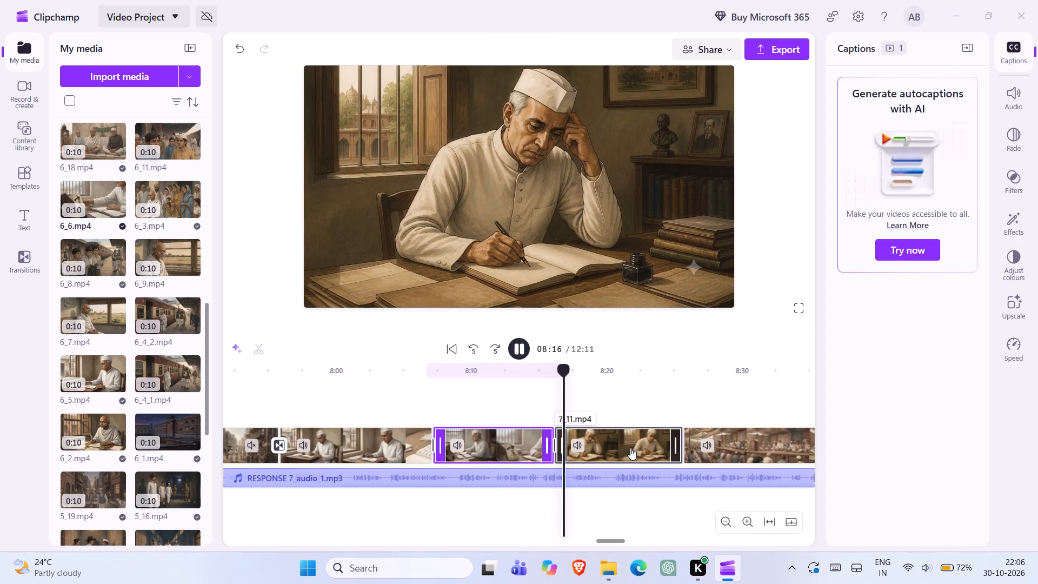
pyautogui.hscroll(-1, 630, 448)
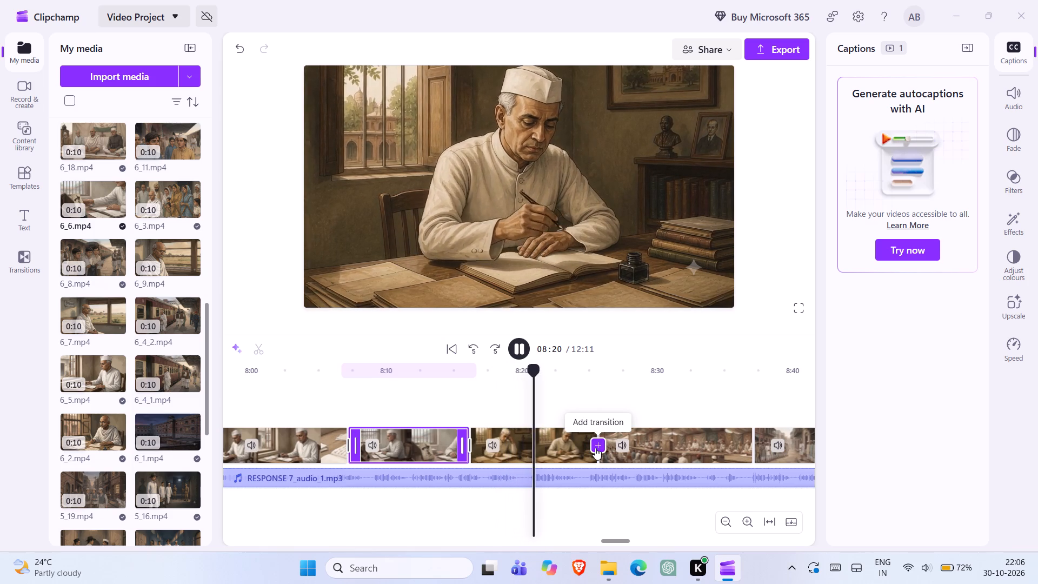
pyautogui.click(595, 448)
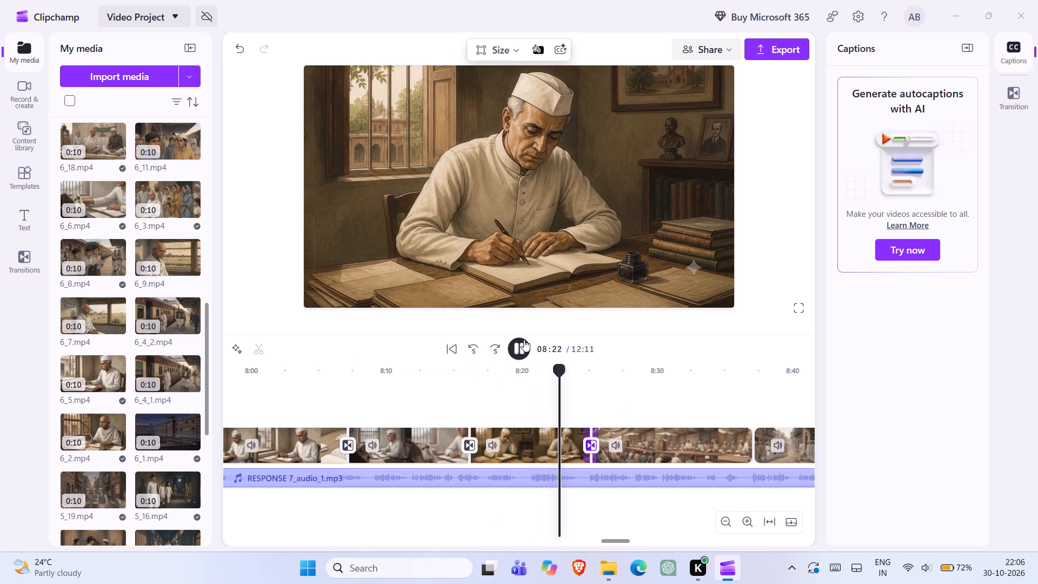
pyautogui.click(518, 346)
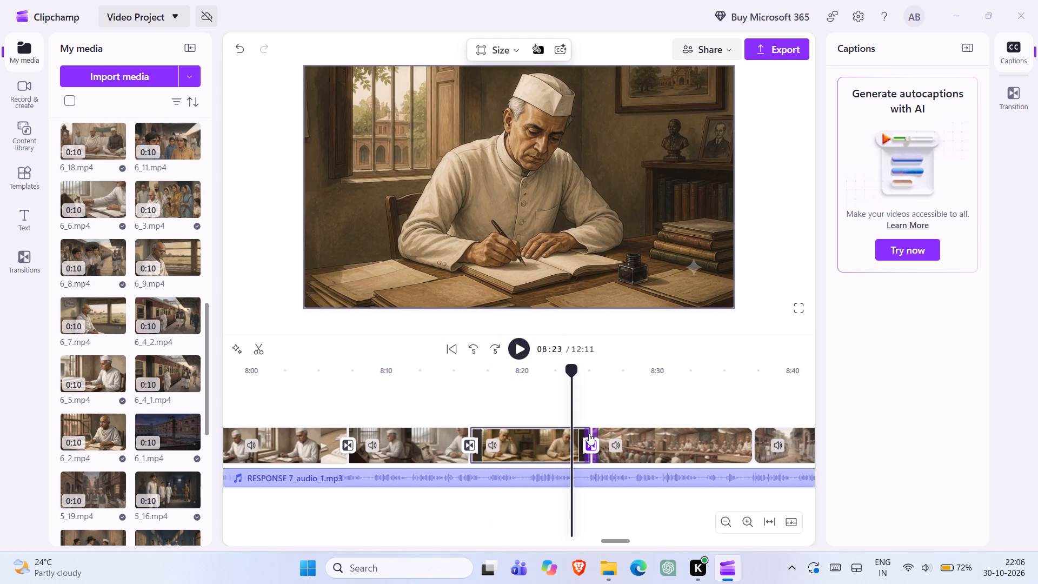
# Trim the end of 7_11.mp4 to about 8:22, close the gap after it and restore its transition into the tent meeting clip.
pyautogui.moveTo(586, 433); pyautogui.dragTo(560, 432)
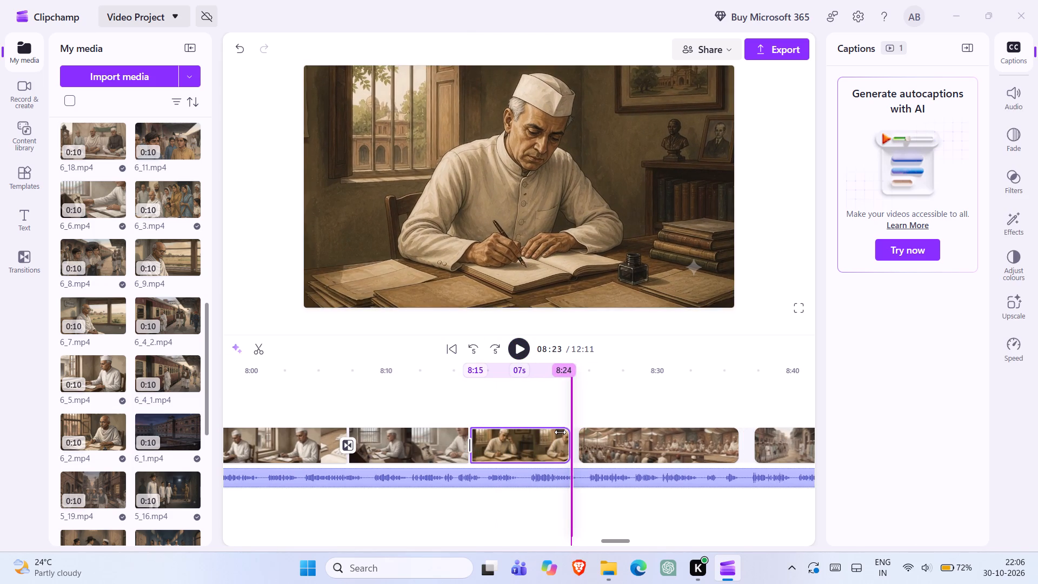
pyautogui.click(575, 446)
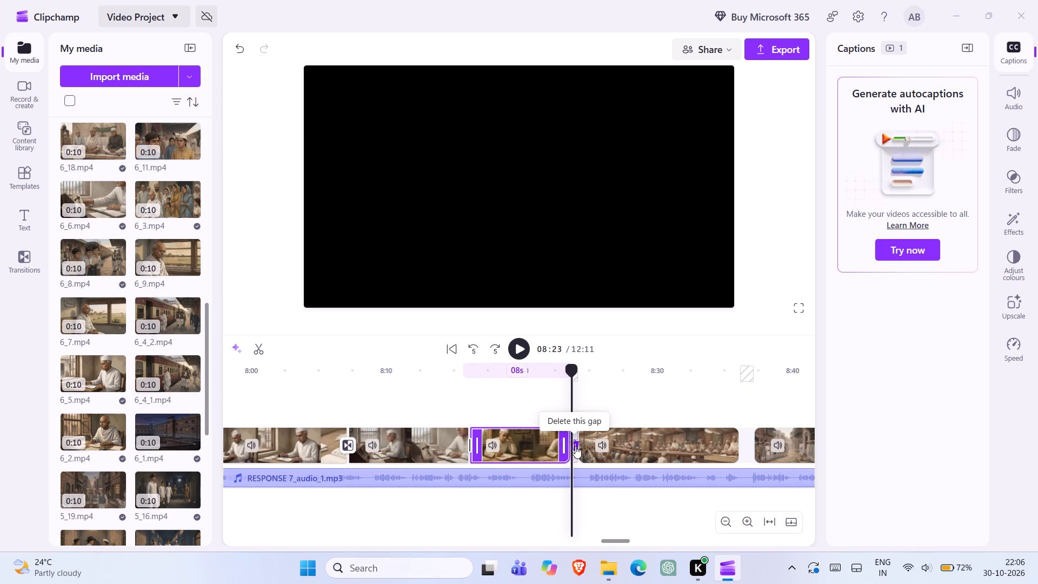
pyautogui.doubleClick(549, 444)
pyautogui.moveTo(567, 438); pyautogui.dragTo(562, 439)
pyautogui.click(568, 444)
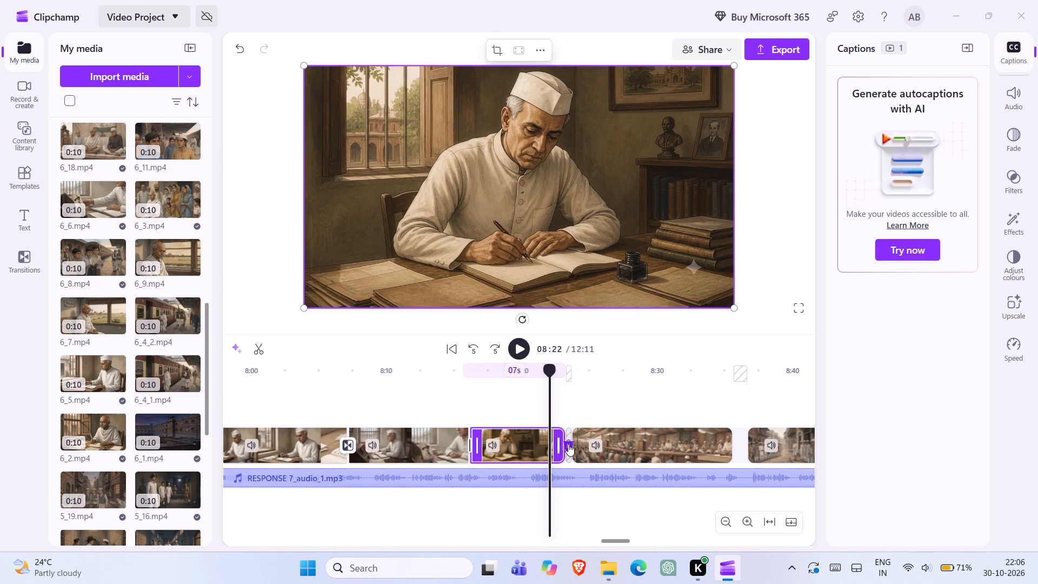
pyautogui.click(564, 445)
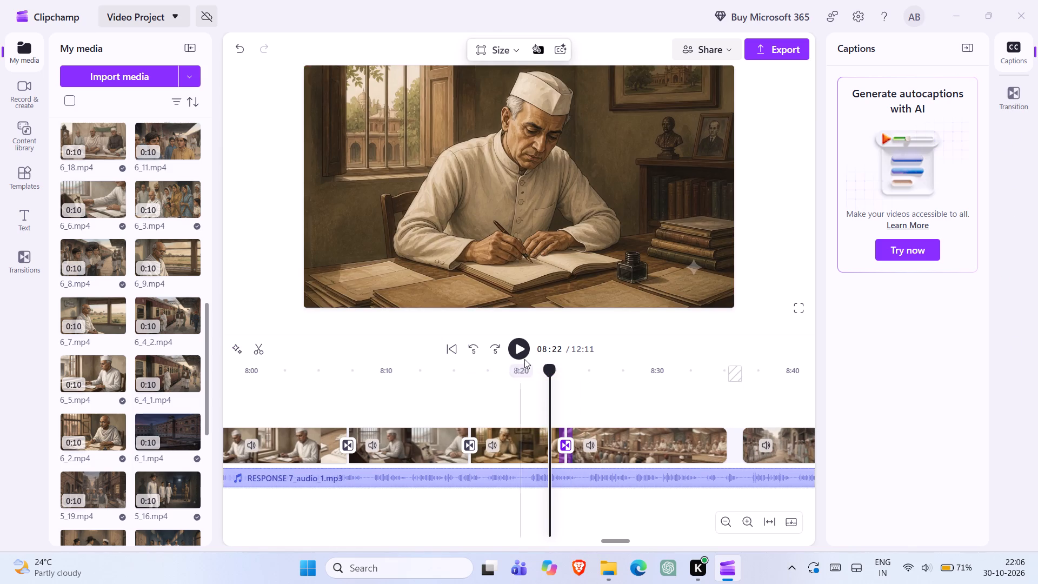
# Replay the cut into the tent meeting clip and trim the end of 7_11.mp4 to about 6 seconds.
pyautogui.click(524, 359)
pyautogui.click(524, 358)
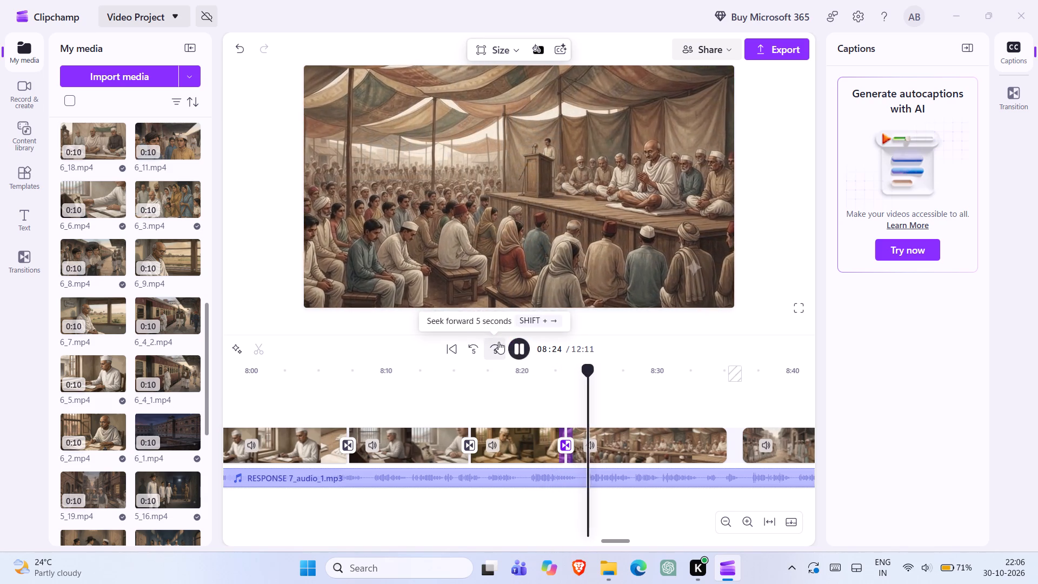
pyautogui.click(517, 342)
pyautogui.click(562, 433)
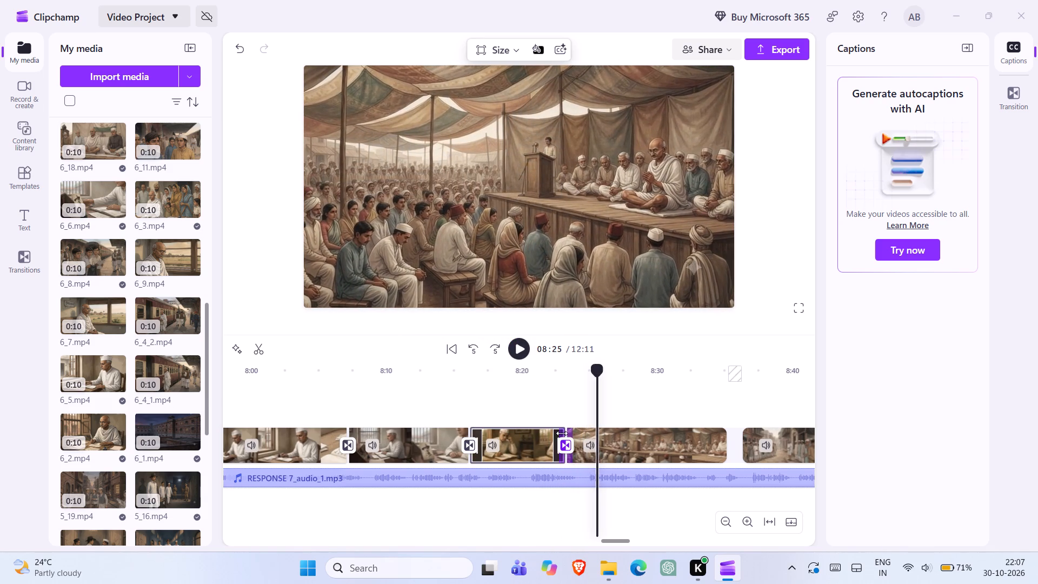
pyautogui.click(562, 433)
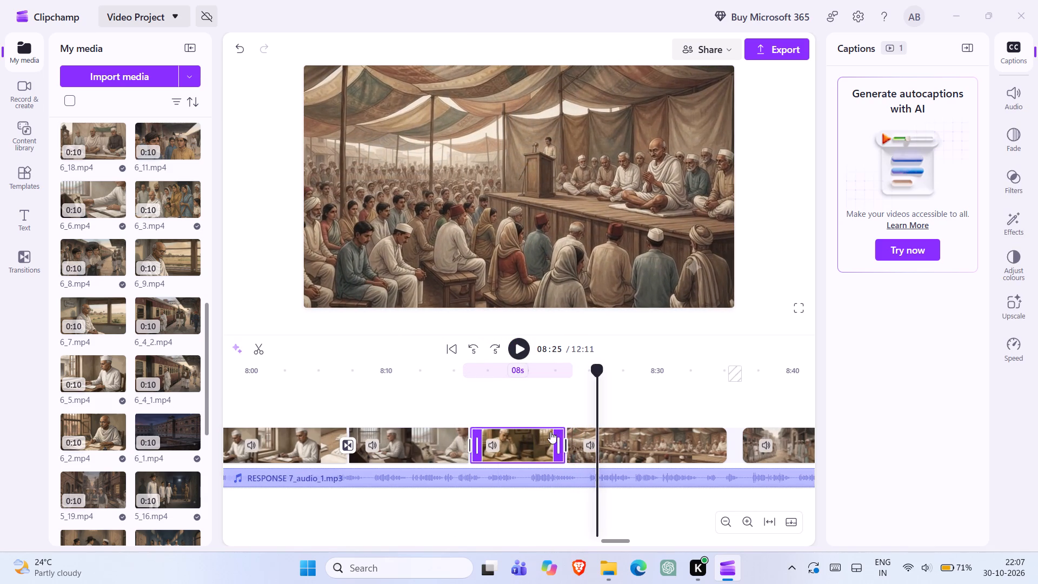
pyautogui.moveTo(558, 432); pyautogui.dragTo(534, 434)
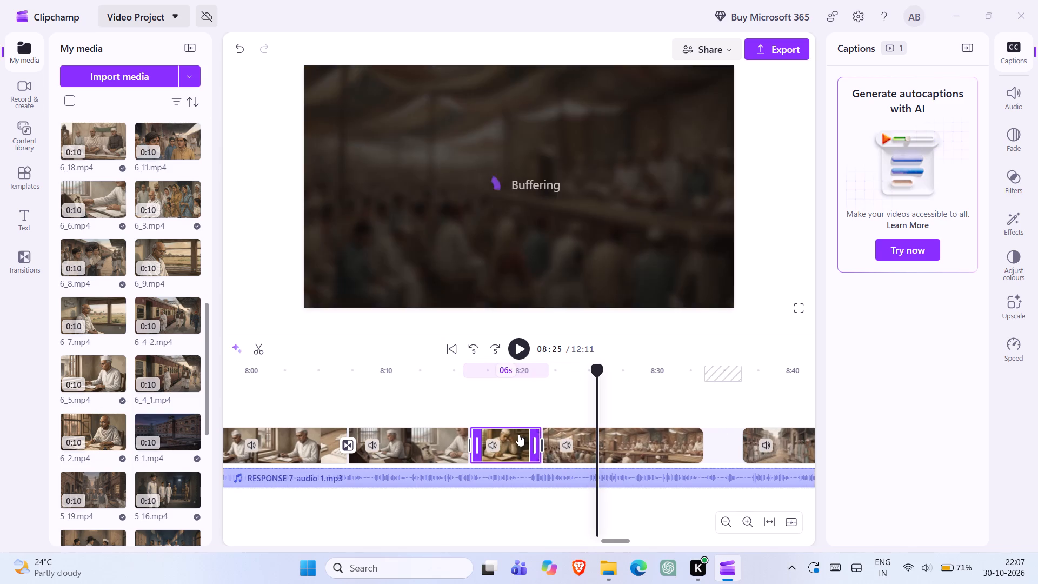
# Replay from the end of 7_11.mp4 to about 8:44, closing the gap after the tent meeting clip and adding a transition into 6_15.mp4.
pyautogui.doubleClick(516, 434)
pyautogui.click(523, 346)
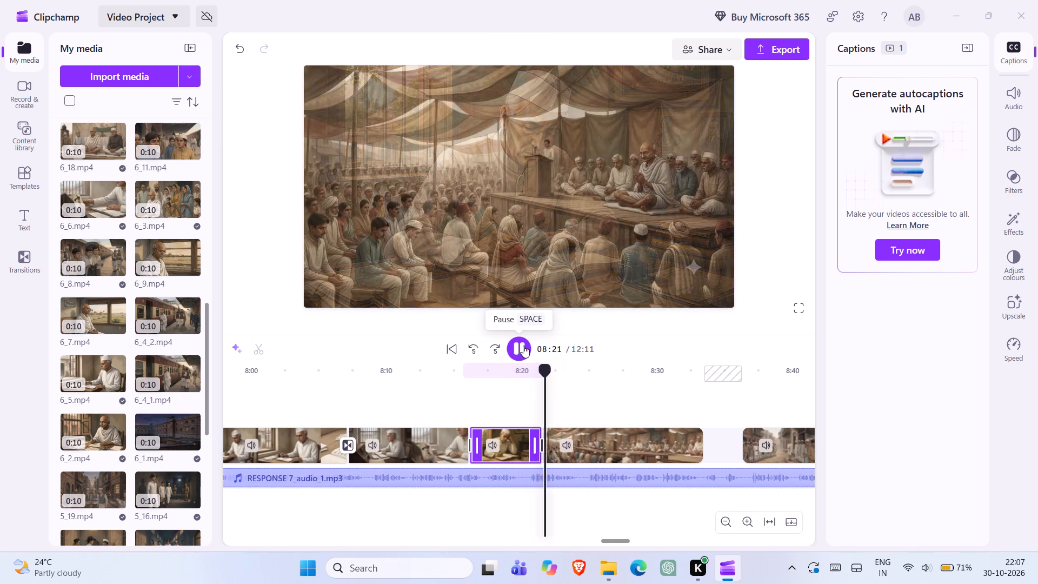
pyautogui.click(721, 443)
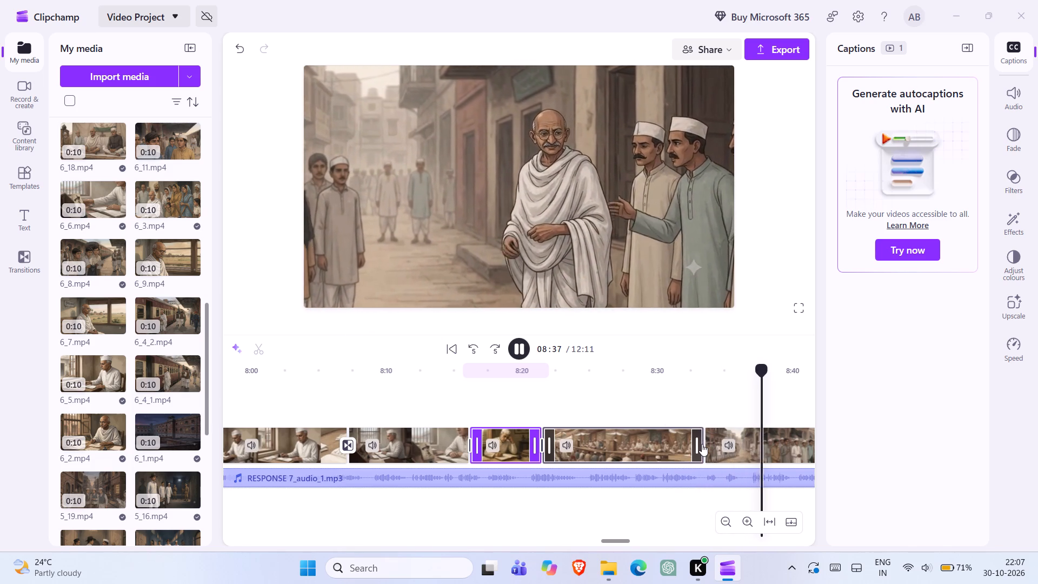
pyautogui.click(705, 444)
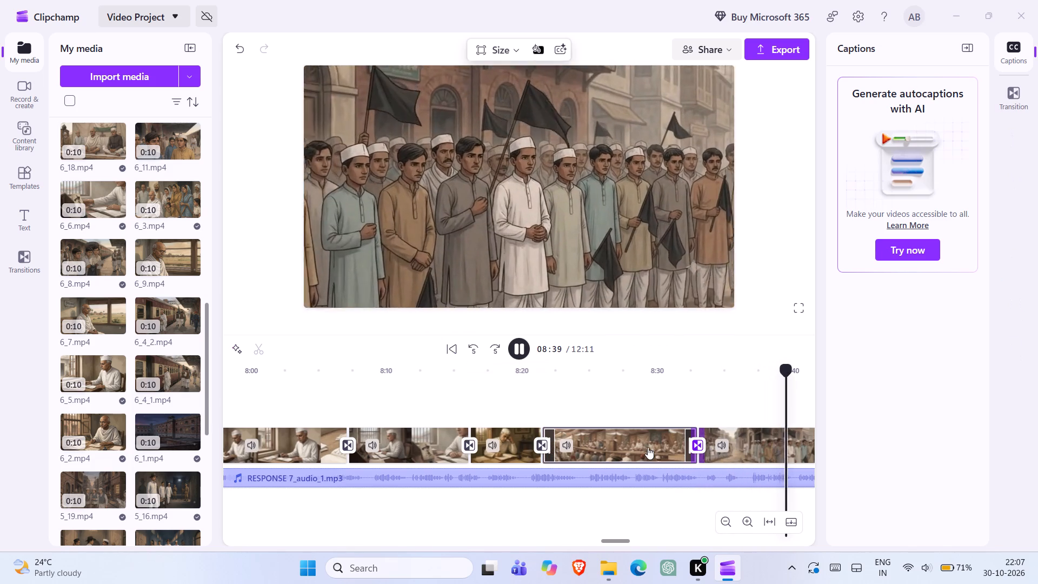
pyautogui.hscroll(-1, 646, 447)
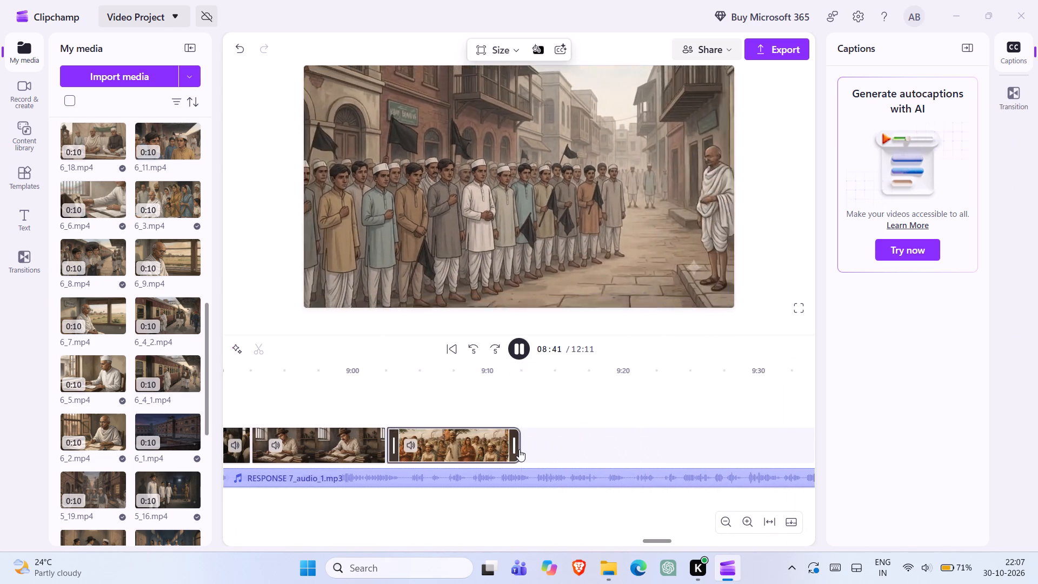
pyautogui.hscroll(2, 519, 449)
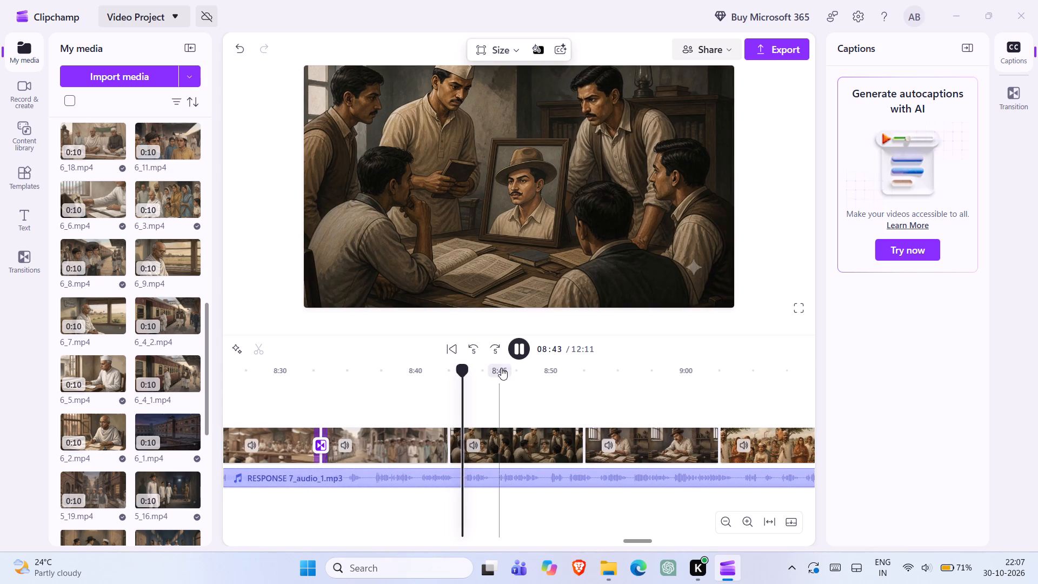
pyautogui.click(524, 340)
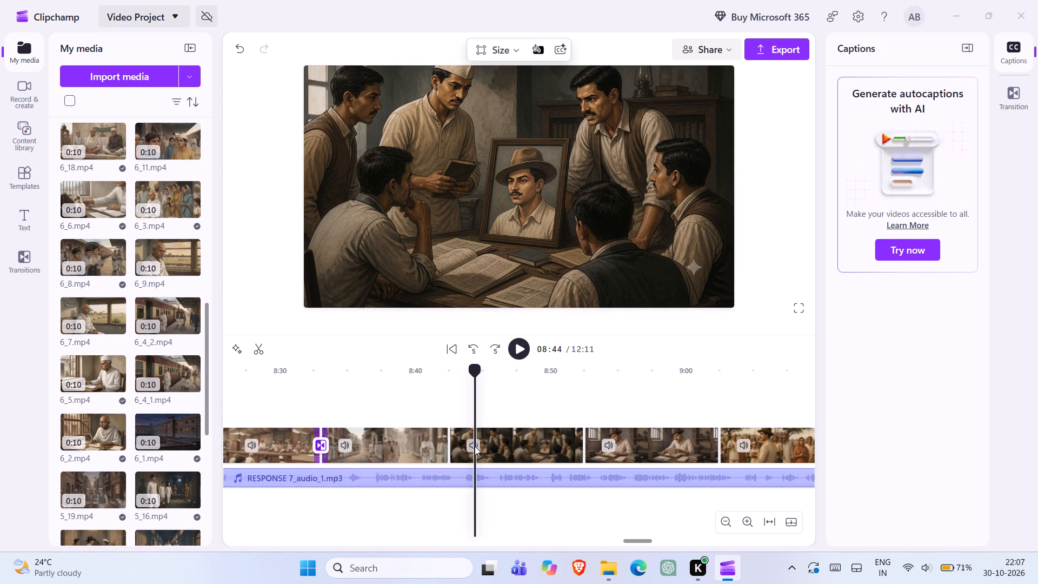
# Look through the media library for footage to reuse around 8:44, near 6_15.mp4 and 7_12.mp4.
pyautogui.click(470, 446)
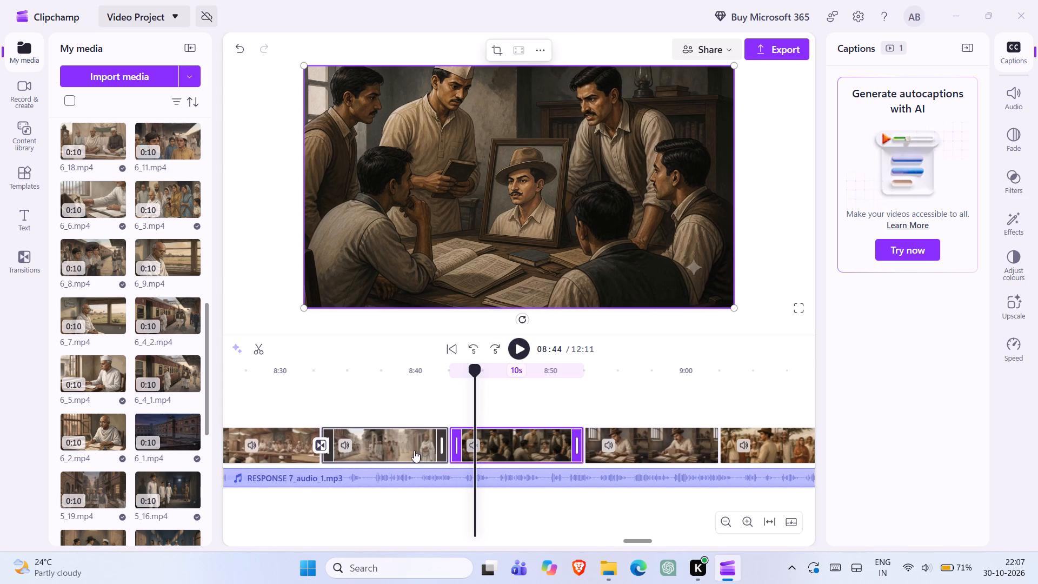
pyautogui.click(362, 450)
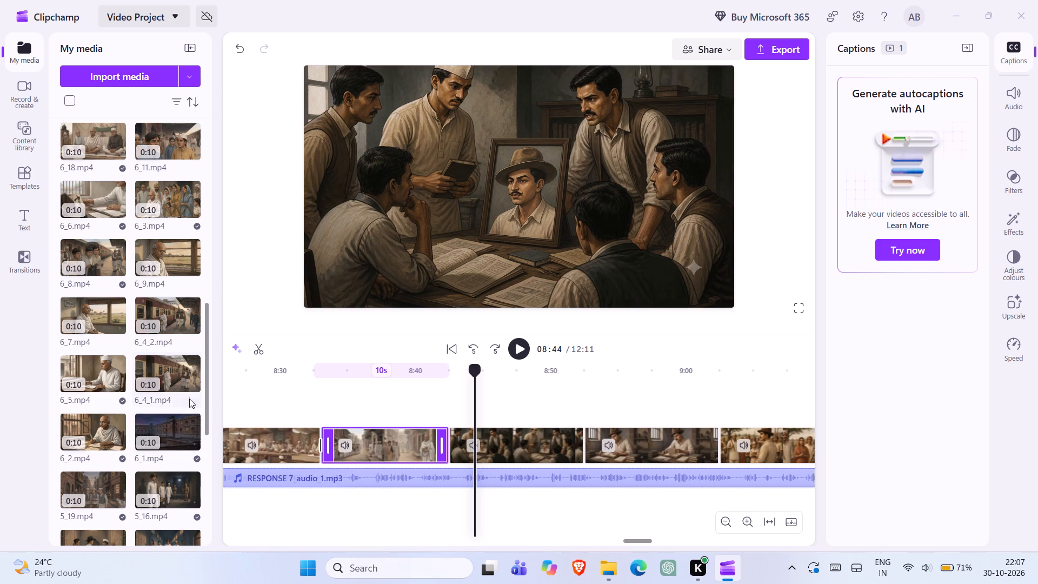
pyautogui.scroll(-2, 189, 380)
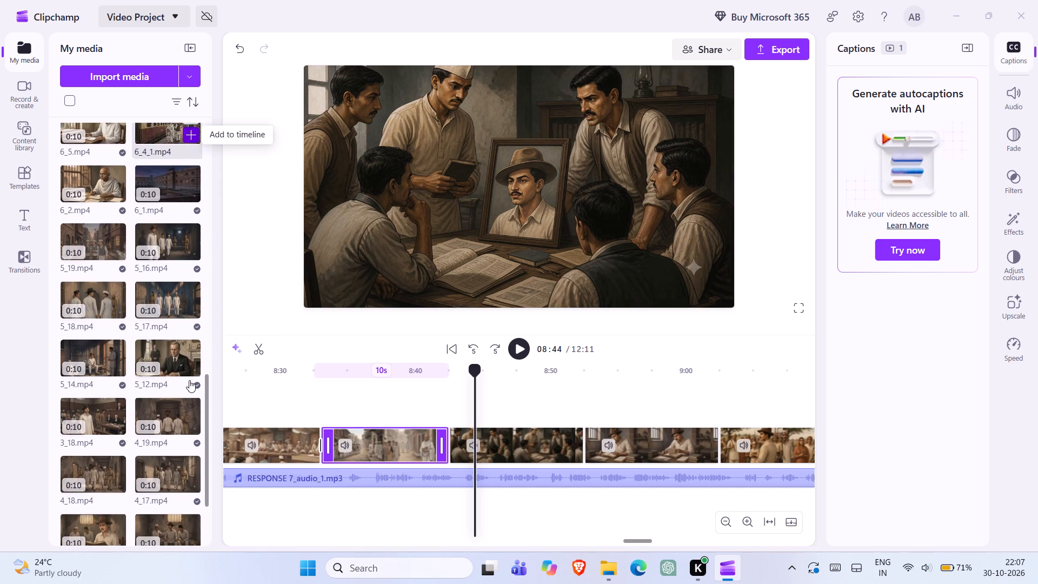
pyautogui.scroll(-1, 148, 327)
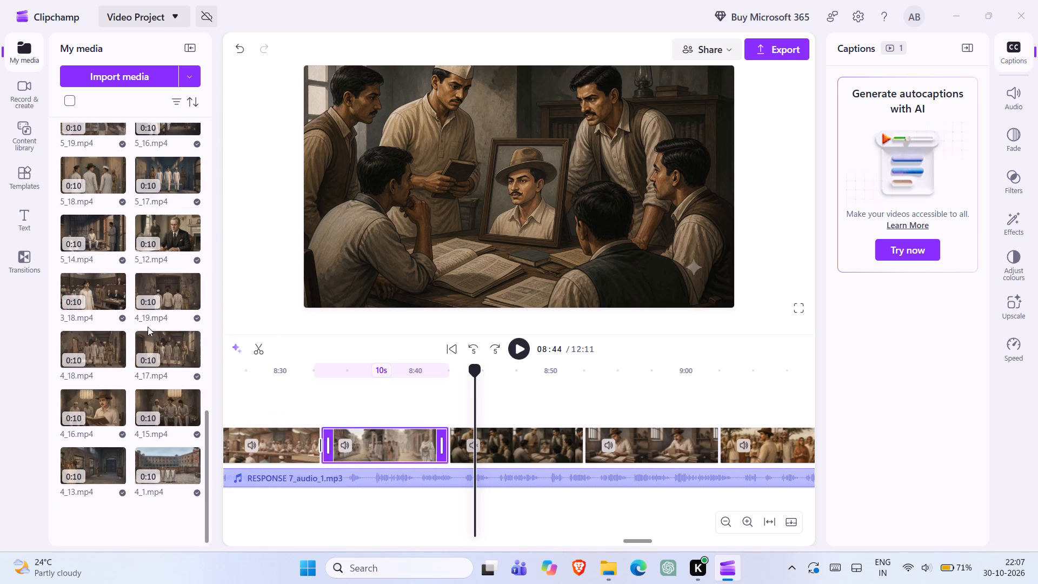
pyautogui.scroll(6, 148, 327)
pyautogui.hscroll(1, 148, 327)
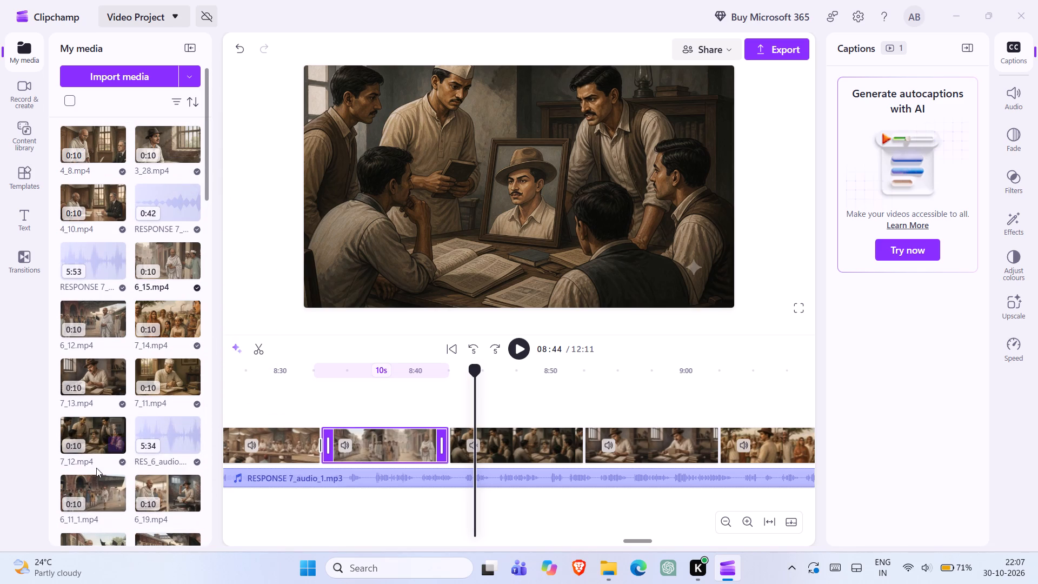
pyautogui.scroll(-1, 97, 460)
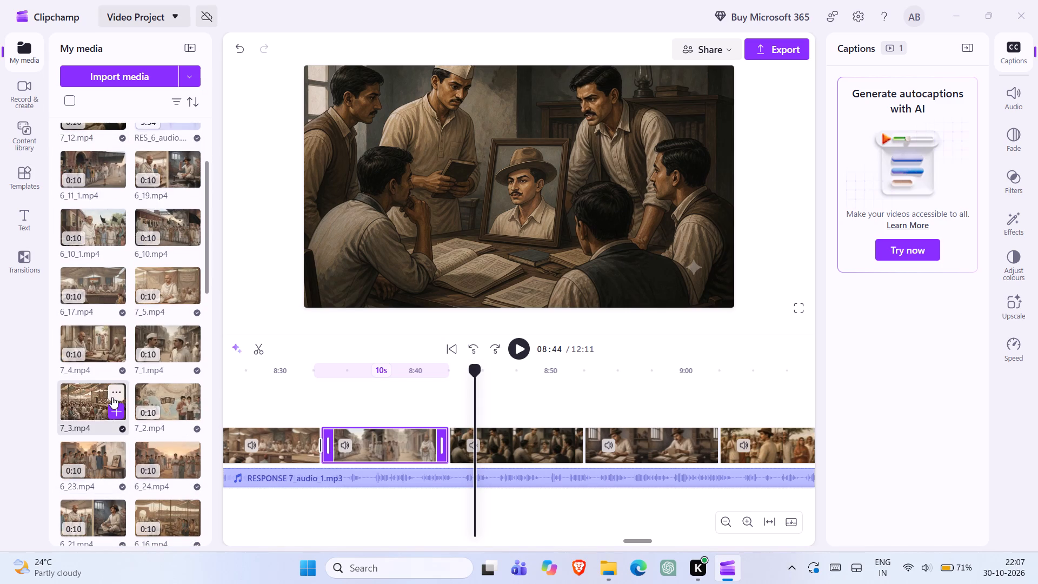
pyautogui.scroll(-1, 154, 510)
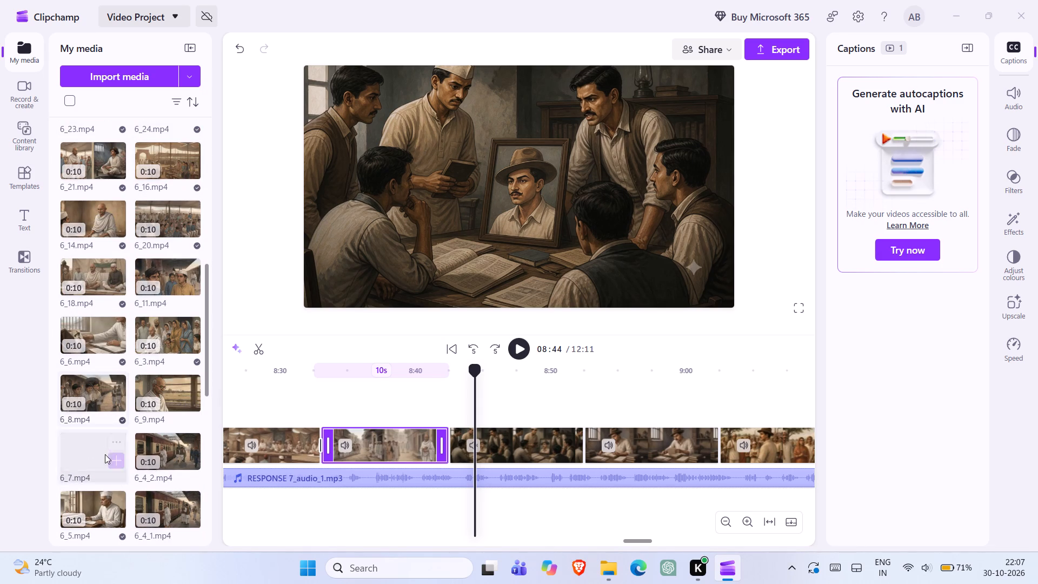
pyautogui.scroll(-2, 105, 456)
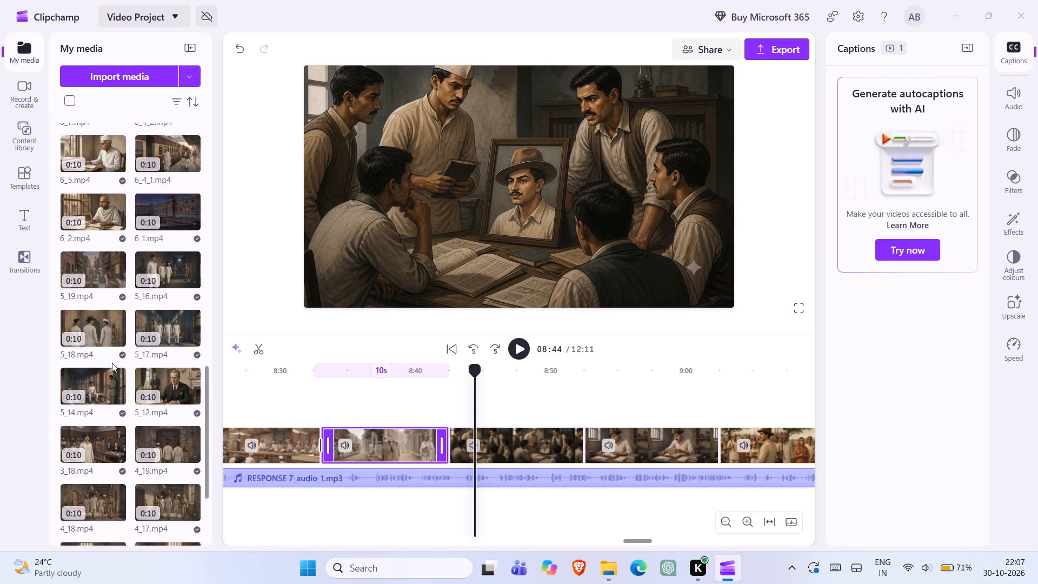
# Copy the 7_2.mp4 clip near 6:00 and insert the copy between the tent meeting clip 7_3.mp4 and 6_15.mp4, starting at about 8:33.
pyautogui.hscroll(8, 351, 431)
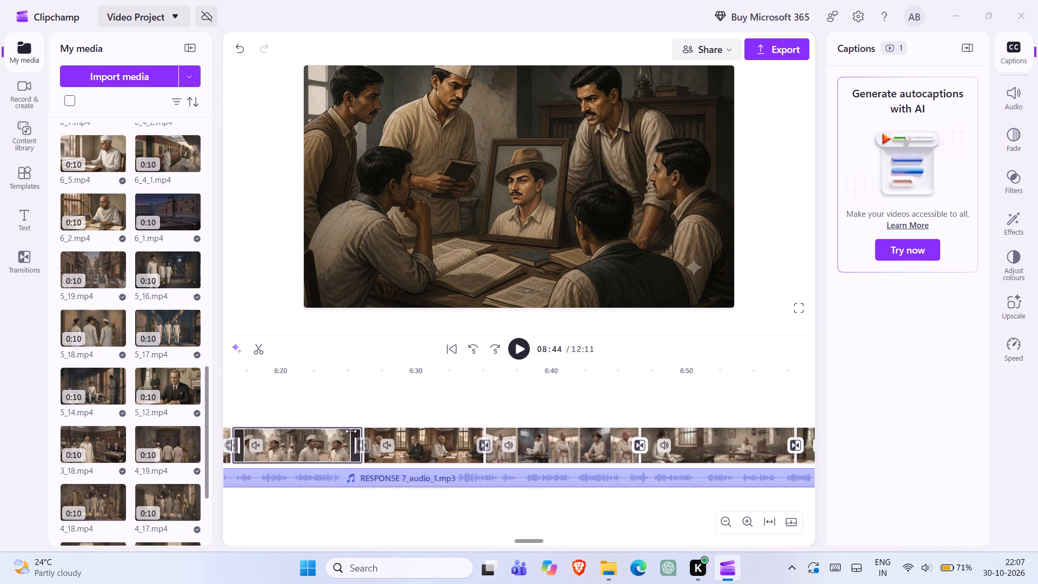
pyautogui.hscroll(1, 480, 444)
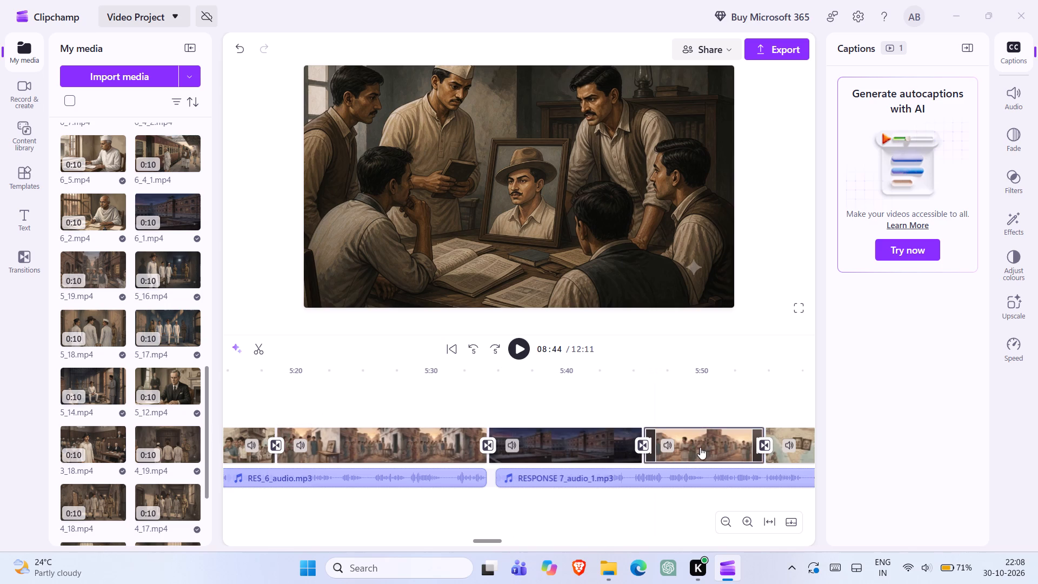
pyautogui.hscroll(-2, 700, 447)
pyautogui.click(367, 448)
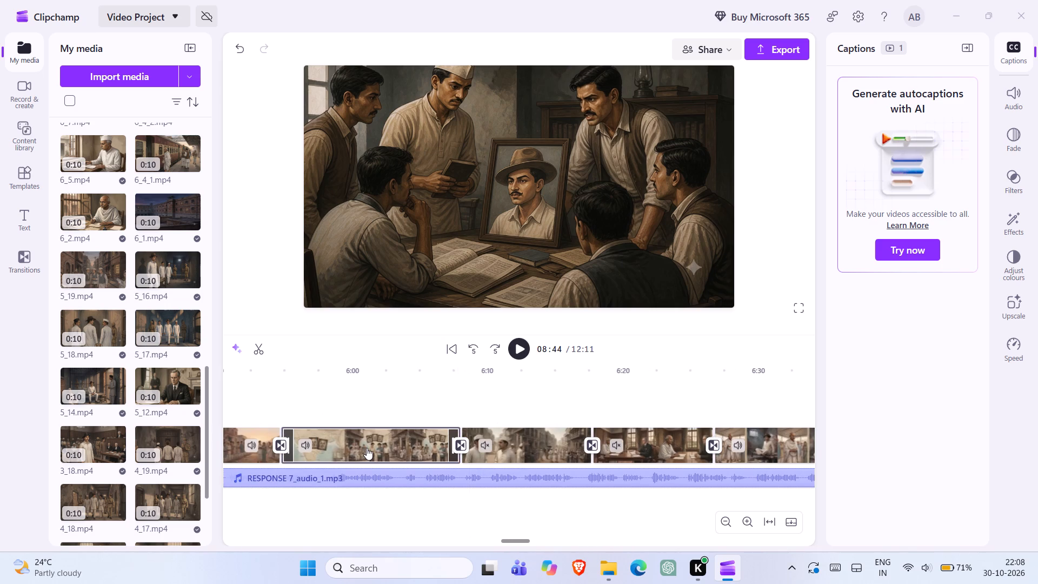
pyautogui.hotkey('ctrl', 'c')
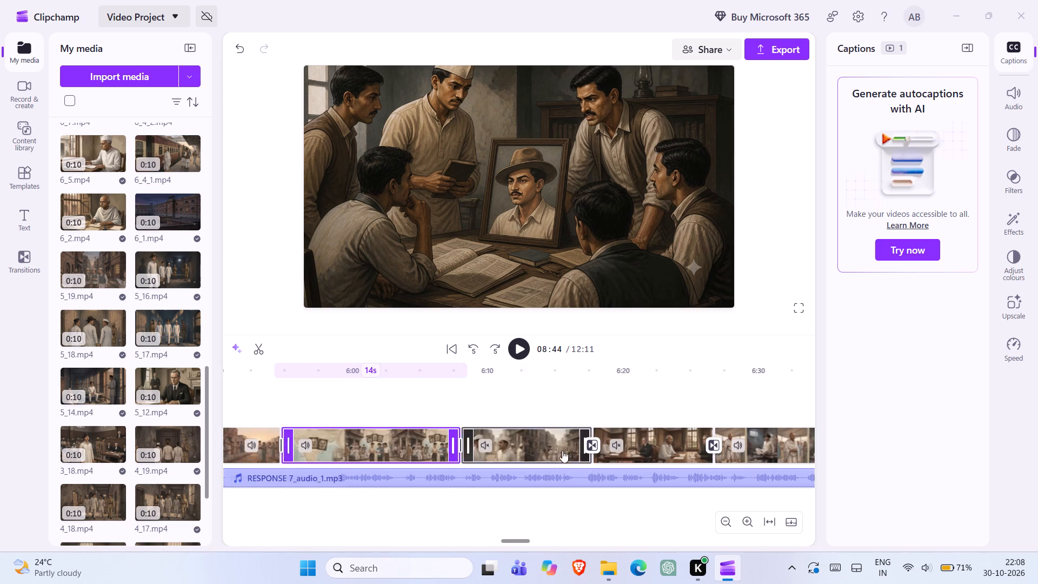
pyautogui.hscroll(-9, 618, 432)
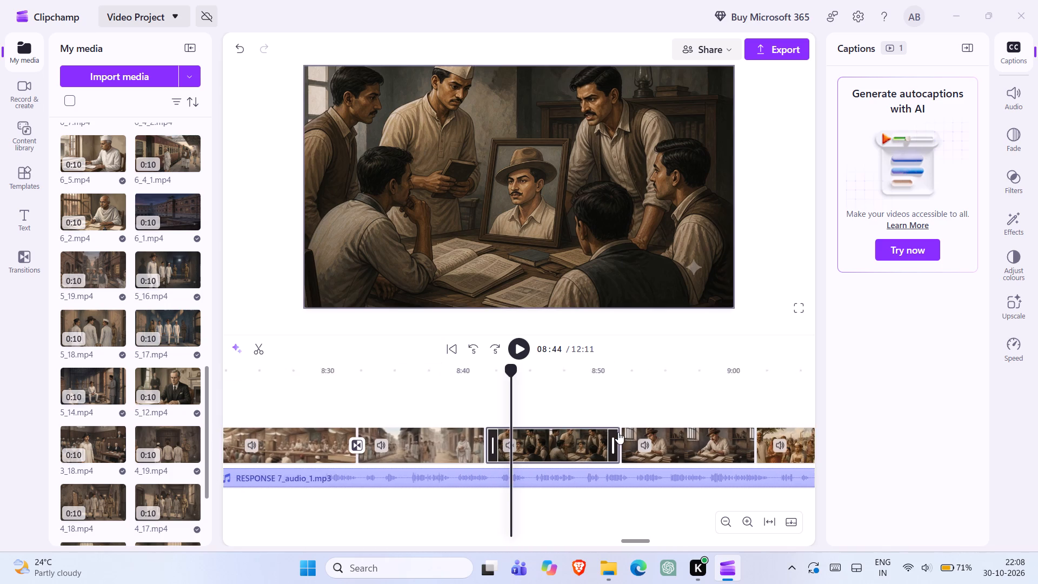
pyautogui.hotkey('ctrl', 'v')
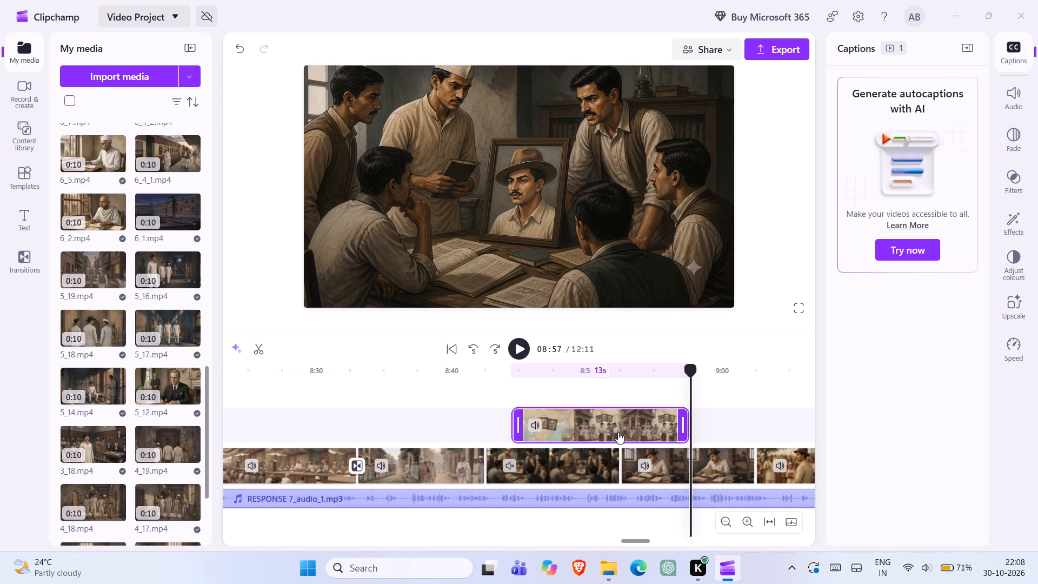
pyautogui.moveTo(614, 427); pyautogui.dragTo(567, 452)
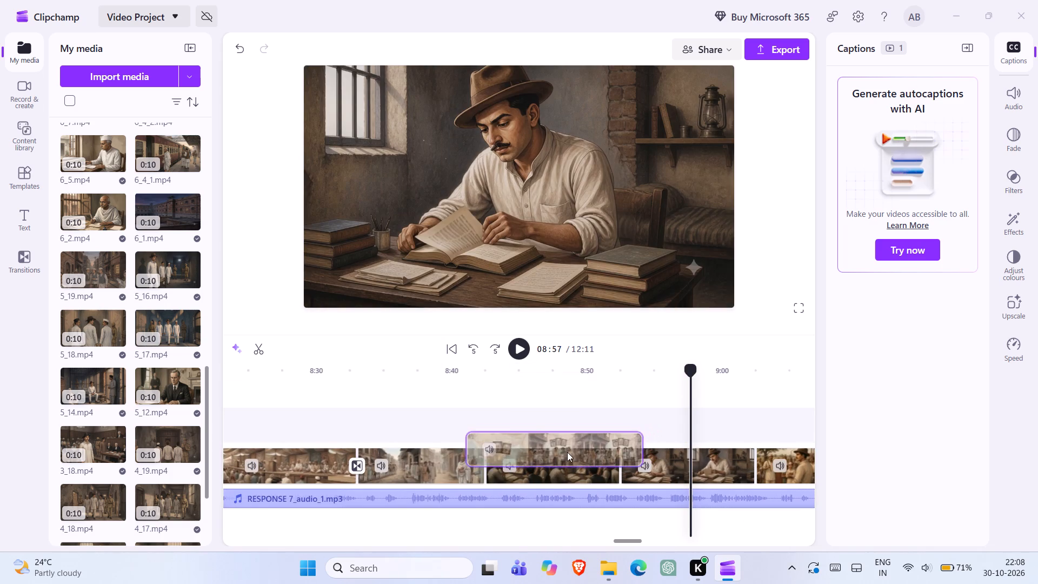
pyautogui.moveTo(567, 452); pyautogui.dragTo(455, 473)
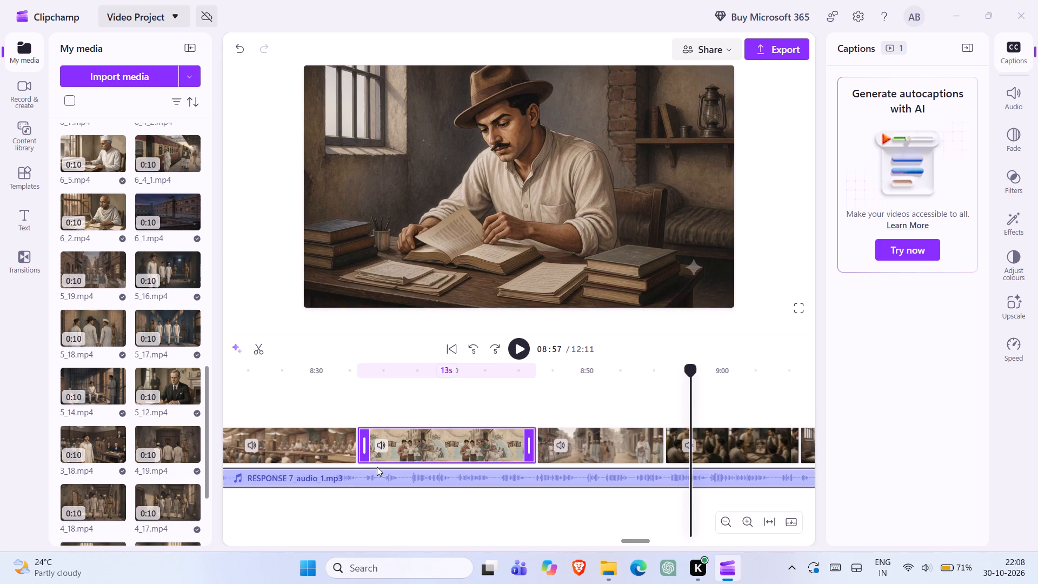
# Add transitions on both sides of the inserted 7_2.mp4 and replay from the end of 7_3.mp4 to about 8:50.
pyautogui.click(352, 443)
pyautogui.doubleClick(334, 442)
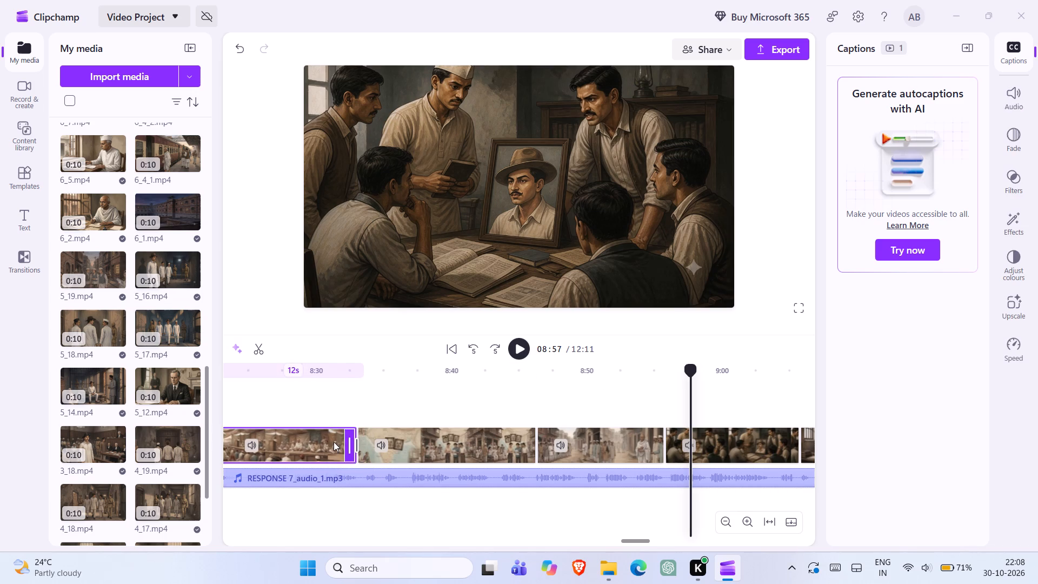
pyautogui.click(521, 349)
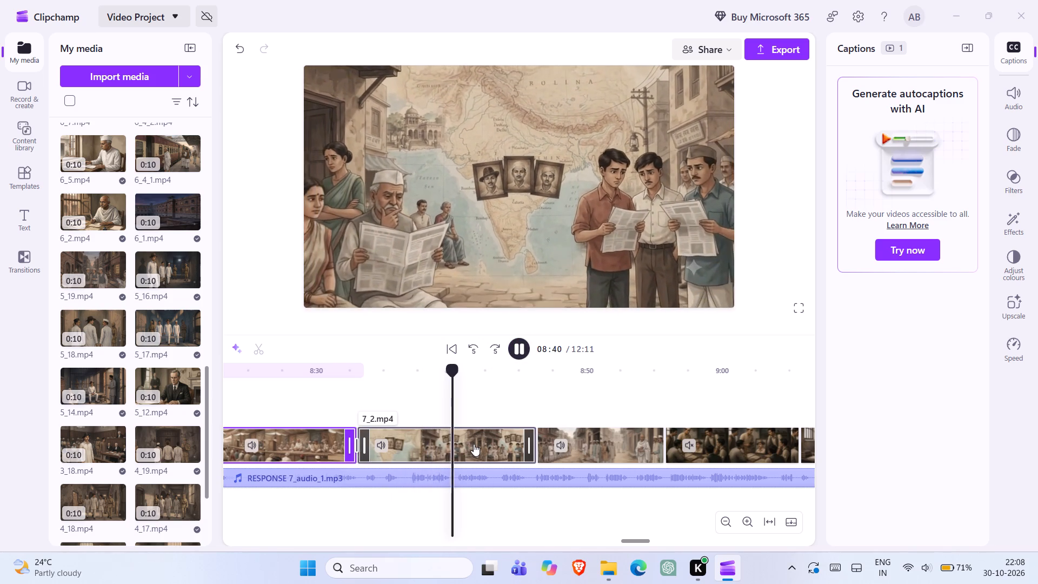
pyautogui.click(536, 441)
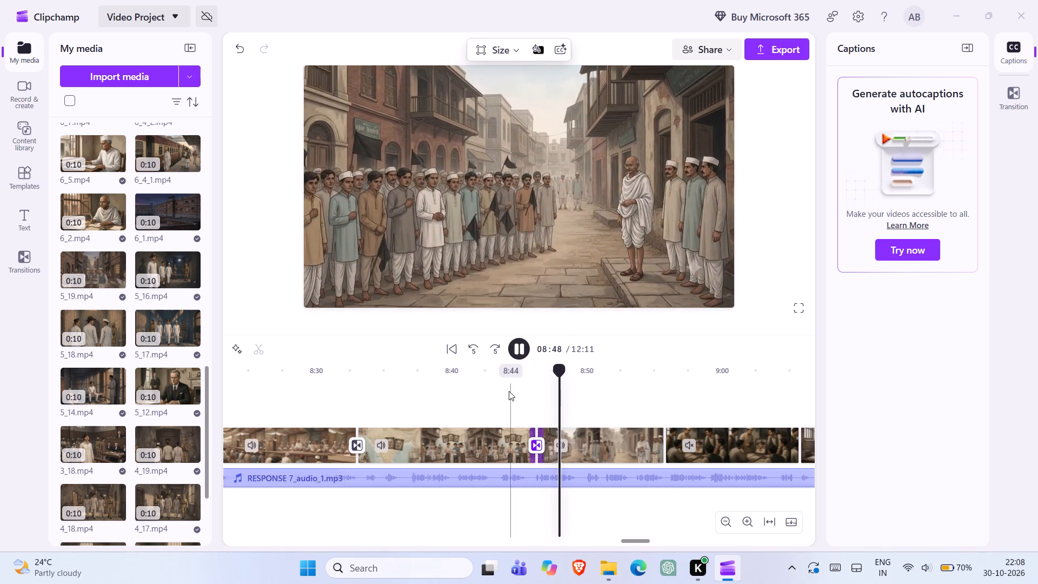
pyautogui.click(521, 351)
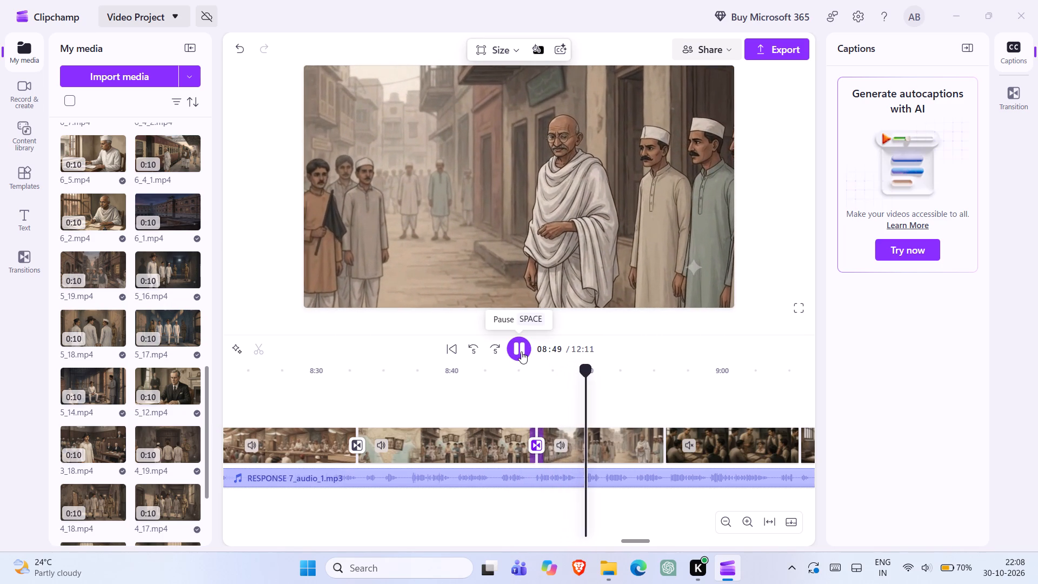
# Replay from 7_3.mp4 to about 8:53 and insert 7_13.mp4 from the media library between 7_2.mp4 and 6_15.mp4.
pyautogui.hscroll(1, 448, 453)
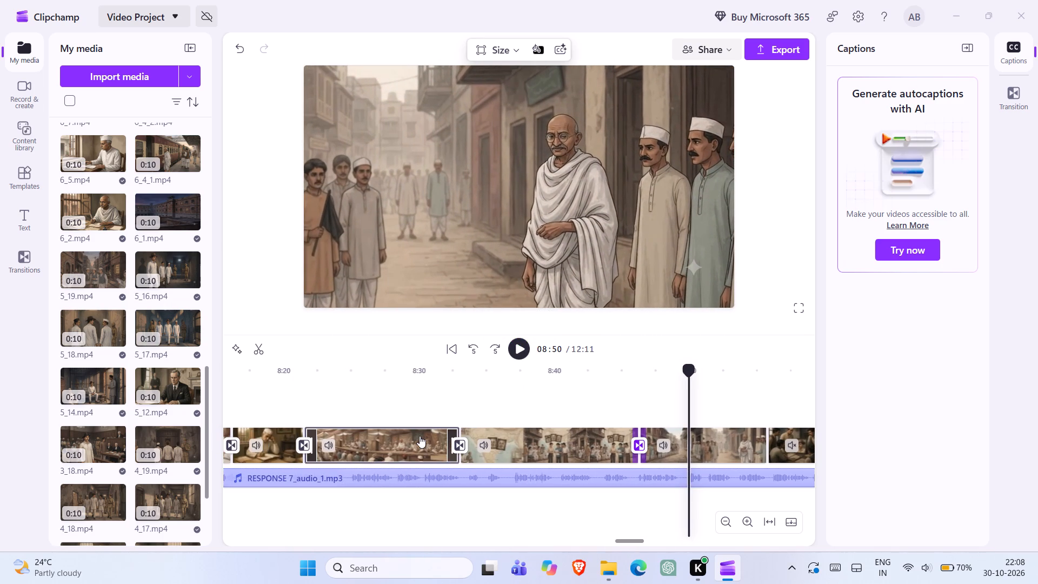
pyautogui.doubleClick(420, 436)
pyautogui.click(511, 341)
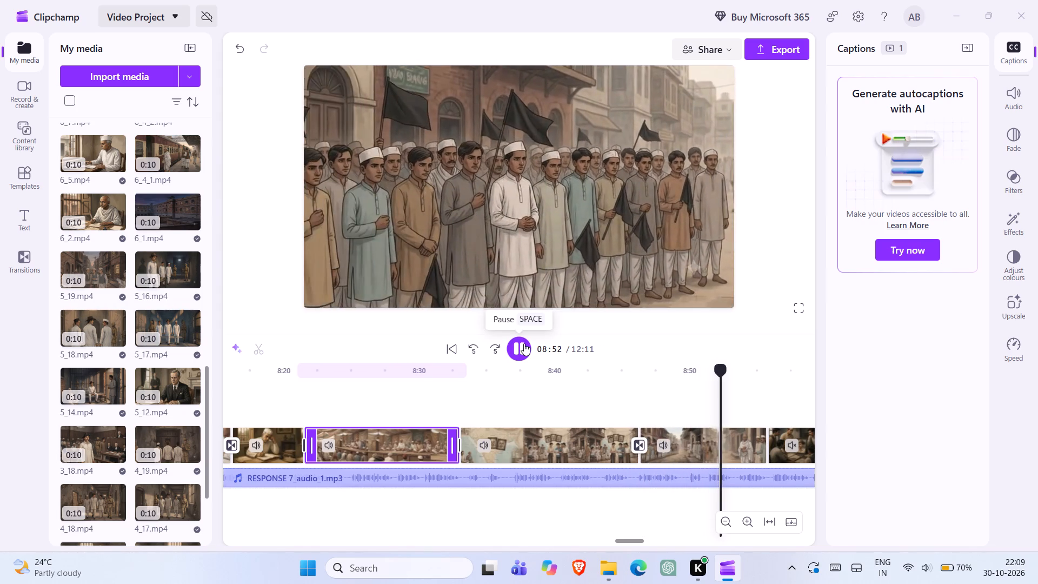
pyautogui.click(524, 343)
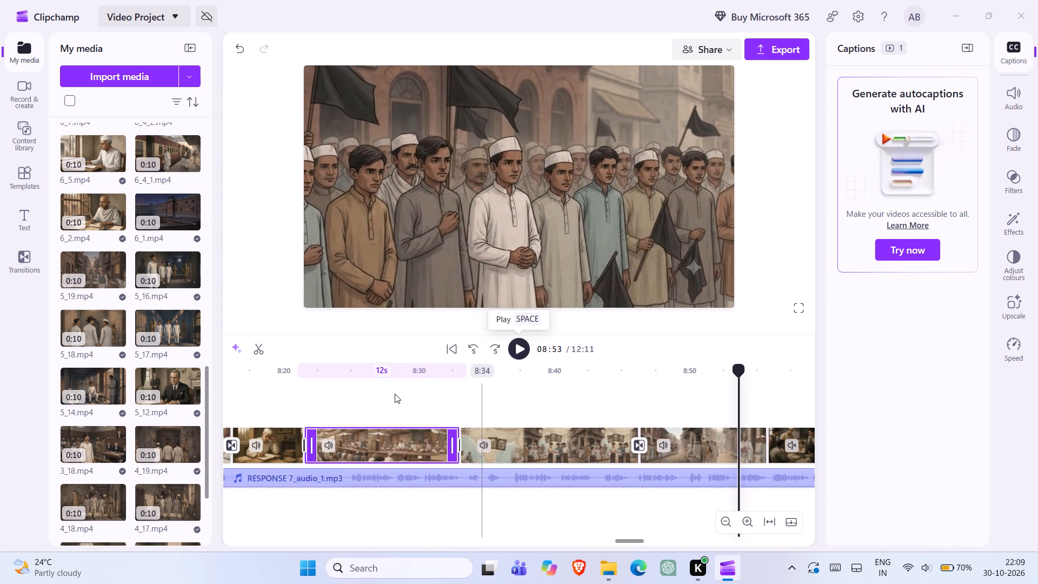
pyautogui.scroll(1, 175, 315)
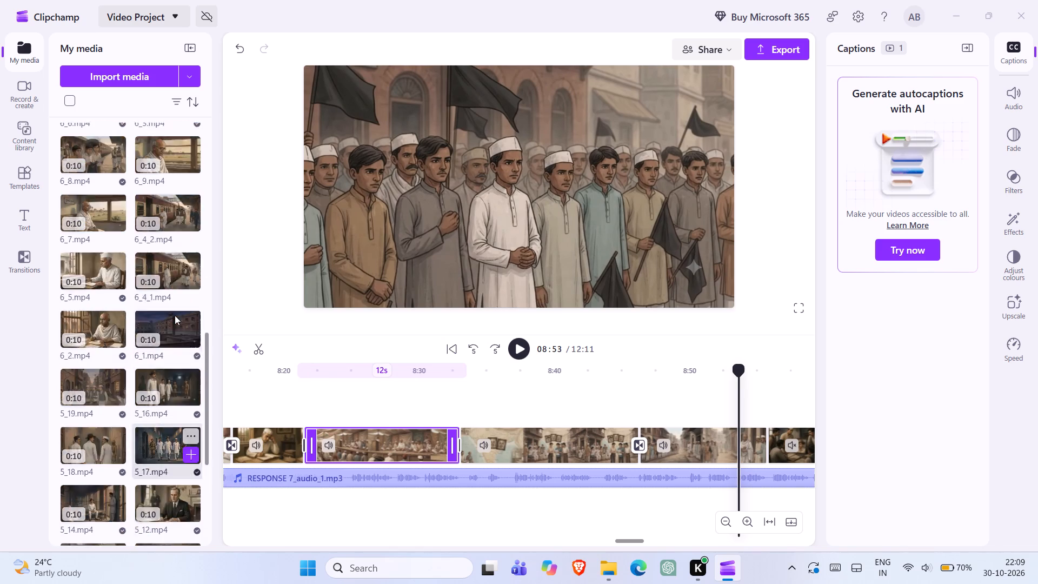
pyautogui.scroll(2, 175, 315)
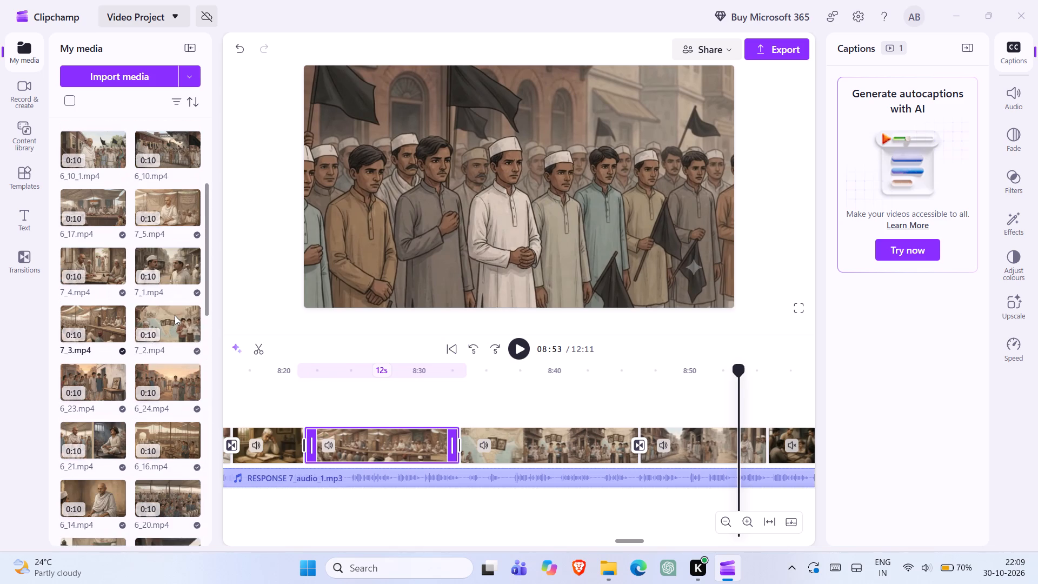
pyautogui.scroll(2, 154, 228)
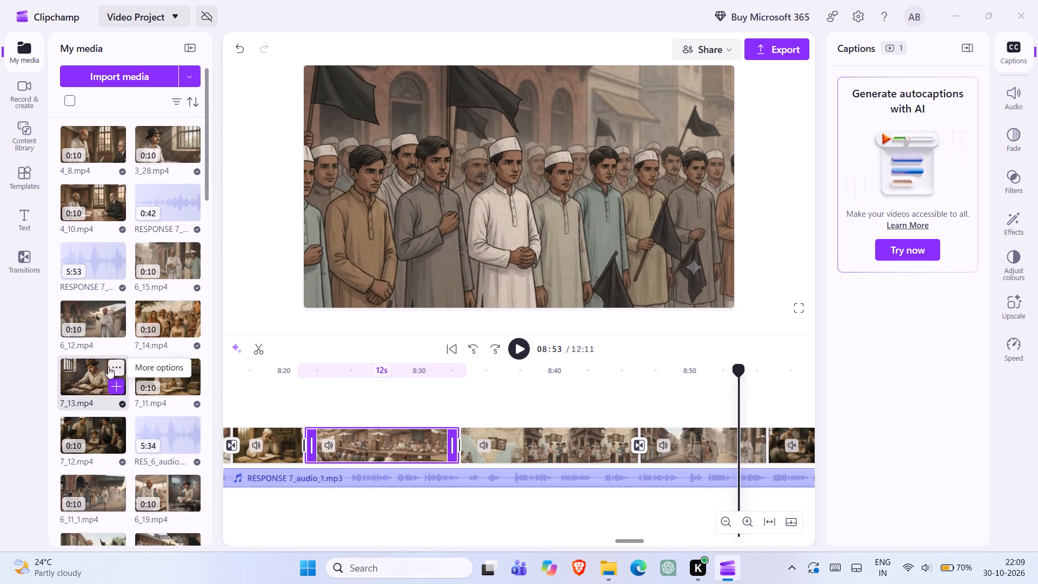
pyautogui.click(117, 390)
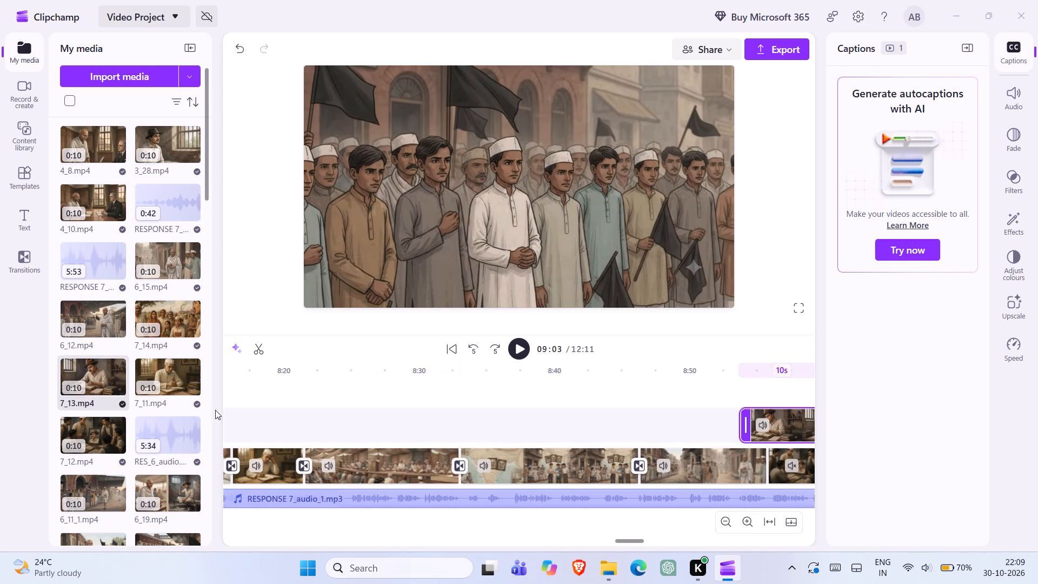
pyautogui.moveTo(786, 423); pyautogui.dragTo(716, 441)
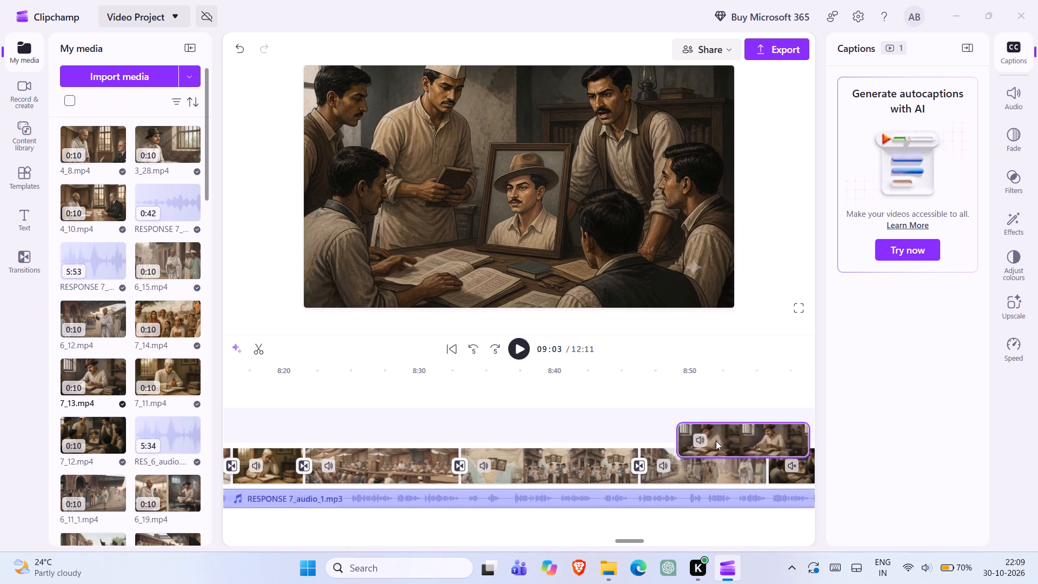
pyautogui.moveTo(716, 441); pyautogui.dragTo(688, 462)
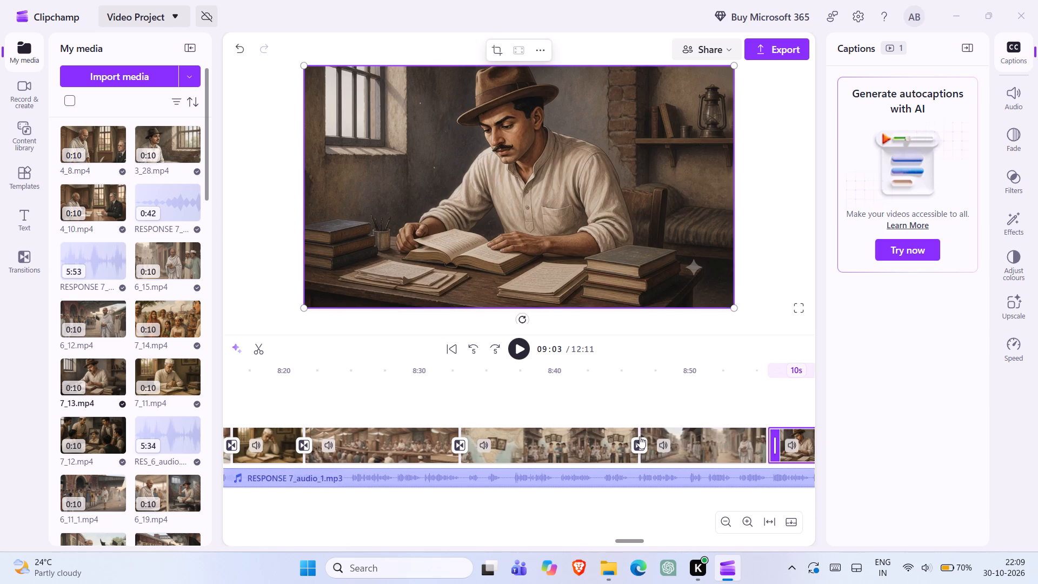
pyautogui.moveTo(802, 437); pyautogui.dragTo(666, 441)
# Add transitions into and out of the new 7_13.mp4, closing the gap after it, and replay from 8:44 to about 8:51.
pyautogui.click(642, 446)
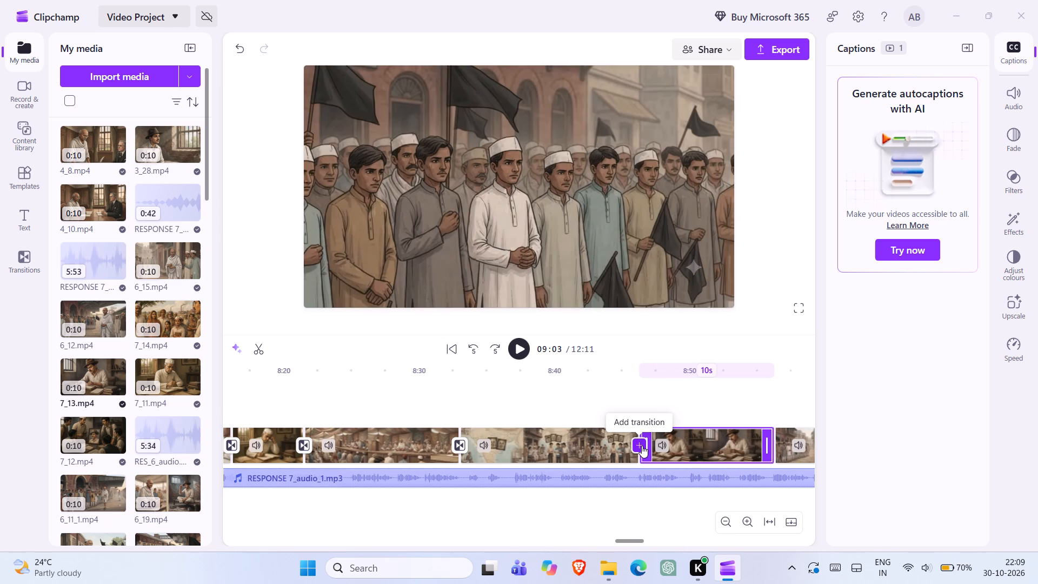
pyautogui.doubleClick(615, 447)
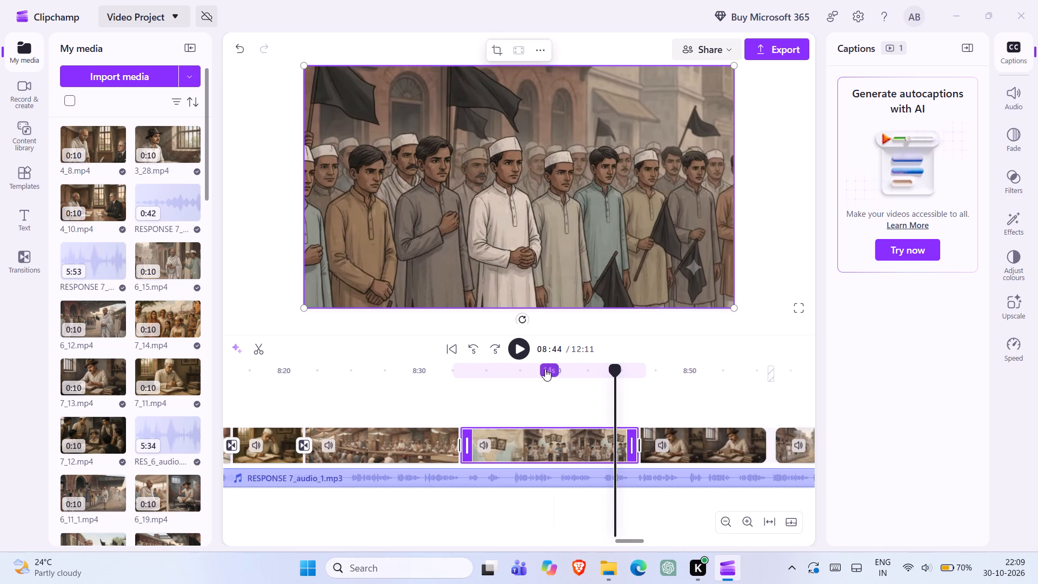
pyautogui.click(522, 354)
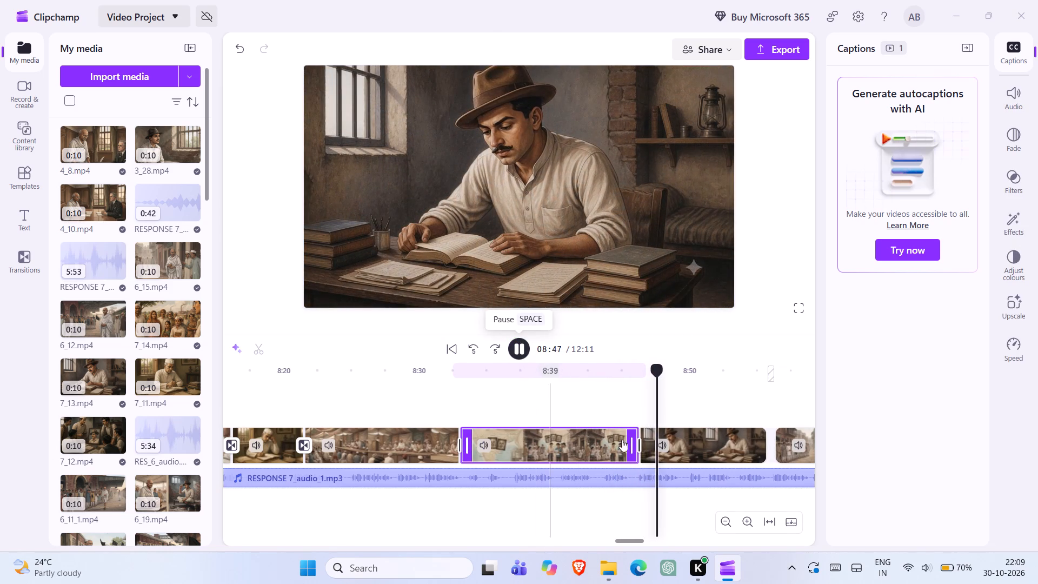
pyautogui.click(769, 444)
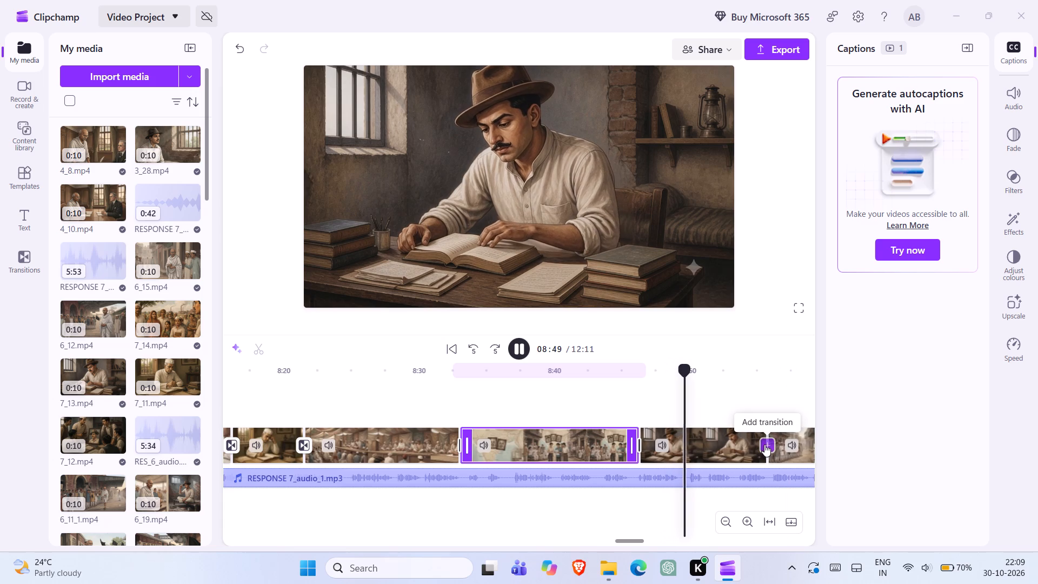
pyautogui.click(763, 444)
pyautogui.click(523, 354)
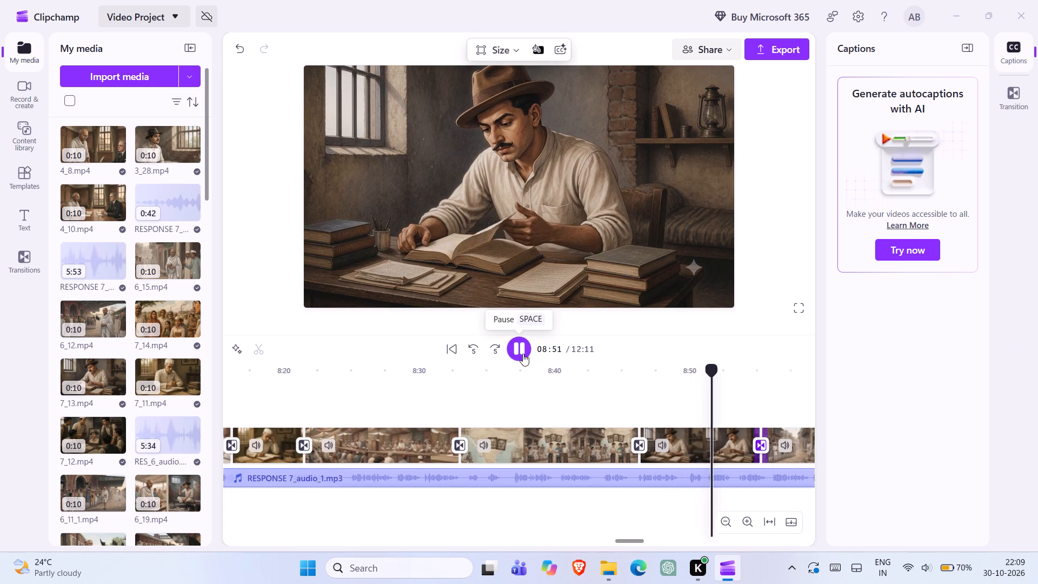
# Set the speed of the inserted 7_2.mp4 clip after the tent meeting clip to 0.6.
pyautogui.hscroll(1, 529, 459)
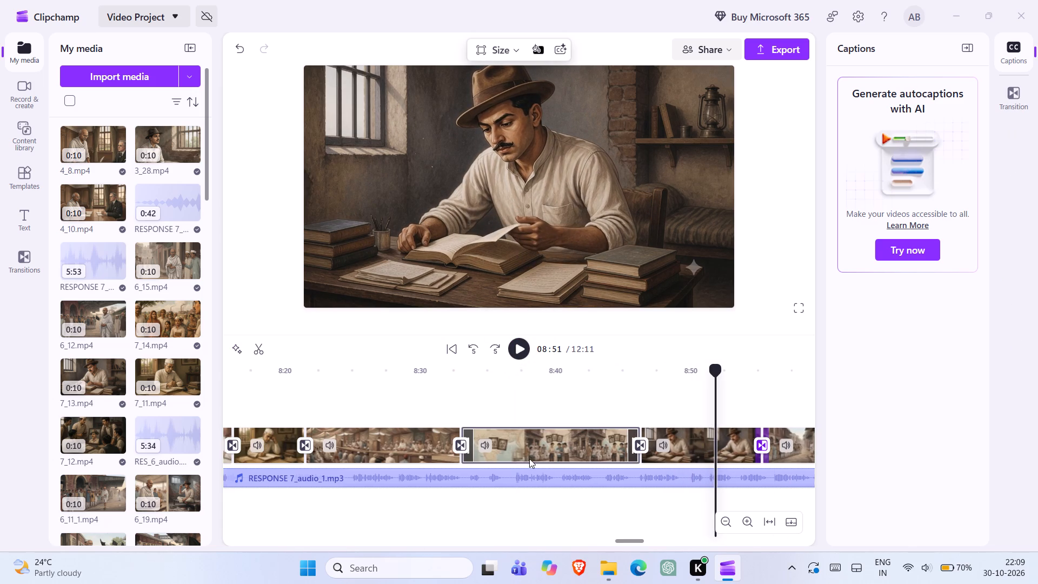
pyautogui.hscroll(1, 529, 459)
pyautogui.click(601, 444)
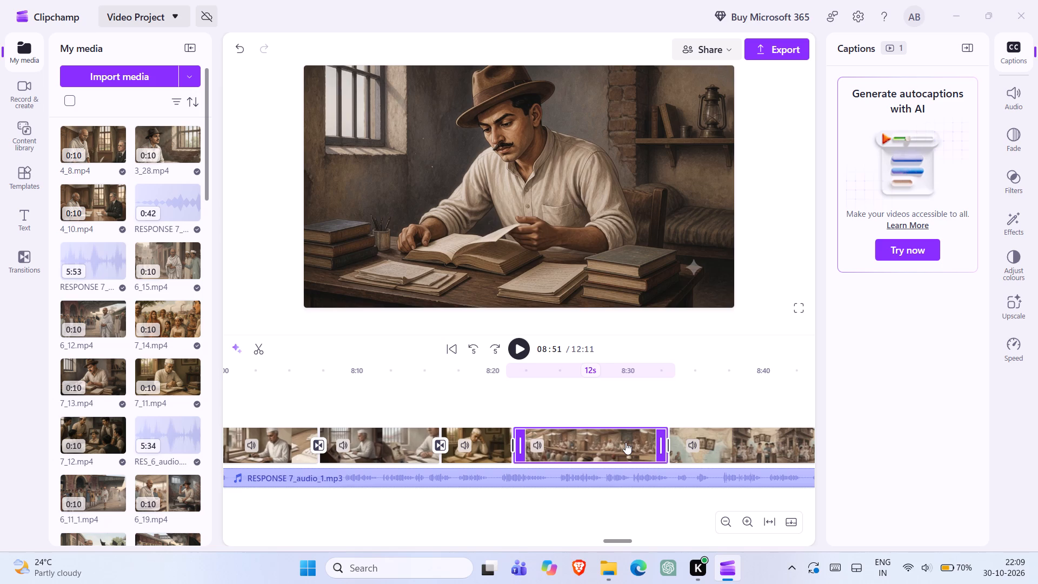
pyautogui.click(729, 431)
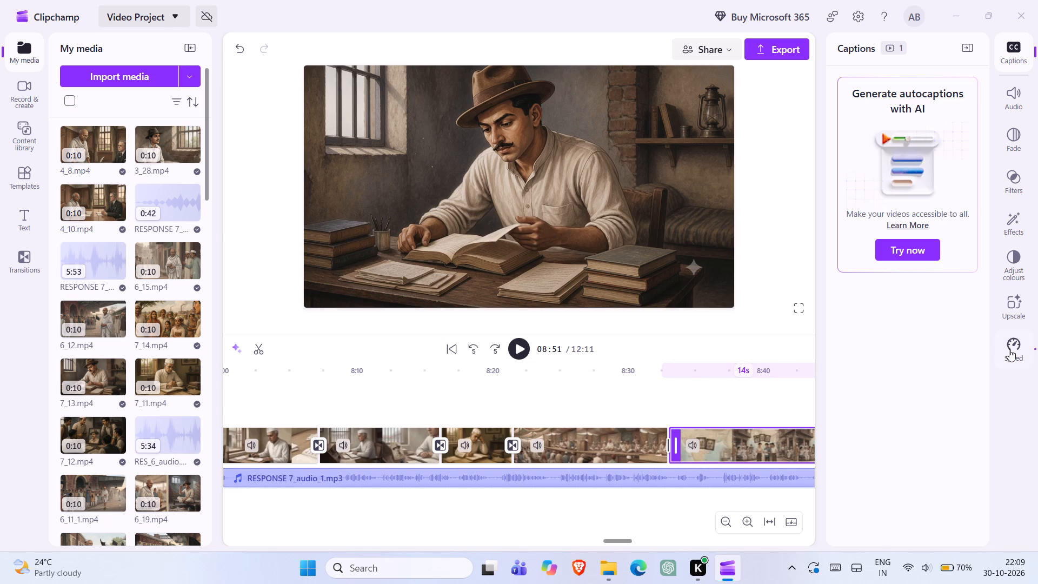
pyautogui.click(1009, 349)
pyautogui.click(965, 89)
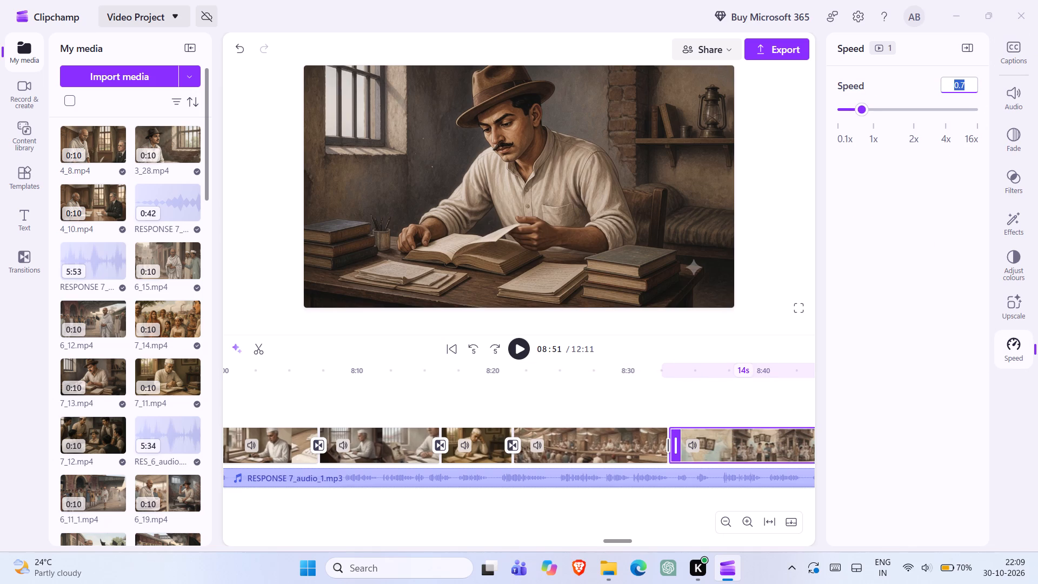
pyautogui.write('0.6')
pyautogui.press('Return')
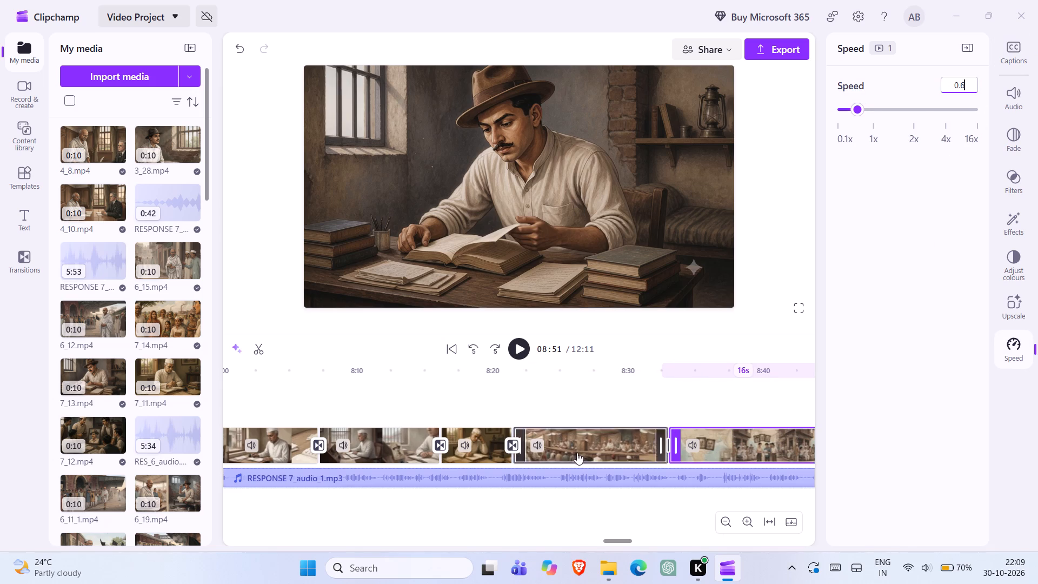
# Replay the timeline from the 7_3.mp4 clip to about 9:09, checking the clips up to 7_12.mp4 against the audio.
pyautogui.hscroll(-1, 630, 417)
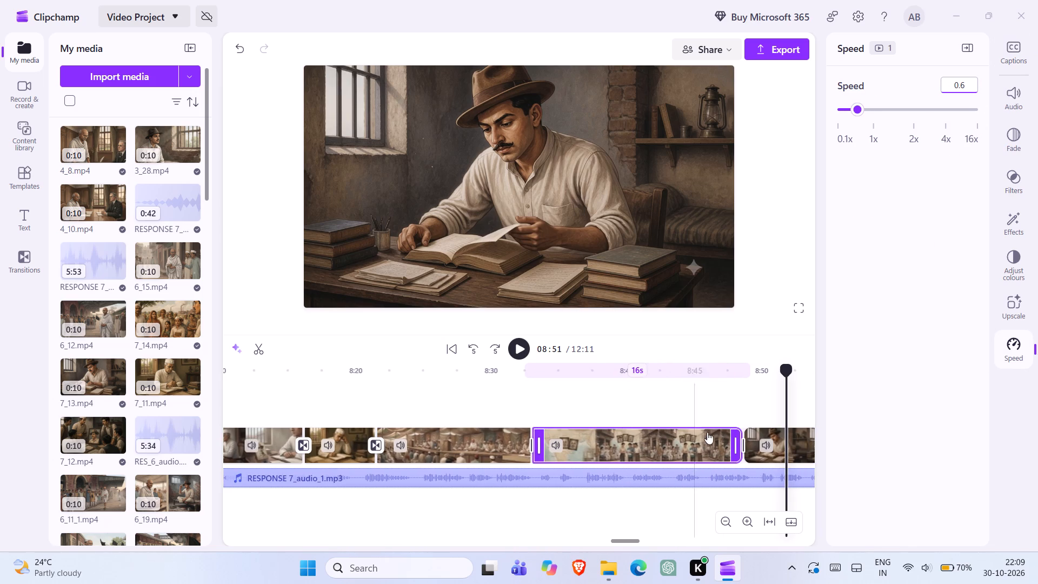
pyautogui.doubleClick(495, 448)
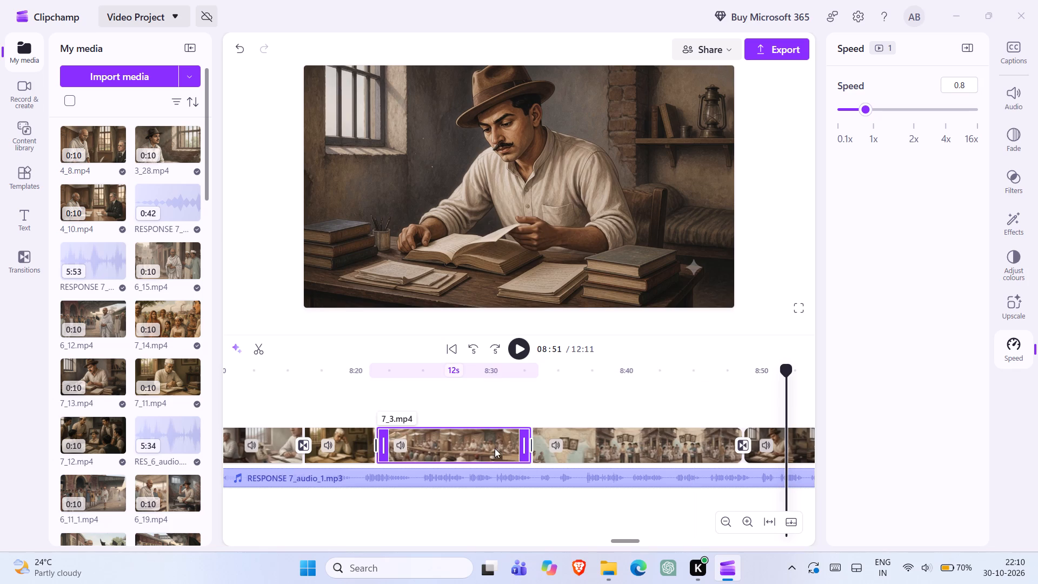
pyautogui.click(522, 351)
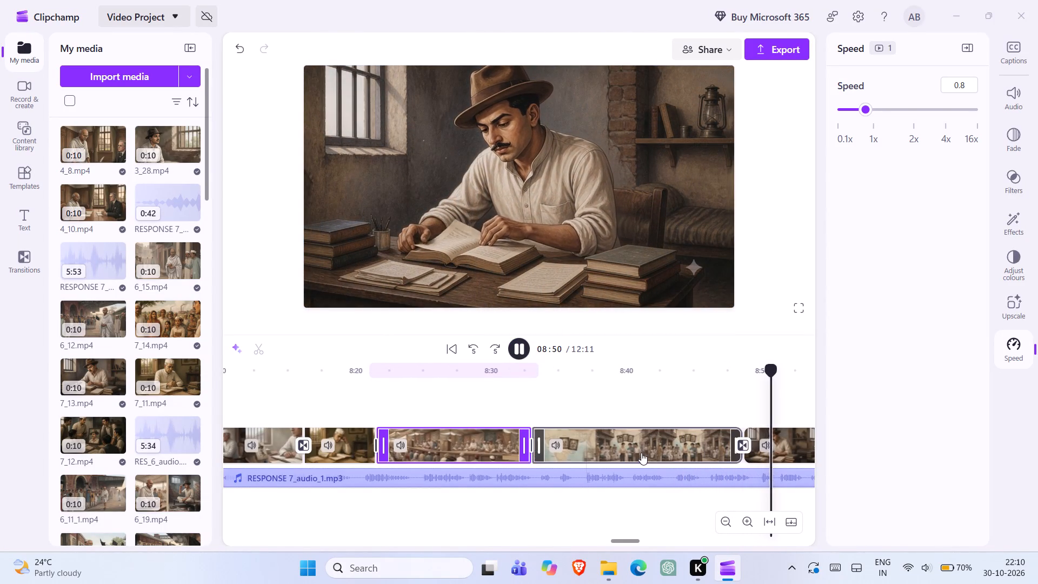
pyautogui.hscroll(-1, 641, 453)
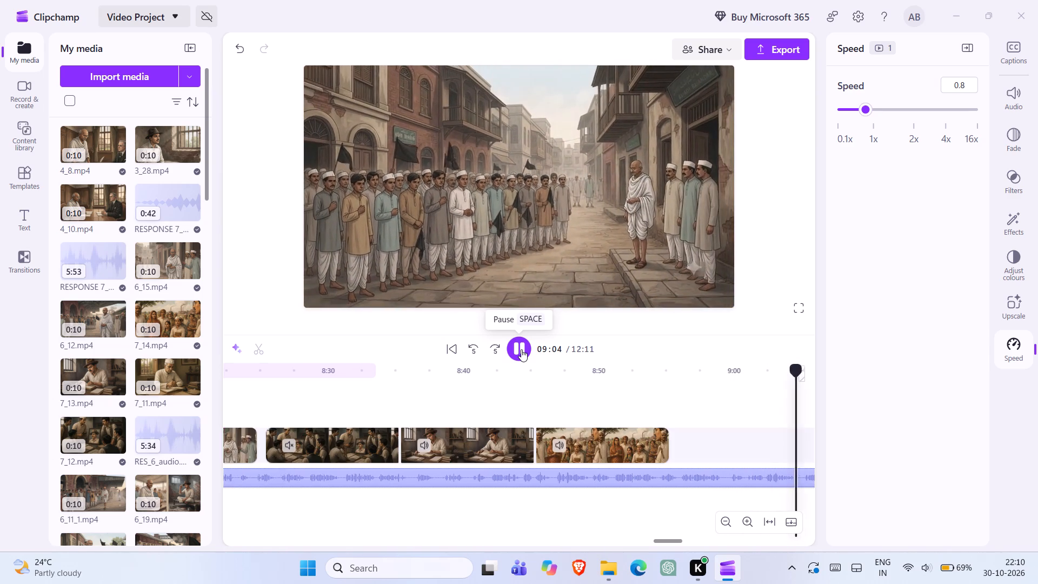
pyautogui.click(521, 349)
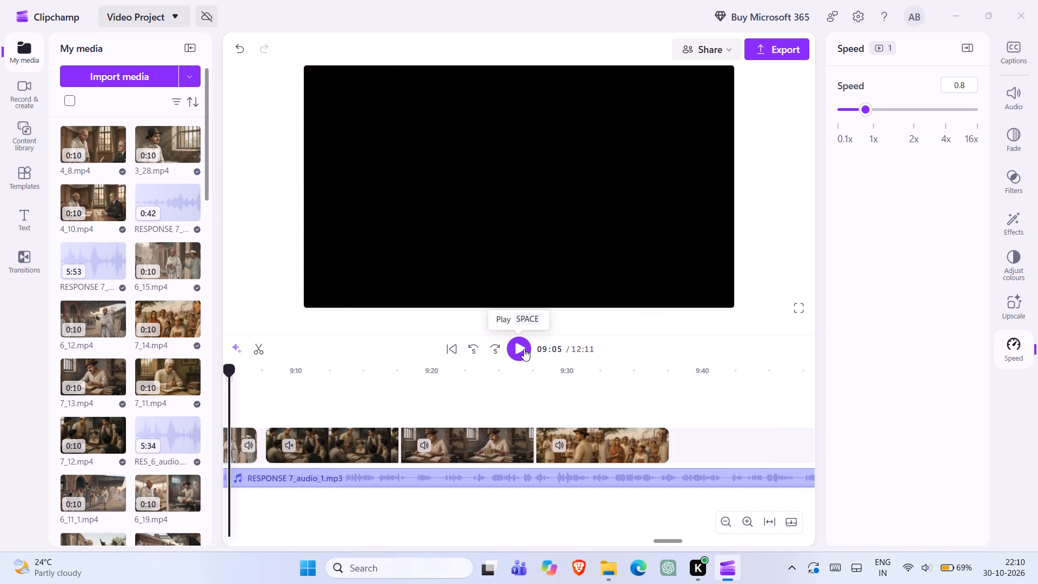
pyautogui.click(524, 349)
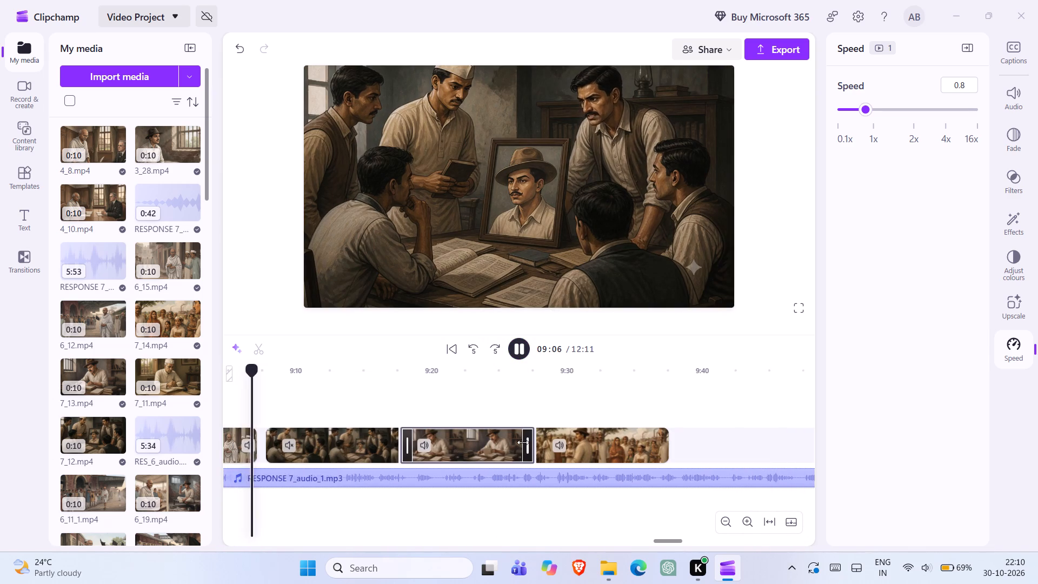
pyautogui.hscroll(1, 523, 442)
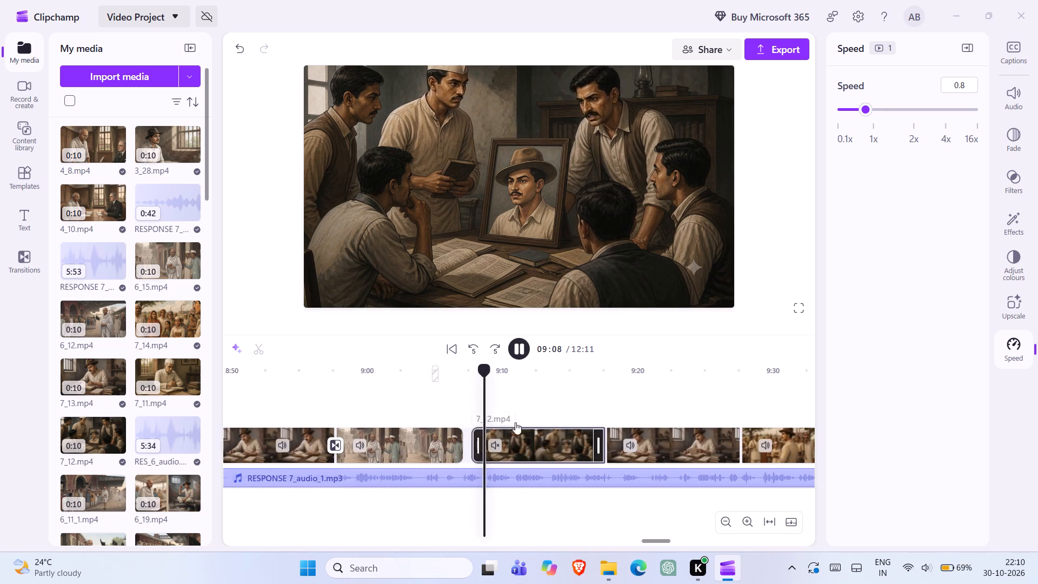
pyautogui.click(517, 349)
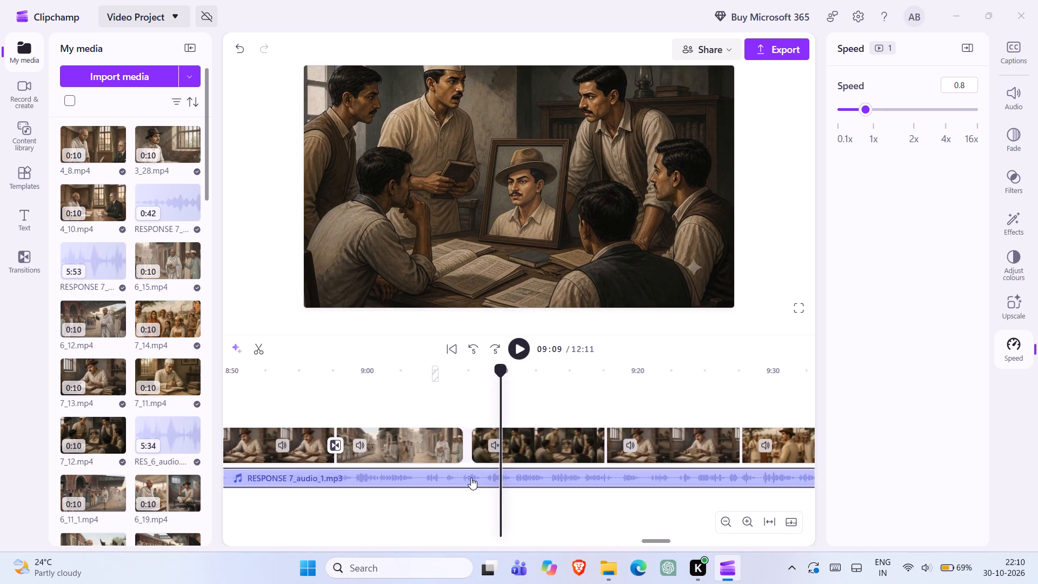
# Adjust the end of the 7_13.mp4 clip where it meets 6_15.mp4, closing the gap before 7_12.mp4.
pyautogui.hscroll(1, 427, 439)
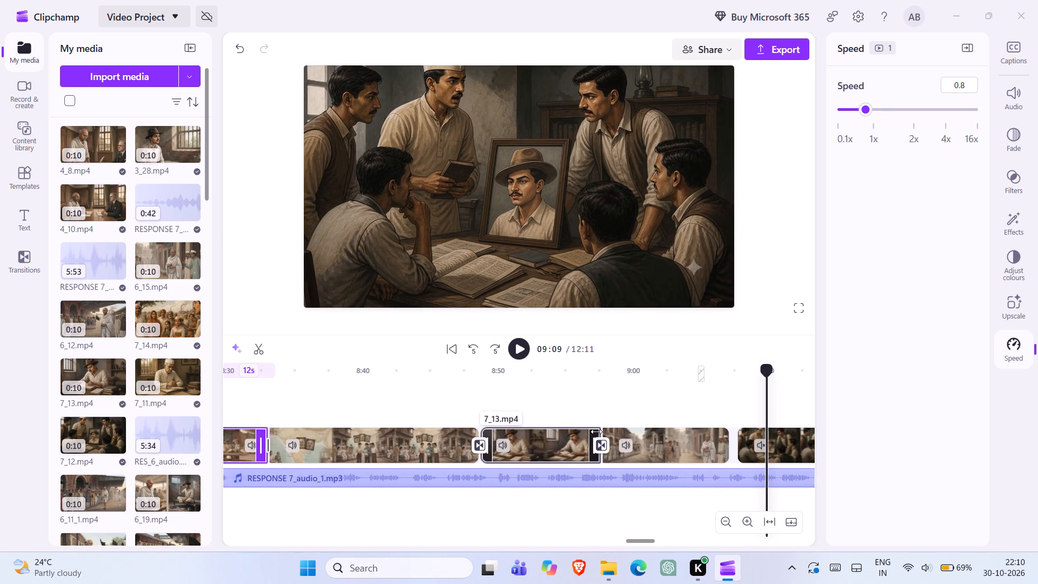
pyautogui.moveTo(596, 432); pyautogui.dragTo(621, 433)
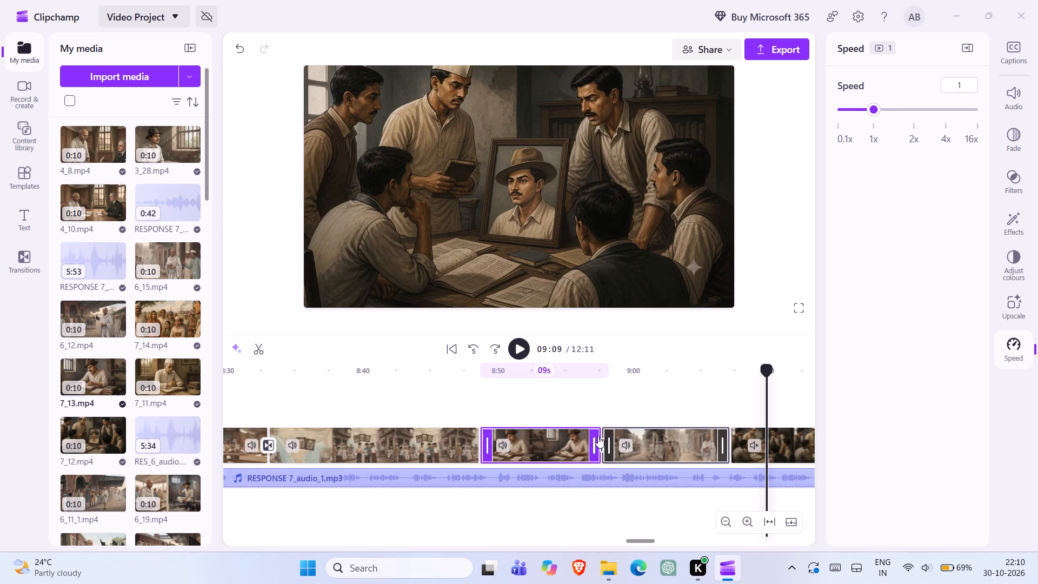
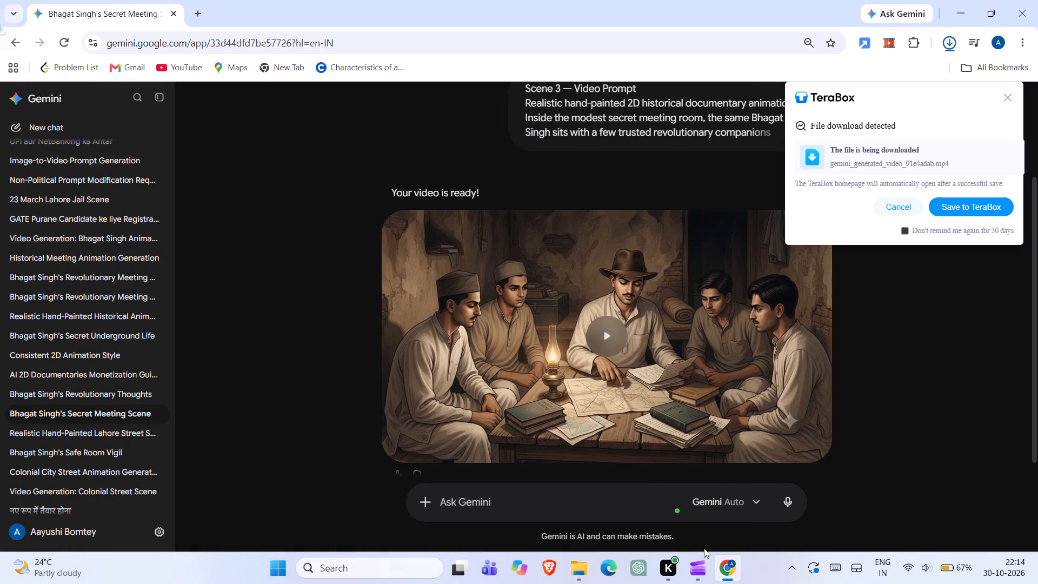
# Switch to Clipchamp and import the extra video from the RES 7 folder into the project media.
pyautogui.click(696, 557)
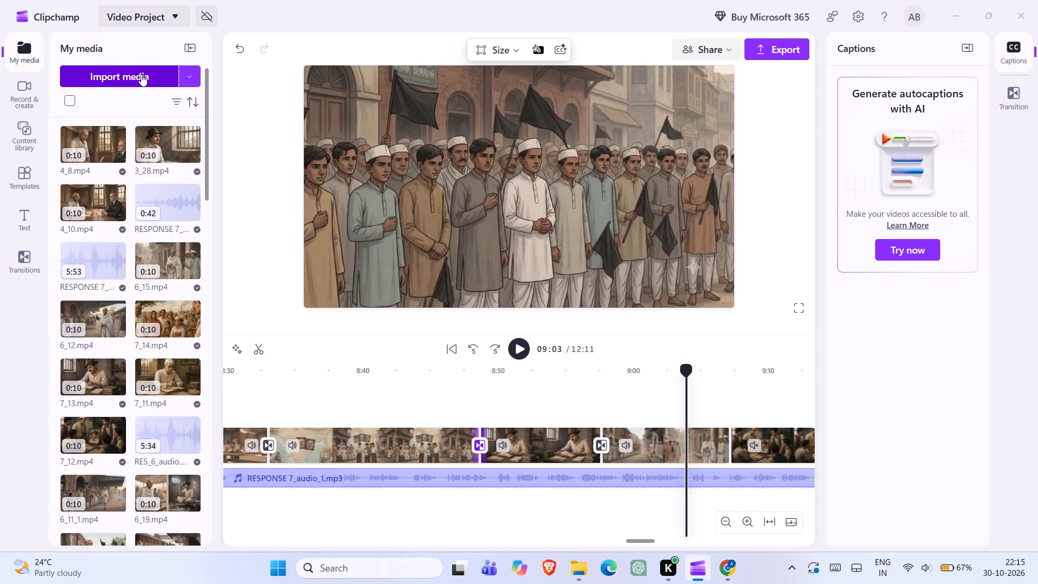
pyautogui.click(141, 74)
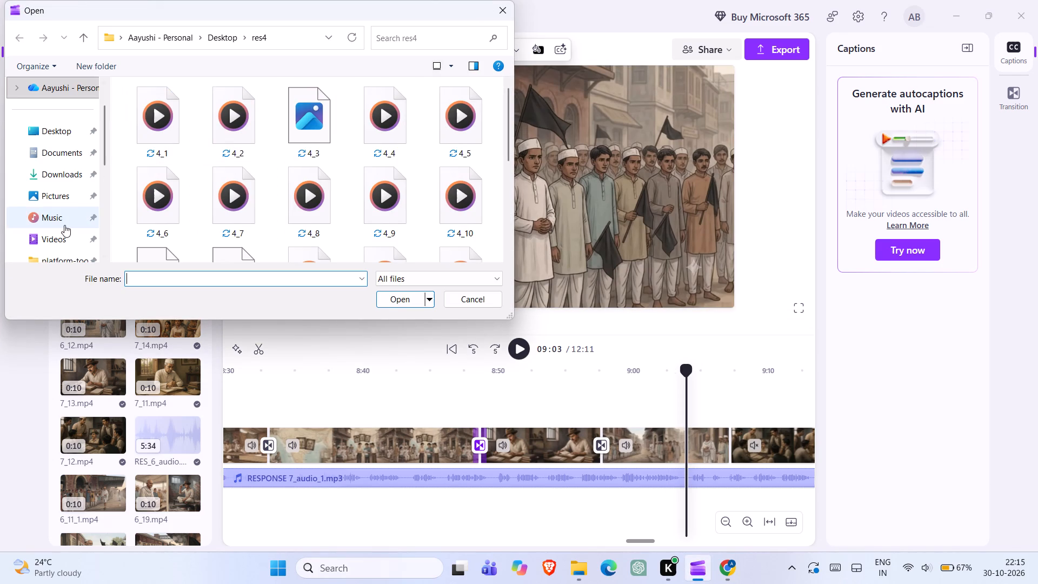
pyautogui.scroll(-2, 64, 225)
pyautogui.click(69, 135)
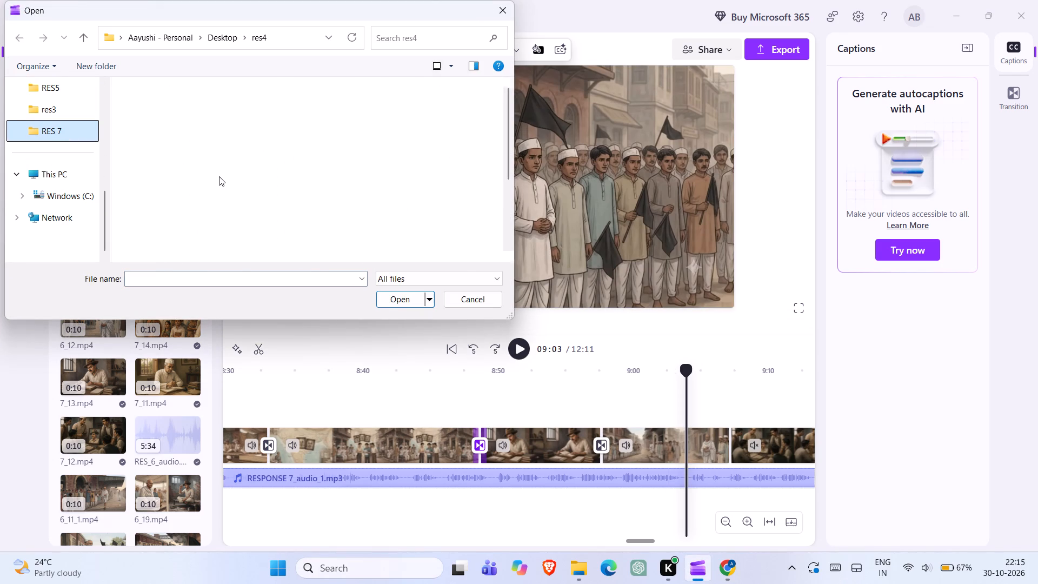
pyautogui.scroll(-4, 219, 176)
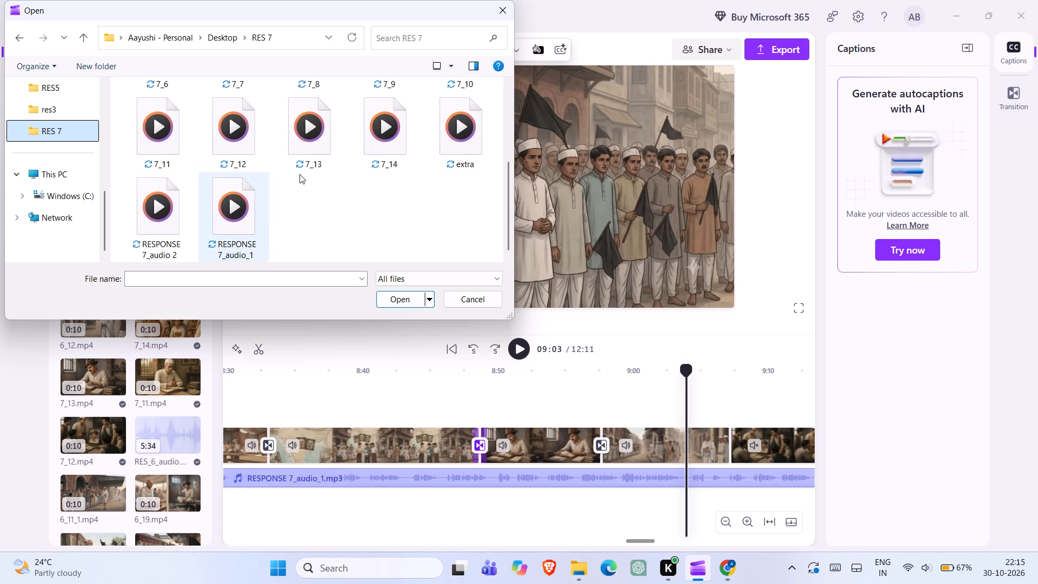
pyautogui.click(481, 135)
pyautogui.press('Return')
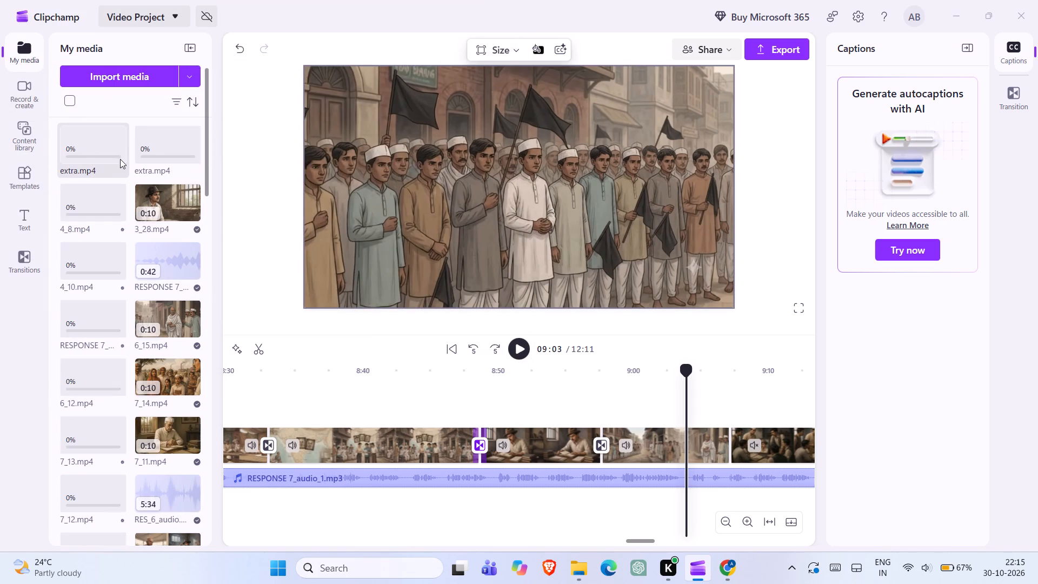
# Insert extra.mp4 on the video track at about 8:58, between the 7_13 clip and the street clip that follows it.
pyautogui.click(119, 151)
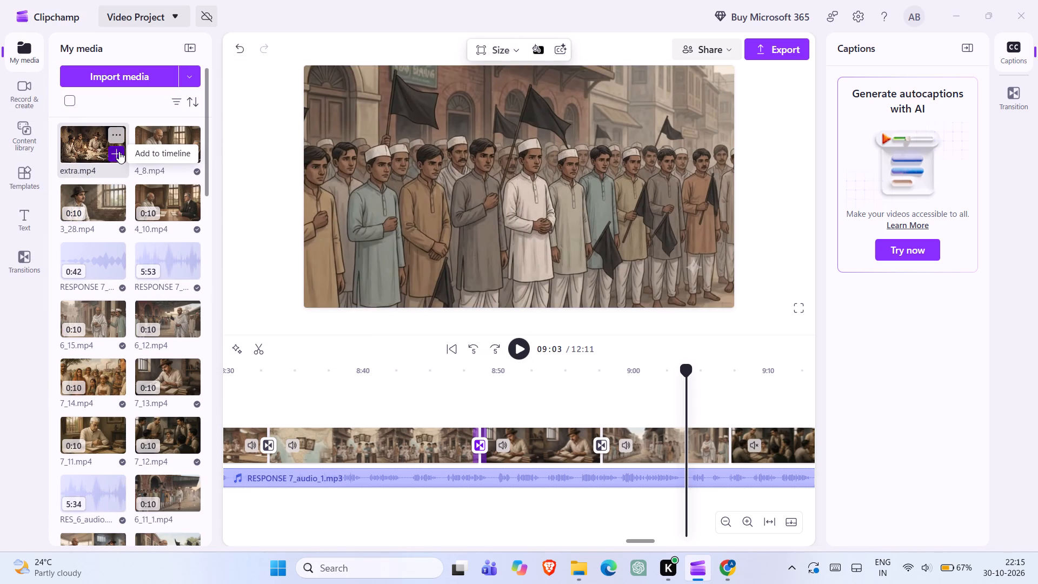
pyautogui.moveTo(734, 420); pyautogui.dragTo(688, 442)
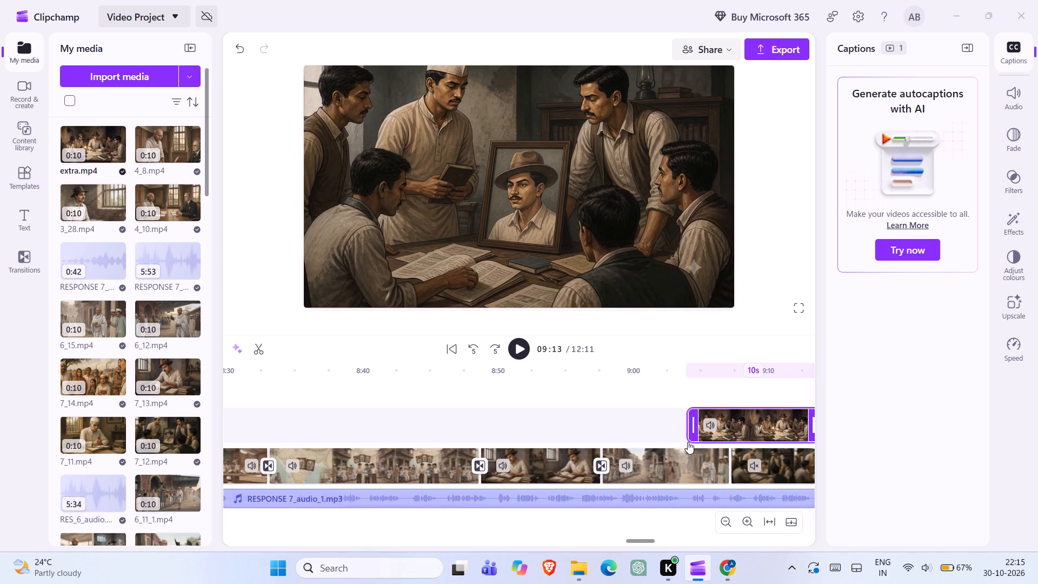
pyautogui.moveTo(688, 442); pyautogui.dragTo(647, 460)
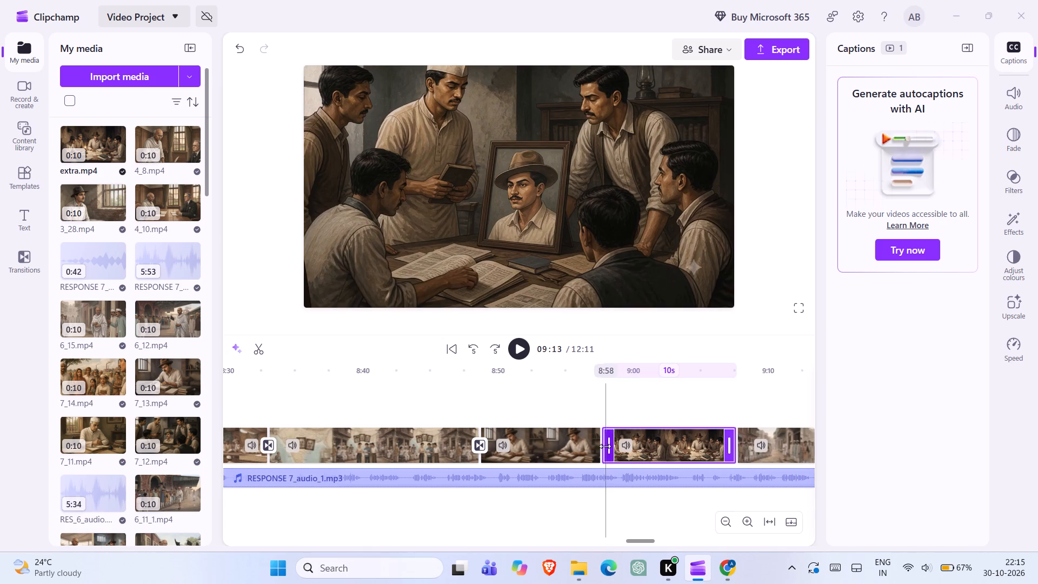
# Delete the gap after the extra clip and add a transition into the following street clip, checking playback from about 8:53.
pyautogui.click(597, 444)
pyautogui.doubleClick(541, 429)
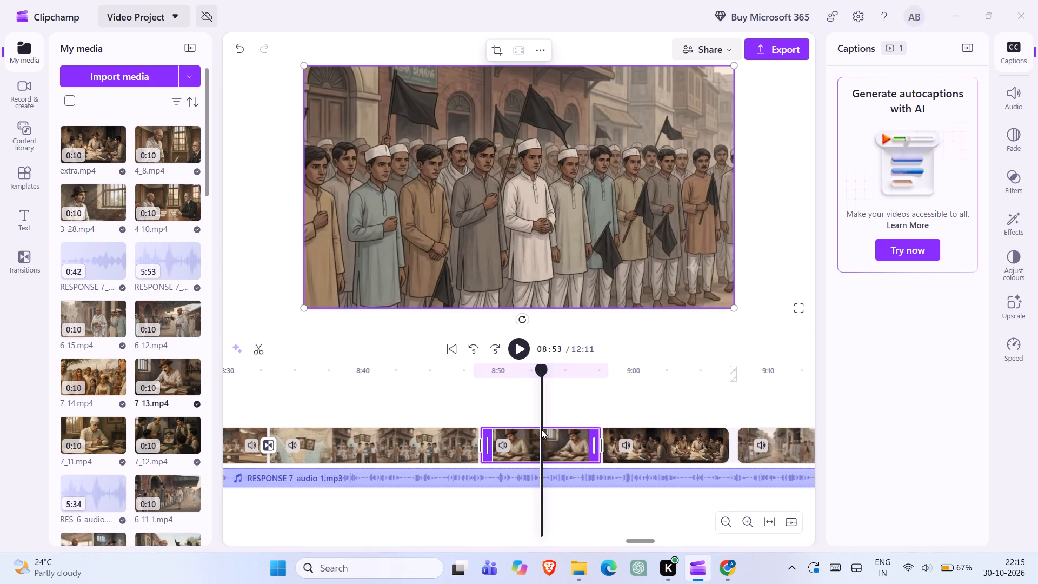
pyautogui.click(517, 346)
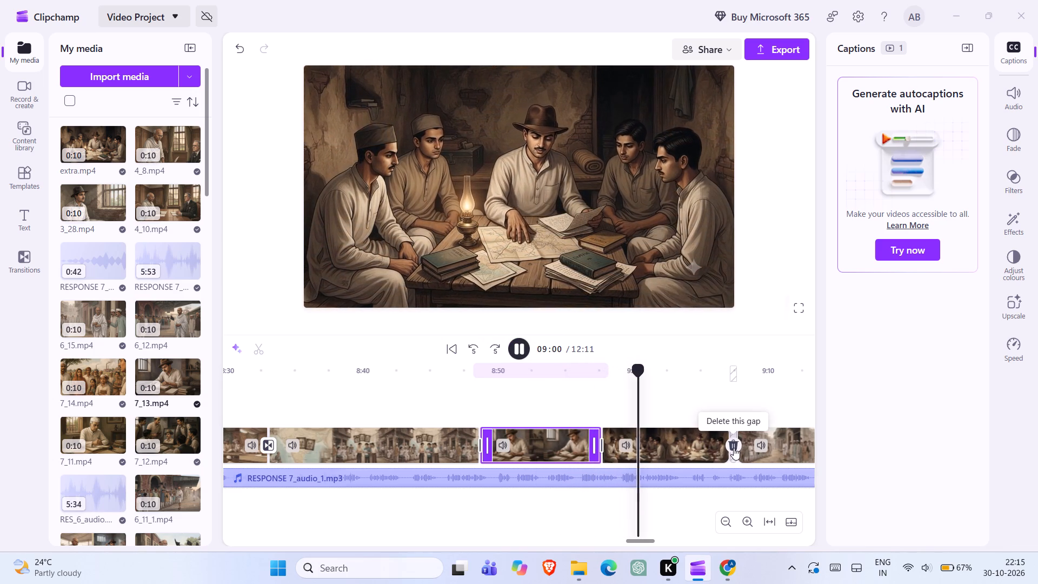
pyautogui.click(734, 448)
pyautogui.click(728, 447)
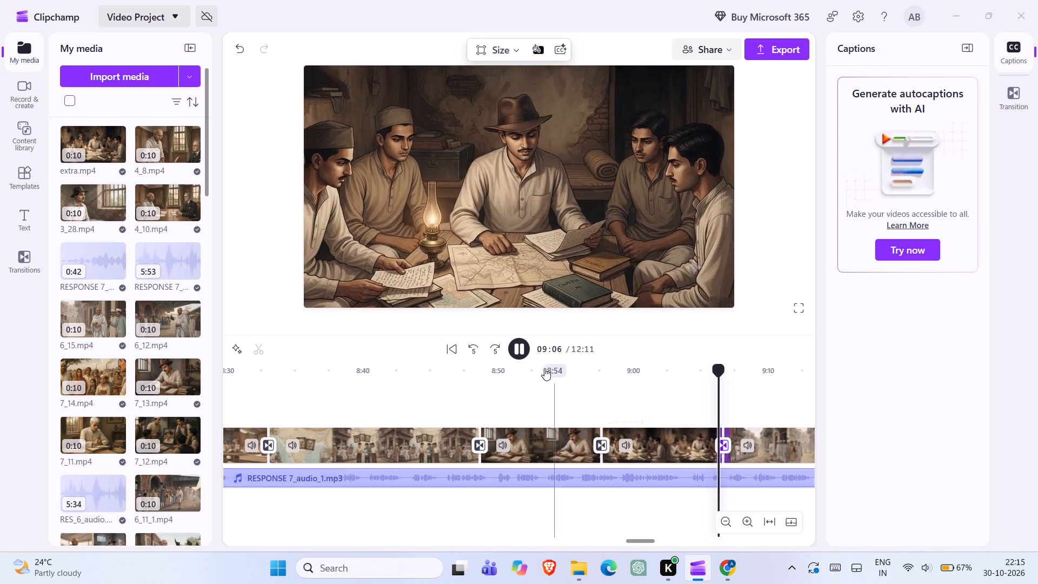
pyautogui.click(533, 349)
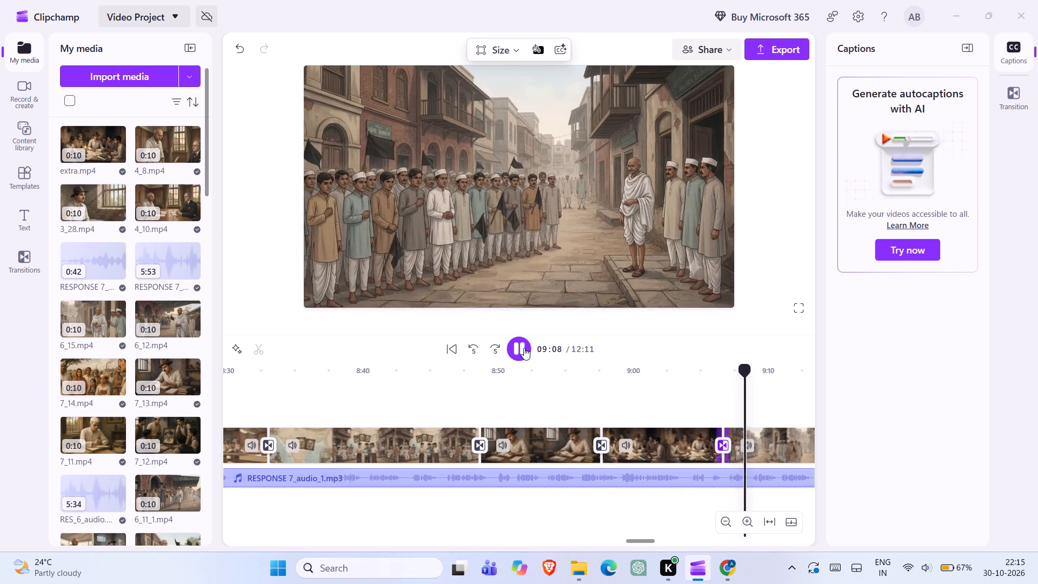
pyautogui.click(524, 348)
# Look through the project media for an existing clip that suits the narration after the extra clip.
pyautogui.scroll(-2, 147, 341)
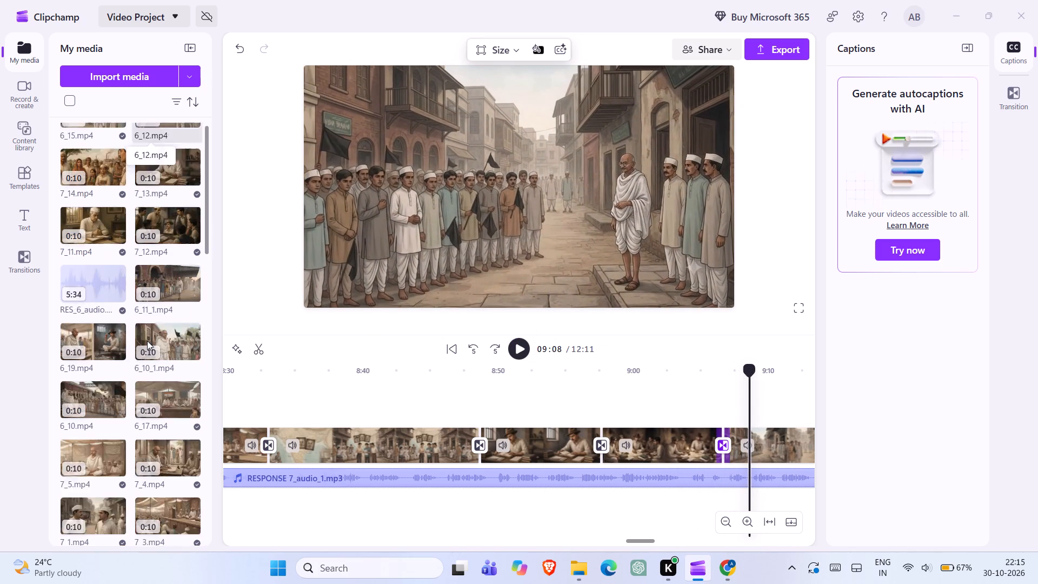
pyautogui.scroll(-1, 147, 341)
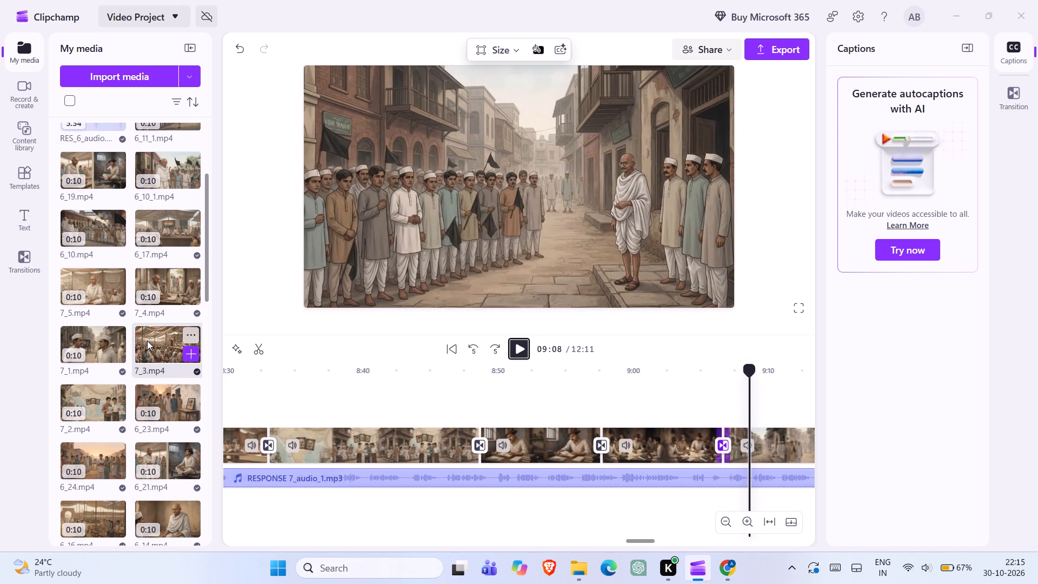
pyautogui.scroll(-2, 147, 341)
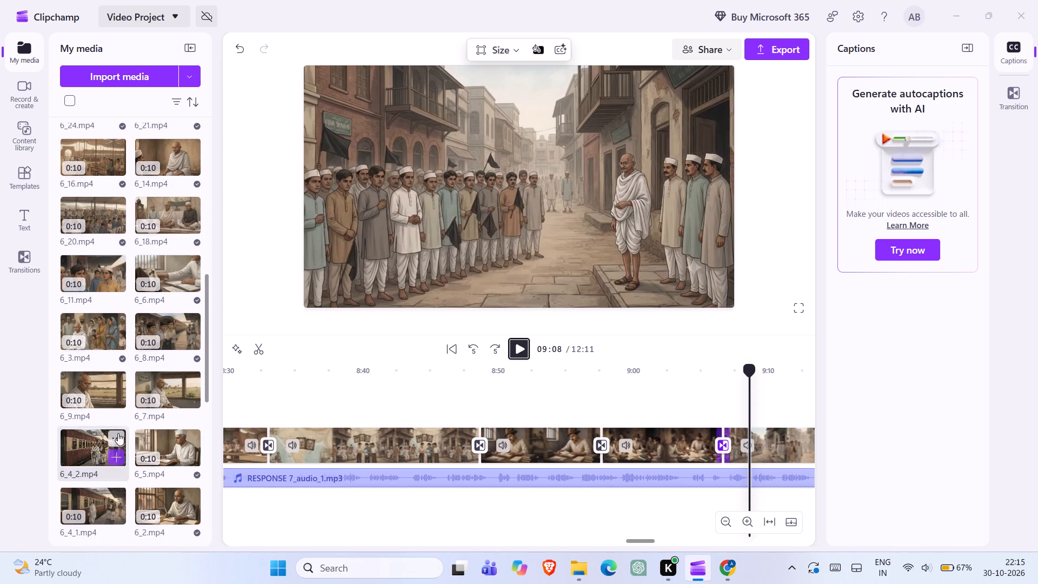
pyautogui.scroll(-3, 115, 396)
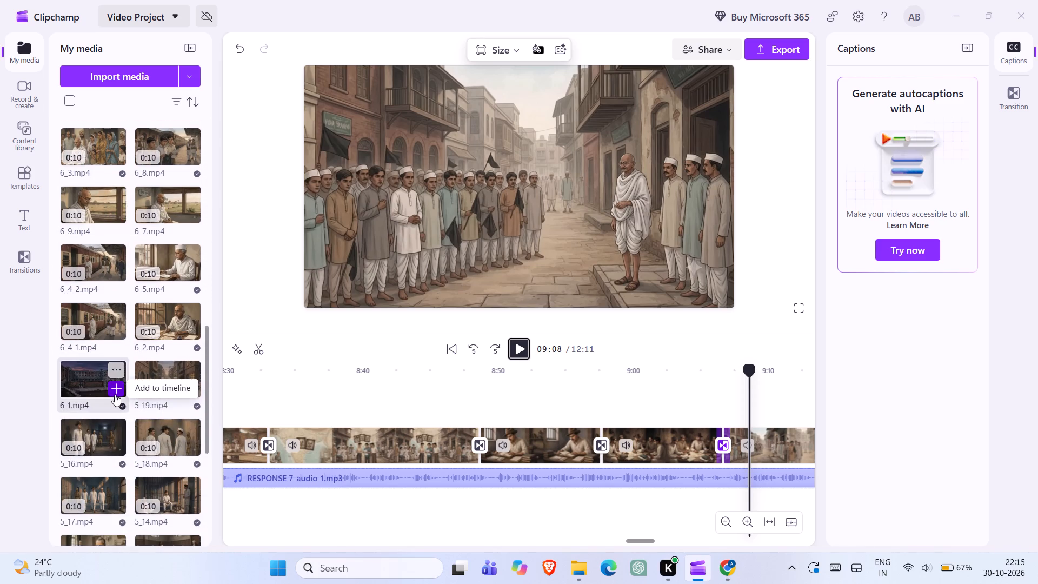
pyautogui.scroll(-1, 115, 394)
pyautogui.scroll(1, 115, 394)
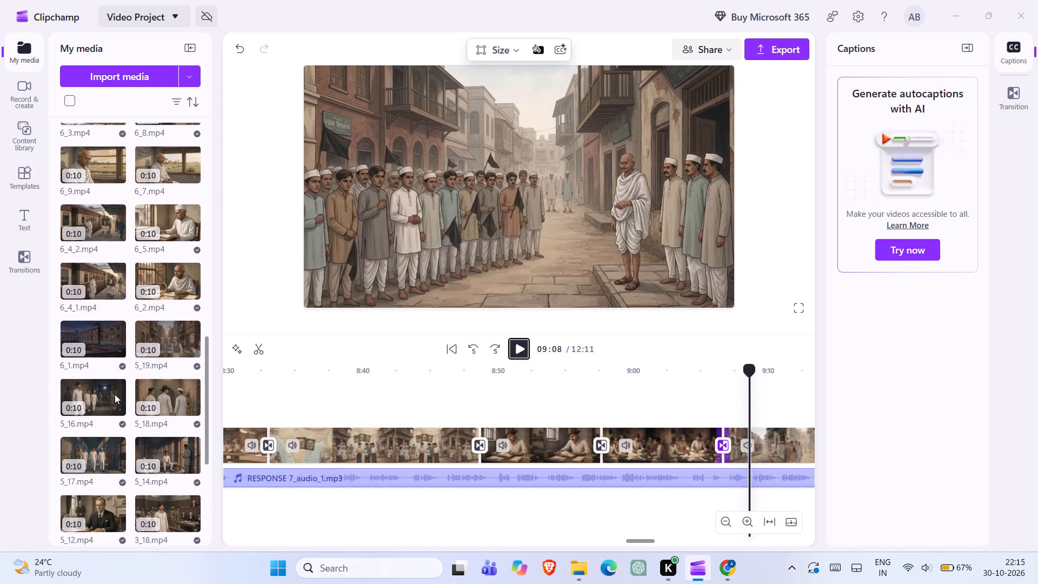
pyautogui.scroll(1, 121, 288)
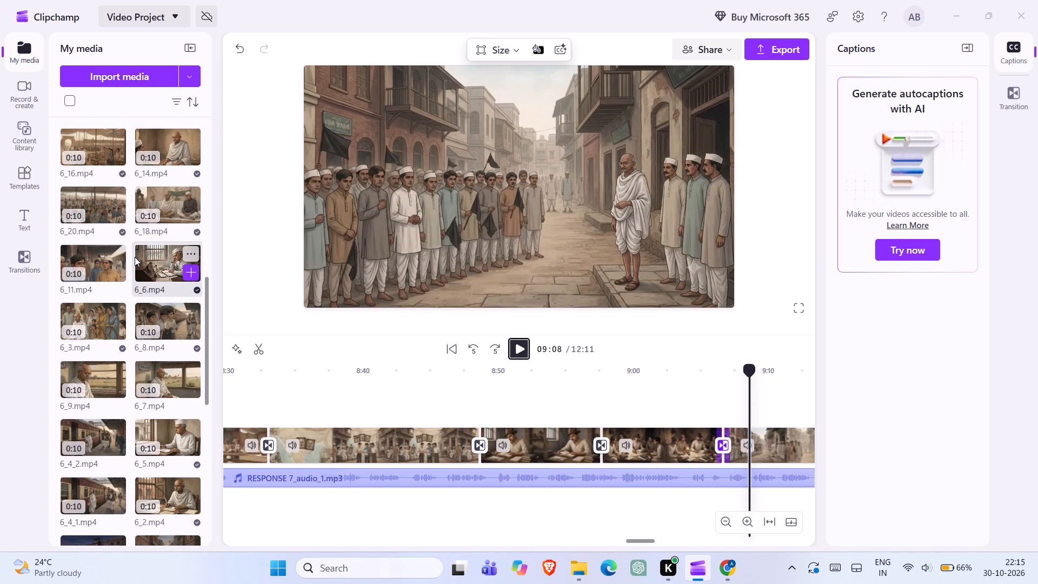
pyautogui.scroll(1, 135, 257)
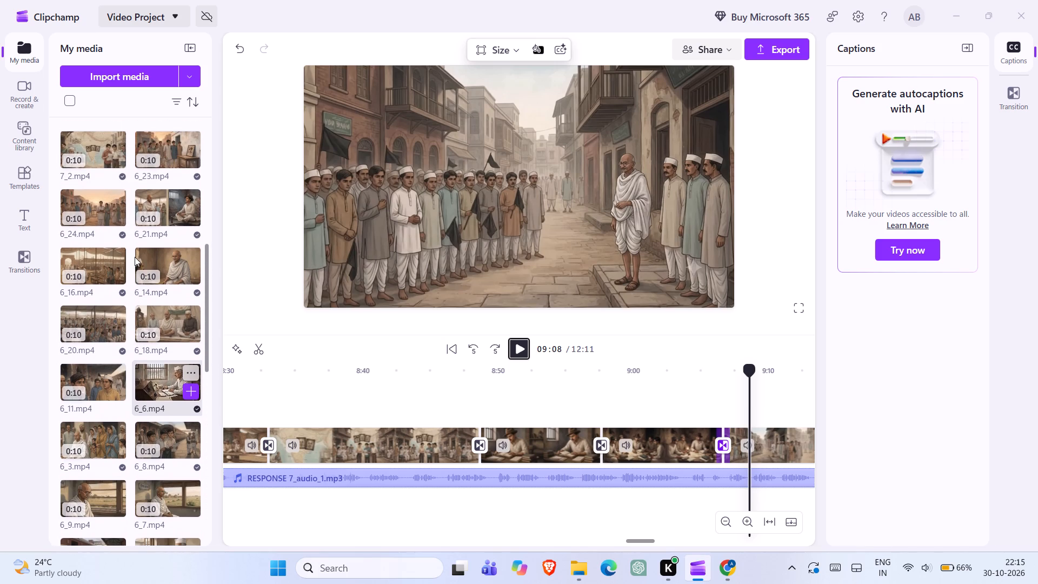
pyautogui.scroll(1, 135, 257)
pyautogui.scroll(1, 151, 214)
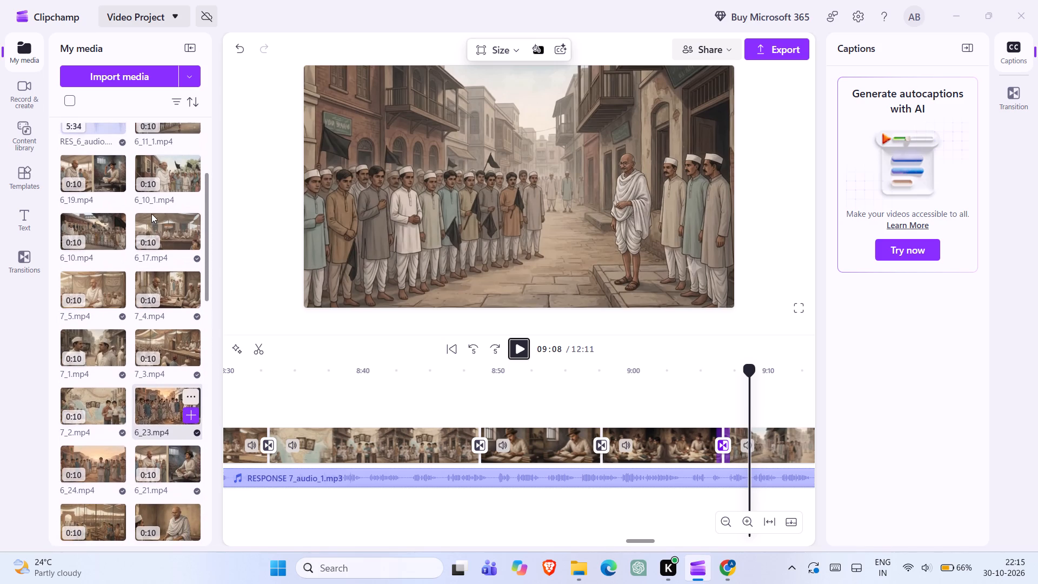
pyautogui.scroll(1, 177, 263)
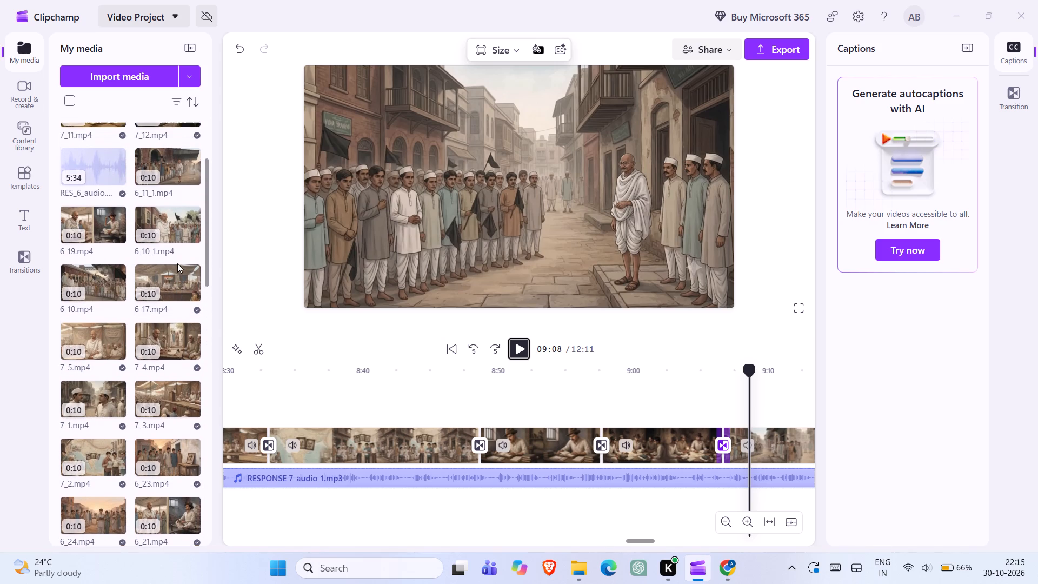
pyautogui.scroll(1, 177, 263)
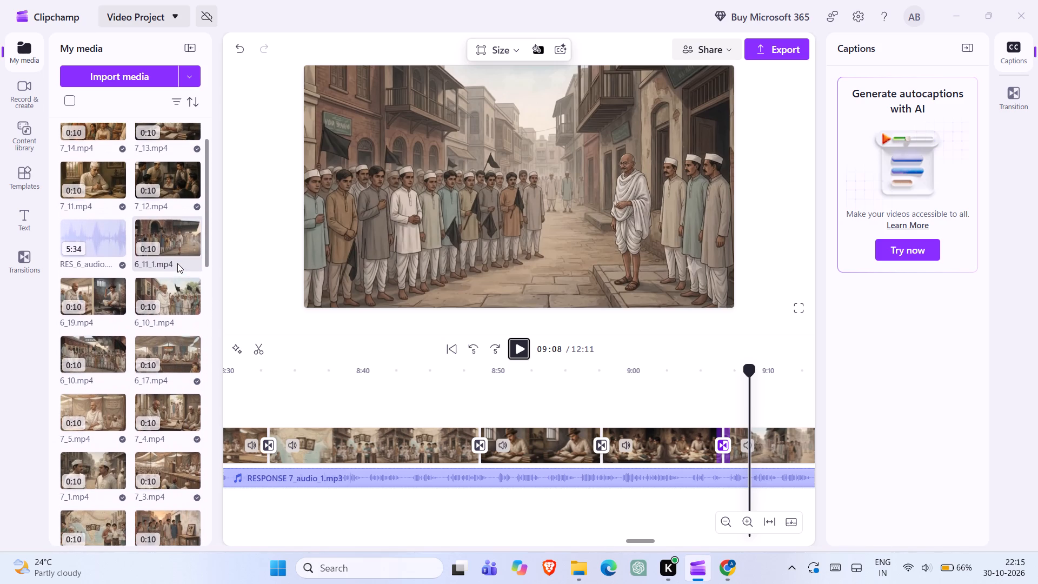
pyautogui.scroll(1, 177, 263)
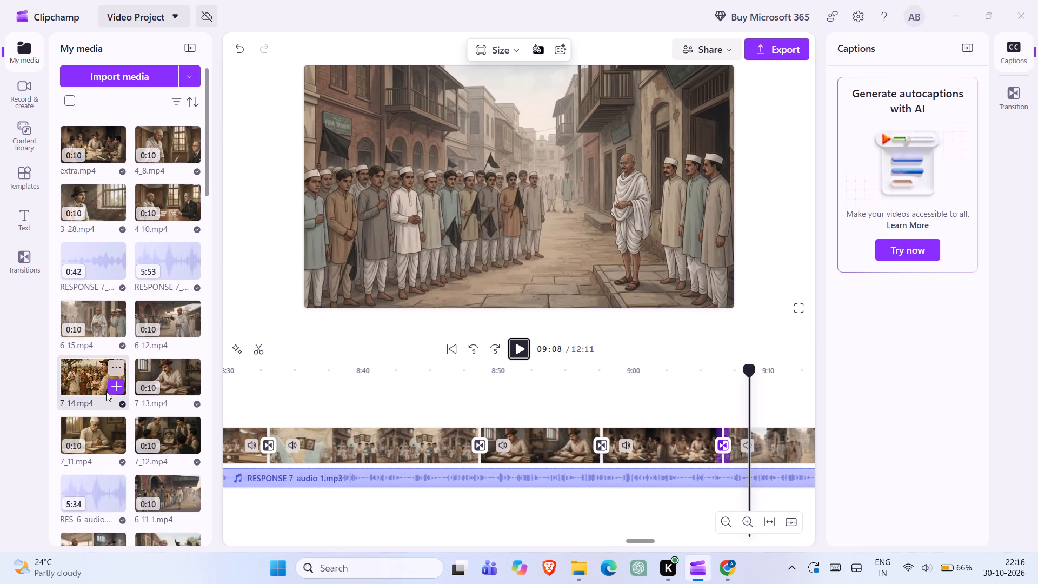
pyautogui.scroll(1, 135, 245)
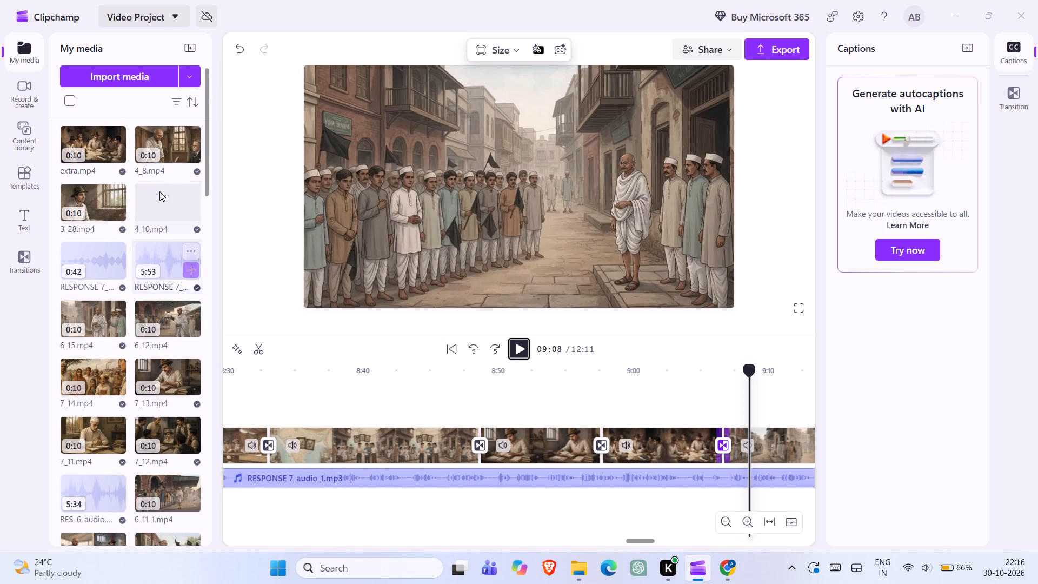
pyautogui.scroll(1, 159, 191)
# Insert 6_3.mp4 from the project media on the video track at about 9:07, between the extra clip and the street clip.
pyautogui.scroll(-1, 103, 251)
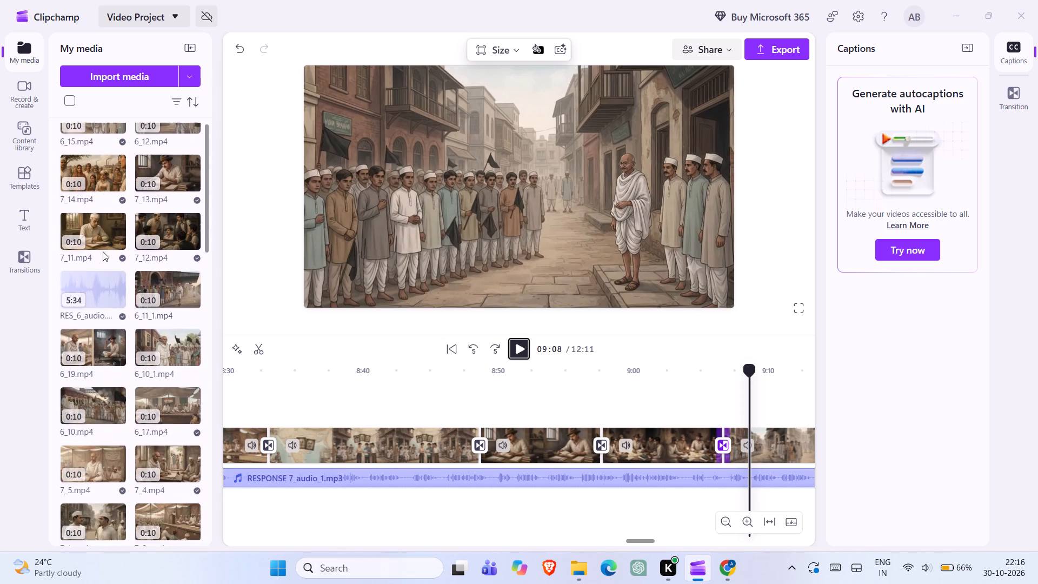
pyautogui.scroll(-1, 146, 356)
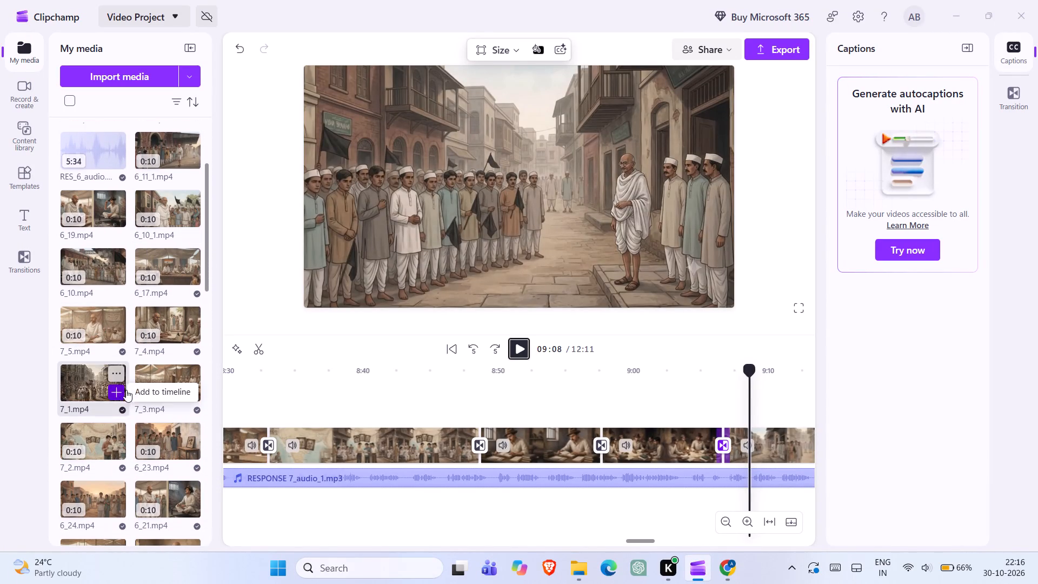
pyautogui.scroll(-1, 115, 450)
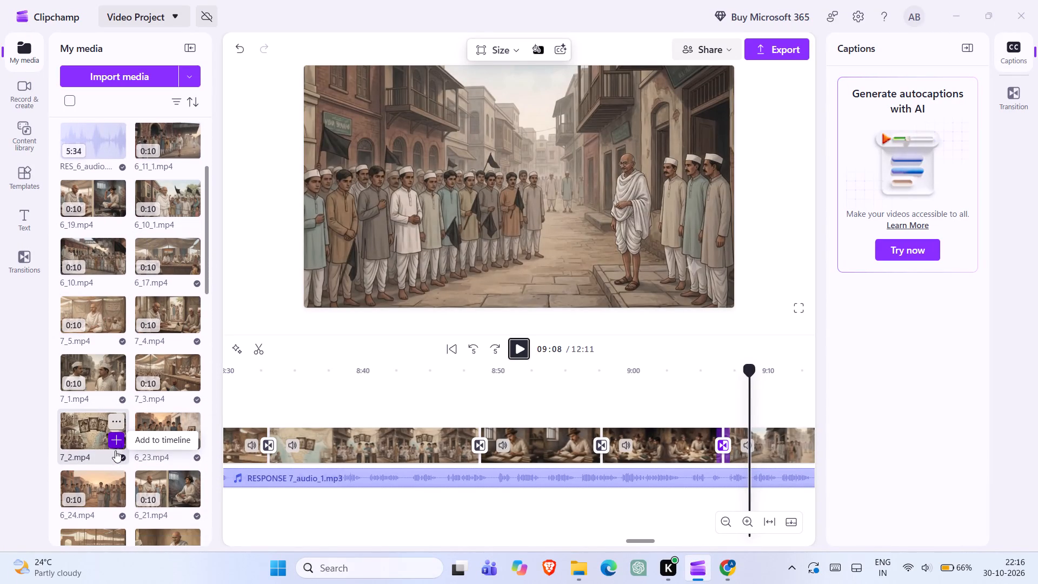
pyautogui.scroll(-2, 115, 450)
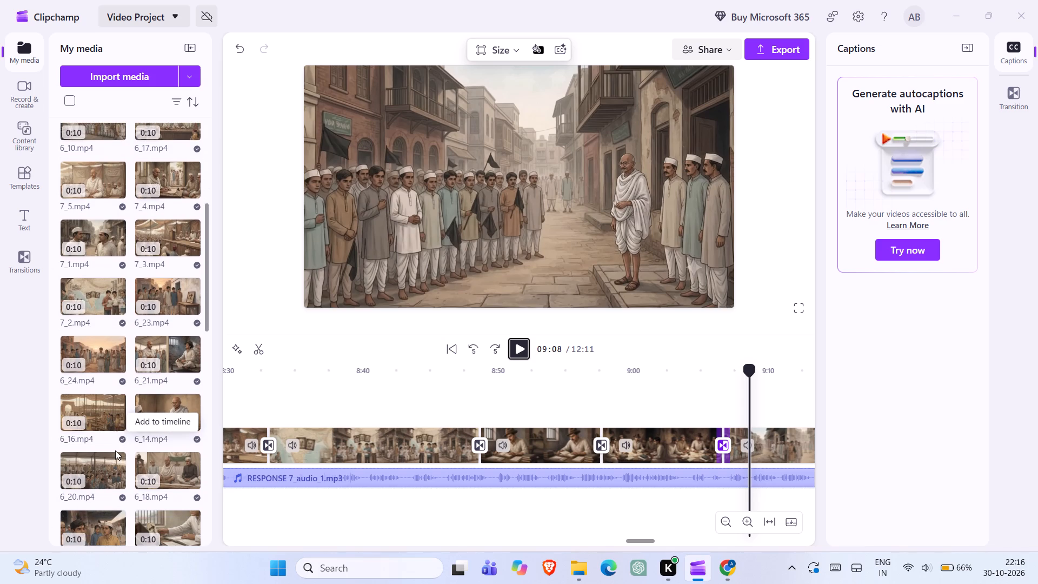
pyautogui.scroll(-1, 115, 450)
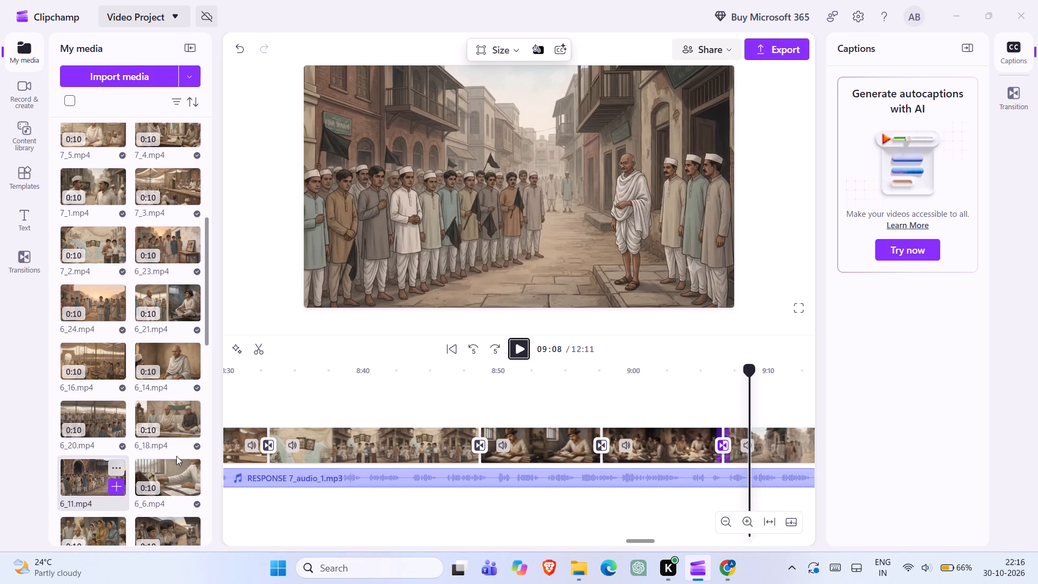
pyautogui.scroll(-1, 195, 464)
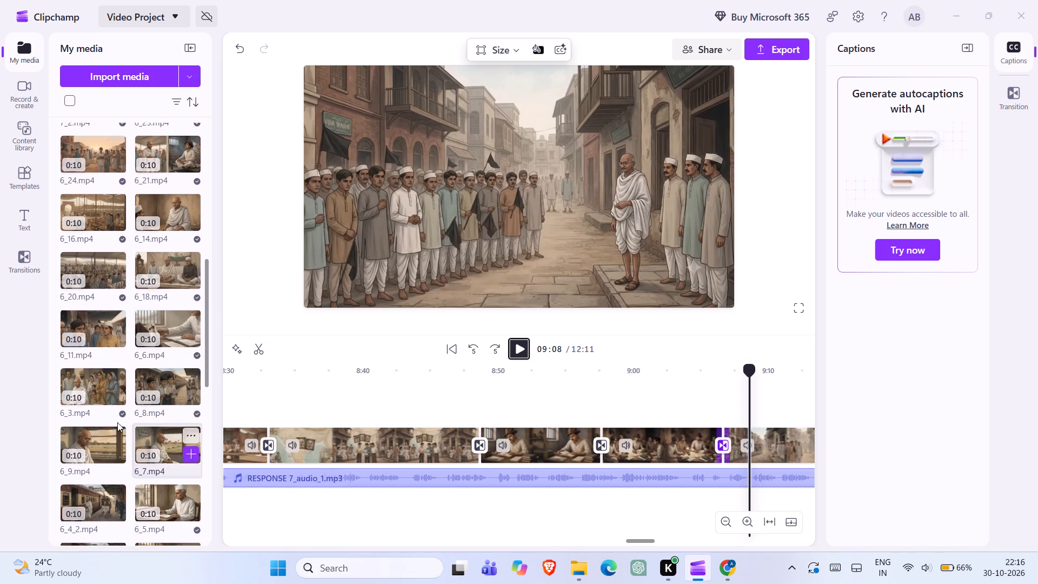
pyautogui.click(118, 396)
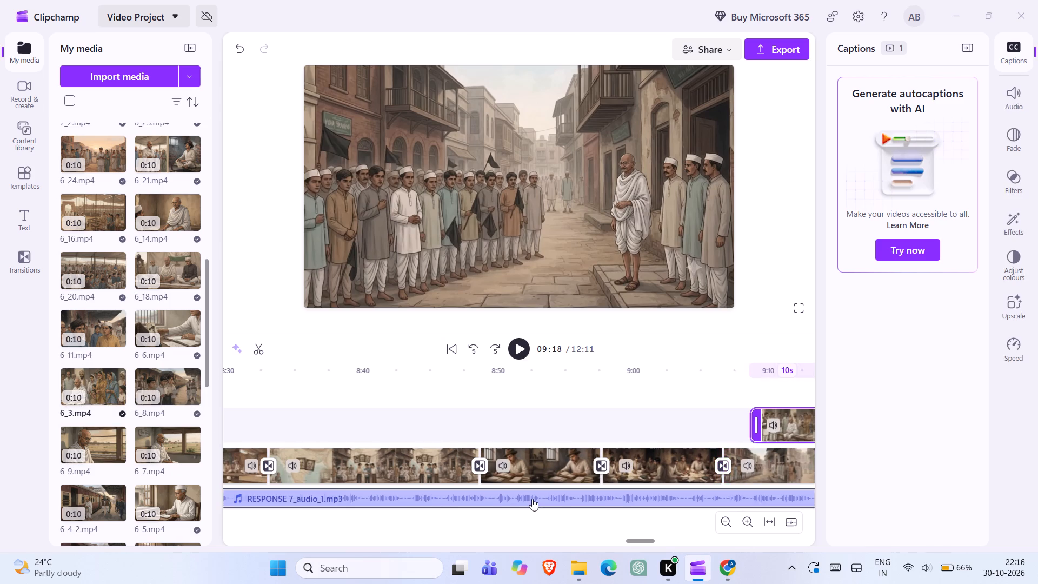
pyautogui.hscroll(-1, 532, 499)
pyautogui.moveTo(525, 414); pyautogui.dragTo(503, 442)
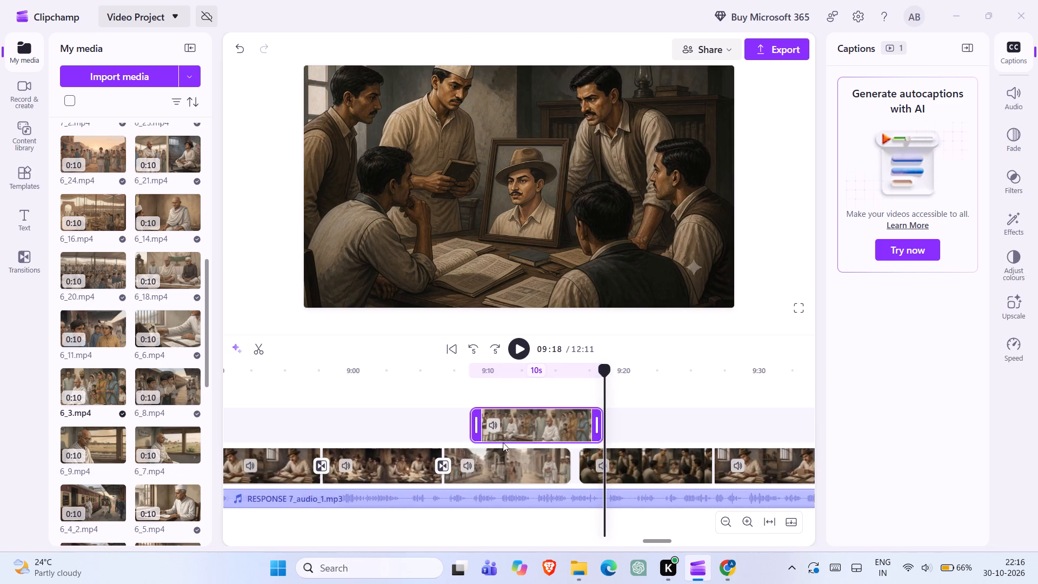
pyautogui.moveTo(503, 442); pyautogui.dragTo(495, 454)
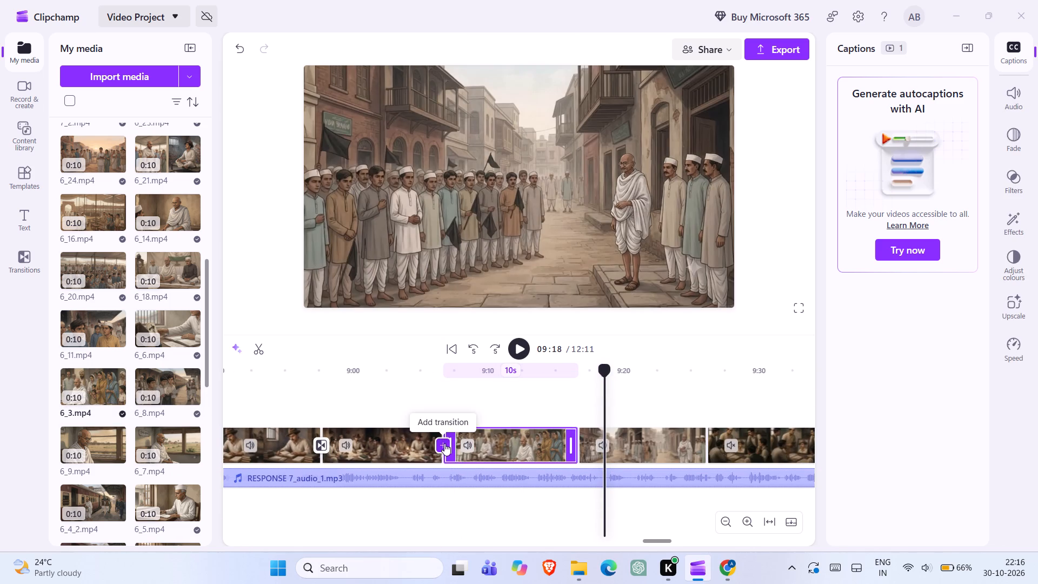
# Add a transition between the extra clip and 6_3.mp4 and play it back from about 9:03.
pyautogui.click(444, 443)
pyautogui.doubleClick(405, 439)
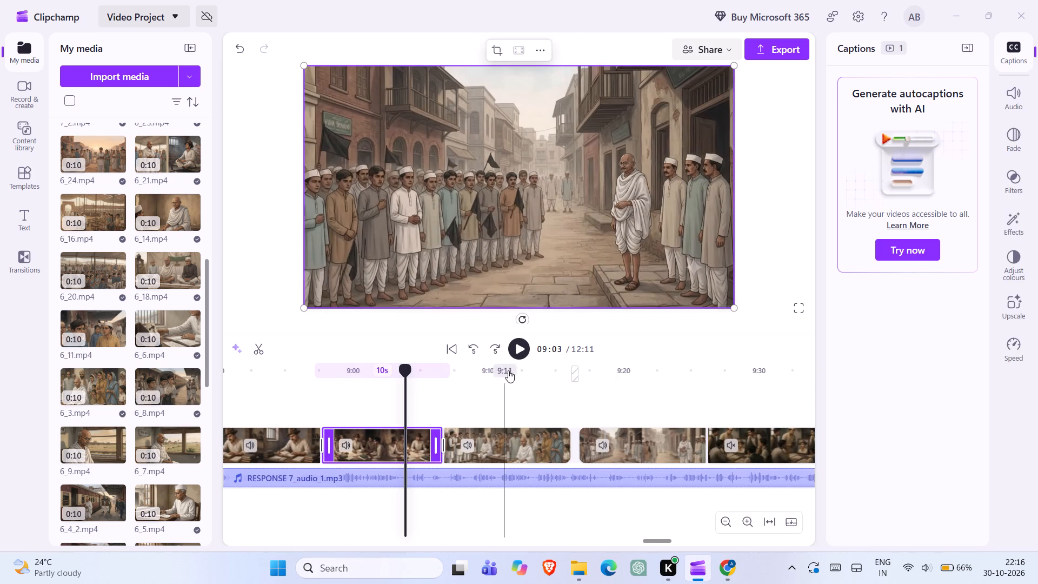
pyautogui.click(519, 355)
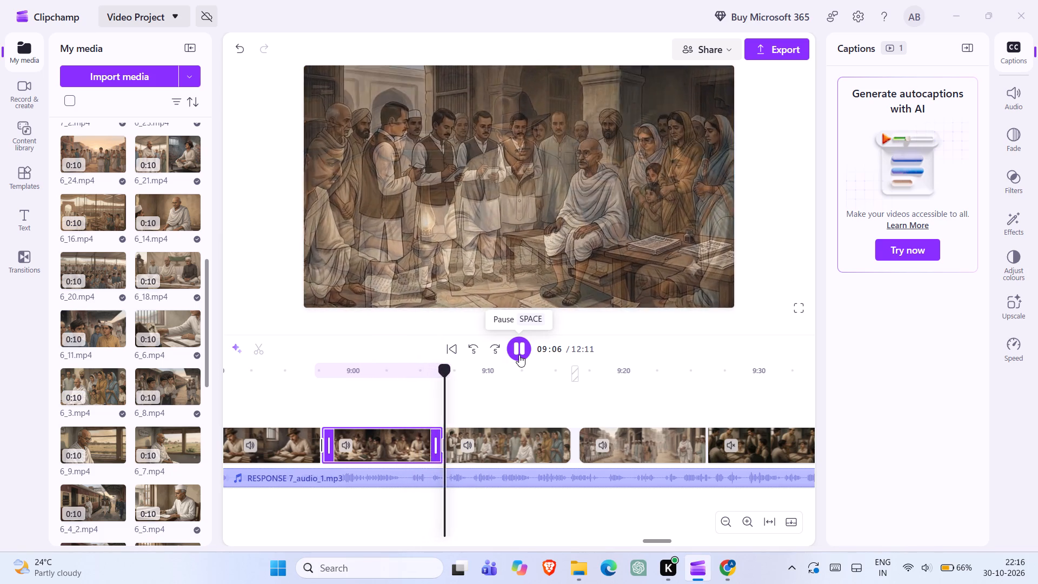
# Mute the audio of 6_3.mp4 and delete the gap between it and the following street clip.
pyautogui.click(470, 443)
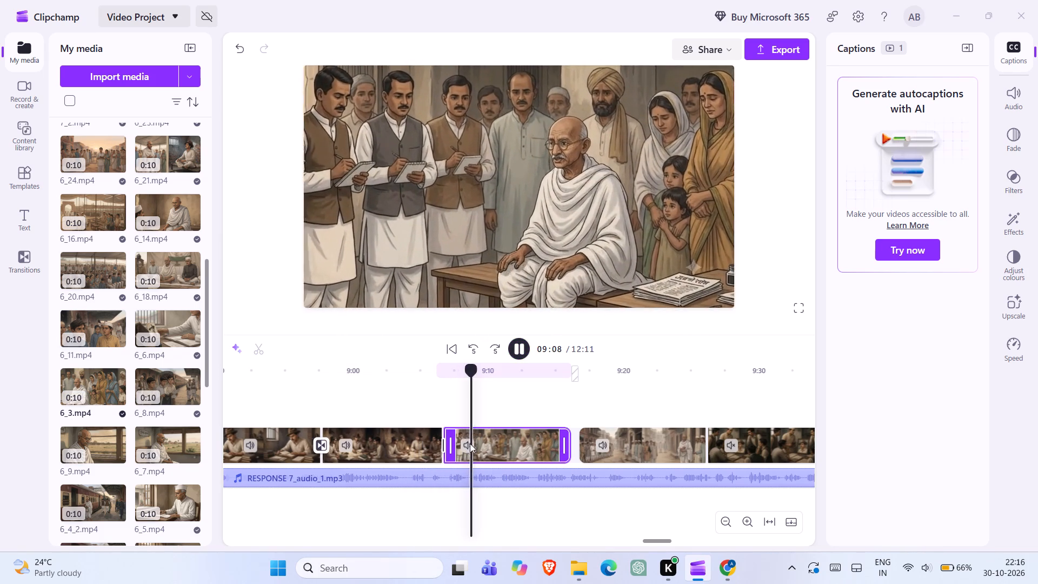
pyautogui.click(464, 443)
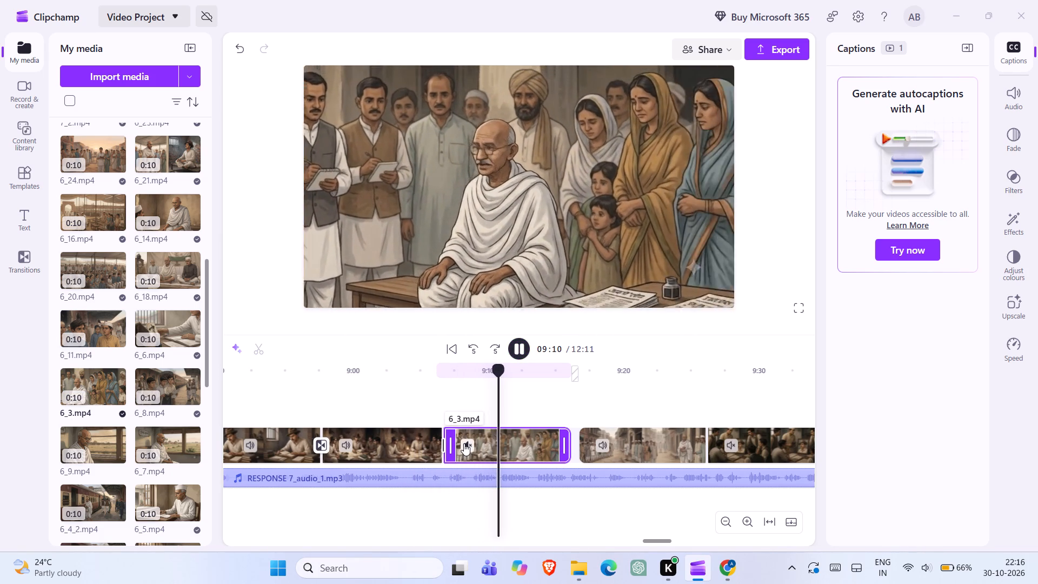
pyautogui.click(575, 443)
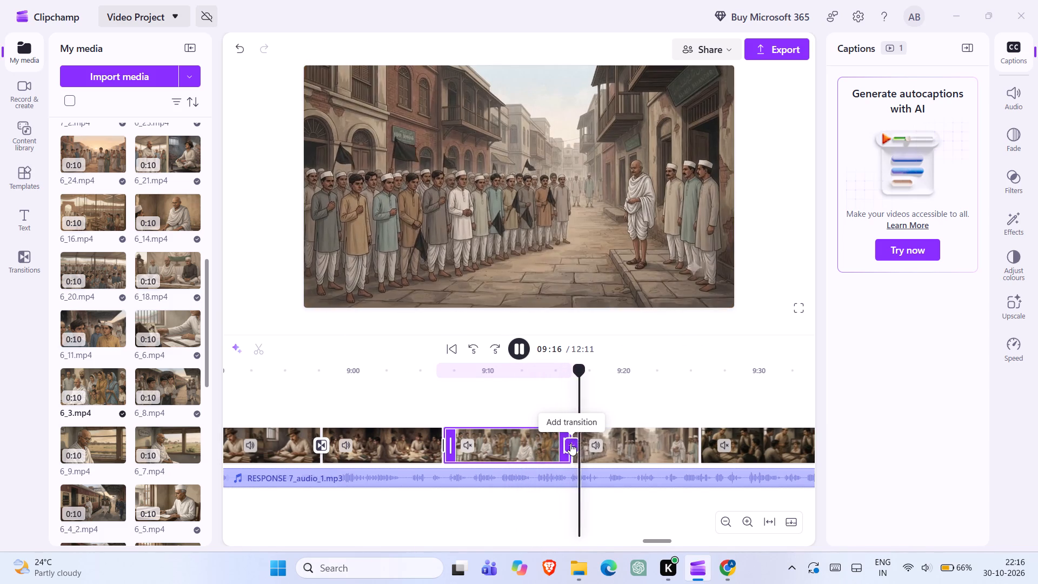
pyautogui.click(520, 343)
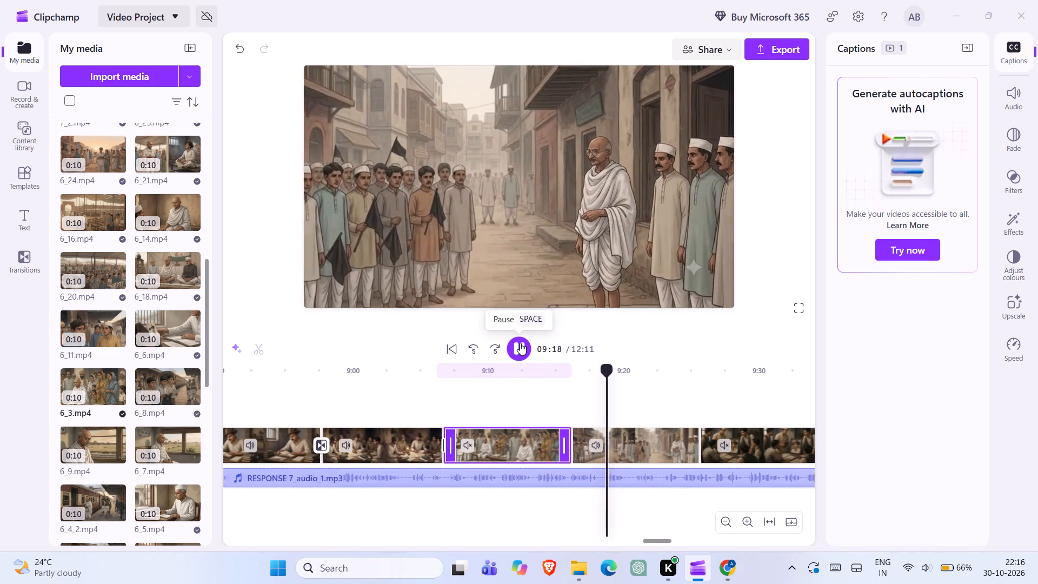
# Set the speed of 6_3.mp4 to 0.8 and check playback from about 9:14 into the street clip.
pyautogui.click(549, 458)
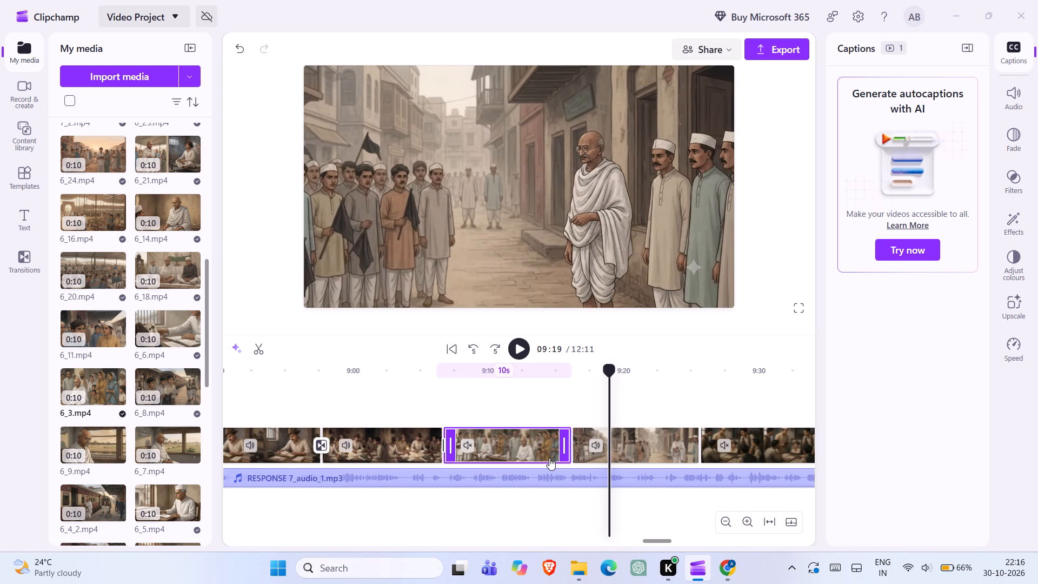
pyautogui.doubleClick(549, 458)
pyautogui.click(1018, 358)
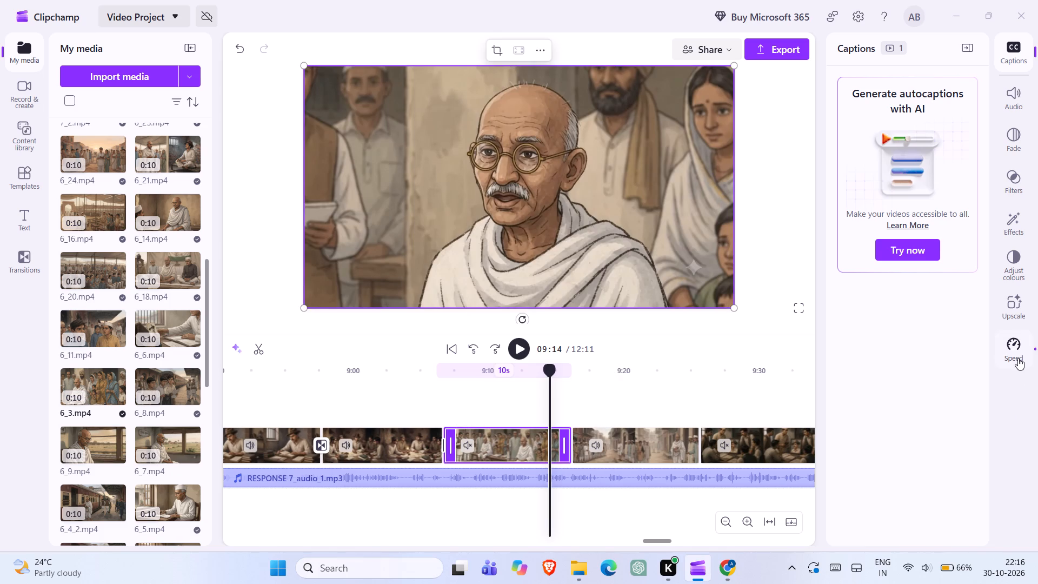
pyautogui.click(966, 90)
pyautogui.write('0.8')
pyautogui.press('Return')
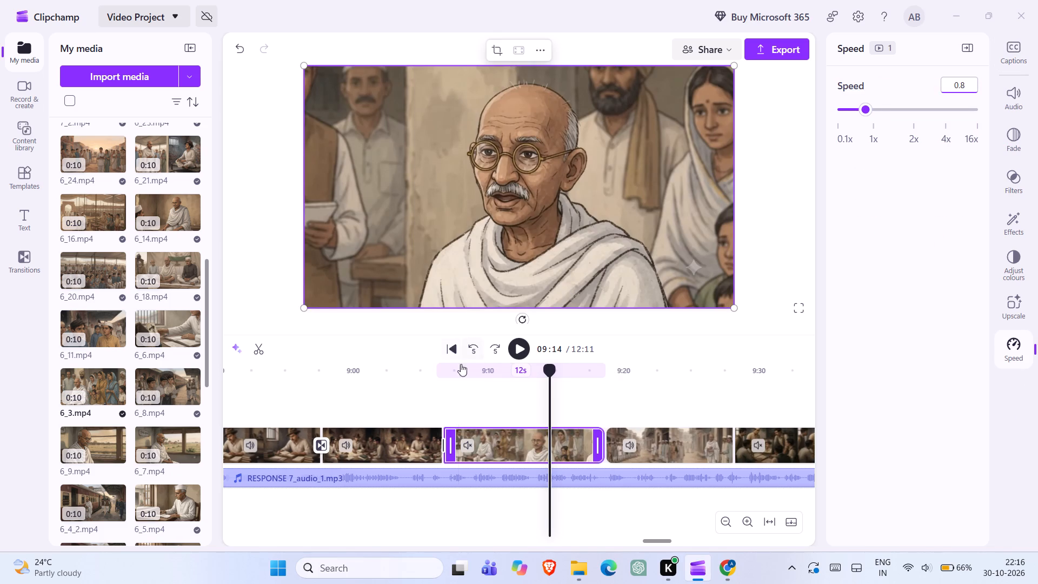
pyautogui.click(520, 345)
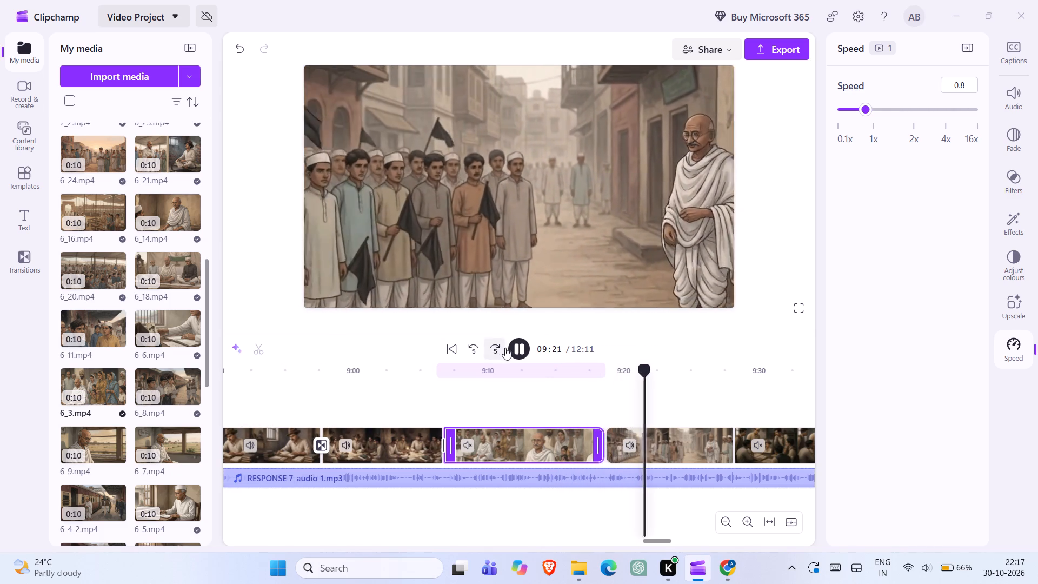
pyautogui.click(521, 344)
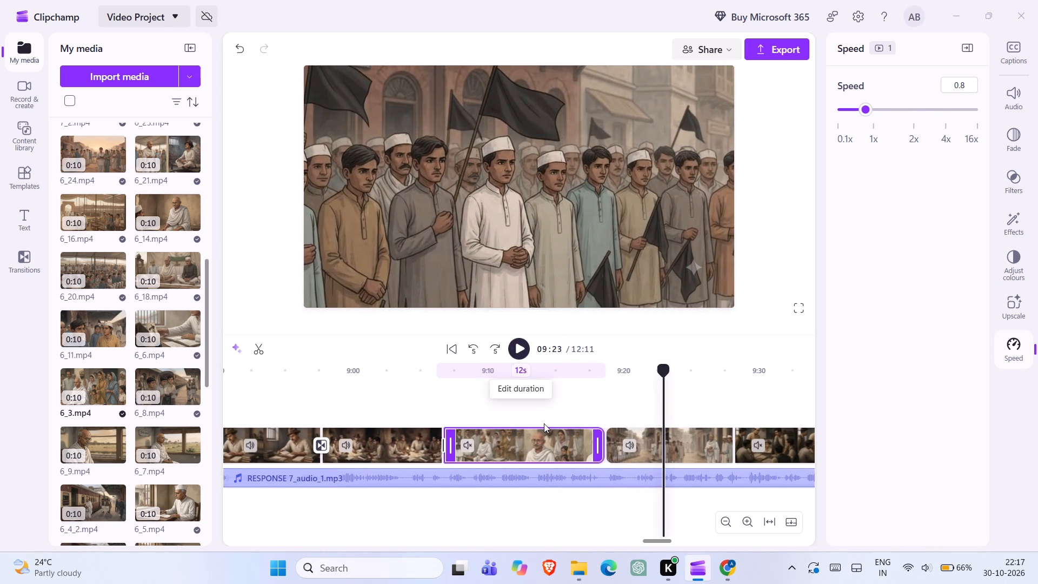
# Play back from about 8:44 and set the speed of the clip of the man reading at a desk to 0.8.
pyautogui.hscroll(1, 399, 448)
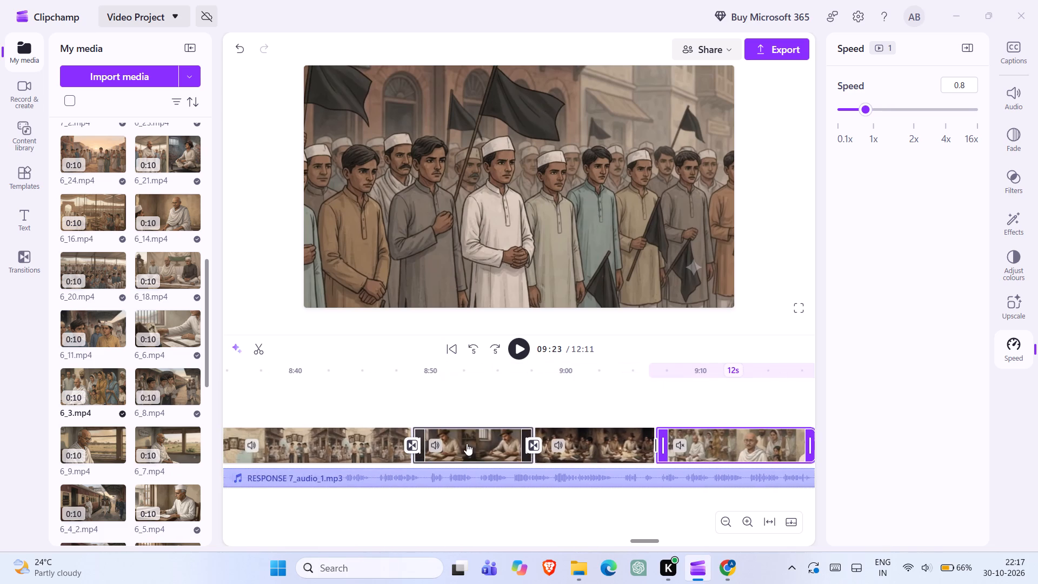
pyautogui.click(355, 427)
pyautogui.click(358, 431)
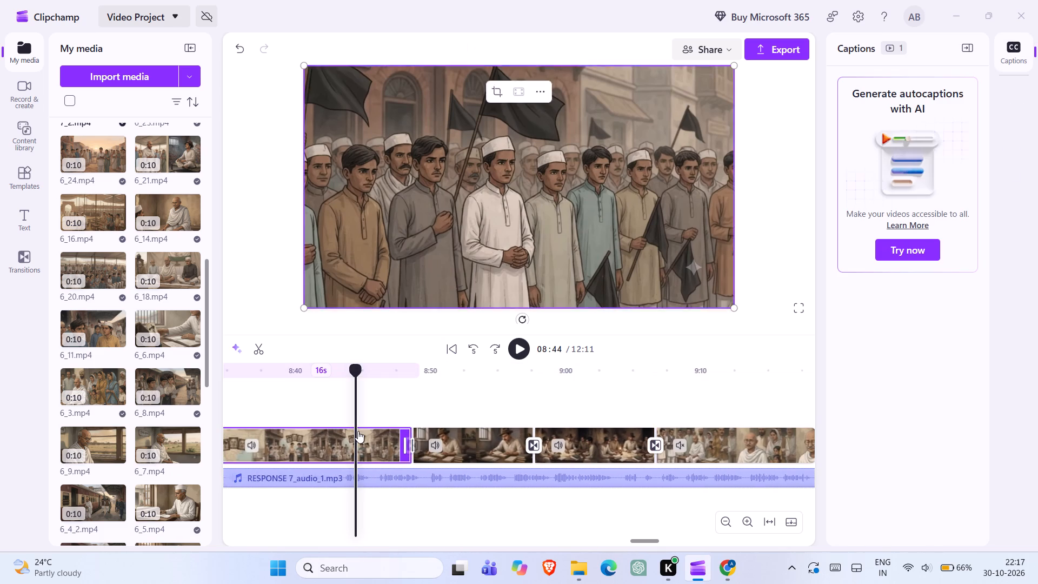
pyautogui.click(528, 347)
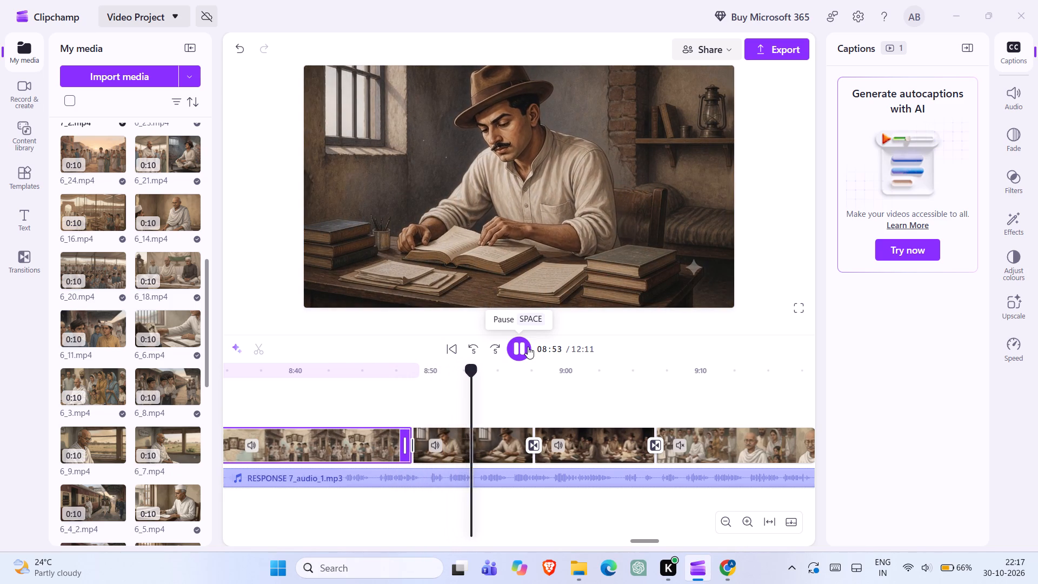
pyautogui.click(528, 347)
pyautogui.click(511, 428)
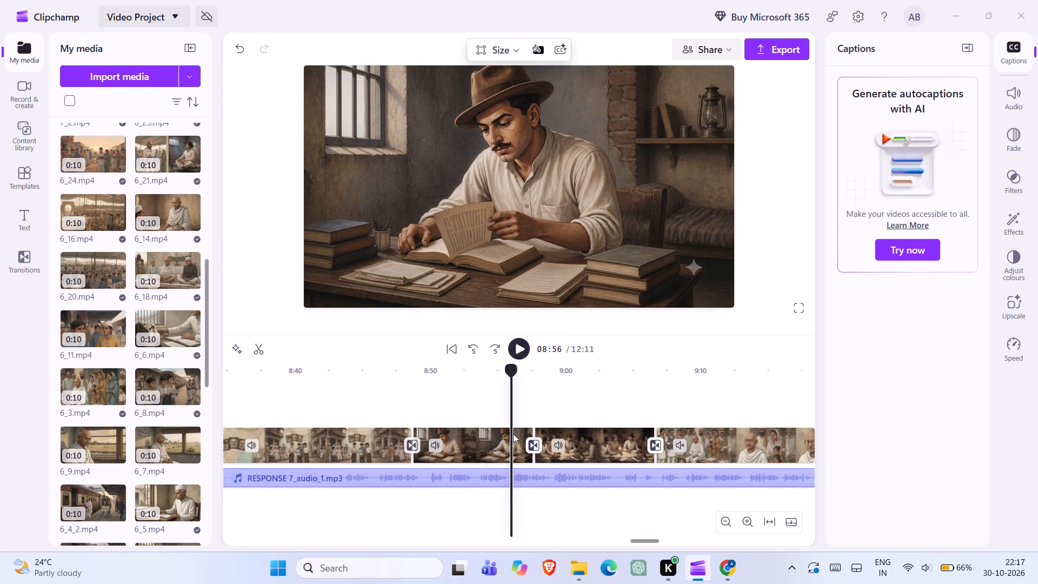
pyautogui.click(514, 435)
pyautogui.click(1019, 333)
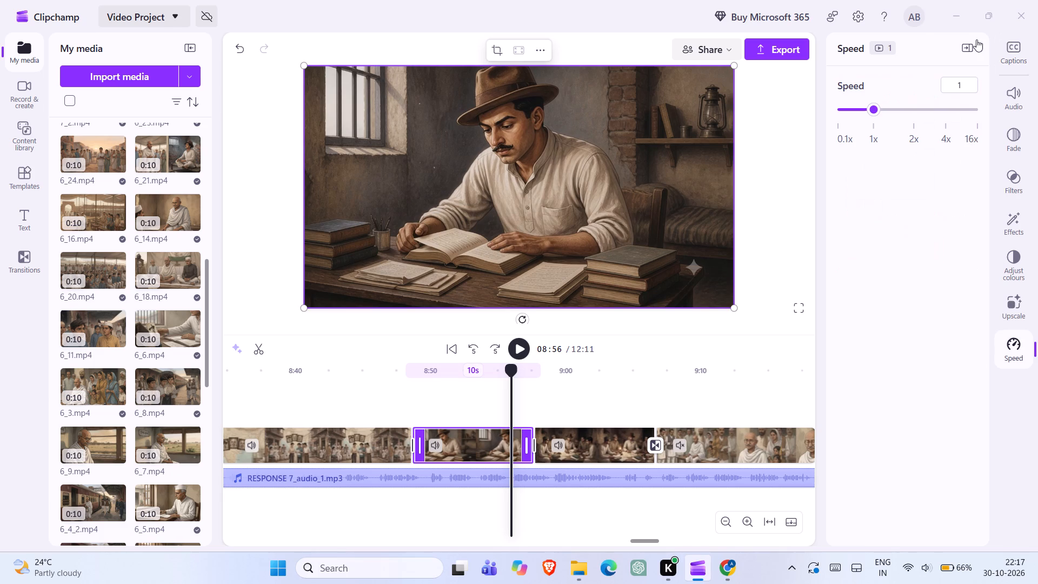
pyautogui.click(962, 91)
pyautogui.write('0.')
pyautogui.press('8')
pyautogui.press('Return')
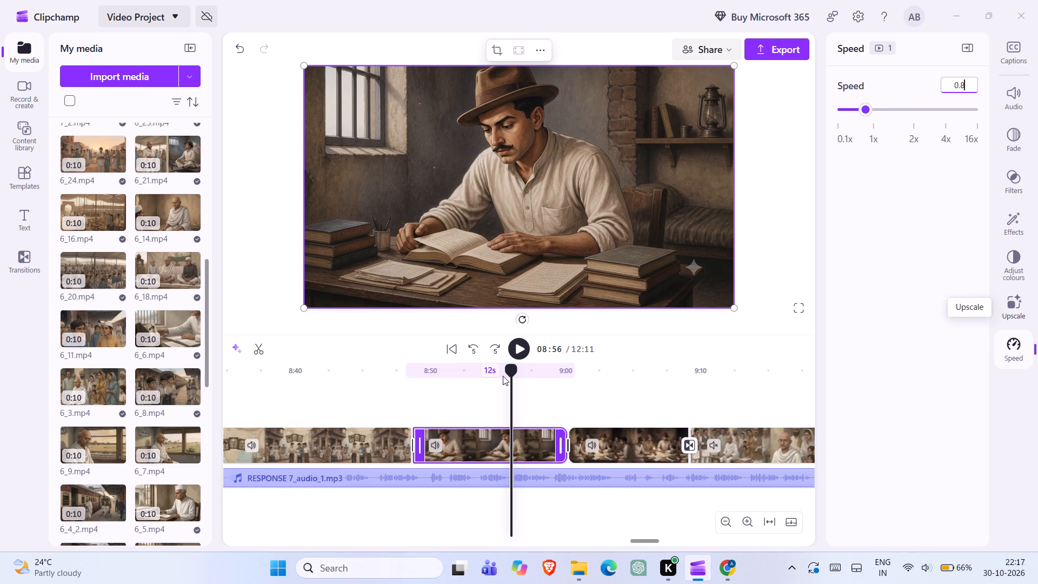
# Play back from about 8:56 through the extra clip into 6_3.mp4, replaying the join to check its timing.
pyautogui.click(515, 348)
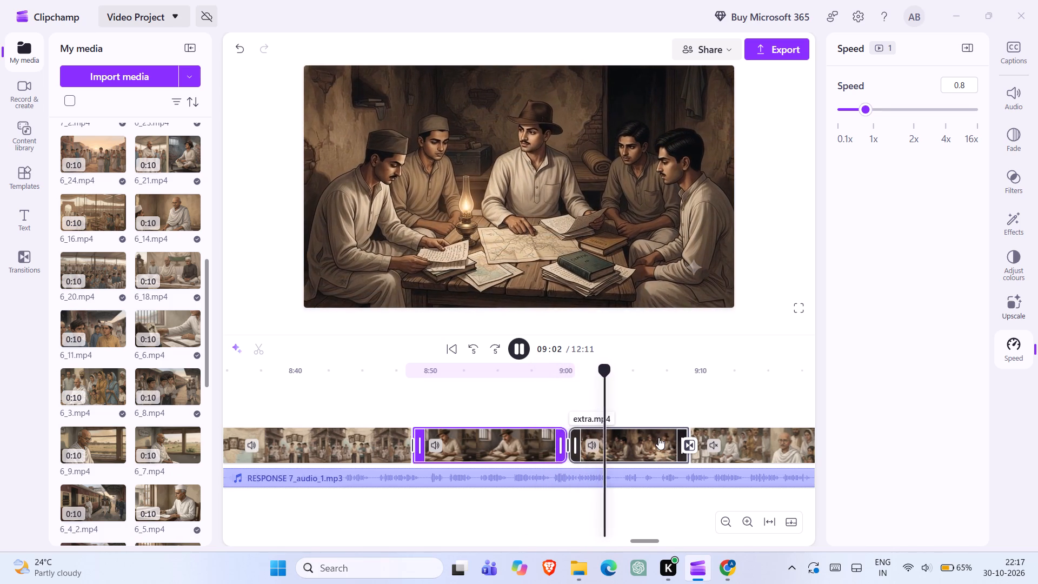
pyautogui.click(658, 437)
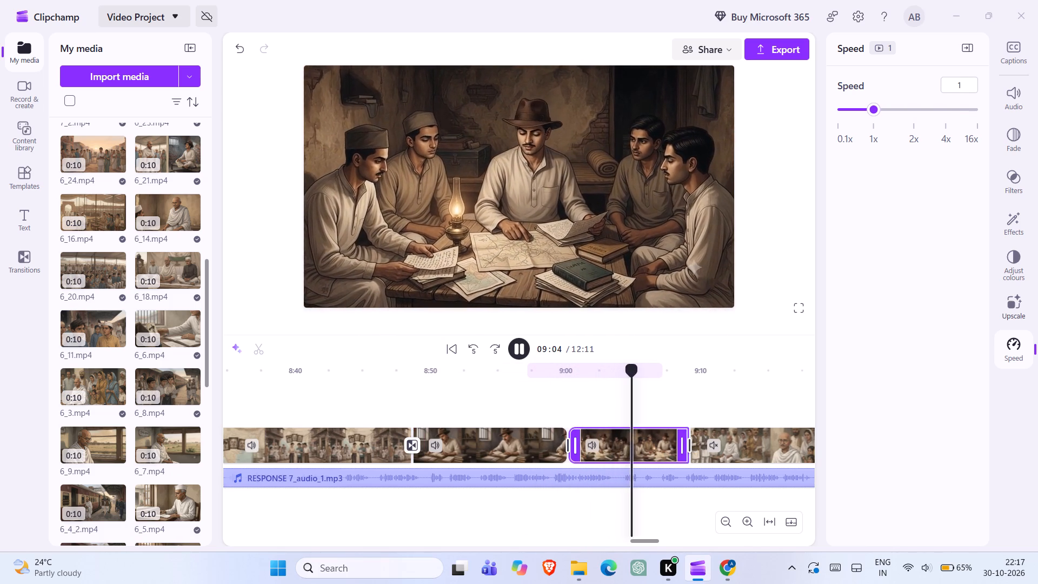
pyautogui.click(960, 83)
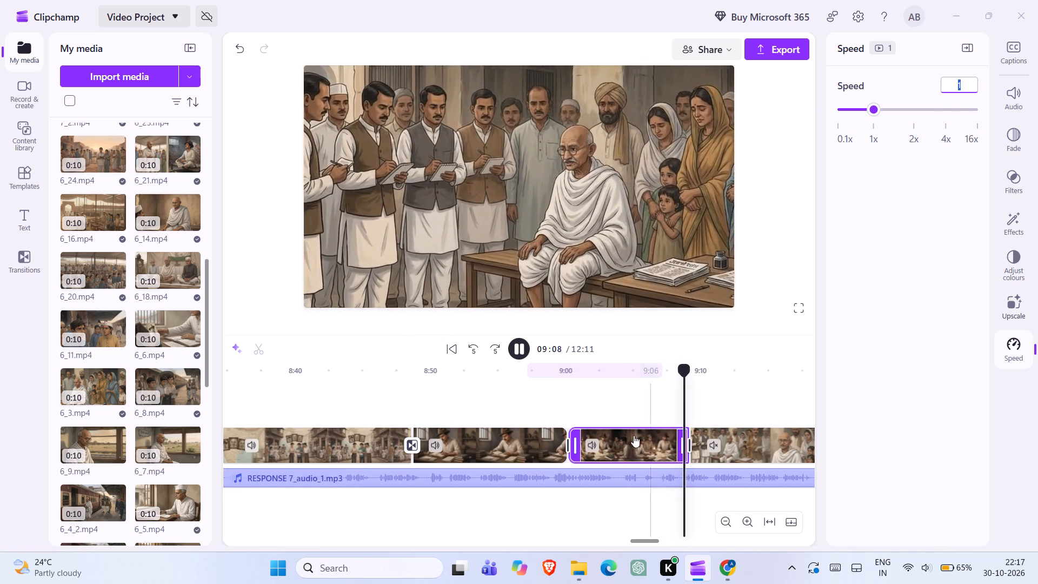
pyautogui.hscroll(-1, 642, 428)
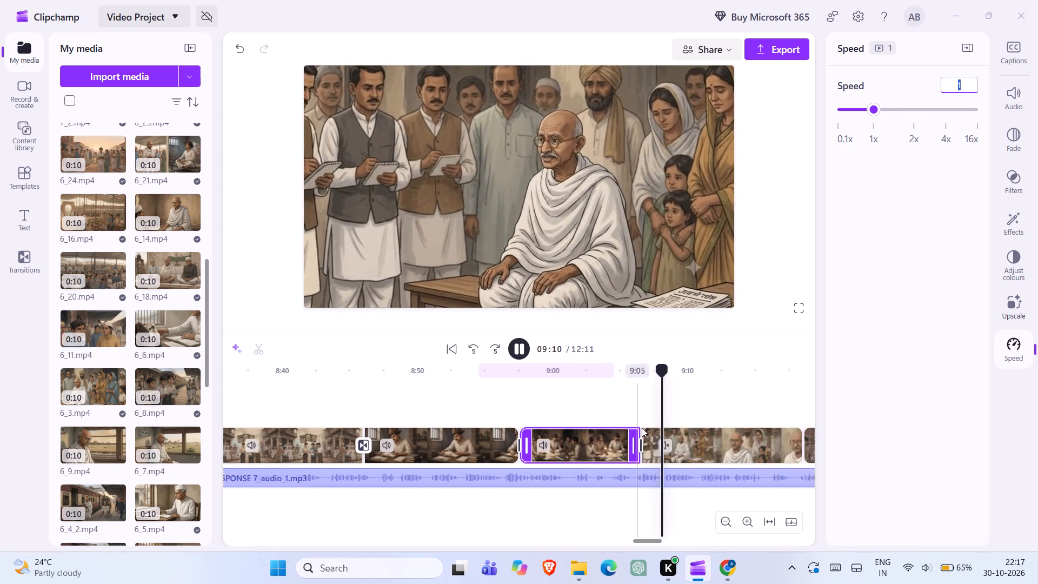
pyautogui.hscroll(-1, 623, 430)
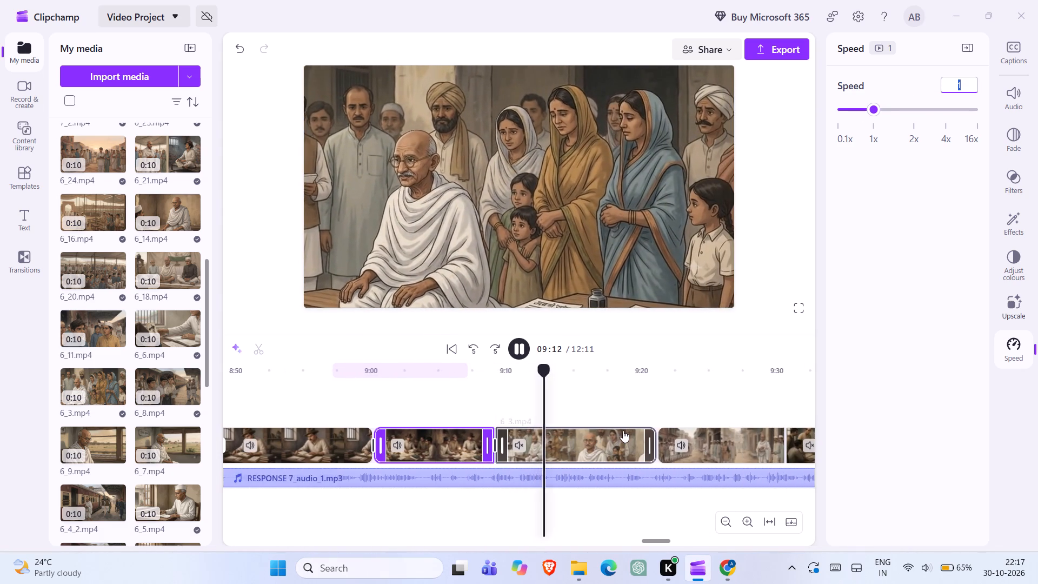
pyautogui.doubleClick(455, 443)
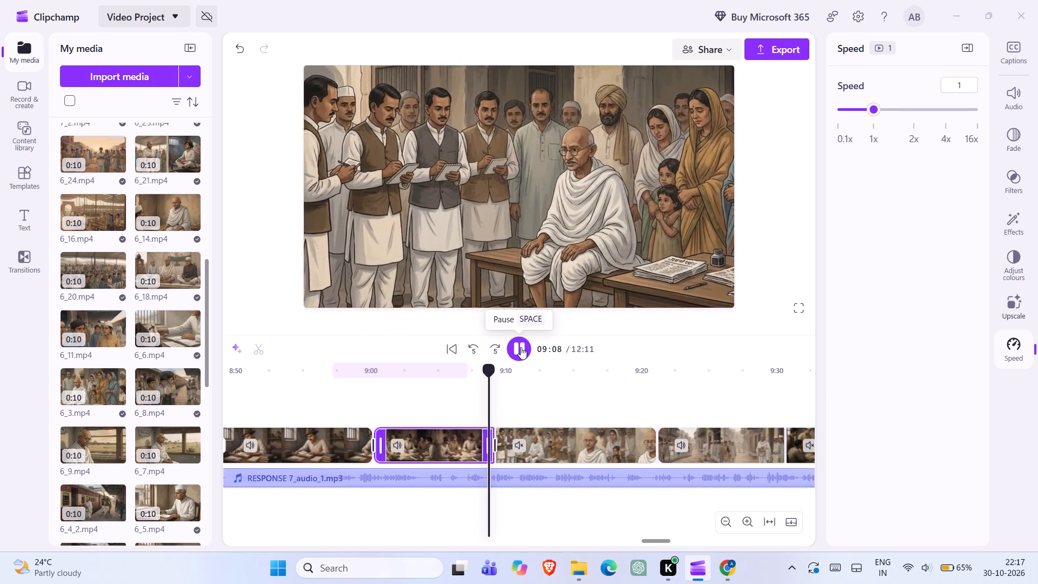
pyautogui.doubleClick(323, 433)
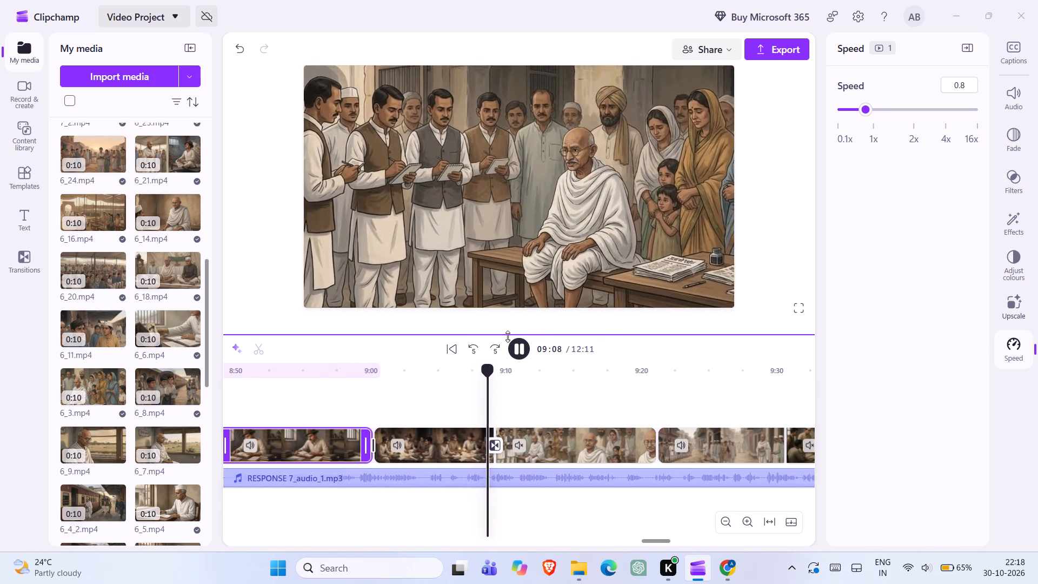
# Trim the end of the extra clip to about 8 s and check playback into 6_3.mp4 from about 9:06.
pyautogui.moveTo(484, 435); pyautogui.dragTo(469, 435)
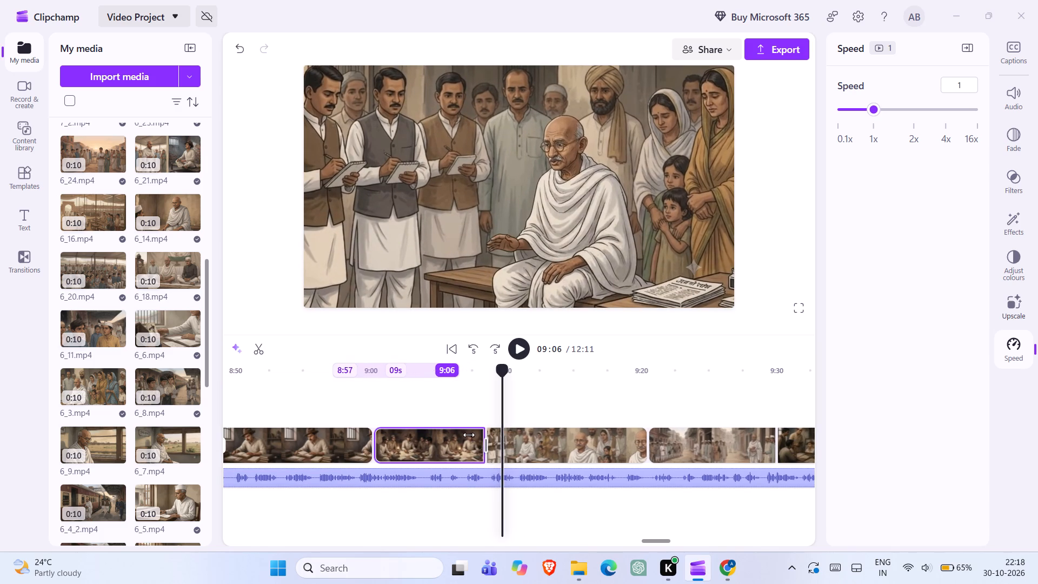
pyautogui.moveTo(469, 435); pyautogui.dragTo(468, 435)
pyautogui.doubleClick(461, 437)
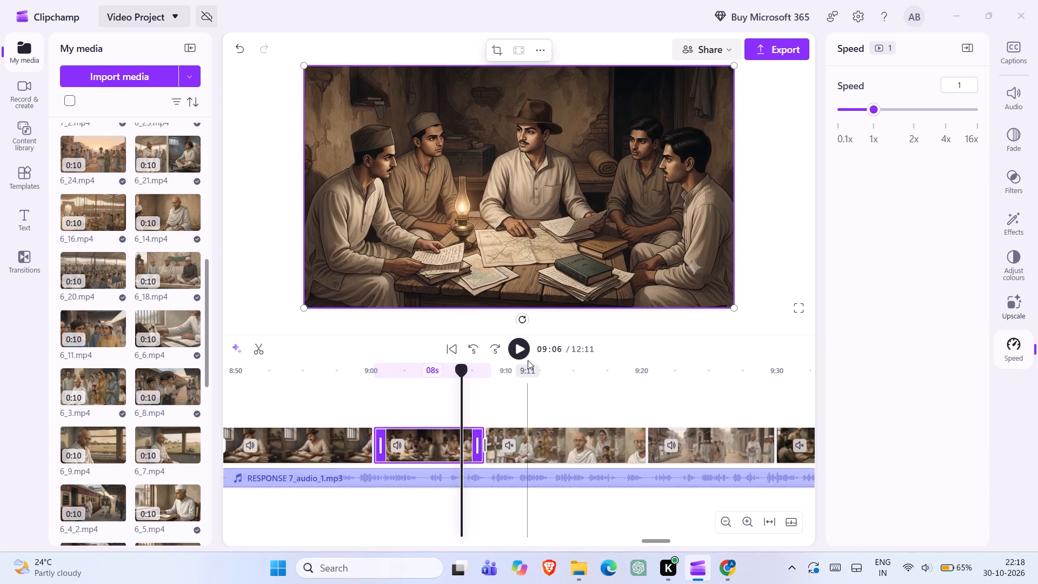
pyautogui.click(517, 347)
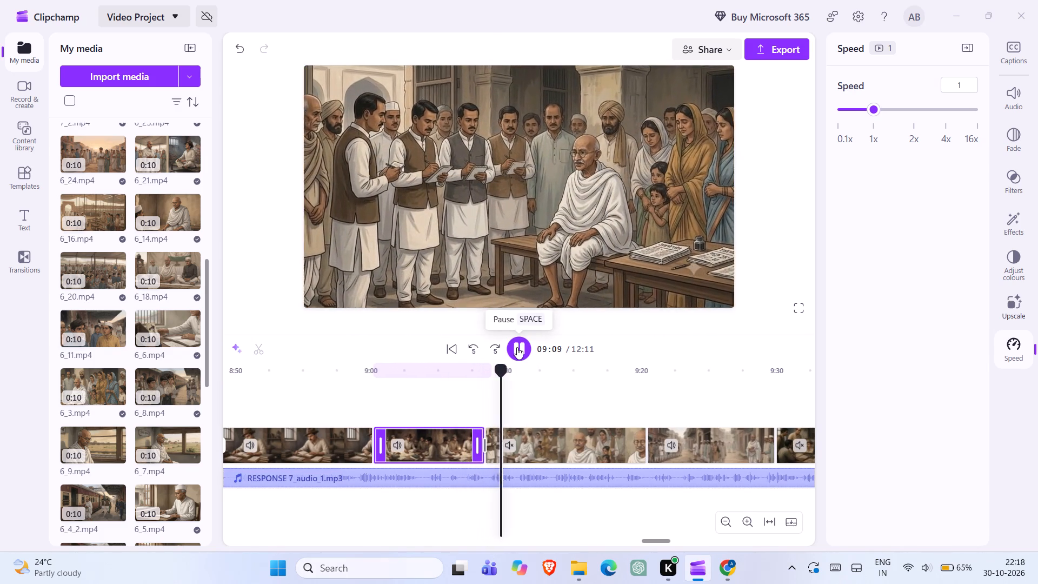
pyautogui.click(517, 347)
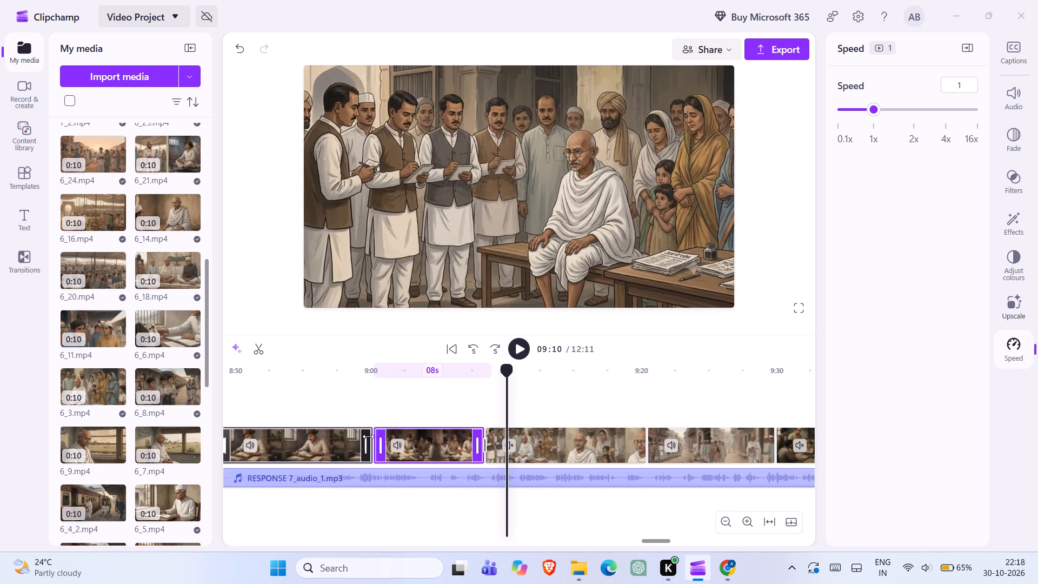
# Set the speed of the clip of the man reading, just before the extra clip, to 0.9.
pyautogui.click(374, 448)
pyautogui.click(349, 444)
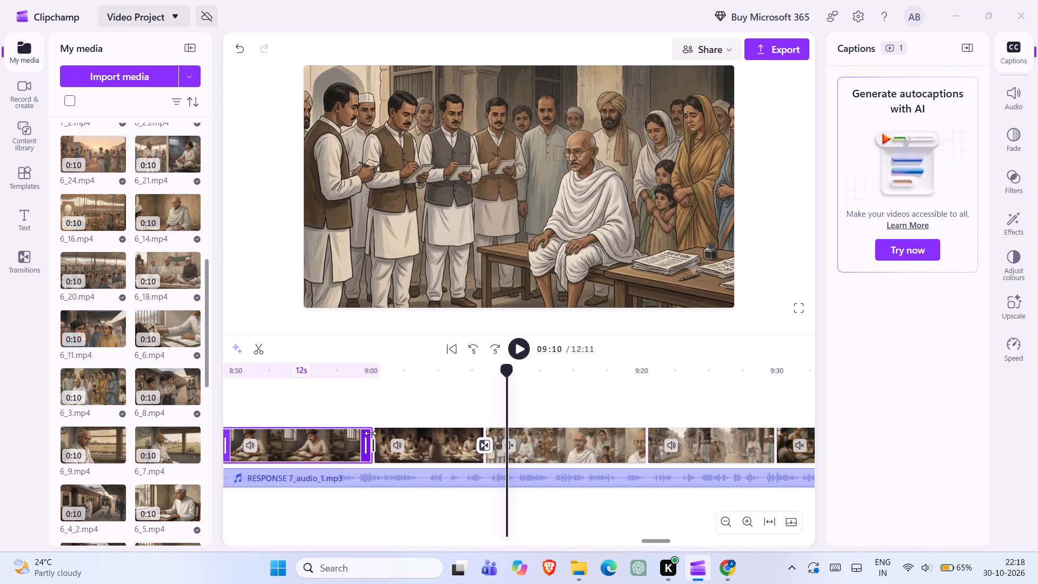
pyautogui.click(1017, 347)
pyautogui.click(974, 85)
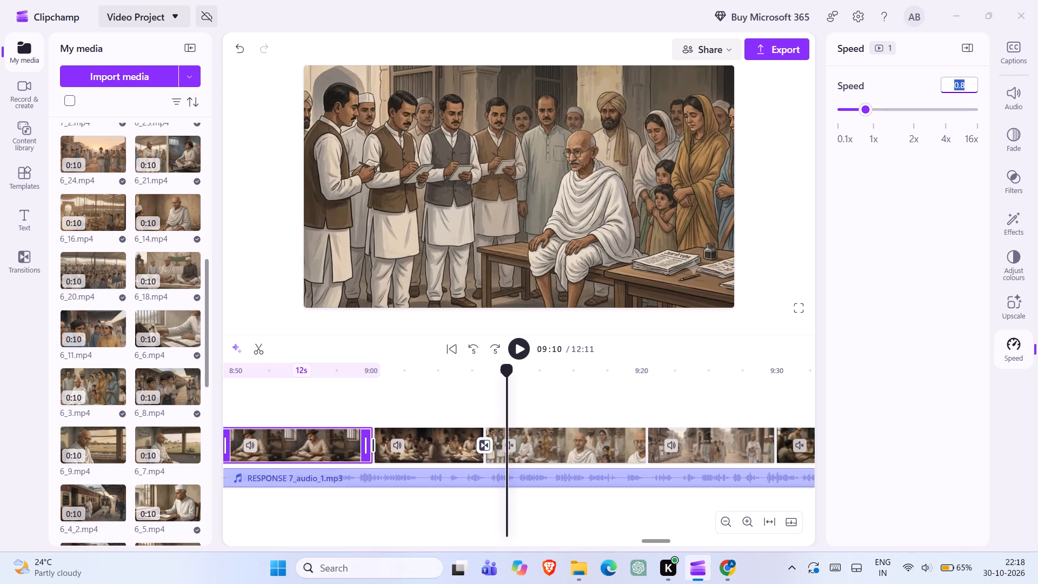
pyautogui.write('0.9')
pyautogui.press('Return')
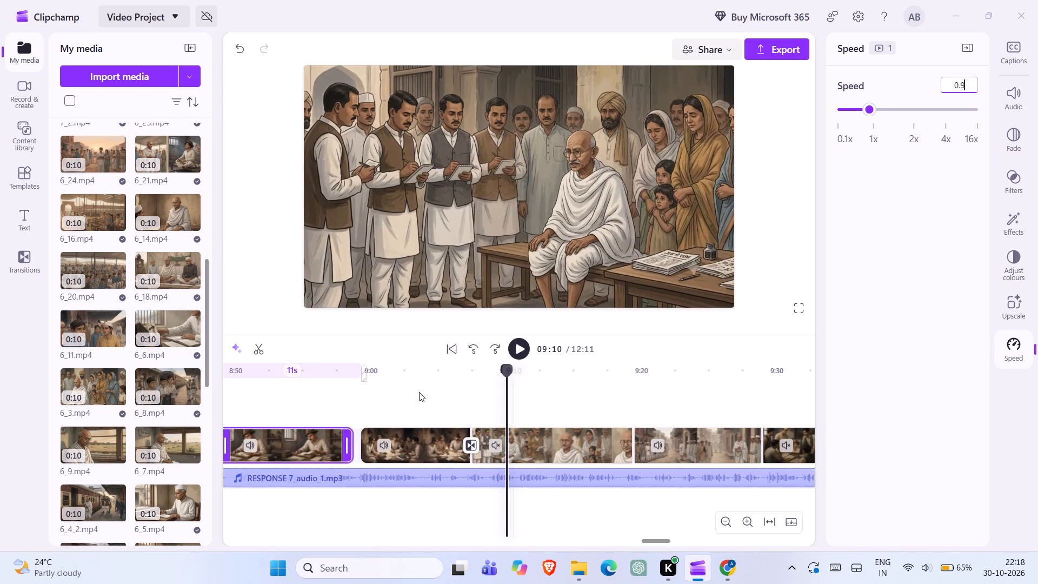
# Delete the gap between the reading clip and the extra clip and check playback from about 8:56.
pyautogui.click(355, 443)
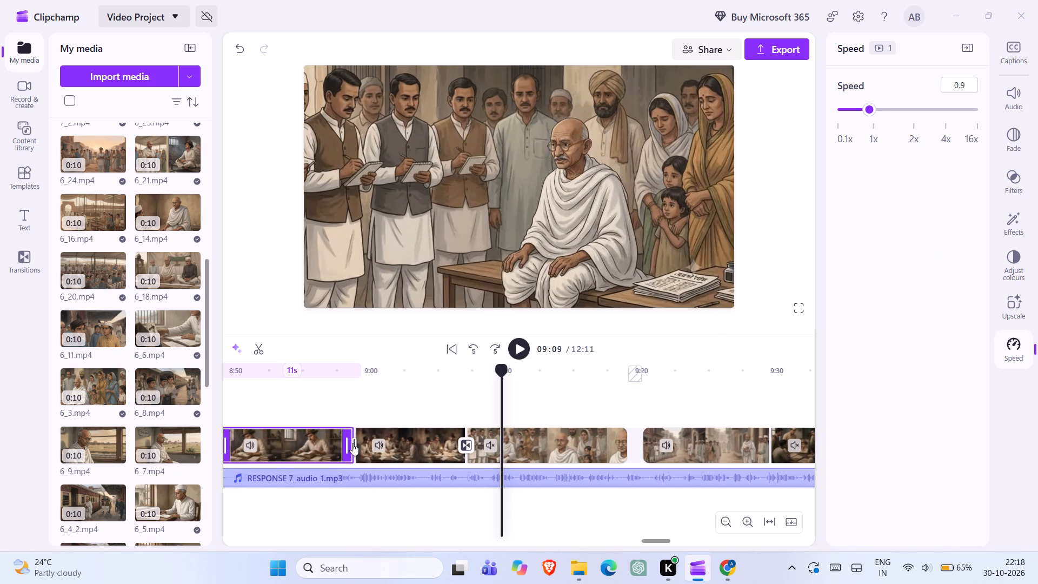
pyautogui.doubleClick(328, 447)
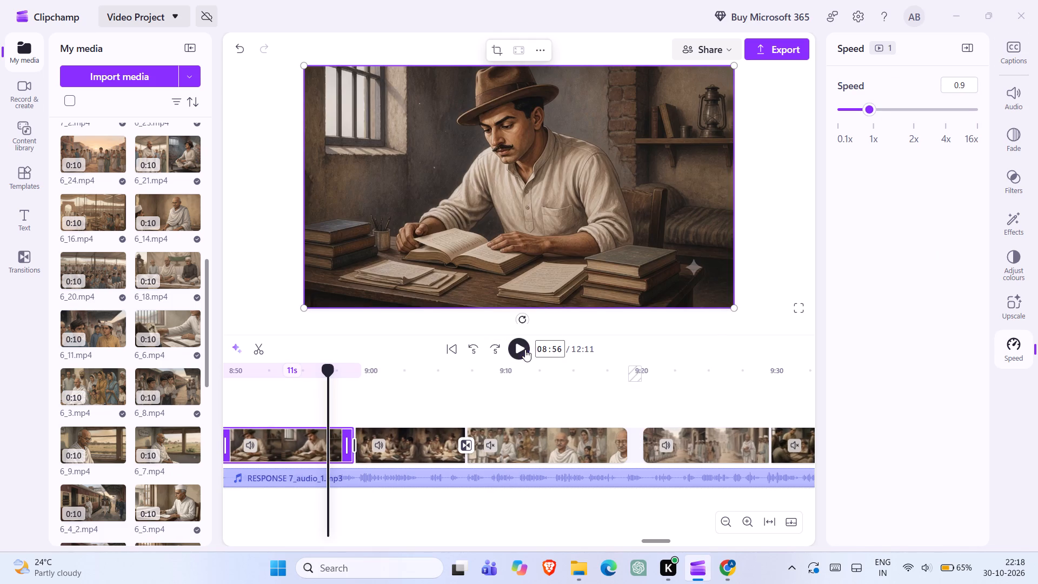
pyautogui.click(525, 349)
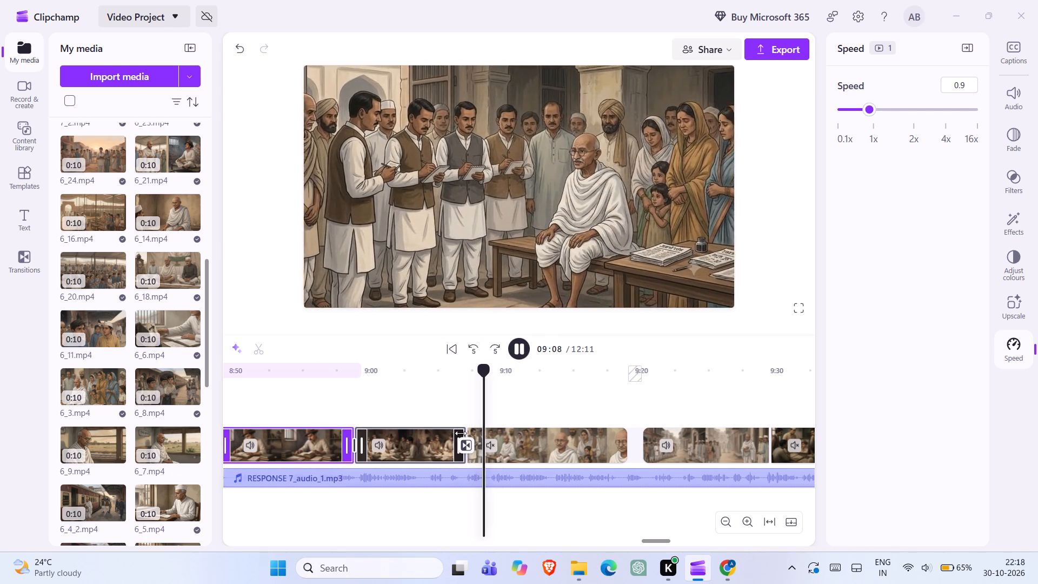
# Trim about 1 s more off the end of the extra clip and check playback from about 9:04 into 6_3.mp4.
pyautogui.moveTo(462, 433); pyautogui.dragTo(446, 436)
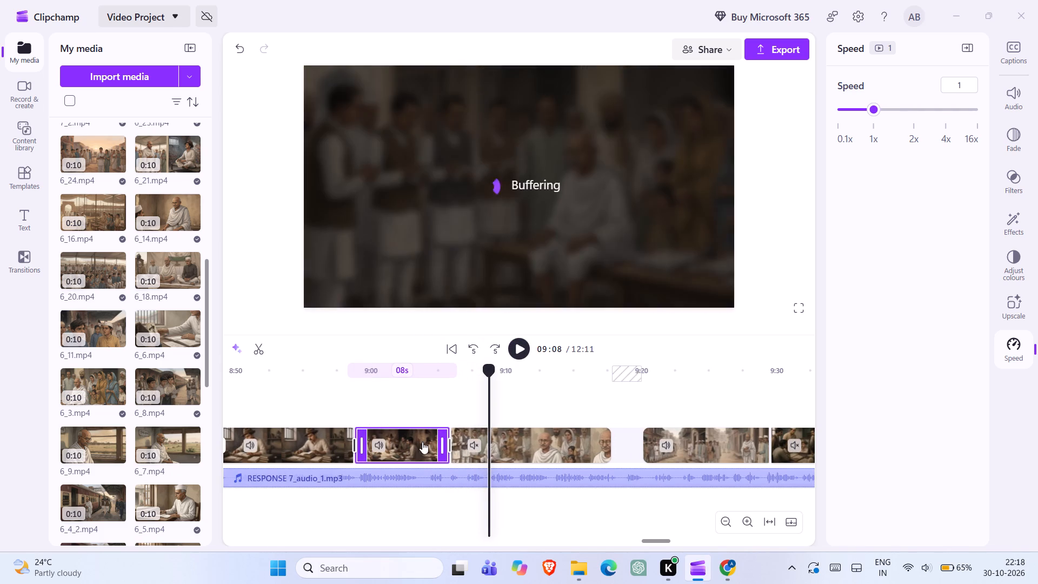
pyautogui.doubleClick(422, 442)
pyautogui.click(521, 347)
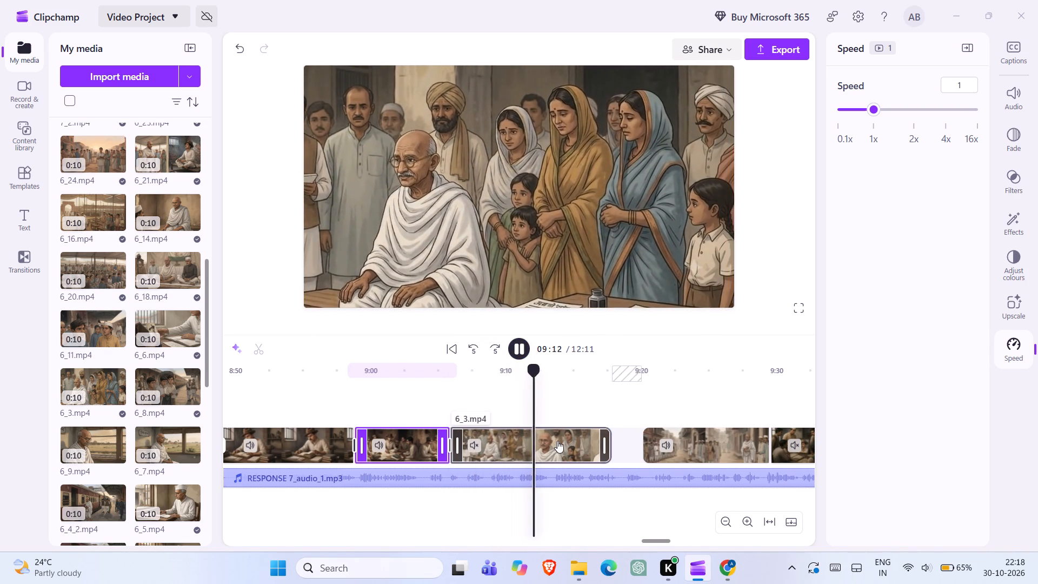
pyautogui.click(524, 351)
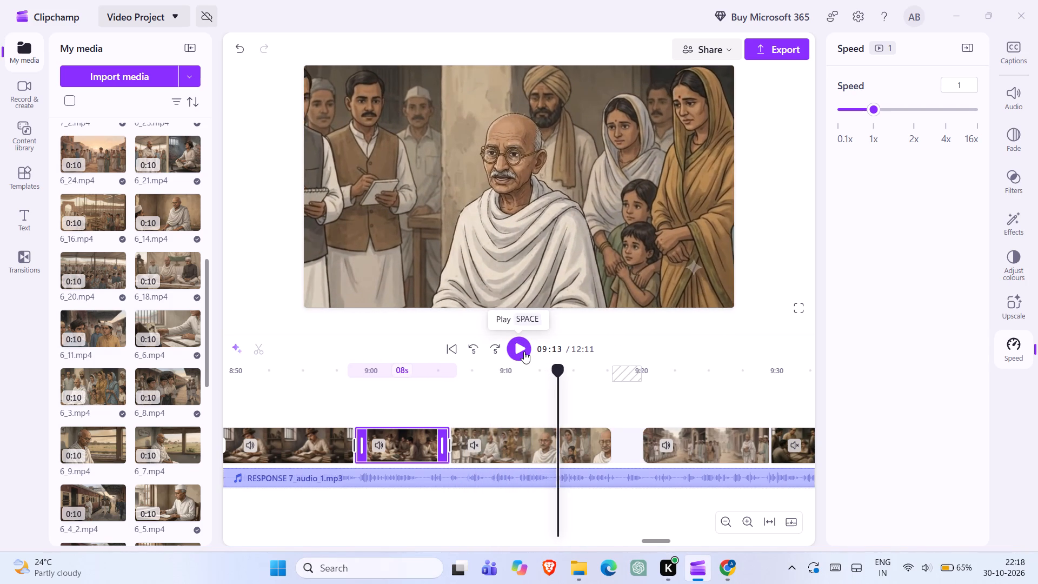
# Copy the muted office clip at about 6:20 and paste it on a new track above the street clip at about 9:21.
pyautogui.hscroll(3, 403, 429)
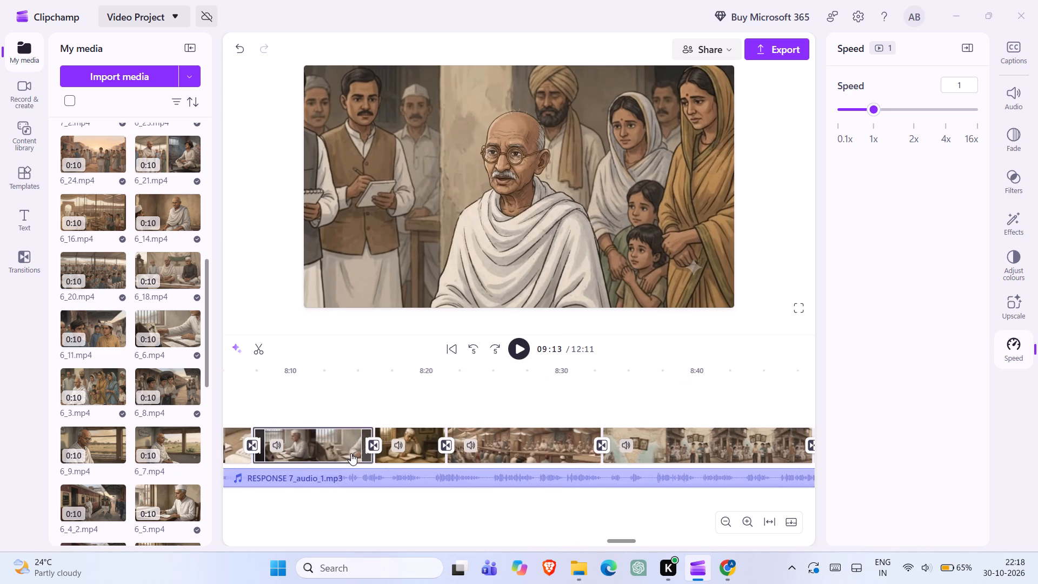
pyautogui.hscroll(1, 351, 453)
pyautogui.hscroll(6, 434, 454)
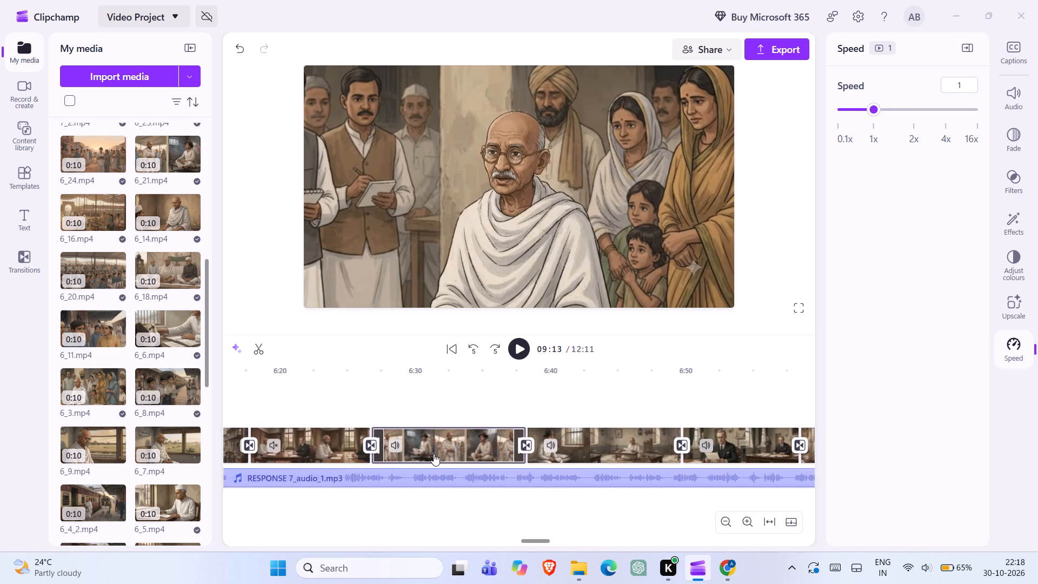
pyautogui.hscroll(2, 434, 454)
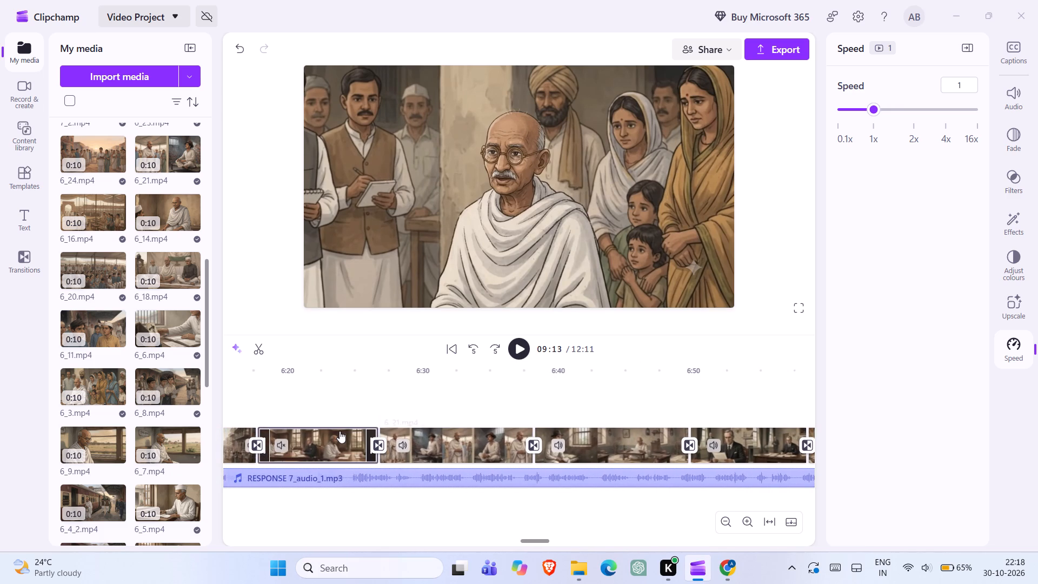
pyautogui.rightClick(340, 431)
pyautogui.click(394, 177)
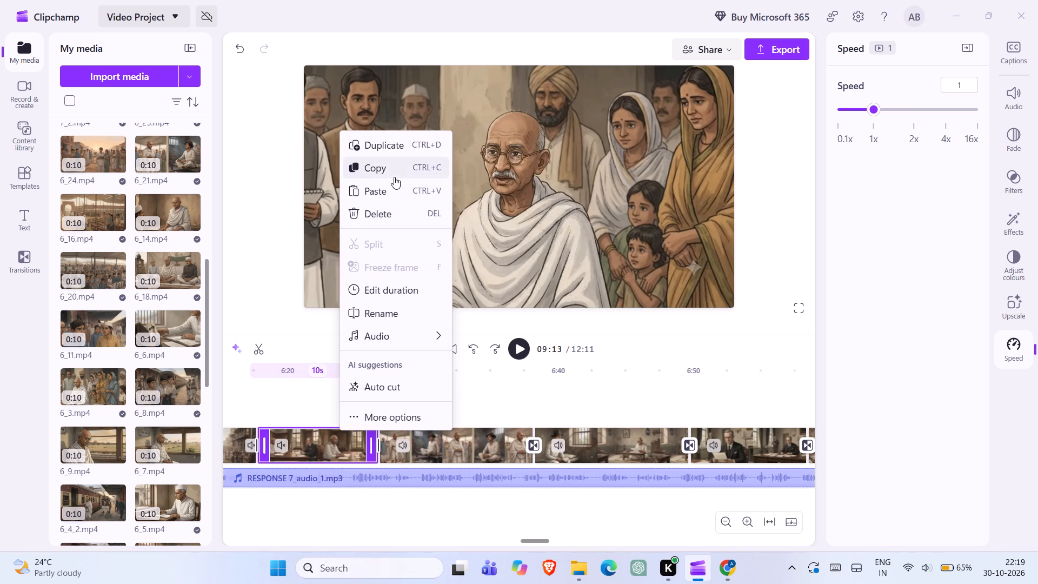
pyautogui.hscroll(-3, 676, 452)
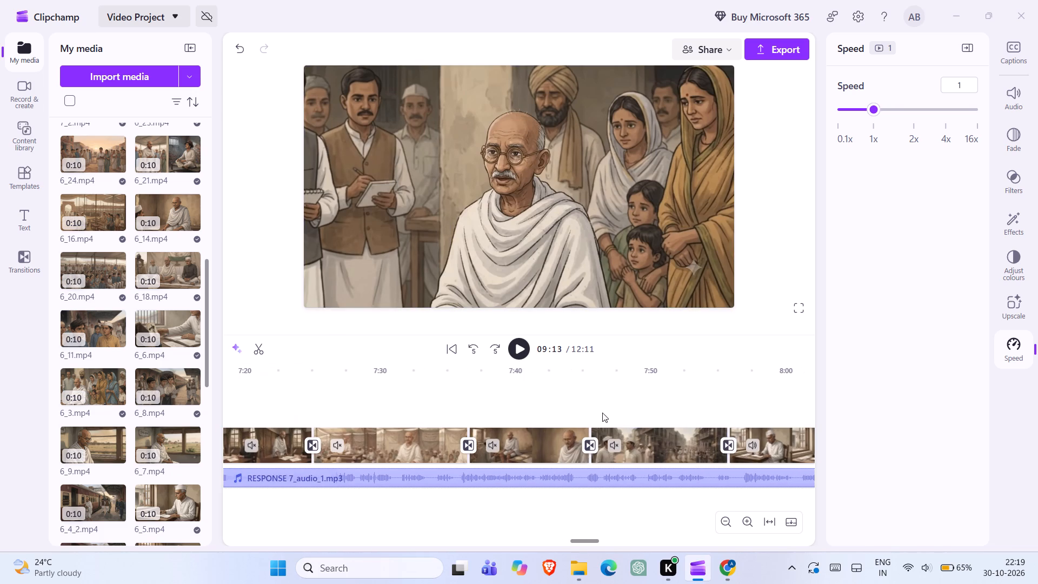
pyautogui.click(521, 352)
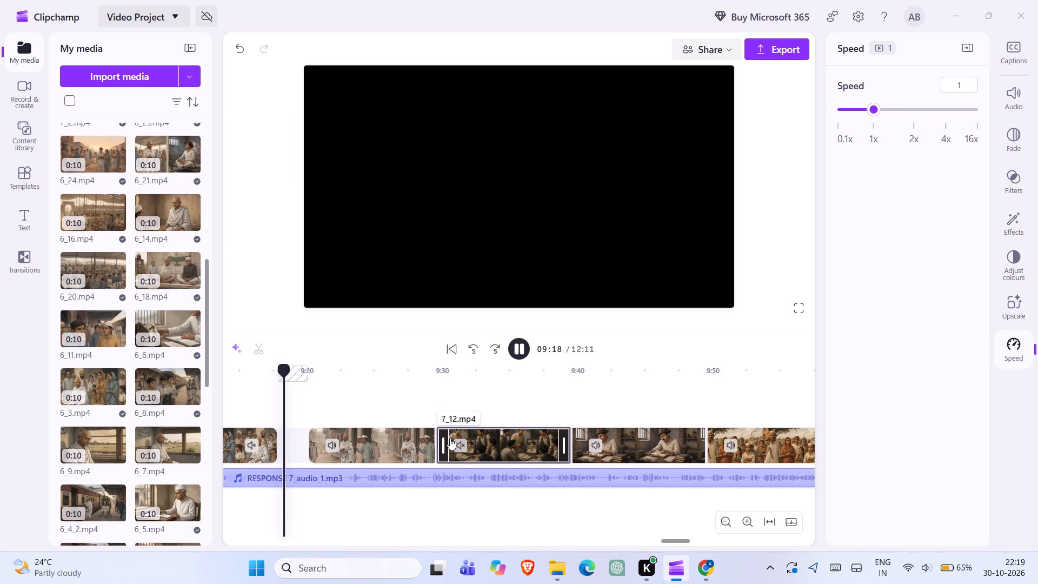
pyautogui.click(450, 438)
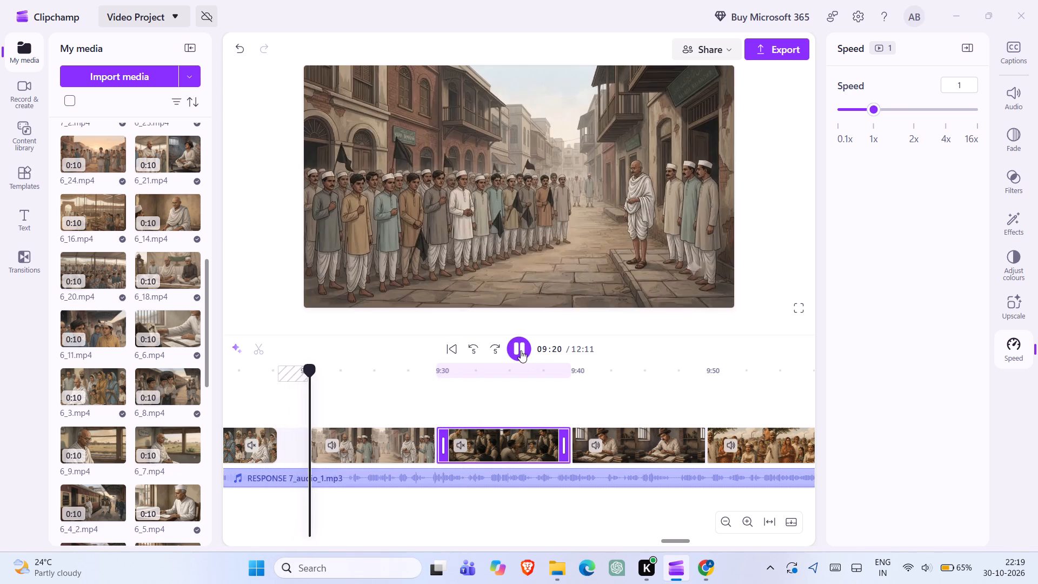
pyautogui.click(521, 350)
pyautogui.hotkey('ctrl', 'v')
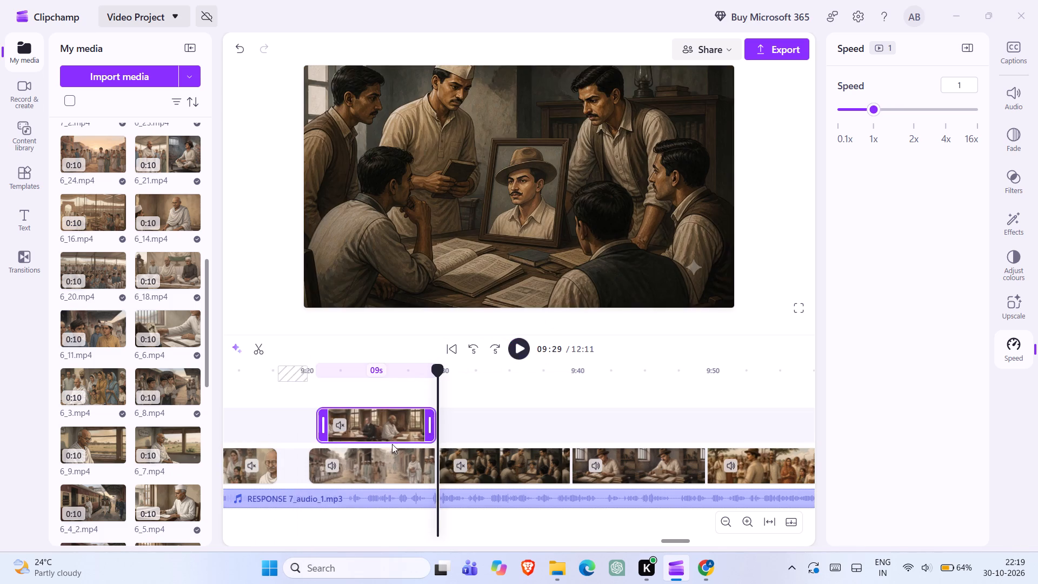
# Move the pasted office clip onto the main track between 6_3.mp4 and the street clip, with a transition at its start.
pyautogui.click(376, 404)
pyautogui.moveTo(382, 424); pyautogui.dragTo(309, 454)
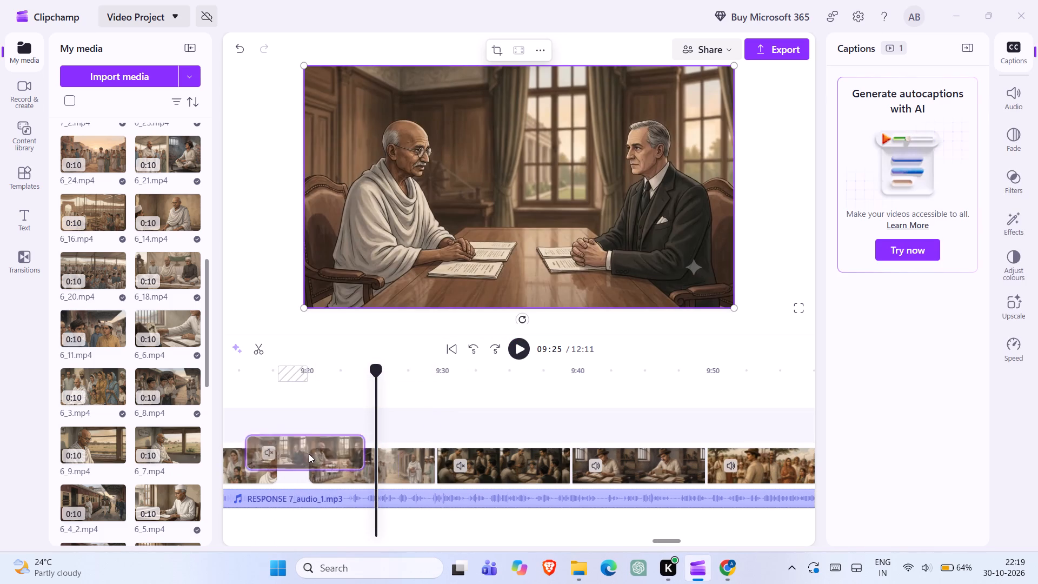
pyautogui.moveTo(309, 454); pyautogui.dragTo(314, 459)
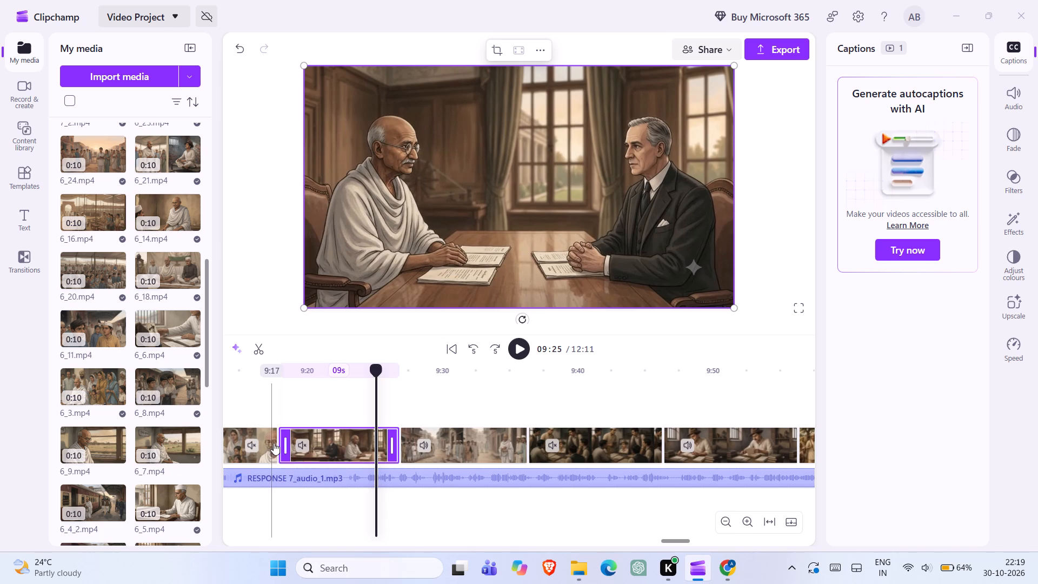
pyautogui.click(277, 443)
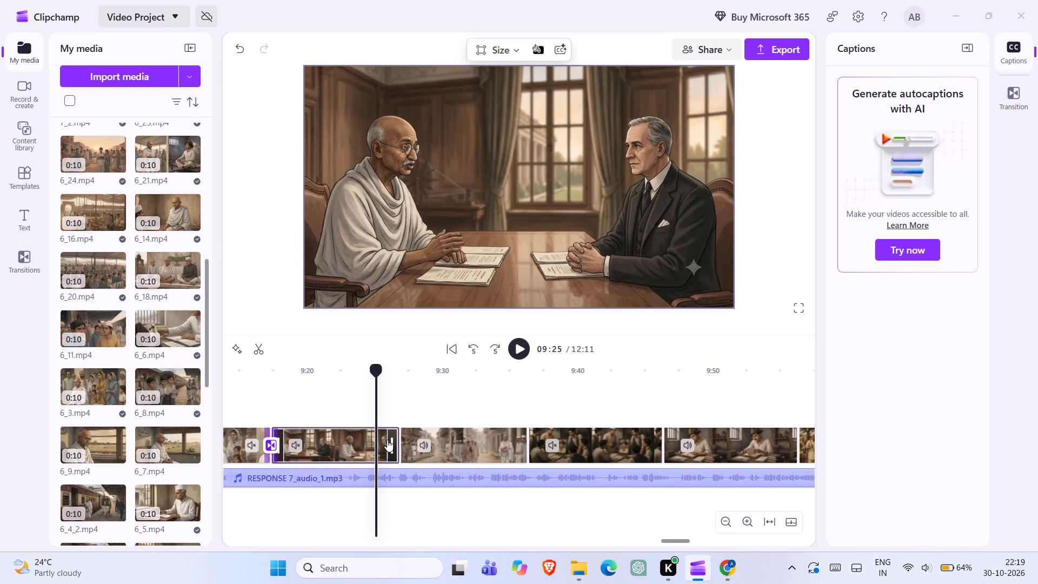
# Trim the end of the office clip to about 8 s, close the gap after it and check playback from about 9:15.
pyautogui.moveTo(395, 439); pyautogui.dragTo(377, 439)
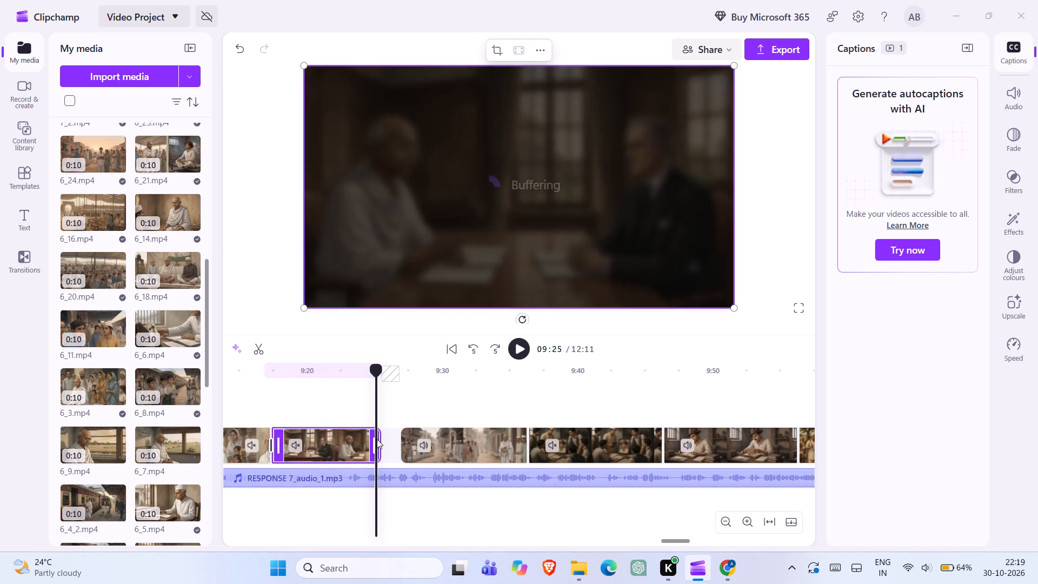
pyautogui.click(390, 446)
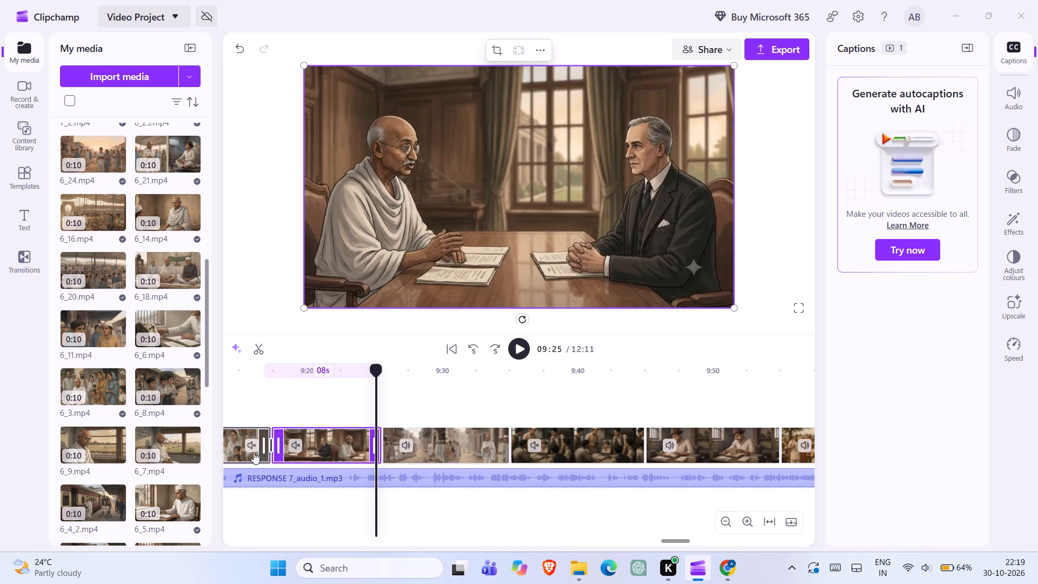
pyautogui.doubleClick(242, 452)
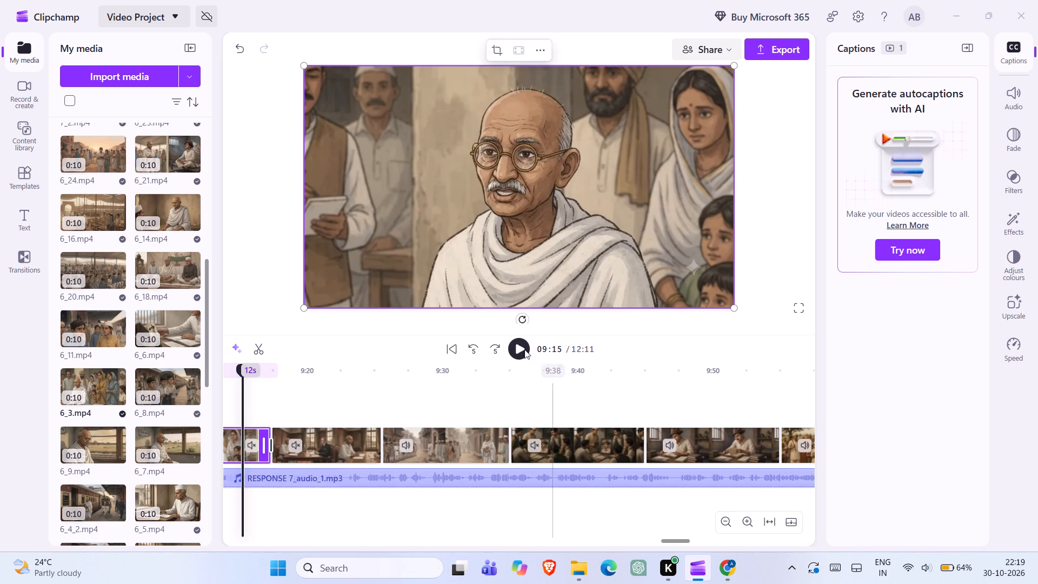
pyautogui.click(520, 346)
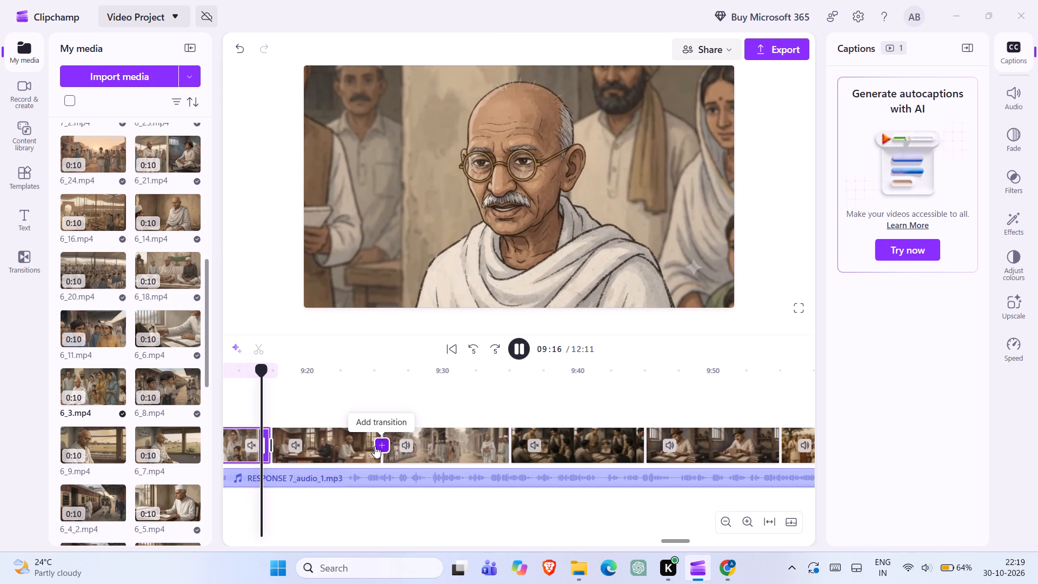
# Shorten the office clip to about 7 s at its end and join it to the street clip with a transition.
pyautogui.click(375, 446)
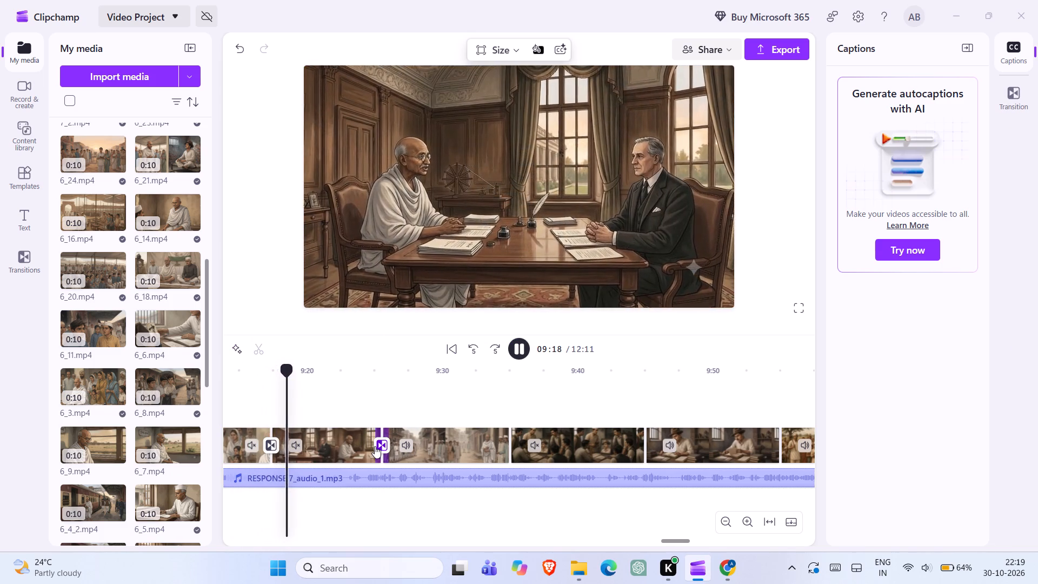
pyautogui.moveTo(376, 430); pyautogui.dragTo(352, 431)
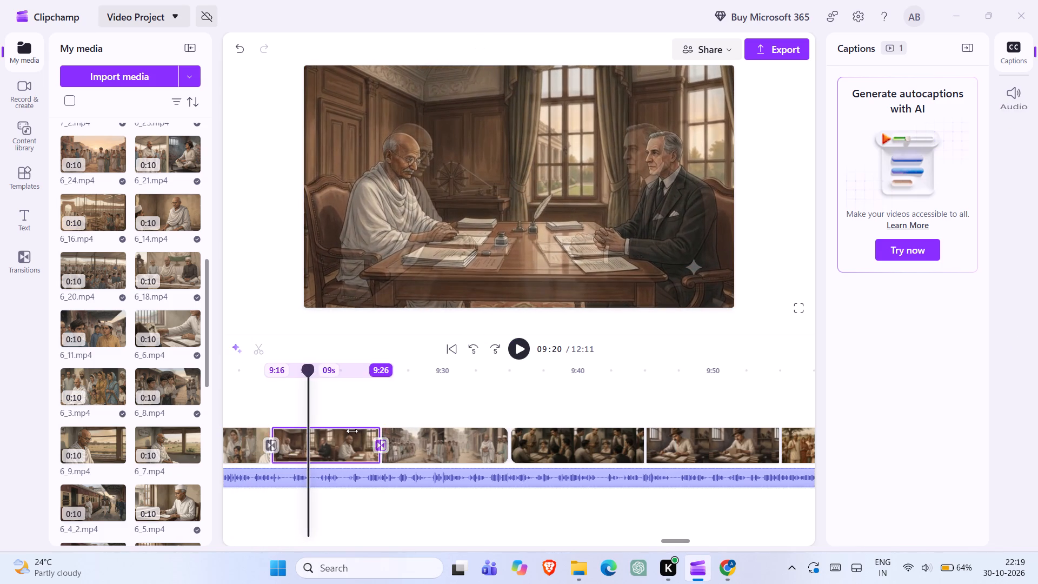
pyautogui.moveTo(352, 431); pyautogui.dragTo(349, 431)
pyautogui.click(332, 443)
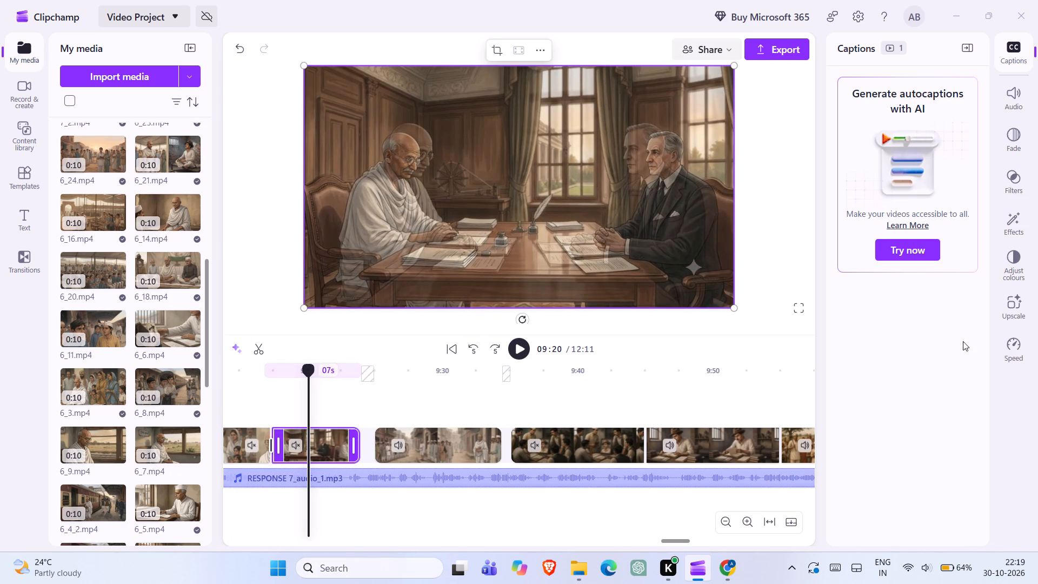
pyautogui.click(1001, 346)
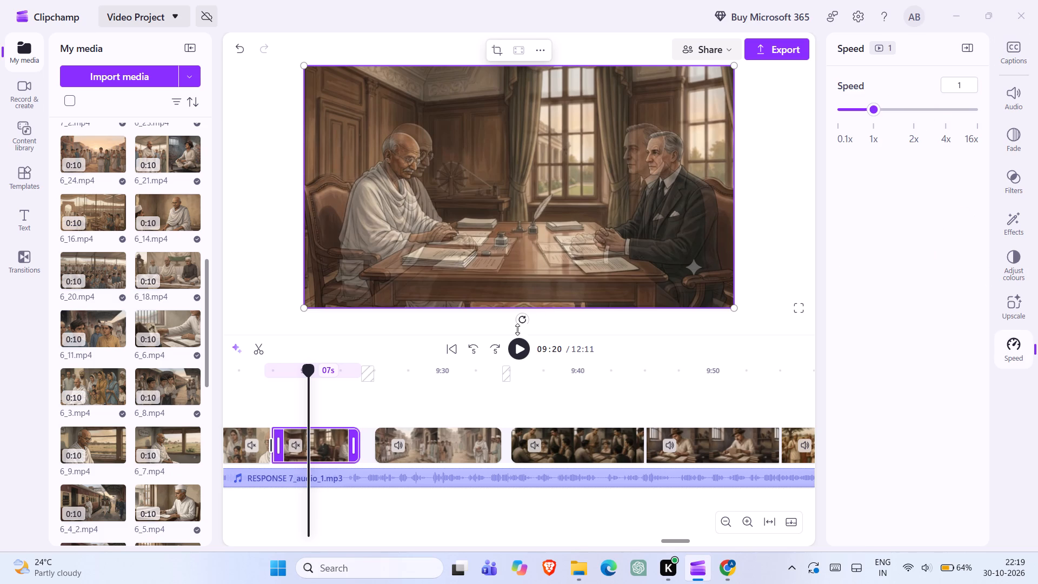
pyautogui.click(515, 340)
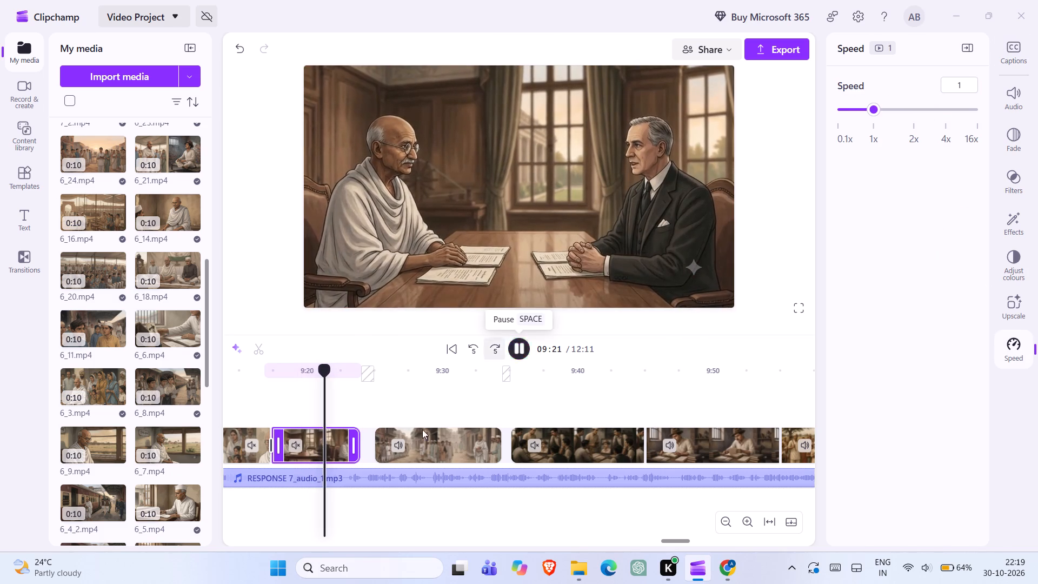
pyautogui.click(367, 446)
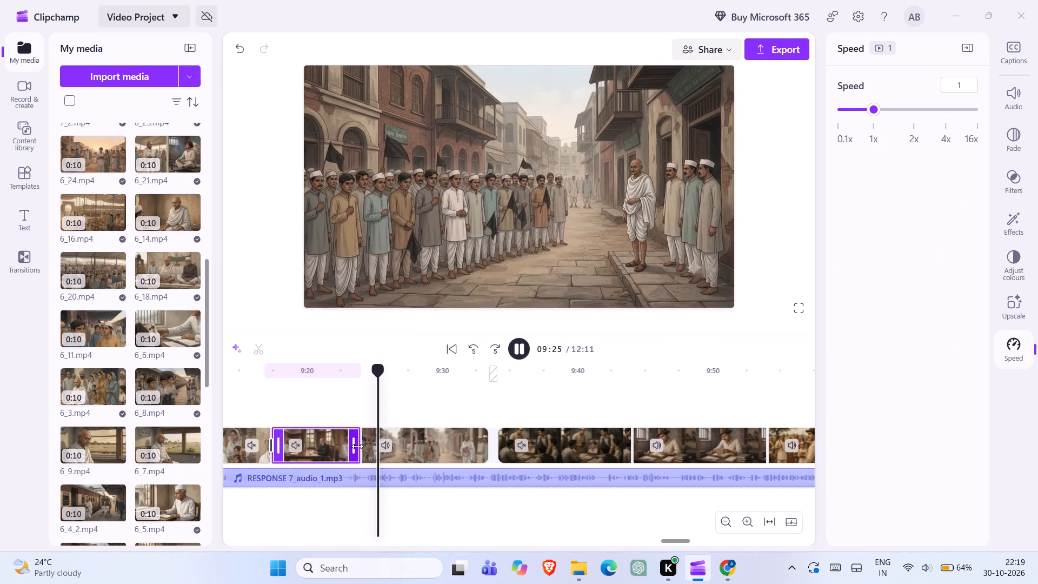
pyautogui.click(362, 446)
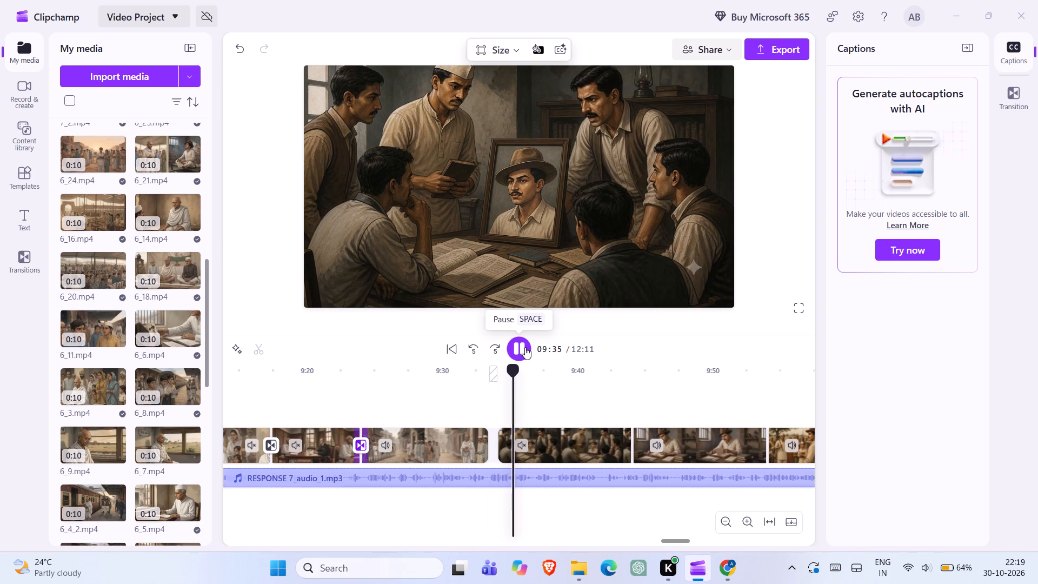
pyautogui.click(525, 347)
# Move the street clip behind the clip of men around the portrait, closing the gap and adding a transition after the office clip.
pyautogui.click(424, 453)
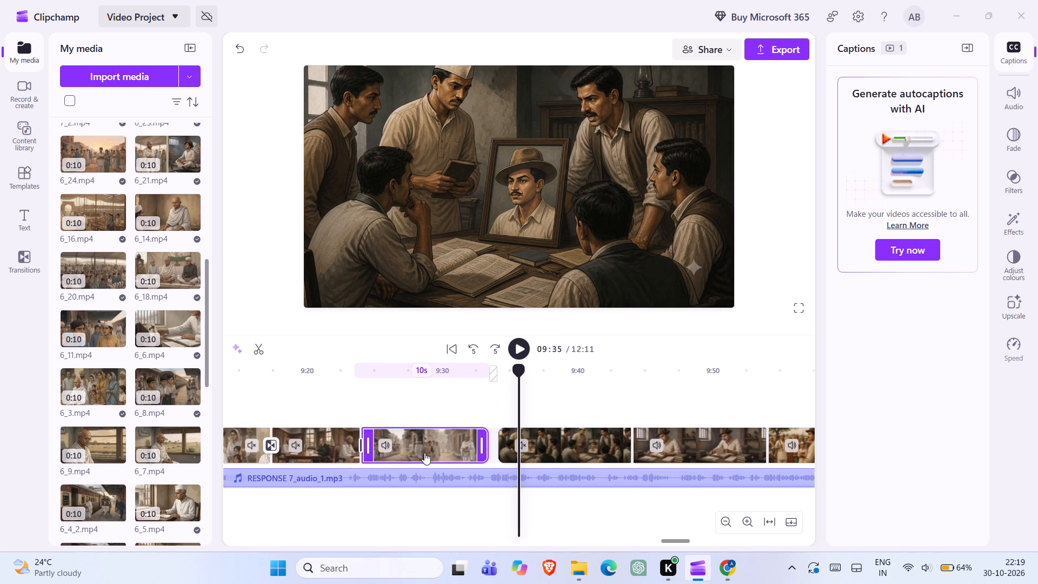
pyautogui.moveTo(458, 443); pyautogui.dragTo(651, 426)
pyautogui.moveTo(651, 426); pyautogui.dragTo(716, 436)
pyautogui.click(427, 441)
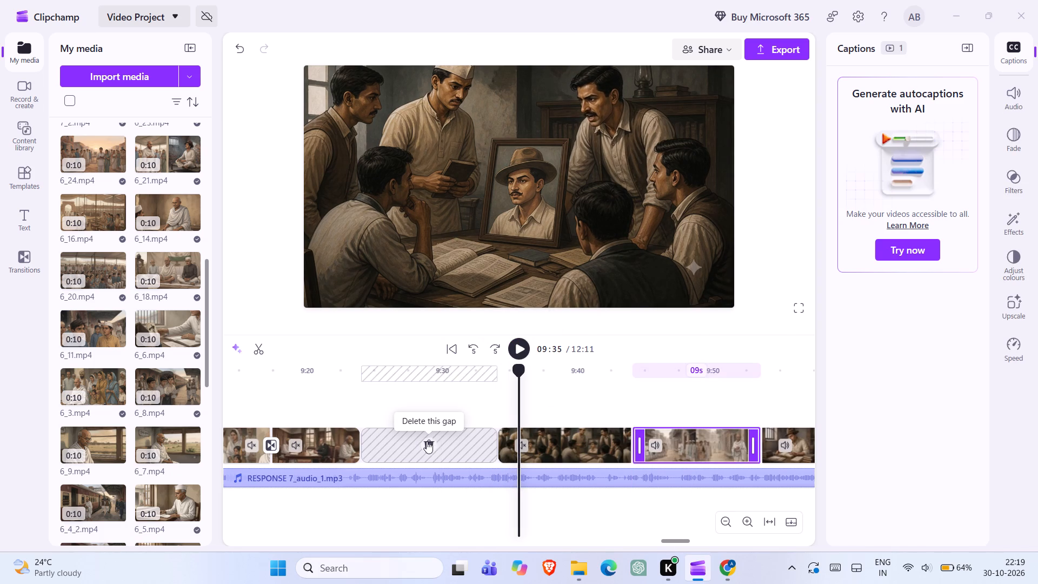
pyautogui.click(360, 444)
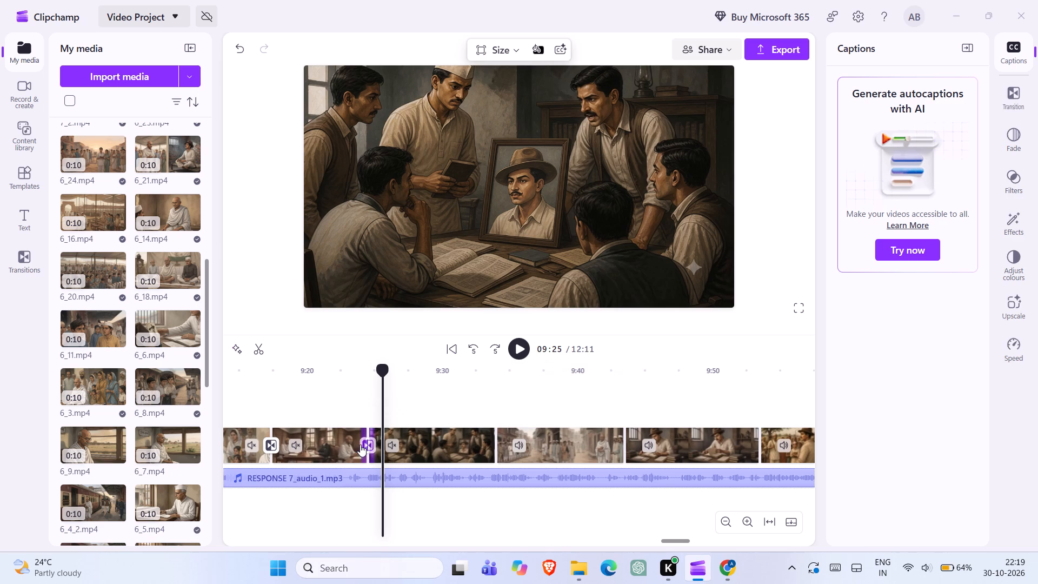
# Check playback from about 9:22 and shift the clip of men around the portrait to start at about 9:28.
pyautogui.doubleClick(330, 445)
pyautogui.click(515, 348)
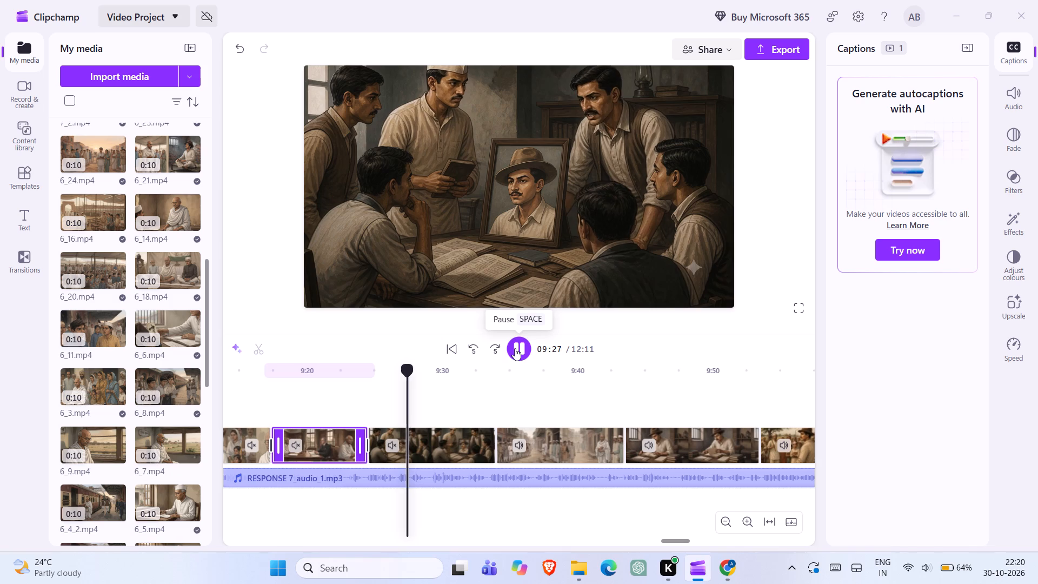
pyautogui.click(515, 348)
pyautogui.moveTo(460, 433); pyautogui.dragTo(511, 423)
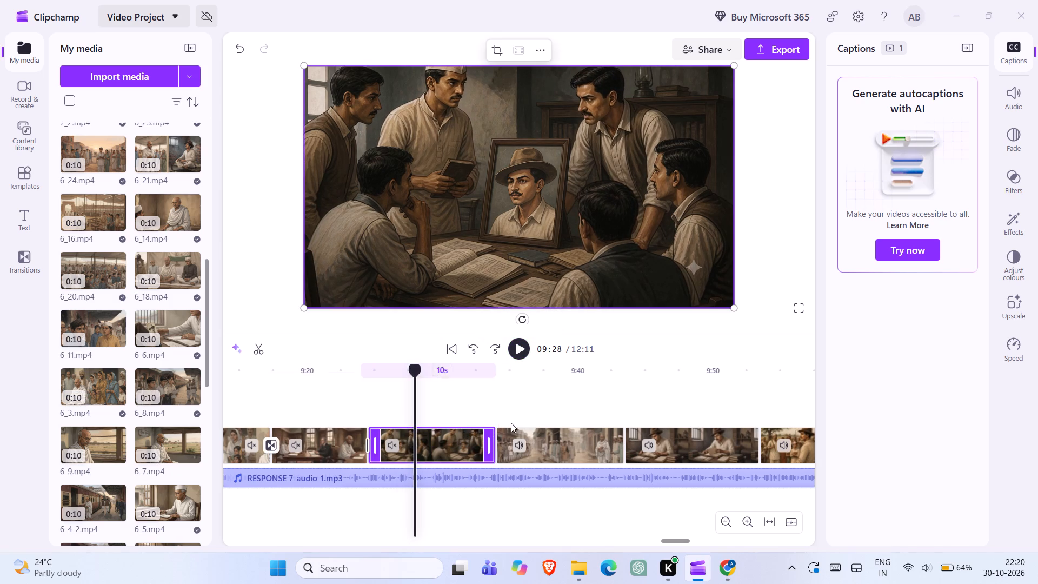
pyautogui.moveTo(511, 423); pyautogui.dragTo(504, 433)
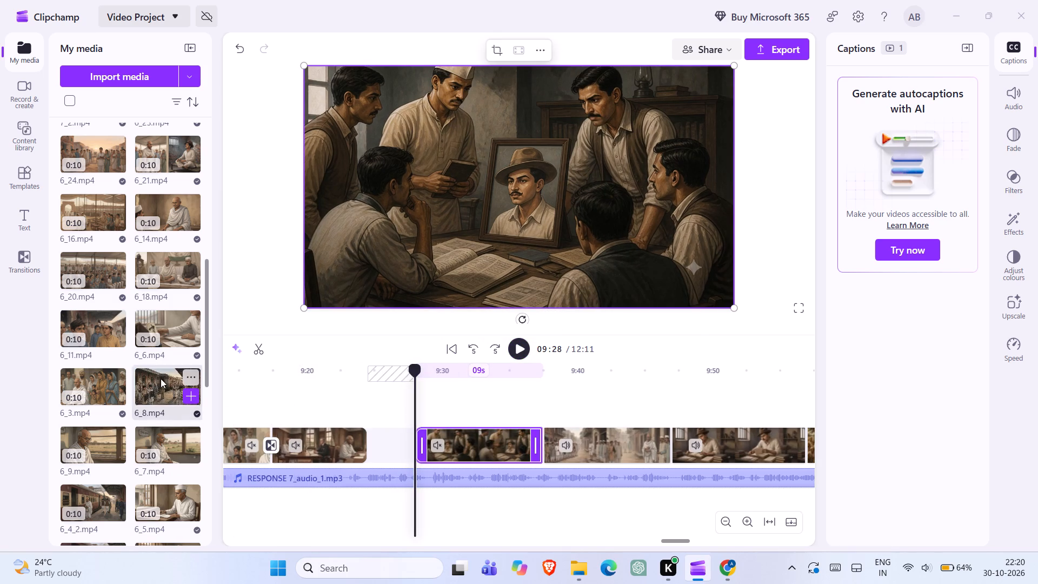
# Add 6_24.mp4 to the timeline and place it in the gap between the office clip and the portrait clip.
pyautogui.hscroll(2, 327, 439)
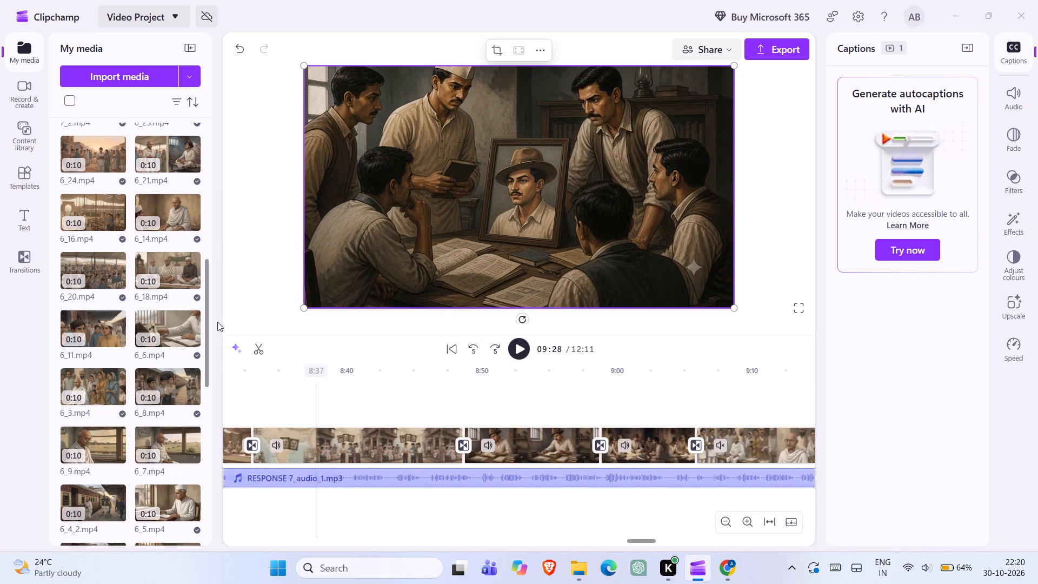
pyautogui.click(116, 163)
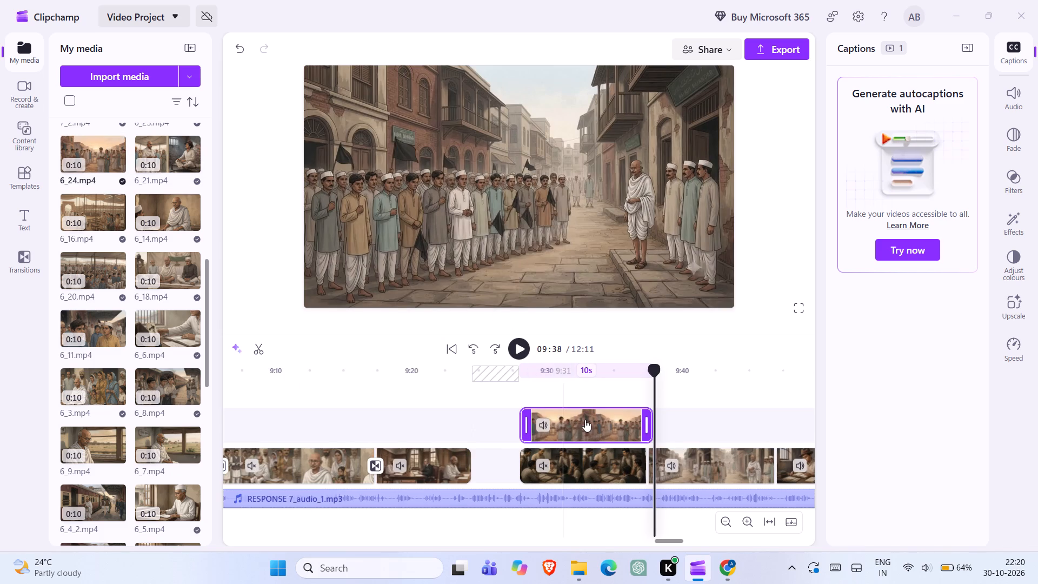
pyautogui.moveTo(585, 420); pyautogui.dragTo(521, 453)
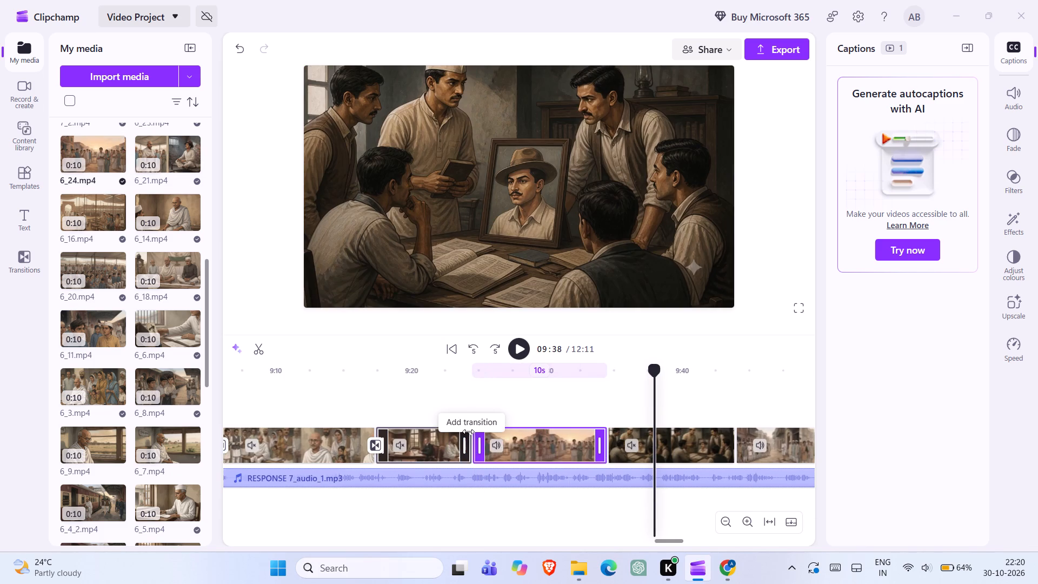
# Trim the office clip to about 6 s at its end and join it to 6_24.mp4 with a transition.
pyautogui.moveTo(468, 432); pyautogui.dragTo(457, 432)
pyautogui.click(467, 444)
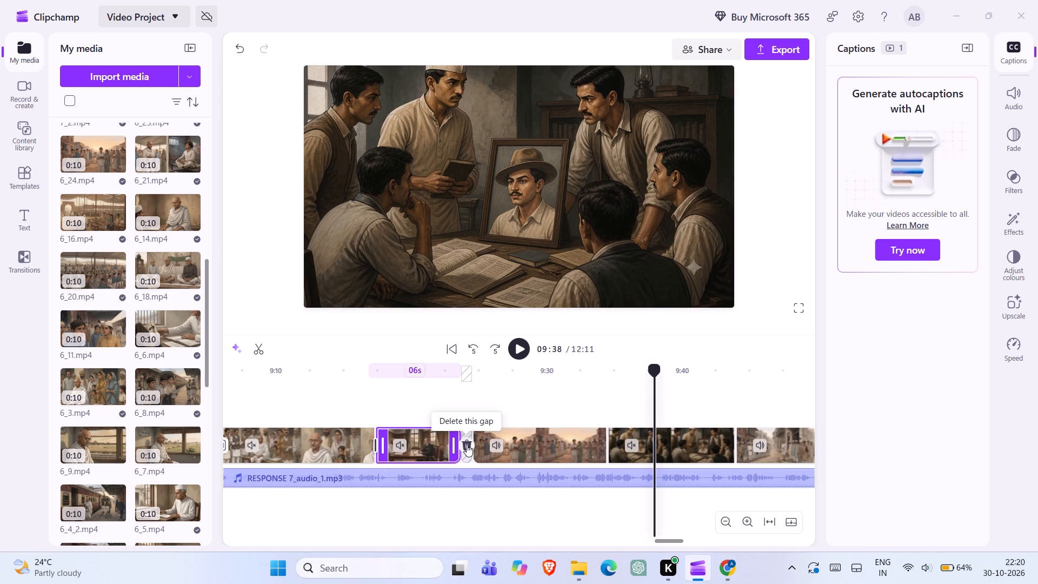
pyautogui.click(459, 446)
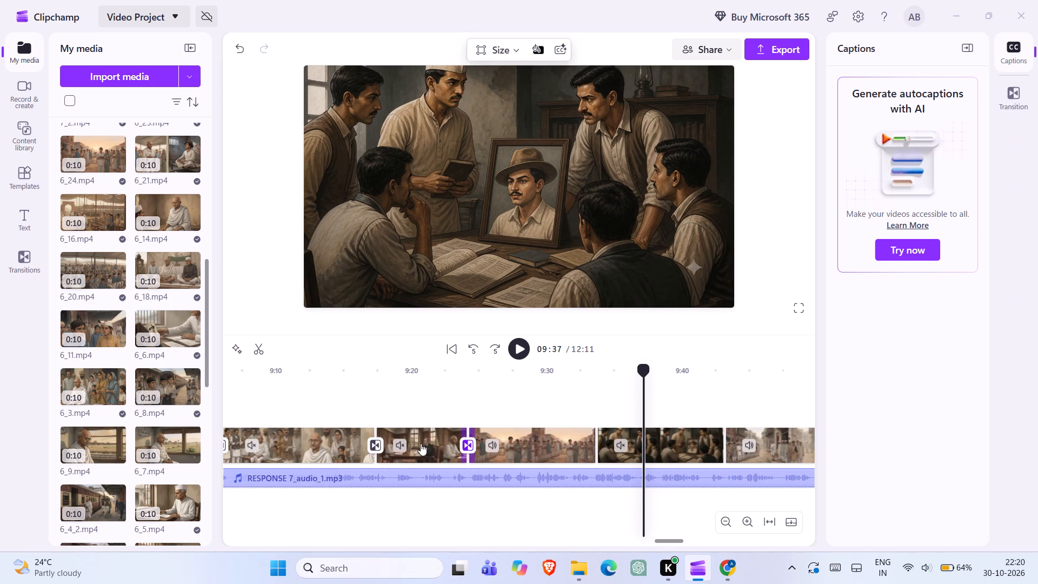
# Check playback from about 9:21 and add a transition between 6_24.mp4 and the clip of men around the portrait.
pyautogui.doubleClick(421, 443)
pyautogui.click(519, 354)
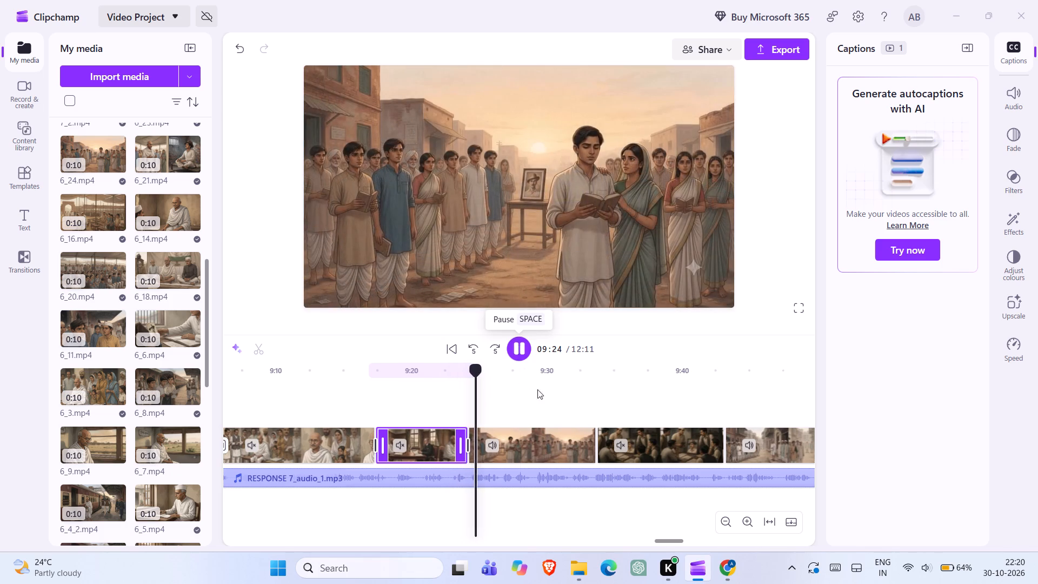
pyautogui.click(597, 443)
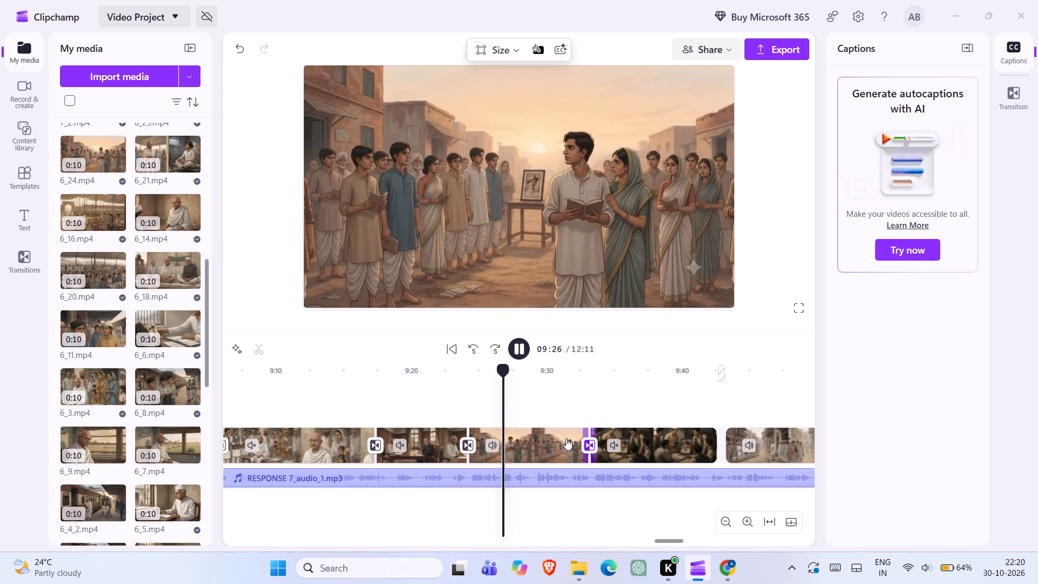
pyautogui.click(520, 346)
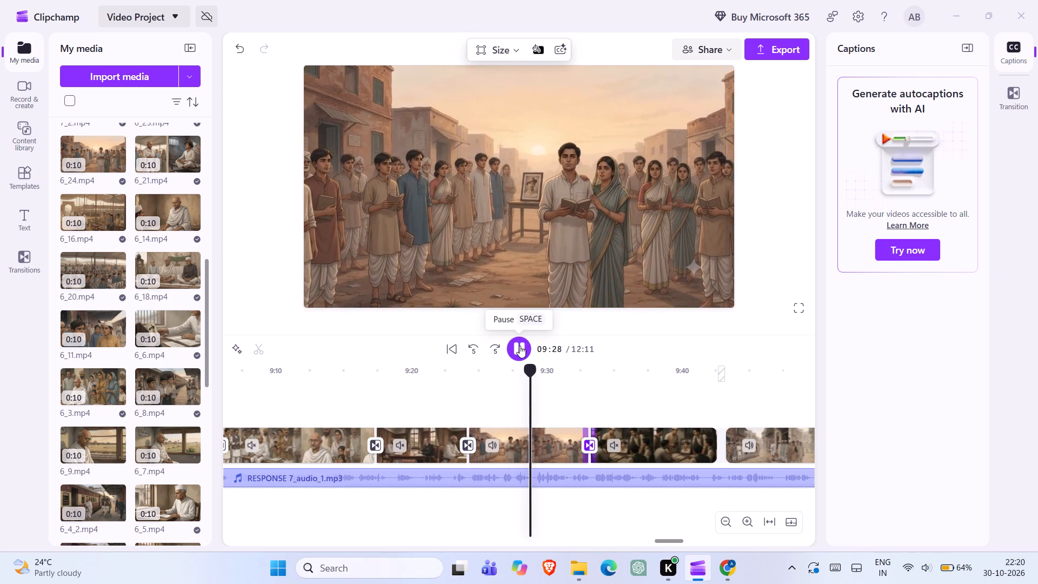
# Add 6_14.mp4 on a new track above the main track at about 9:28.
pyautogui.click(587, 431)
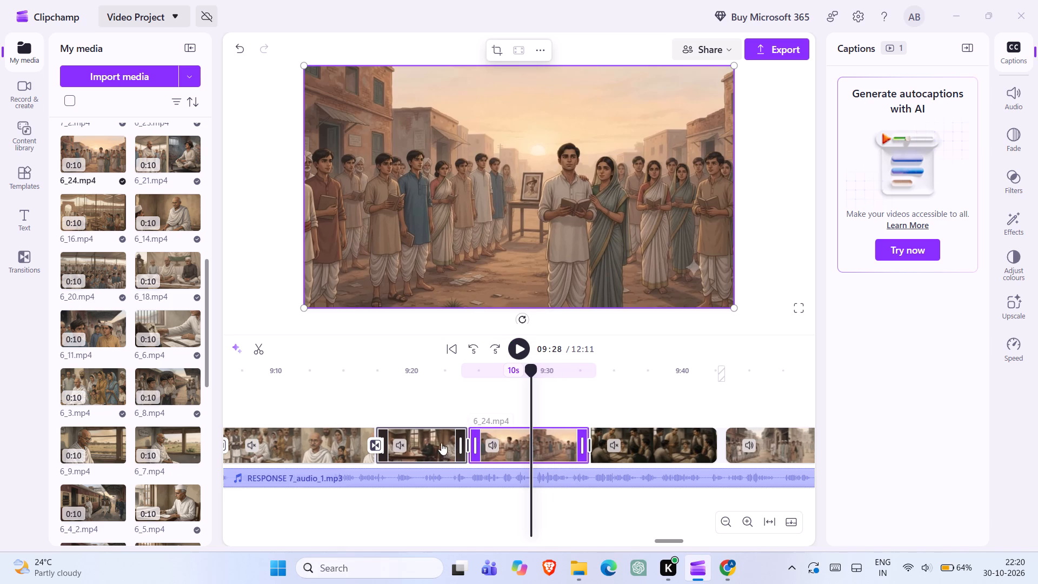
pyautogui.hscroll(1, 422, 445)
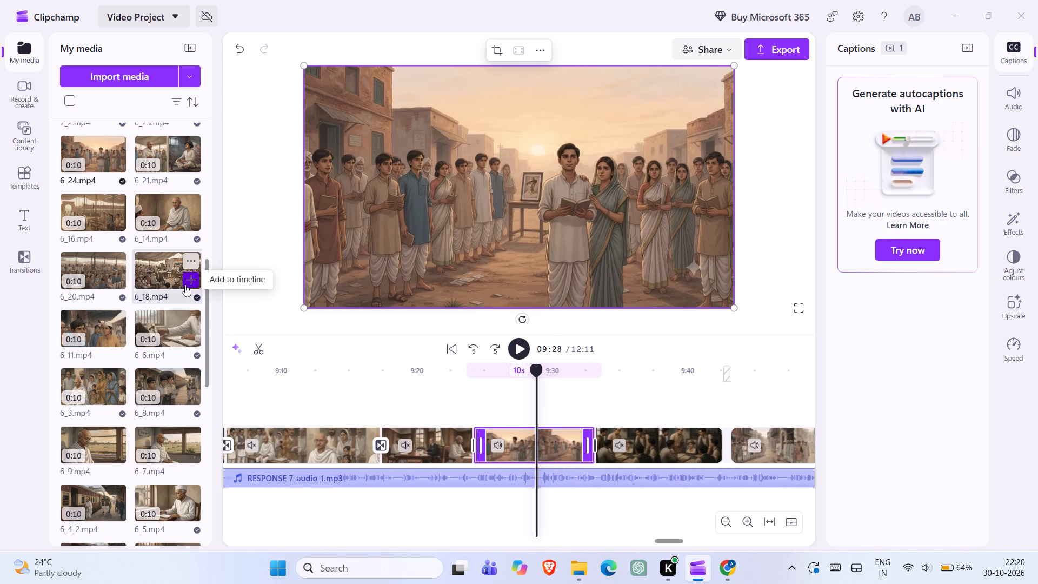
pyautogui.click(182, 217)
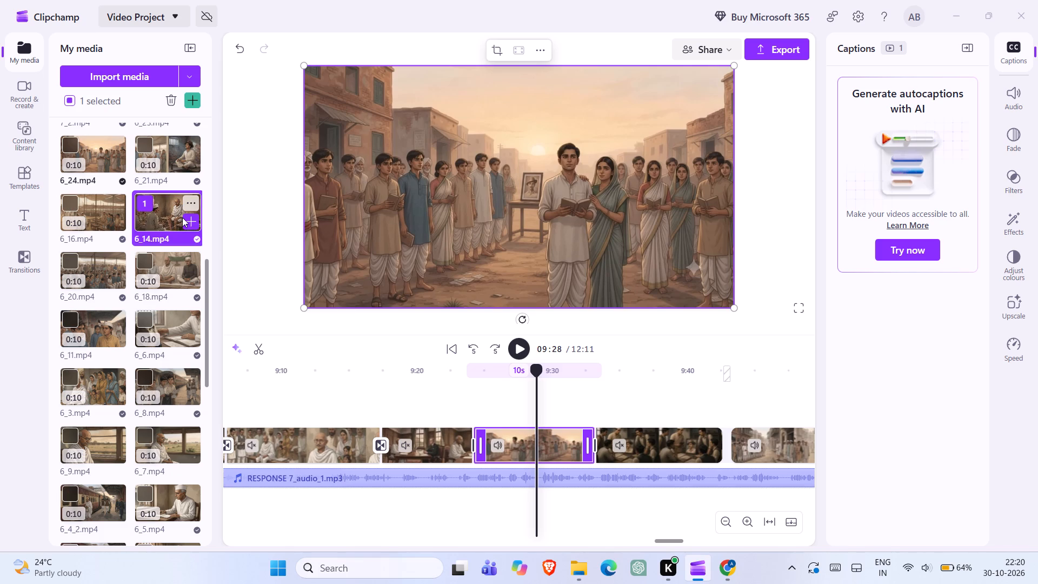
pyautogui.click(186, 222)
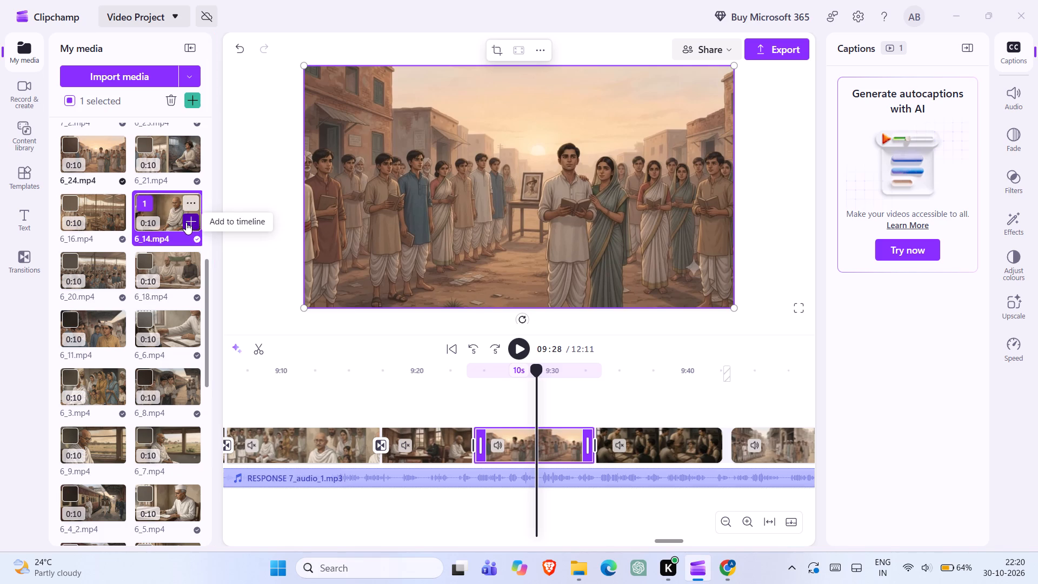
pyautogui.click(601, 416)
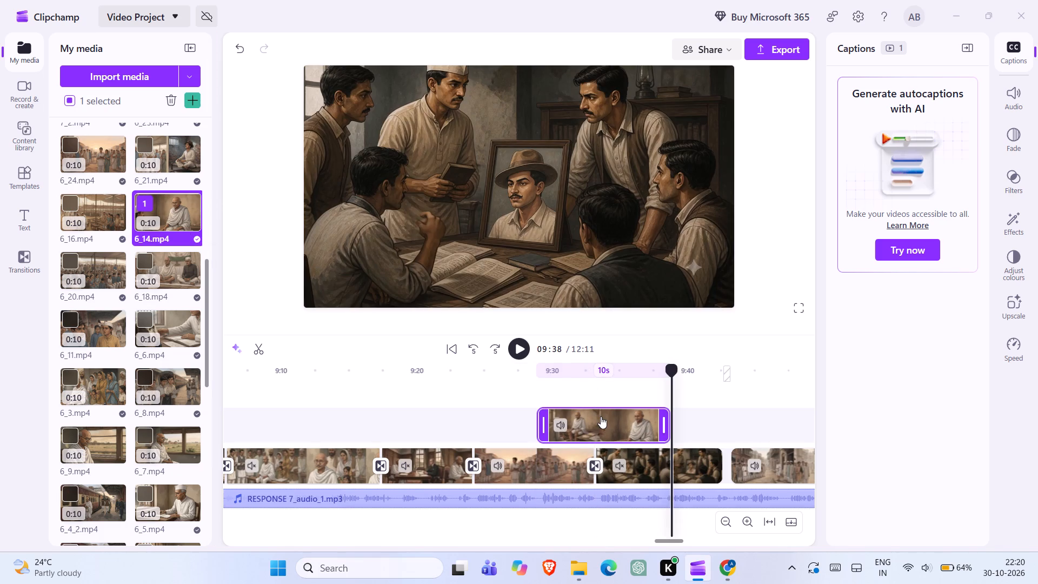
# Trim the end of 6_24.mp4 so the clip lasts about 4 s.
pyautogui.moveTo(590, 450); pyautogui.dragTo(545, 456)
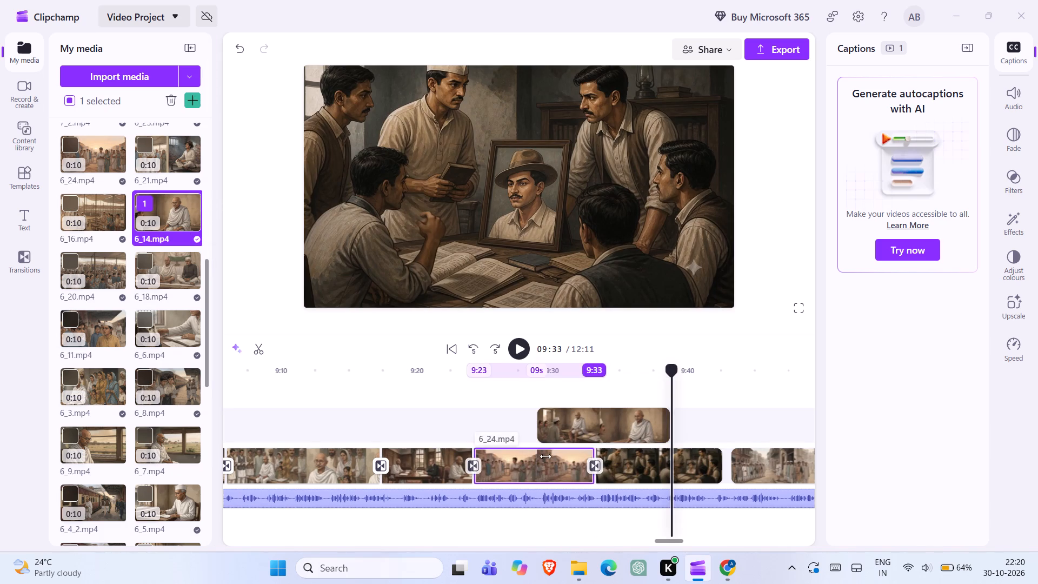
pyautogui.moveTo(545, 456); pyautogui.dragTo(520, 460)
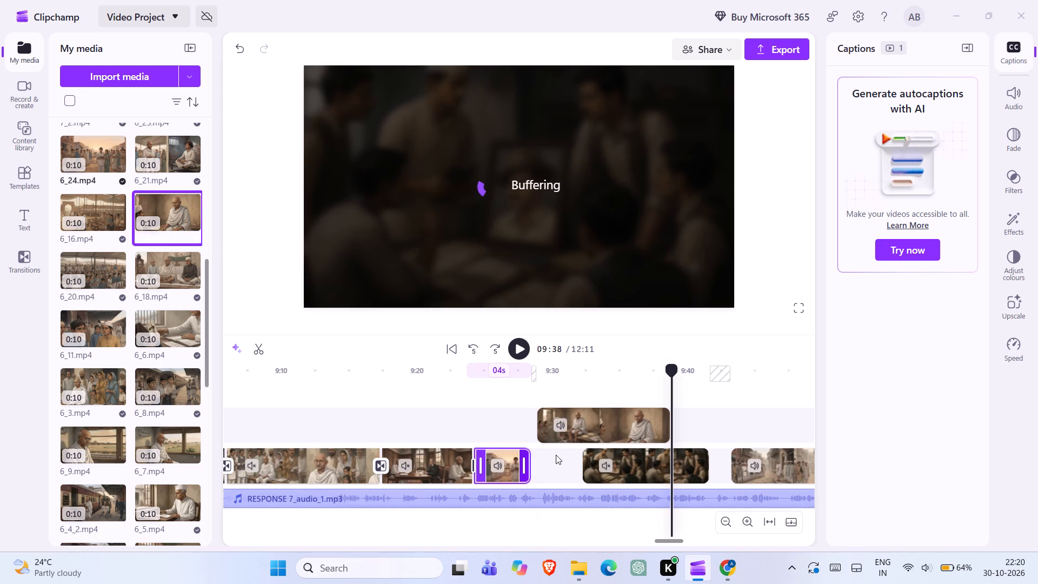
# Try 6_14.mp4 in the gap after 6_24.mp4, and delete it from the timeline.
pyautogui.moveTo(588, 418); pyautogui.dragTo(569, 452)
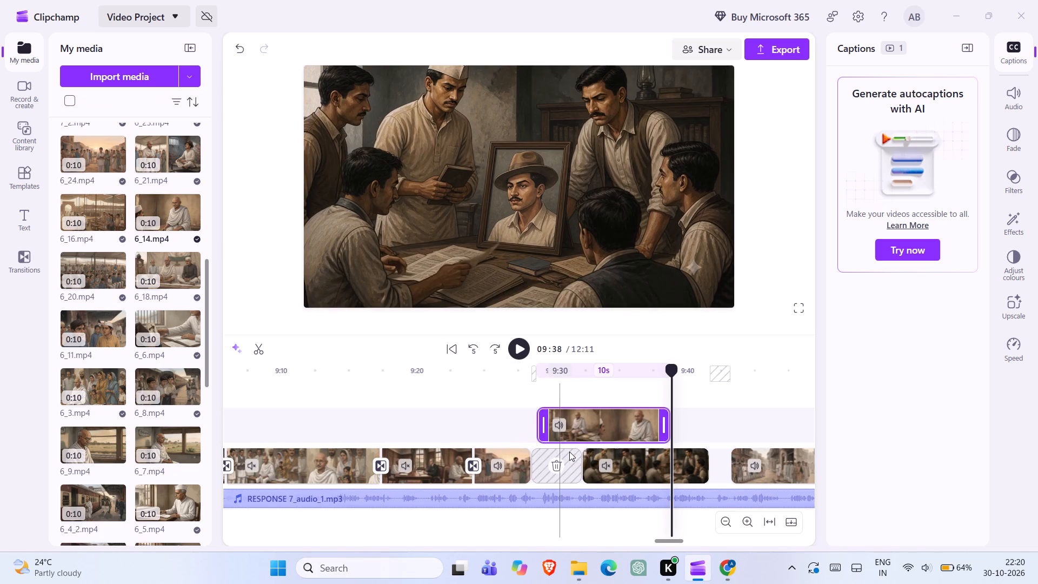
pyautogui.moveTo(590, 423); pyautogui.dragTo(568, 471)
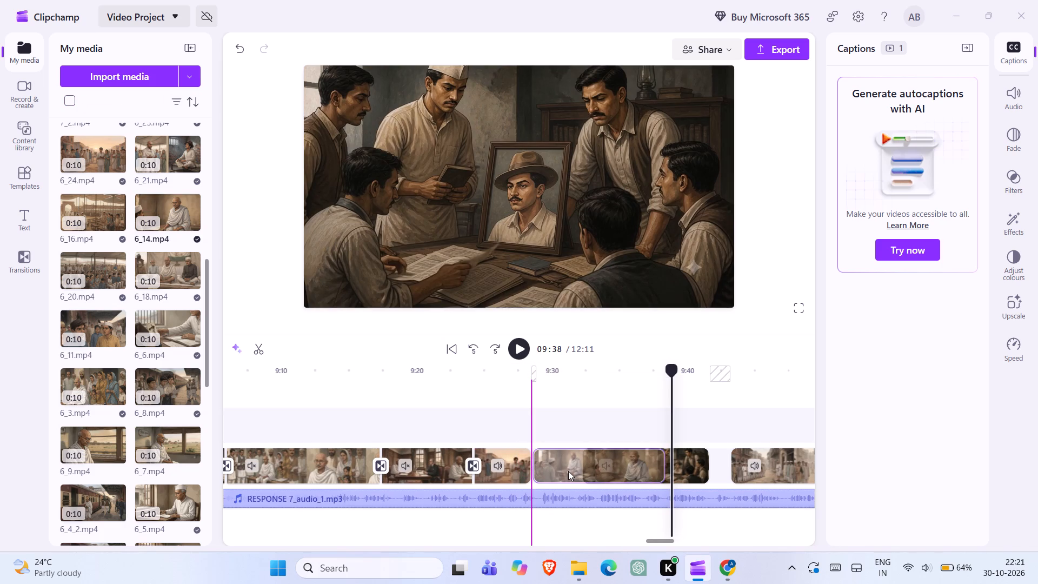
pyautogui.moveTo(568, 471); pyautogui.dragTo(596, 402)
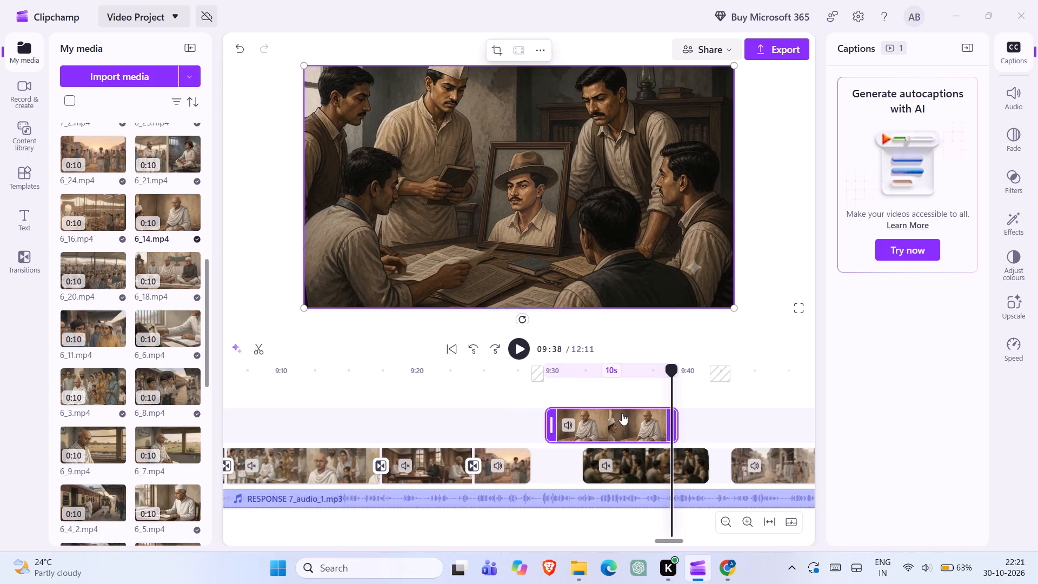
pyautogui.press('Delete')
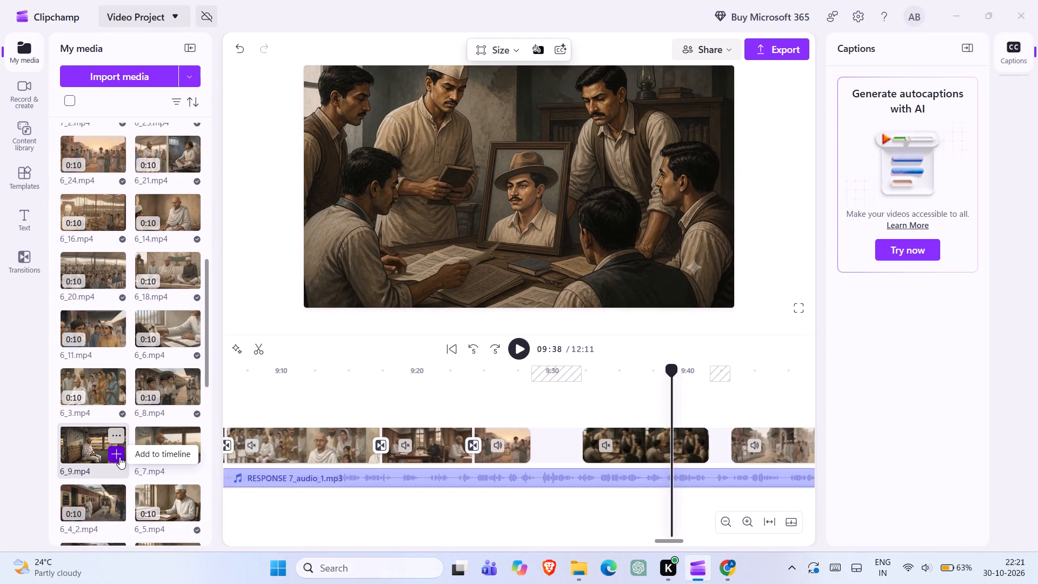
# Find 7_4.mp4 and 7_5.mp4 in the media library and add them one after the other above the main track from about 9:38.
pyautogui.scroll(-1, 119, 457)
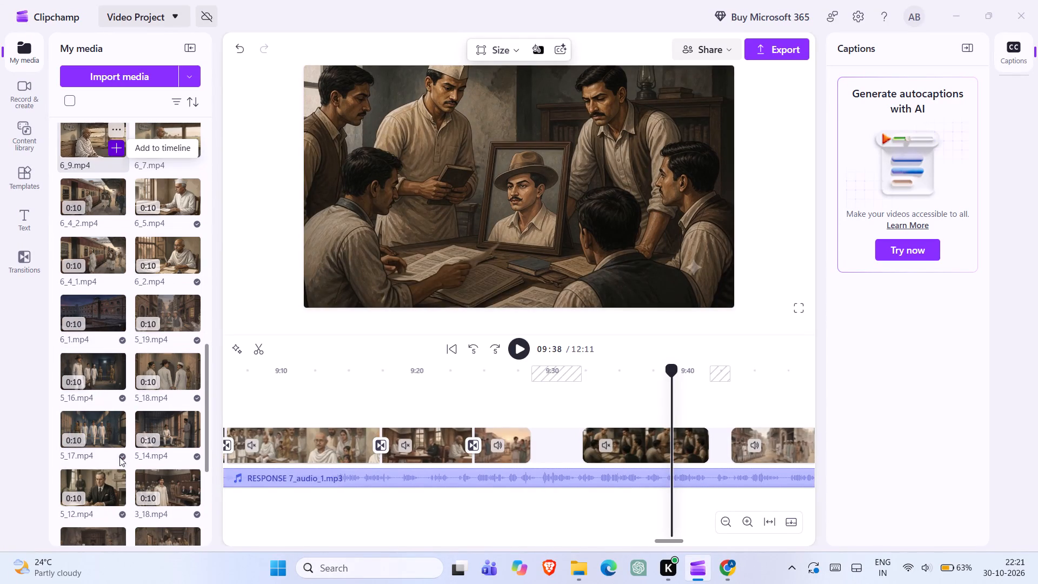
pyautogui.hscroll(1, 171, 417)
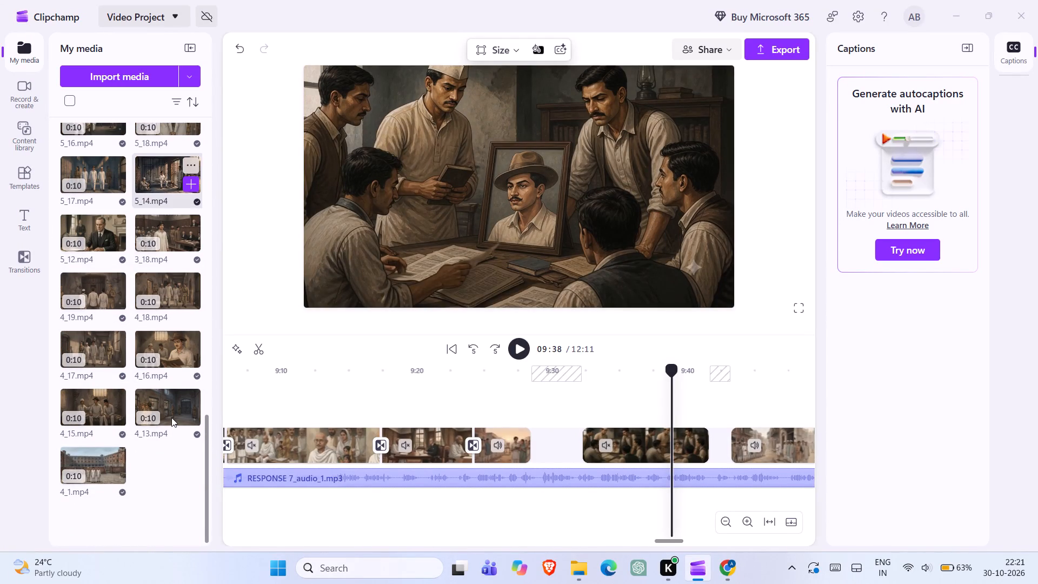
pyautogui.hscroll(2, 171, 417)
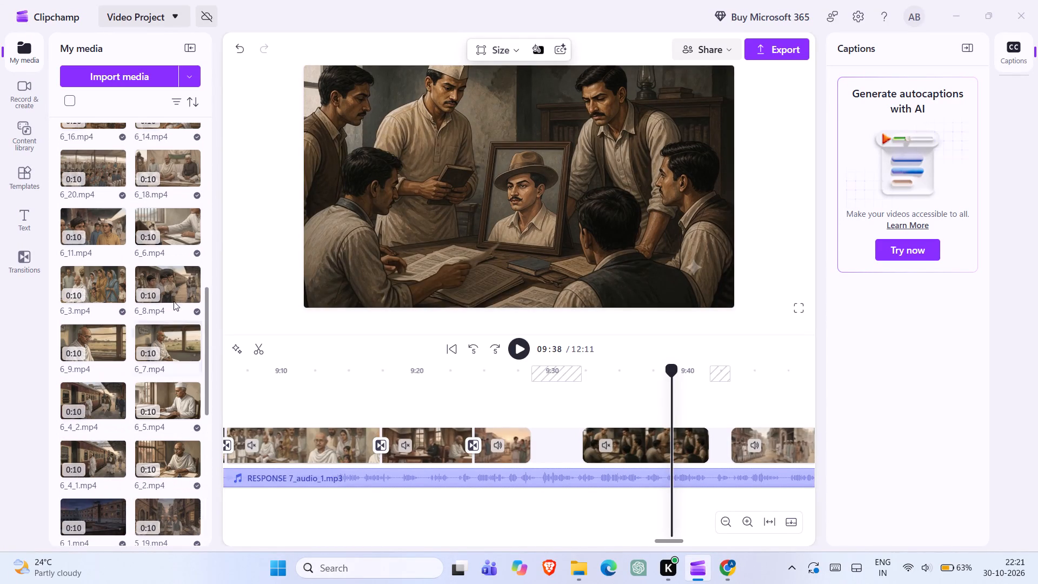
pyautogui.scroll(1, 92, 287)
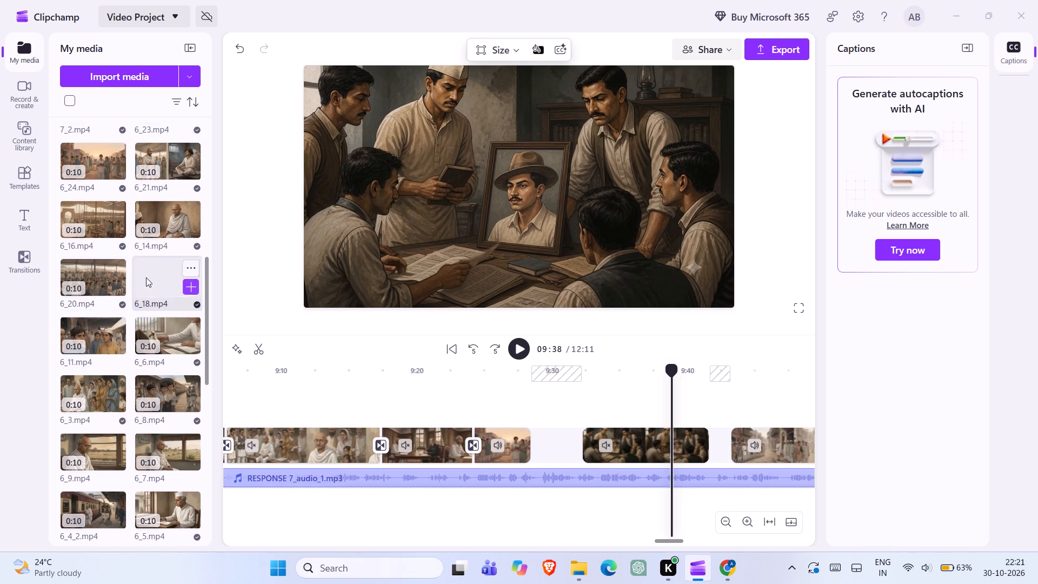
pyautogui.scroll(1, 146, 277)
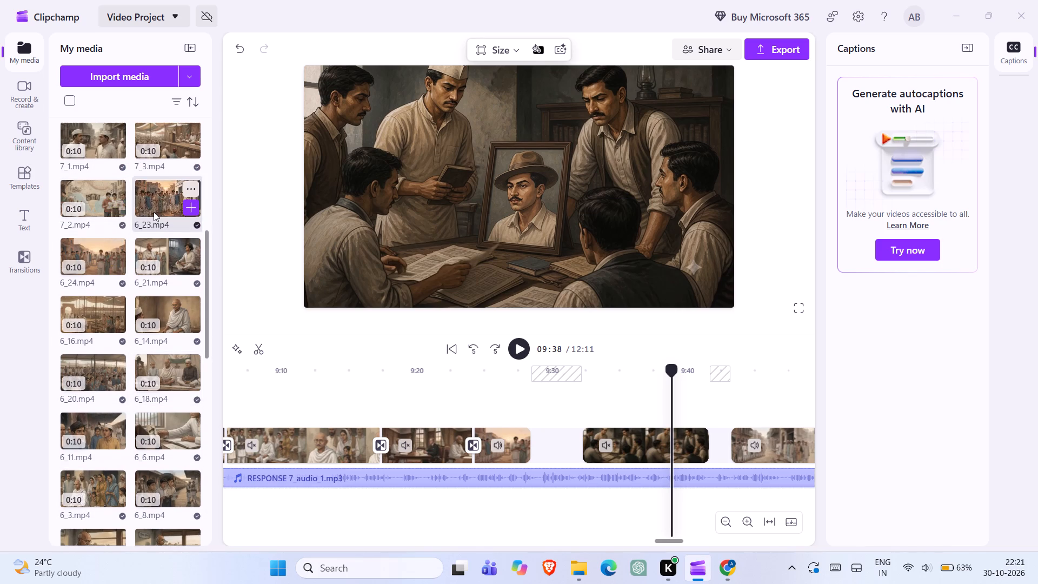
pyautogui.scroll(1, 154, 212)
pyautogui.click(194, 305)
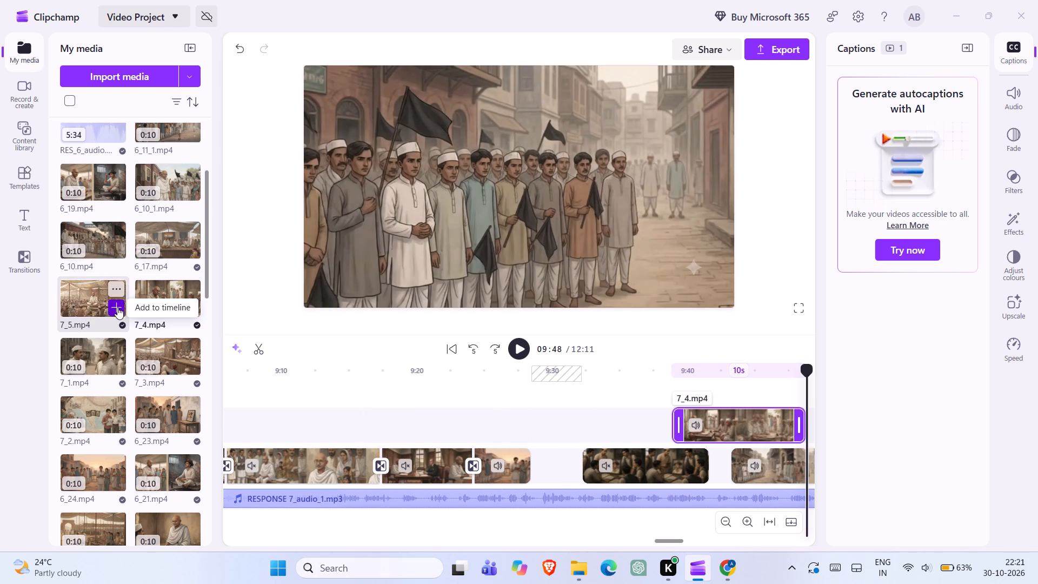
pyautogui.click(114, 310)
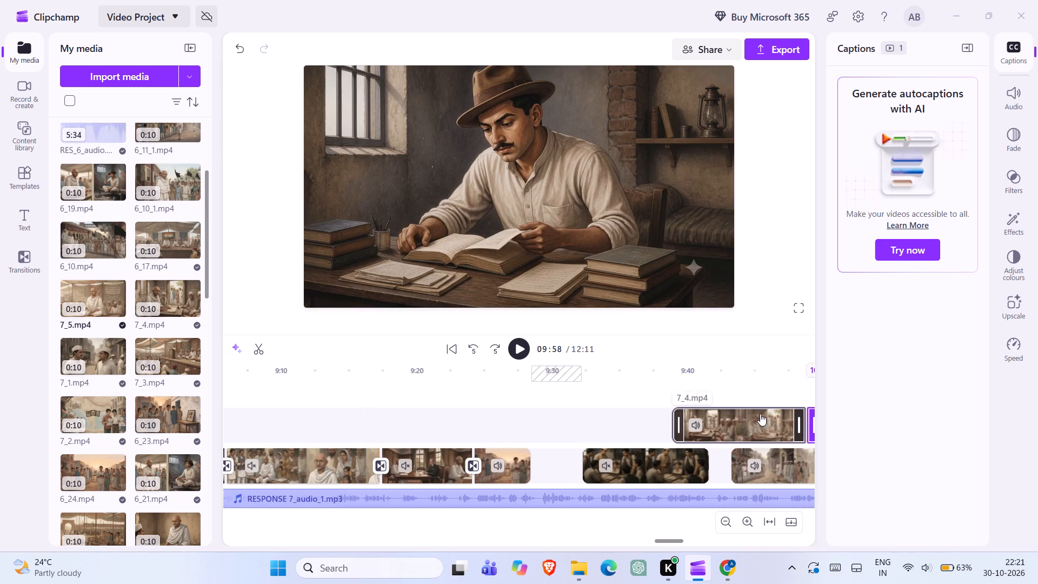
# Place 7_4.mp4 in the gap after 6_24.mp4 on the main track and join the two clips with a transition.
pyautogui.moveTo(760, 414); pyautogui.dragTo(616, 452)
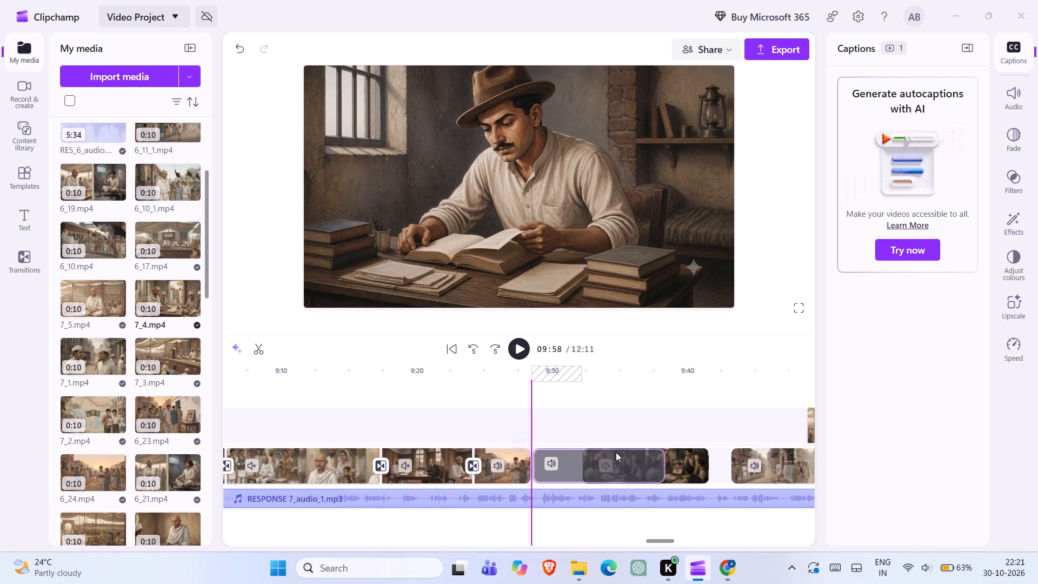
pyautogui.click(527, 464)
# Check playback from about 9:26 and delete 7_4.mp4 from the main track.
pyautogui.doubleClick(509, 461)
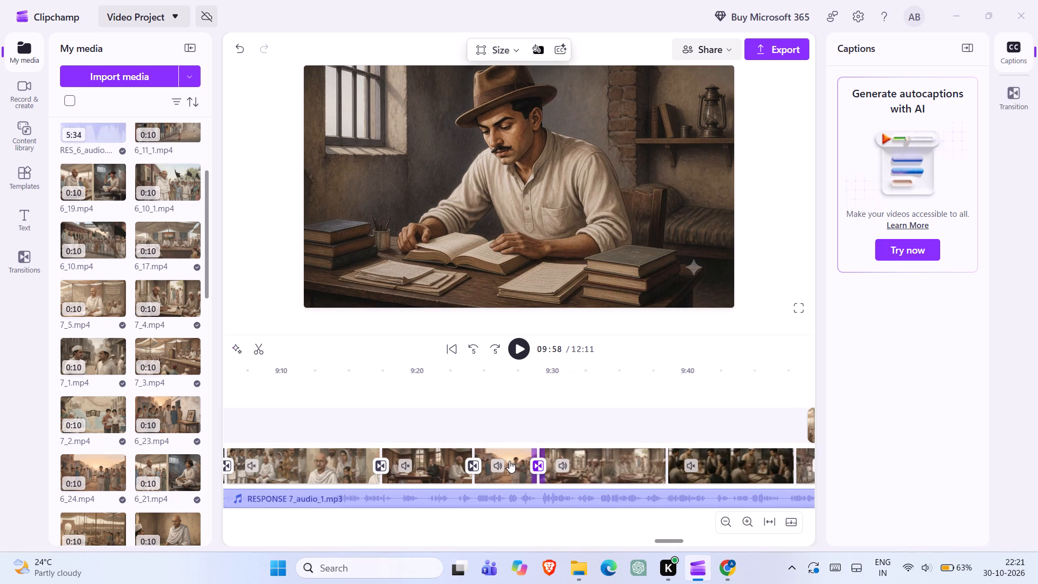
pyautogui.click(522, 360)
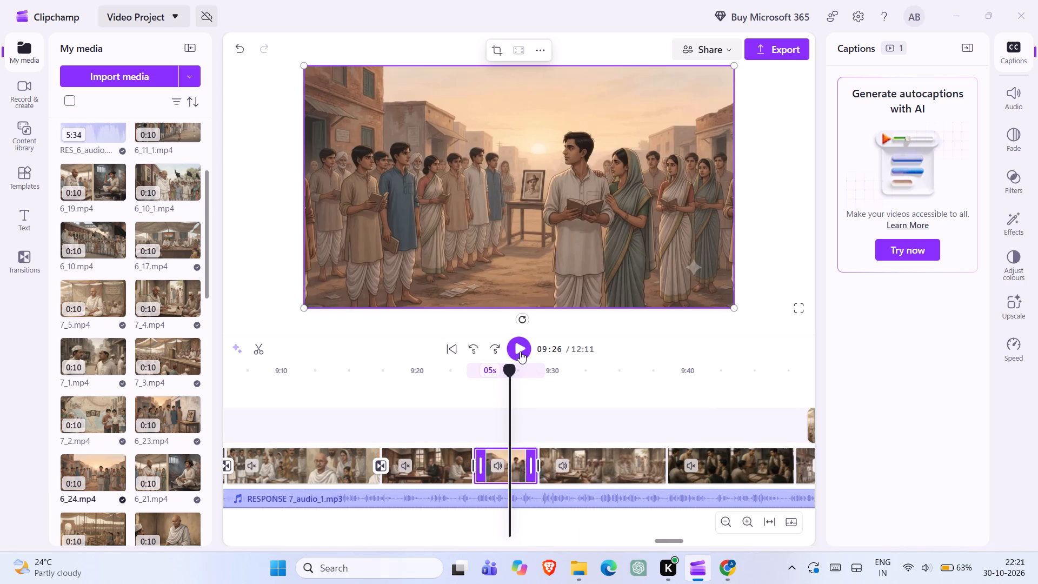
pyautogui.click(520, 351)
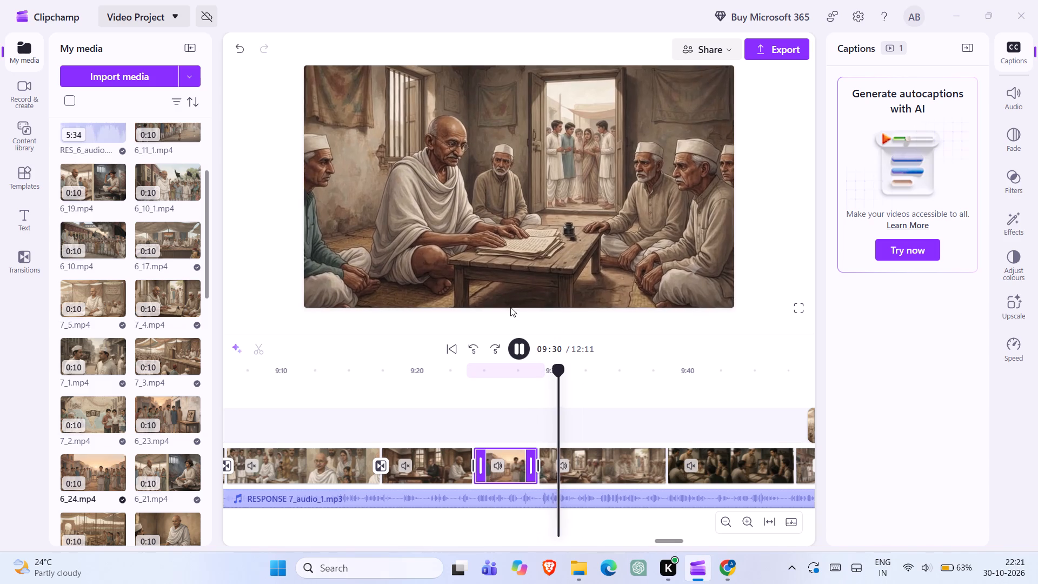
pyautogui.click(524, 353)
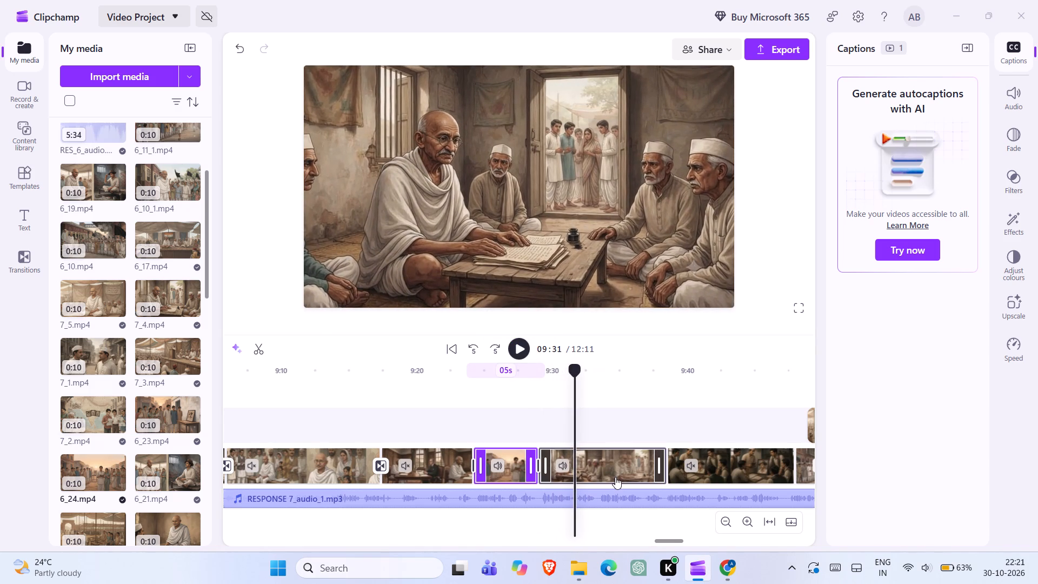
pyautogui.click(615, 477)
pyautogui.hscroll(-1, 615, 477)
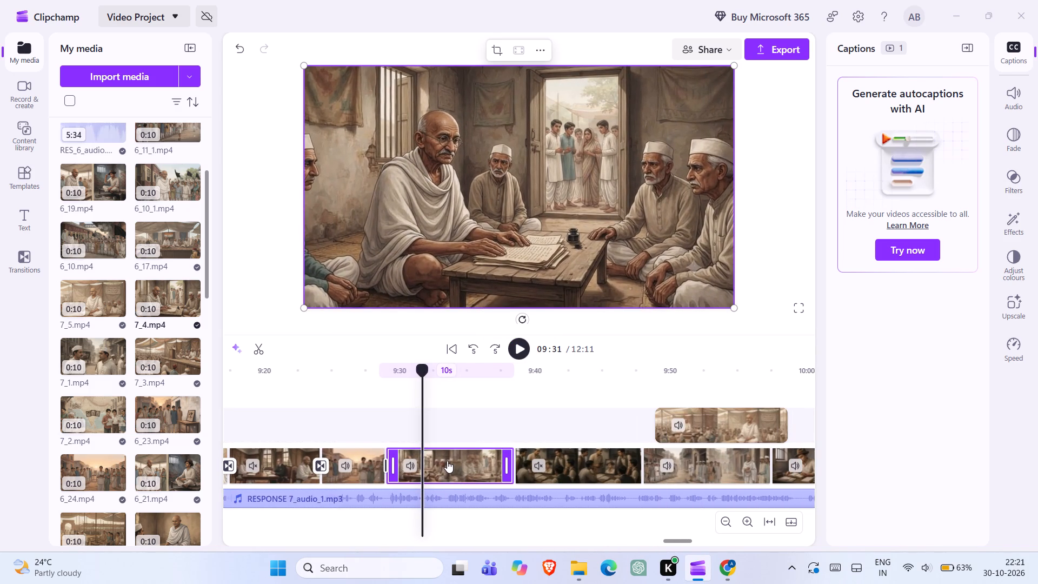
pyautogui.press('Delete')
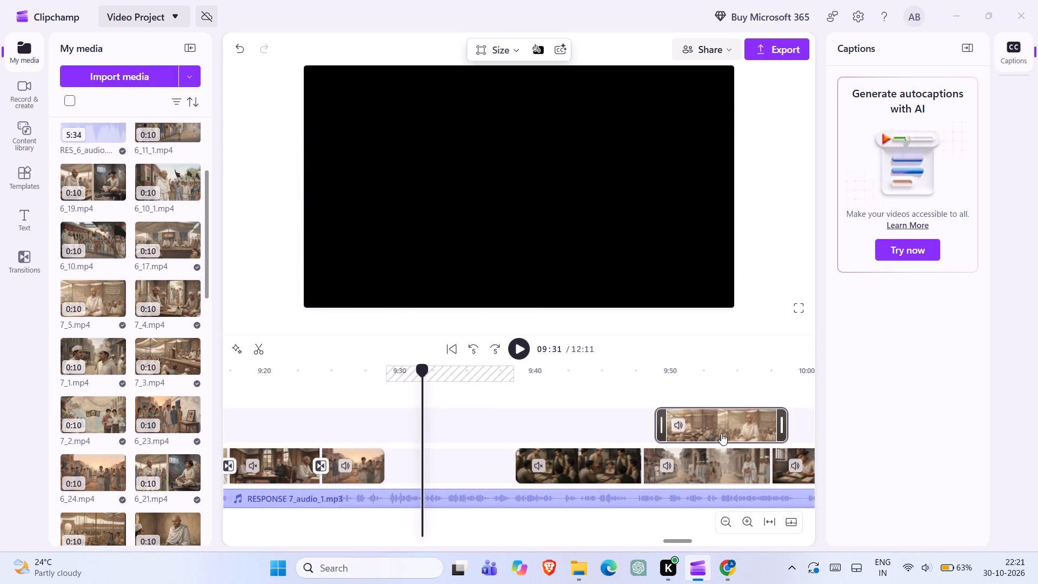
# Place 7_5.mp4 in the gap after 6_24.mp4, joining the two with a transition after trimming 6_24.mp4's end to about 4 s.
pyautogui.moveTo(728, 432); pyautogui.dragTo(429, 465)
pyautogui.moveTo(382, 443); pyautogui.dragTo(377, 443)
pyautogui.click(383, 443)
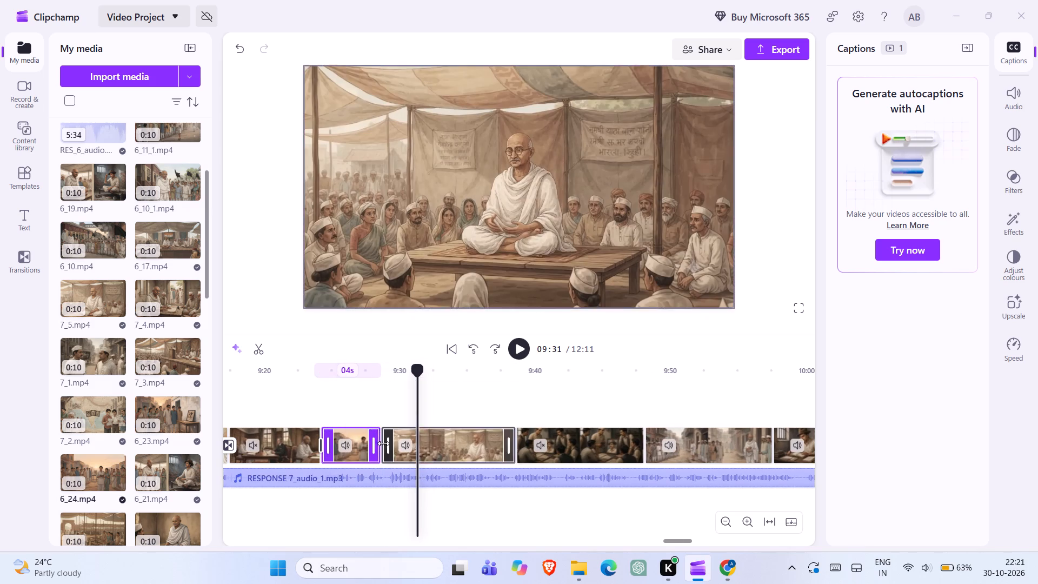
pyautogui.click(374, 441)
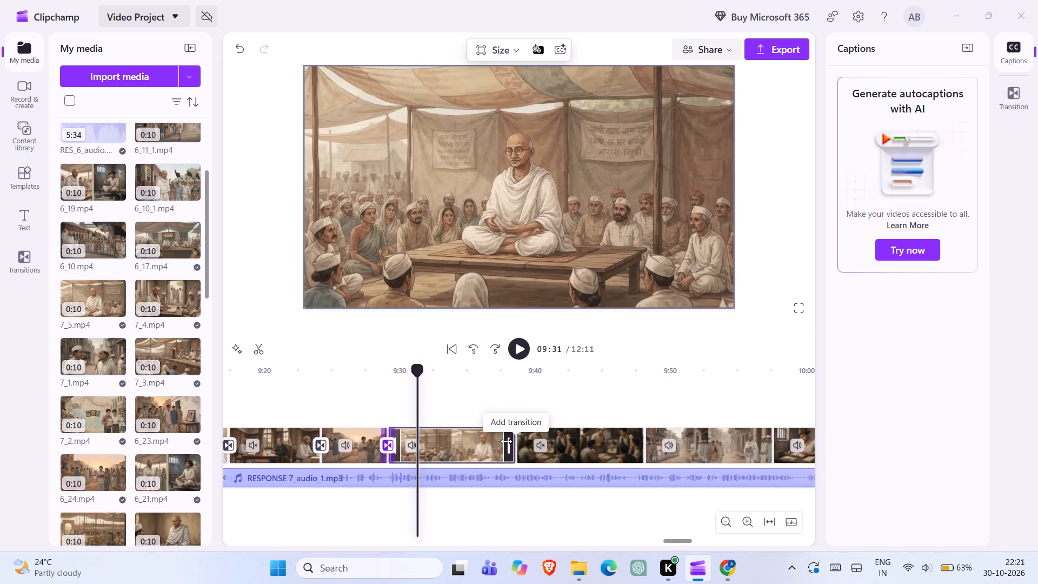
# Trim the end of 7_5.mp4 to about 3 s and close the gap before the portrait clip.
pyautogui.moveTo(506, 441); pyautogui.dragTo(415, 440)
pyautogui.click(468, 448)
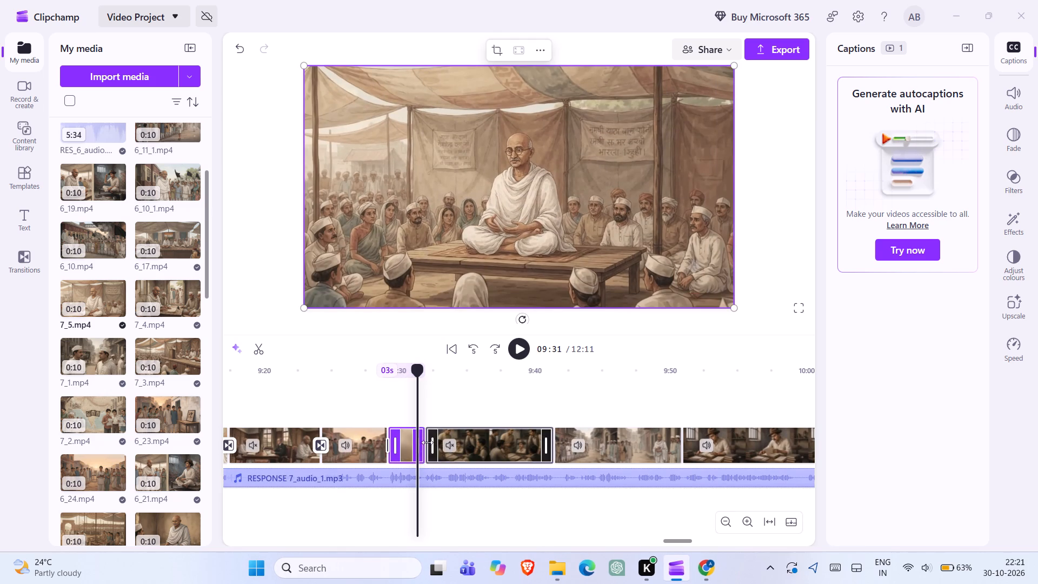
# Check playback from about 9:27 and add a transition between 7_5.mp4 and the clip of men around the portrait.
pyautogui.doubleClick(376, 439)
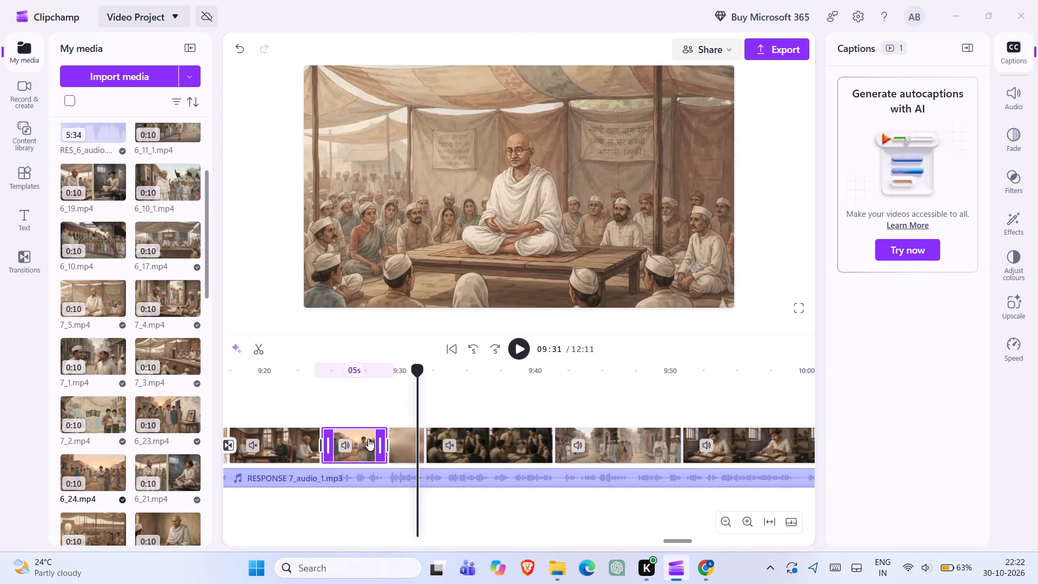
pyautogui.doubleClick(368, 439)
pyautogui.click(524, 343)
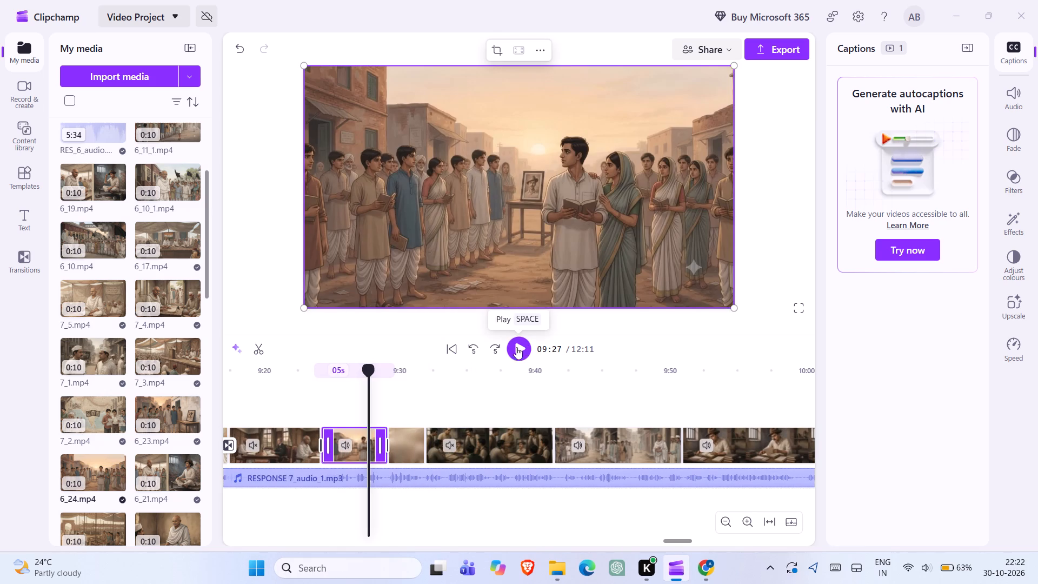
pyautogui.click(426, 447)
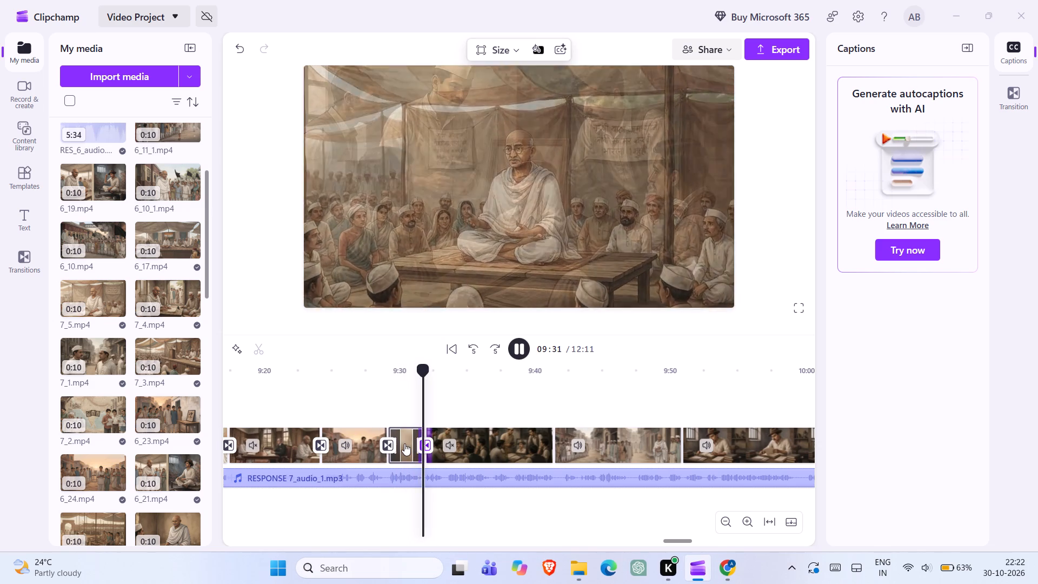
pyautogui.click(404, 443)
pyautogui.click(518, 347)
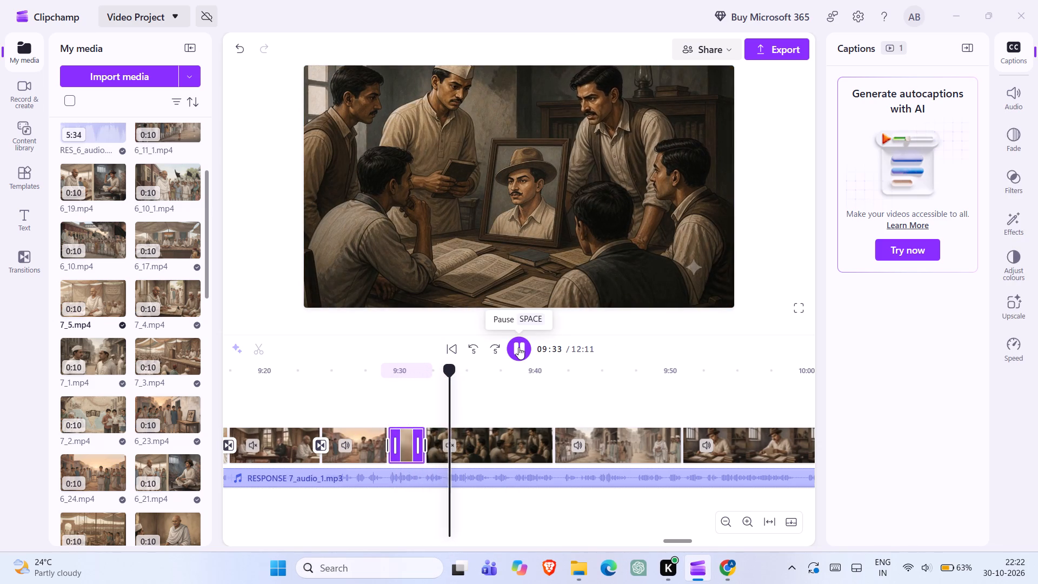
# Extend the end of 7_5.mp4 so the clip lasts about 7 s, and mute its audio.
pyautogui.doubleClick(363, 437)
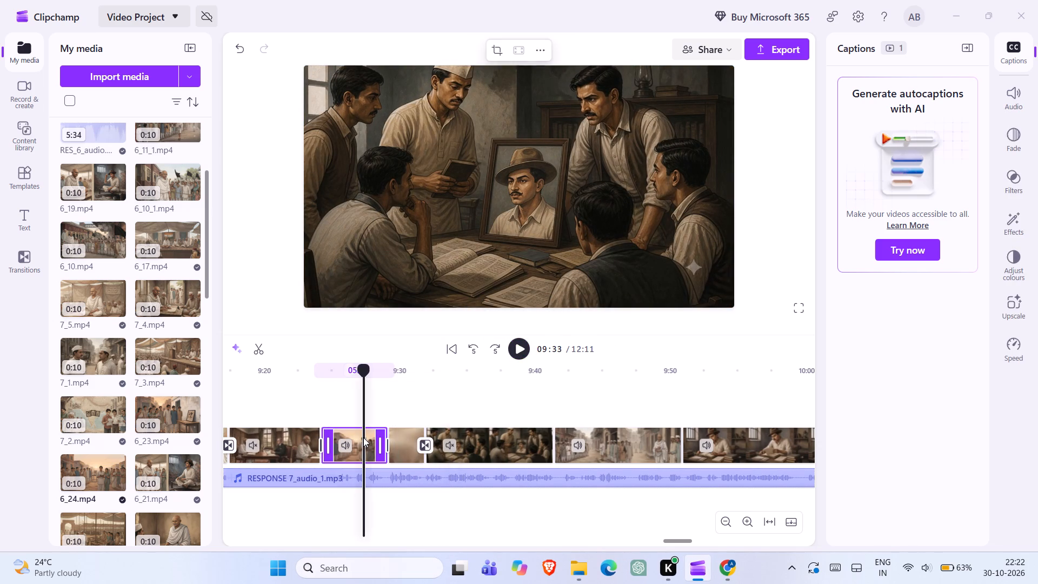
pyautogui.moveTo(420, 432); pyautogui.dragTo(465, 429)
pyautogui.click(408, 442)
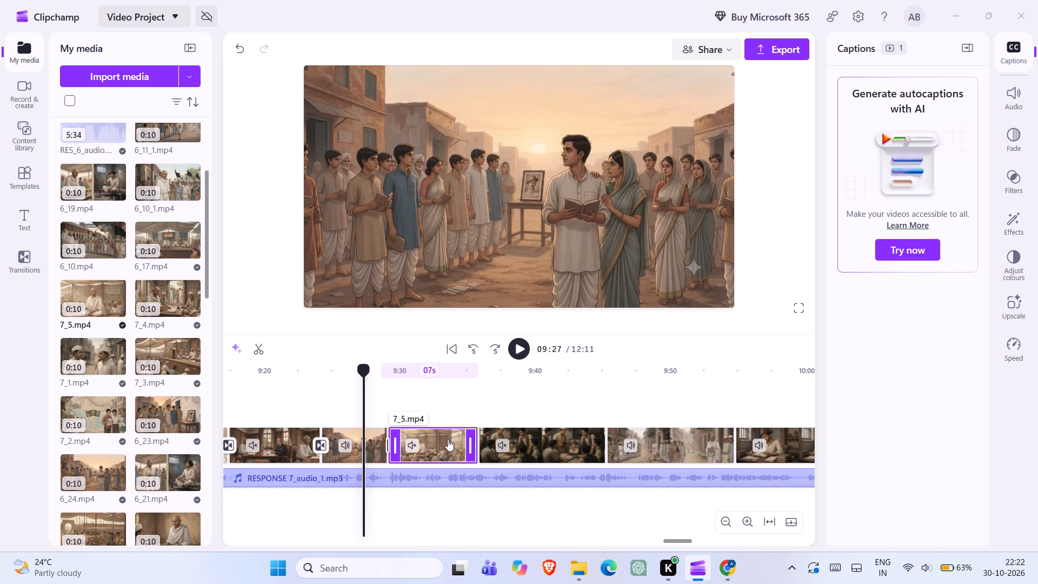
# Check playback from about 9:27, trim the end of 6_24.mp4 to about 3 s and rejoin it to 7_5.mp4 with a transition.
pyautogui.click(517, 347)
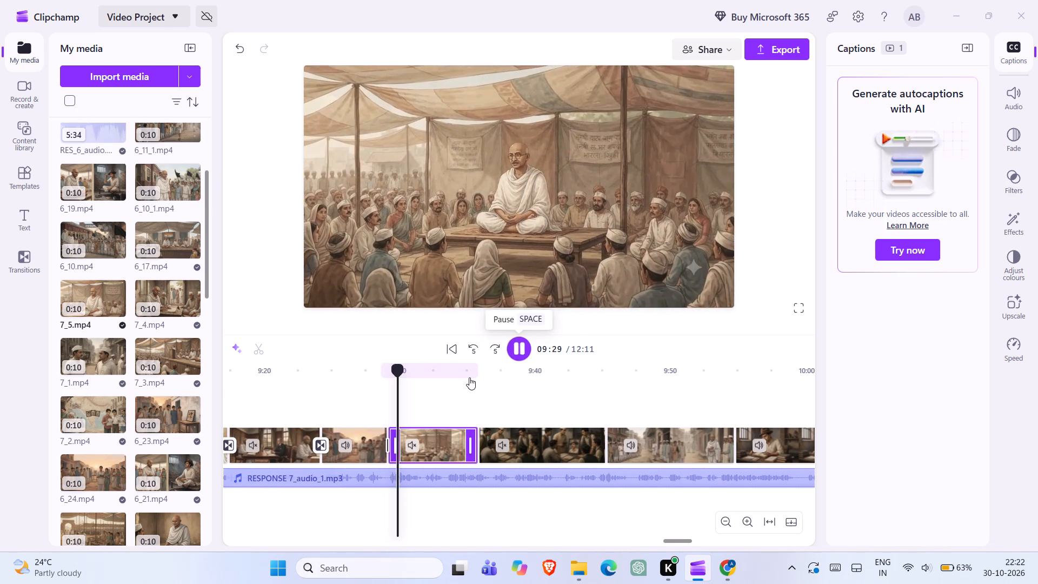
pyautogui.click(525, 351)
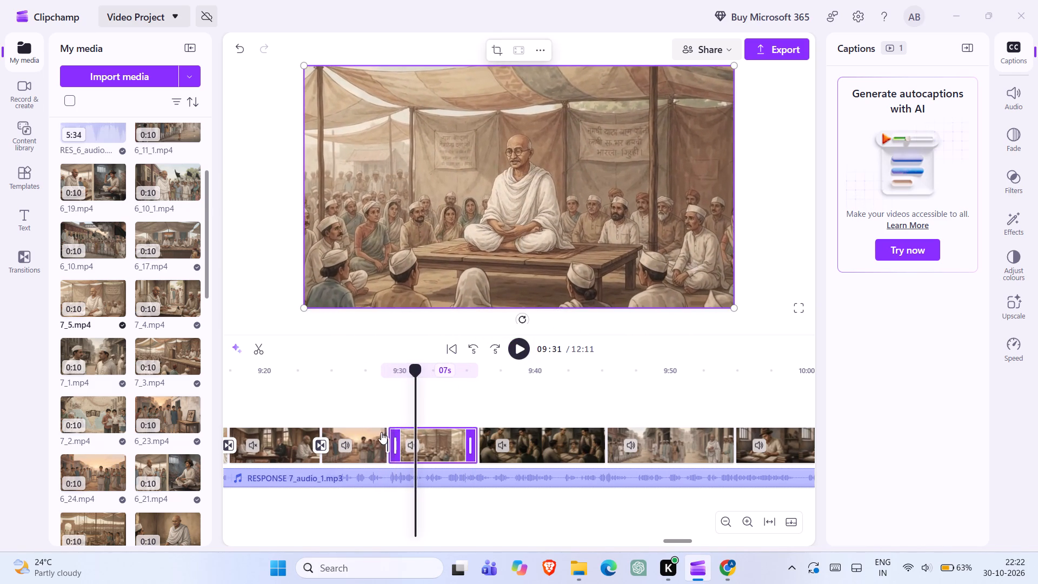
pyautogui.moveTo(380, 432); pyautogui.dragTo(357, 432)
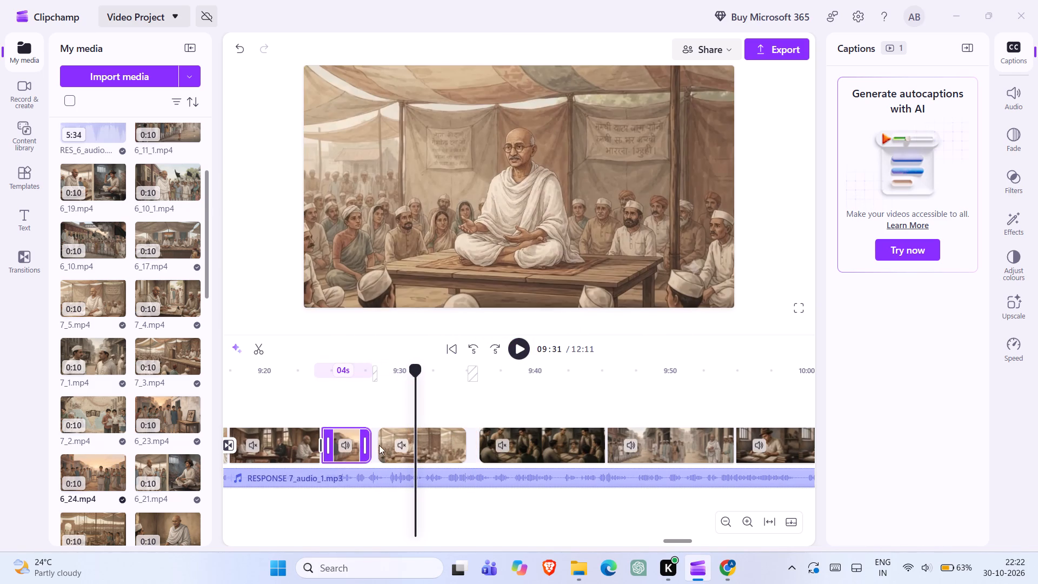
pyautogui.click(374, 446)
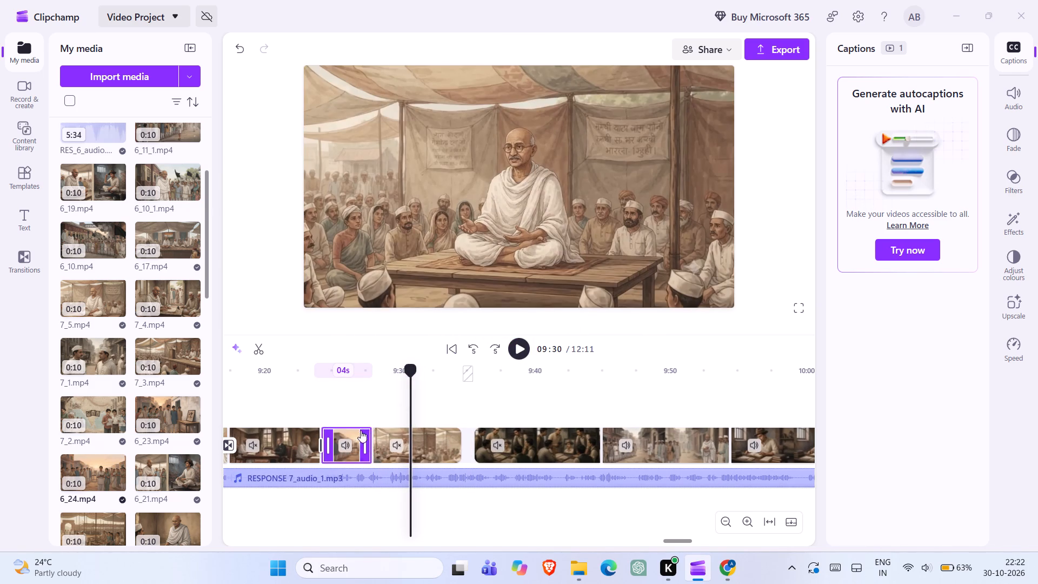
pyautogui.moveTo(367, 430); pyautogui.dragTo(354, 430)
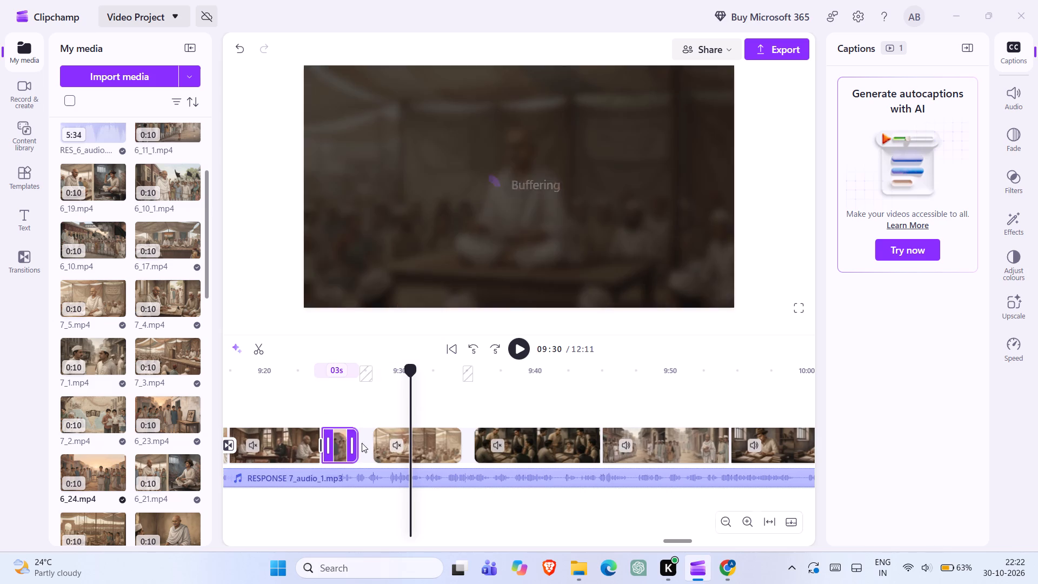
pyautogui.click(364, 446)
pyautogui.click(357, 446)
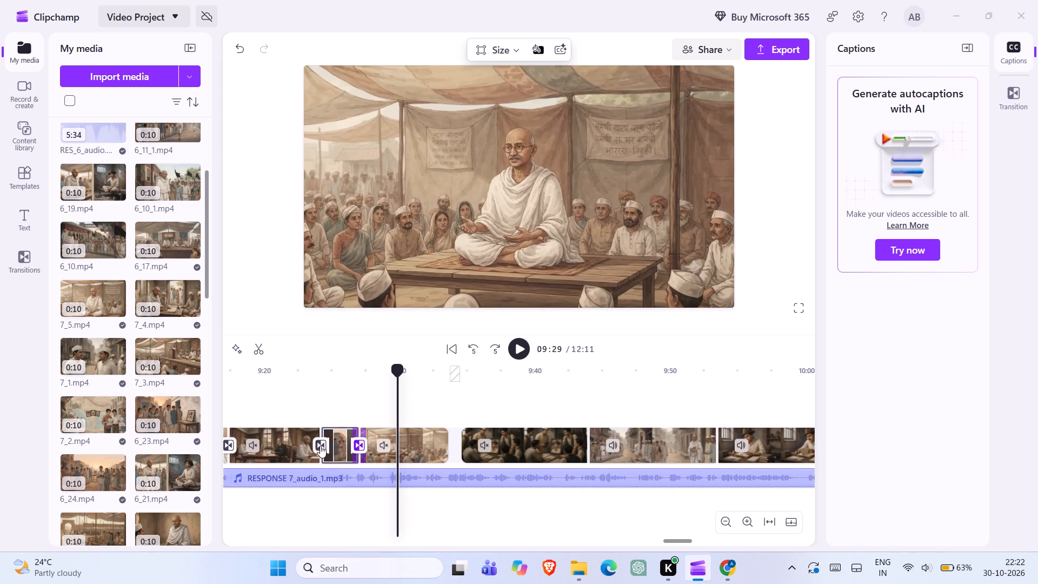
# Check playback from about 9:29, trim the end of 7_5.mp4 to about 3 s and close the gap before the portrait clip.
pyautogui.doubleClick(295, 442)
pyautogui.click(513, 352)
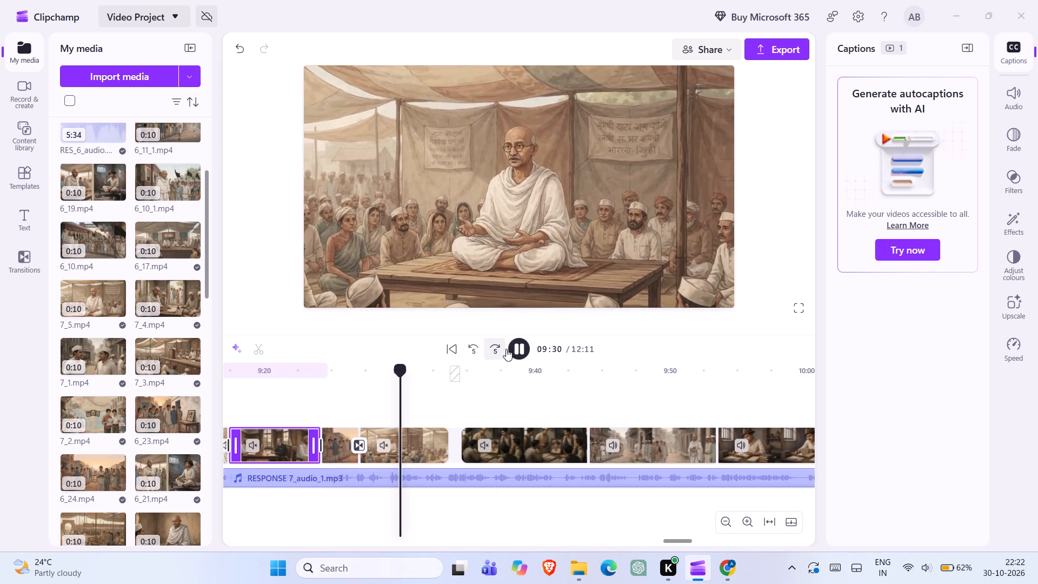
pyautogui.click(515, 348)
pyautogui.moveTo(442, 433); pyautogui.dragTo(413, 434)
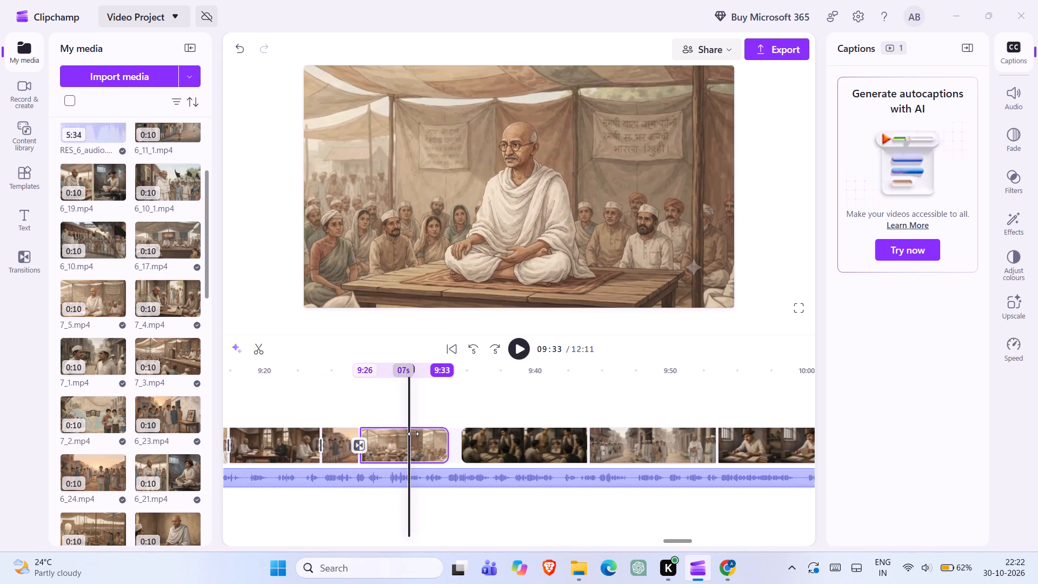
pyautogui.moveTo(413, 434); pyautogui.dragTo(402, 433)
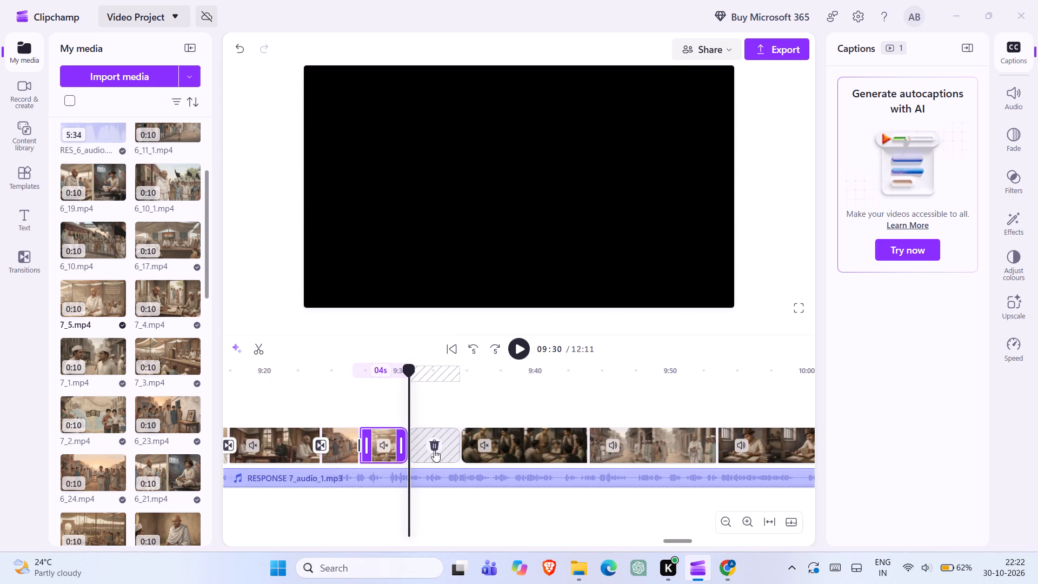
pyautogui.click(434, 450)
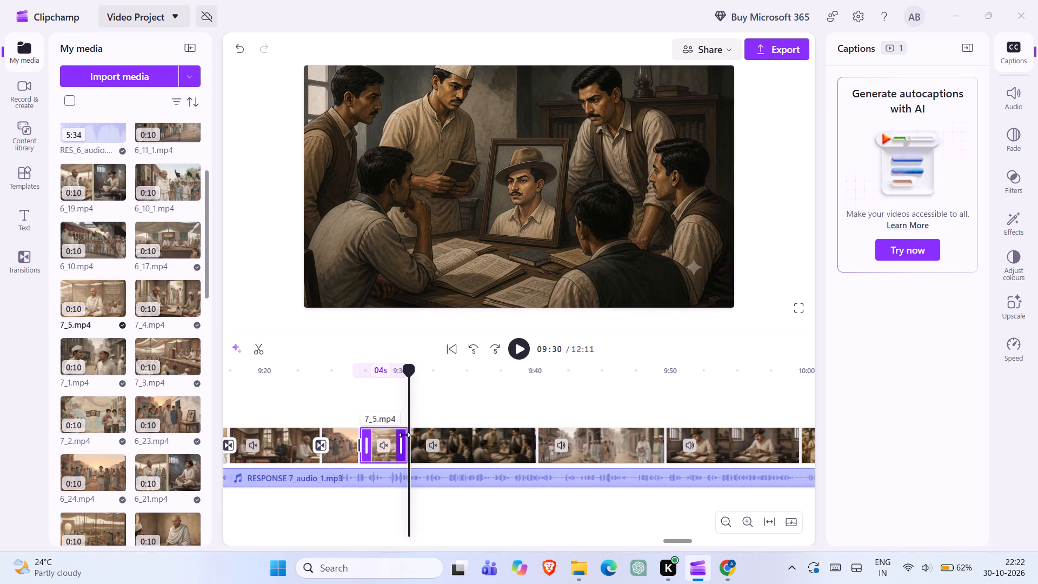
pyautogui.moveTo(404, 435); pyautogui.dragTo(398, 434)
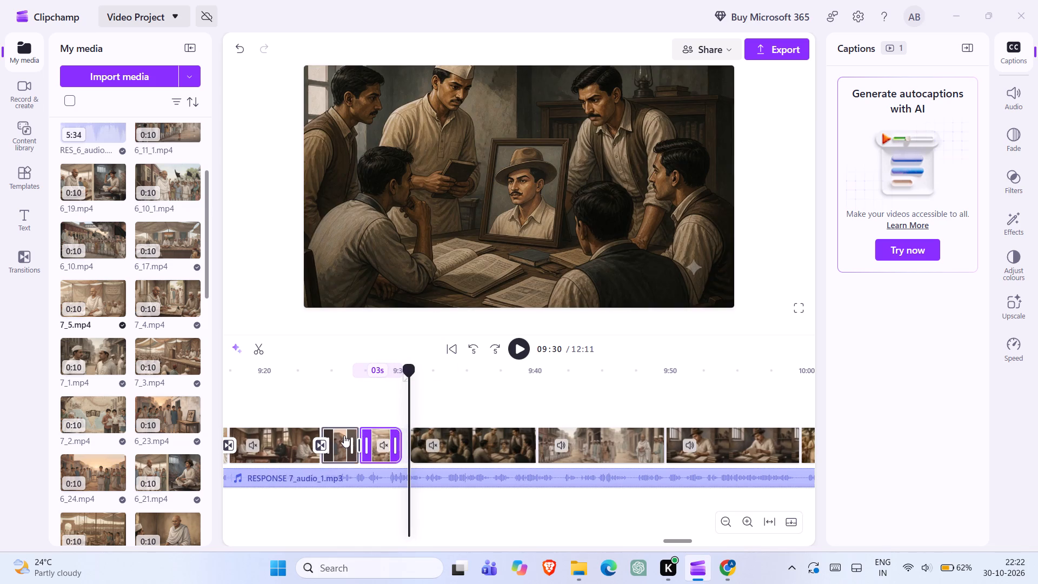
pyautogui.doubleClick(344, 435)
pyautogui.click(407, 448)
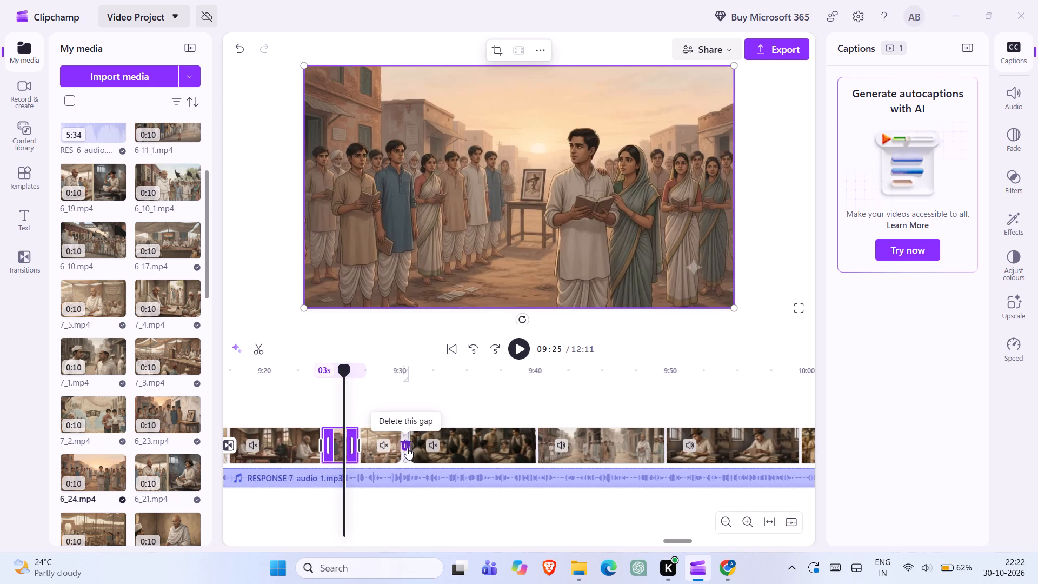
# Add transitions between 7_5.mp4 and the portrait clip, and between the portrait clip and the following street clip.
pyautogui.click(402, 447)
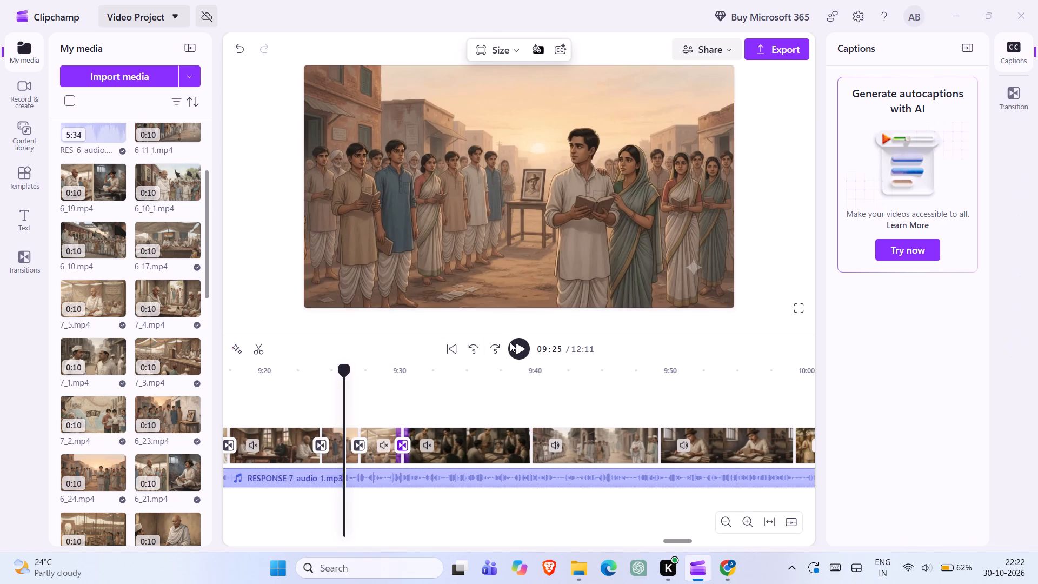
pyautogui.click(515, 343)
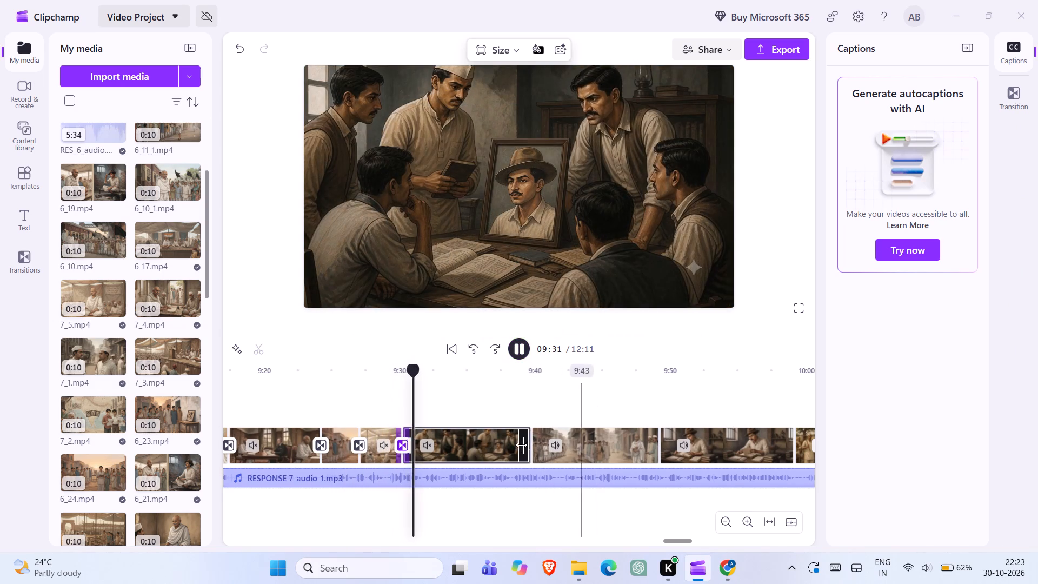
pyautogui.click(531, 443)
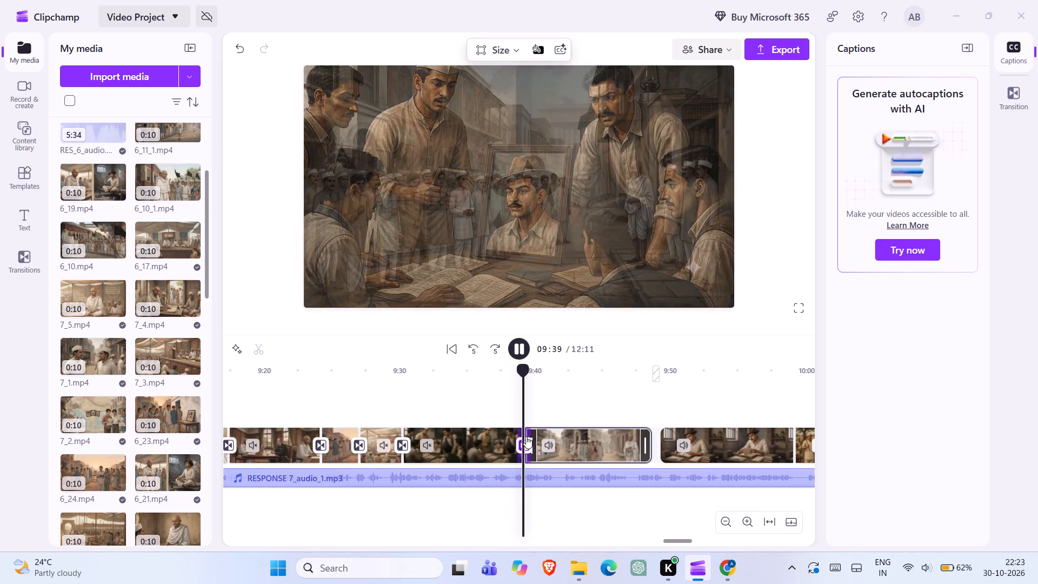
# Check playback up to about 9:52 and close the gap between the street clip and 7_13.mp4.
pyautogui.hscroll(-1, 627, 435)
pyautogui.hscroll(1, 521, 442)
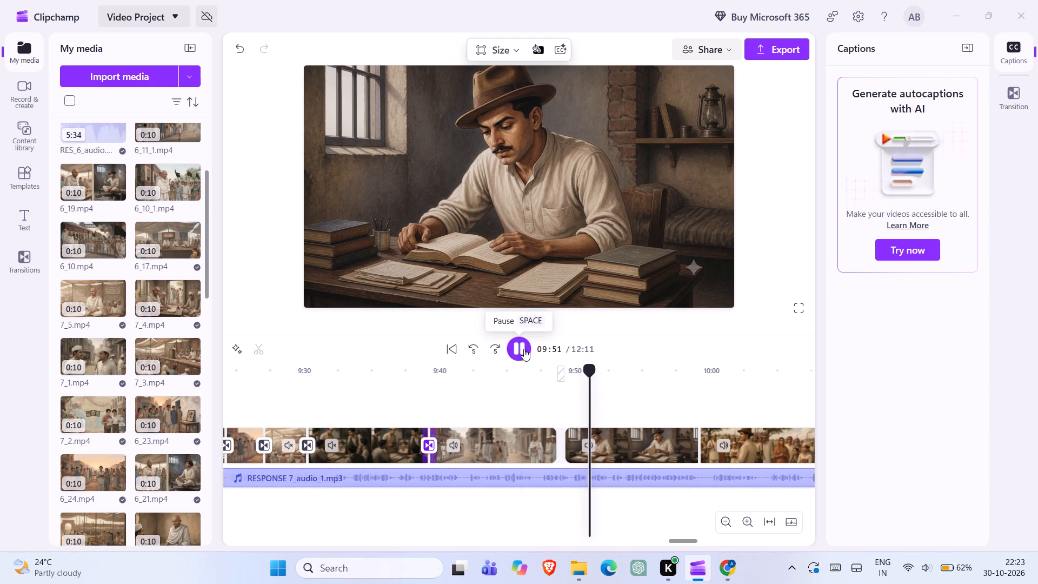
pyautogui.click(523, 347)
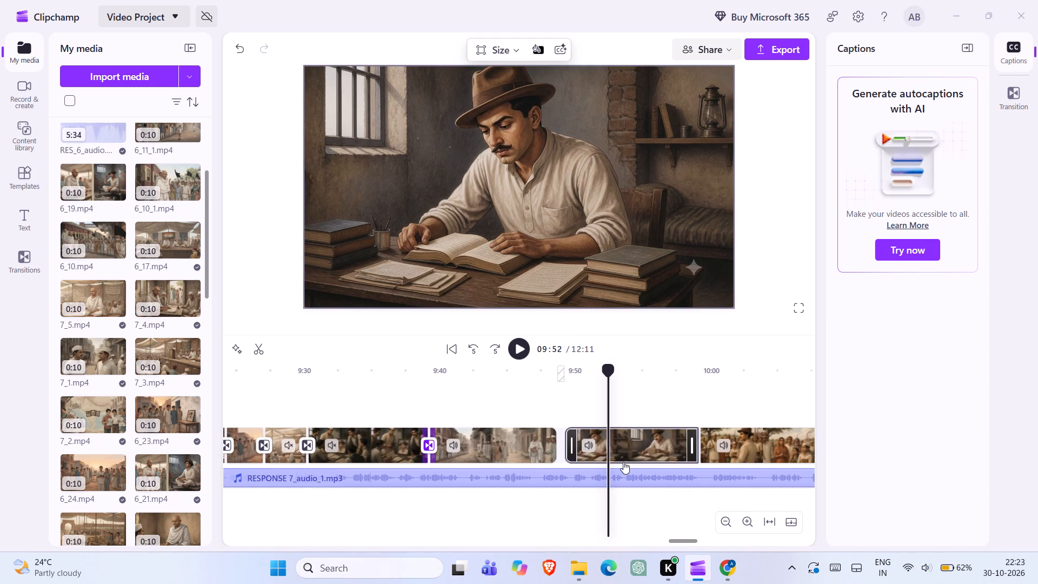
pyautogui.hscroll(-4, 623, 462)
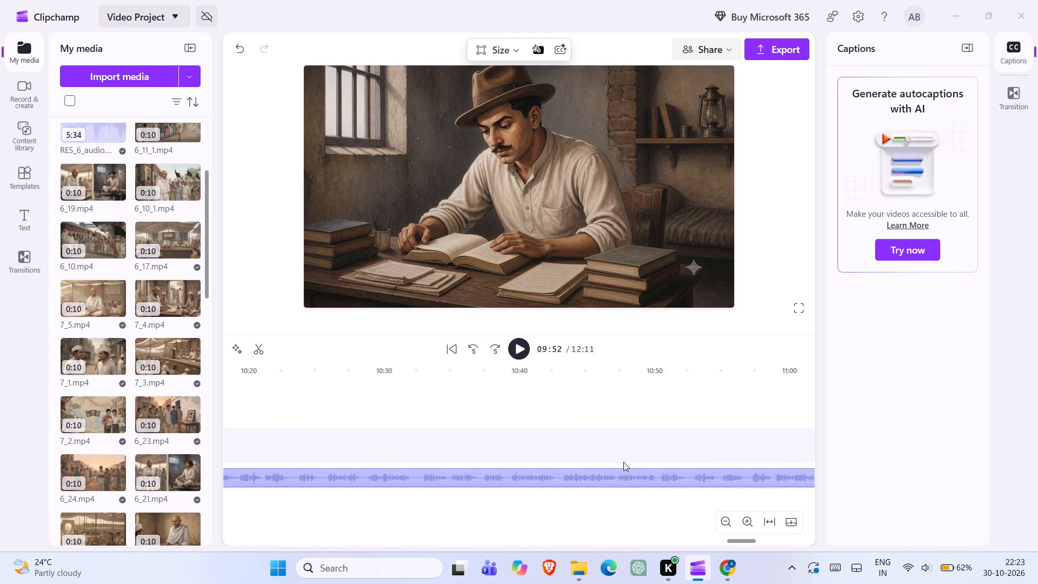
pyautogui.hscroll(3, 623, 462)
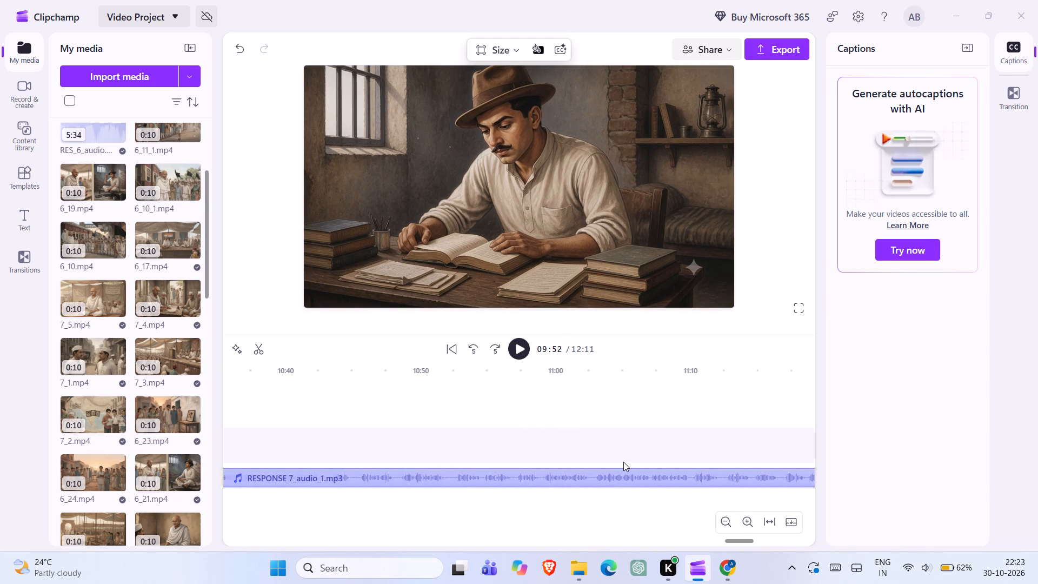
pyautogui.hscroll(2, 623, 462)
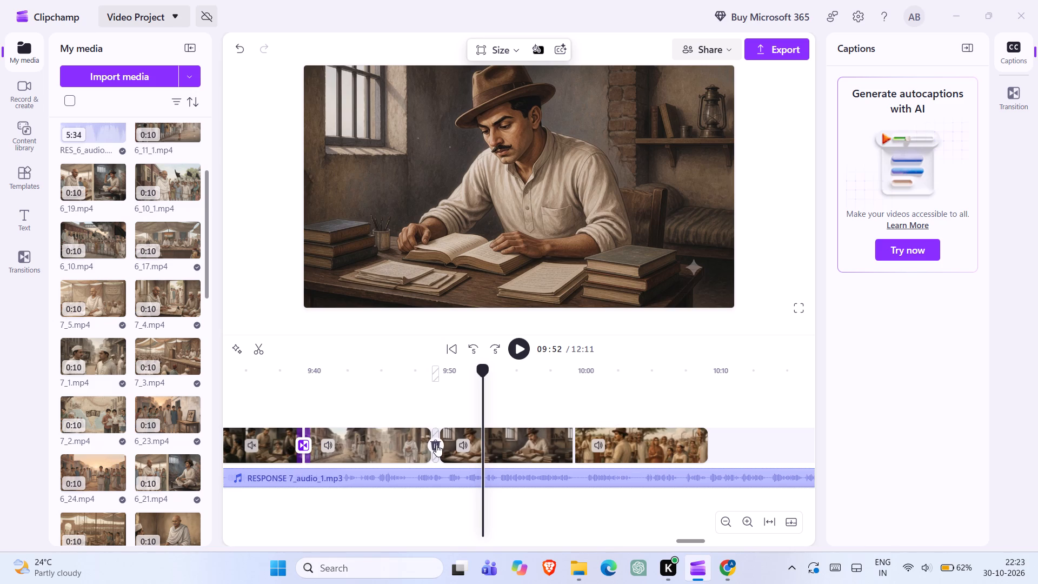
pyautogui.click(436, 444)
# Play back the sequence from 7_5.mp4 at about 9:28 past the last clip to about 10:13, checking footage against narration and browsing the media library.
pyautogui.hscroll(1, 398, 446)
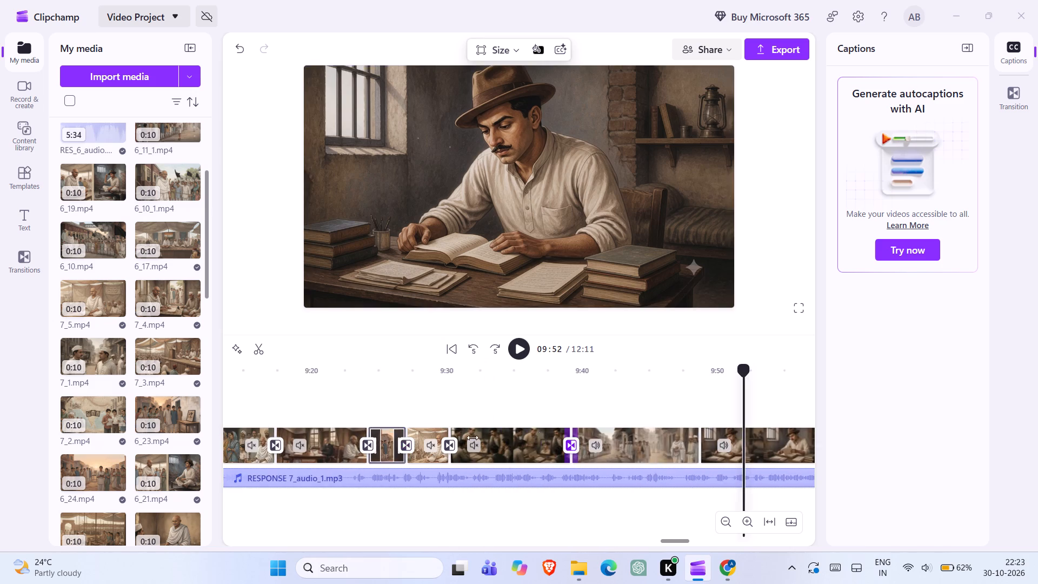
pyautogui.click(779, 449)
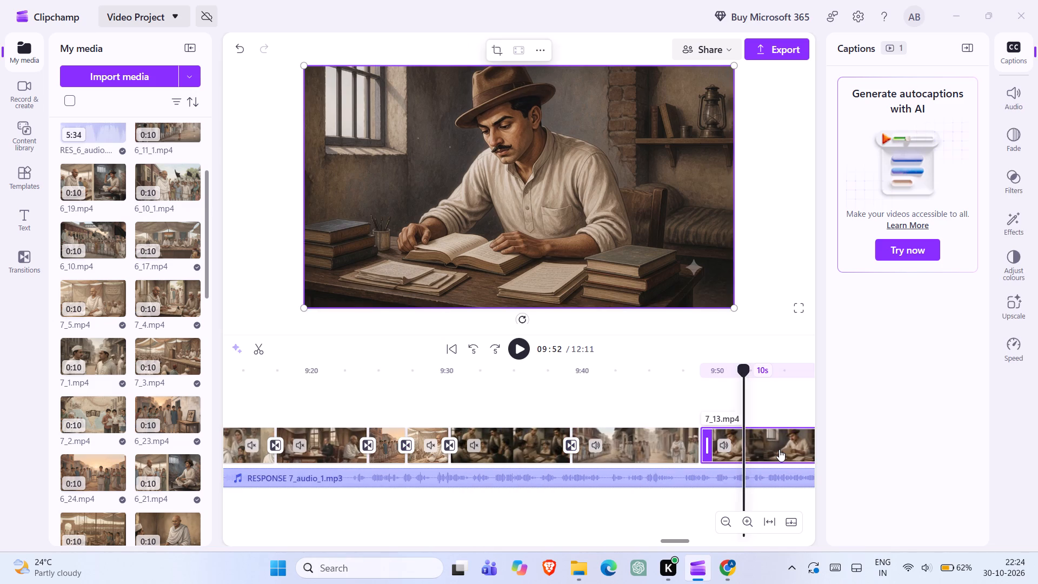
pyautogui.doubleClick(423, 430)
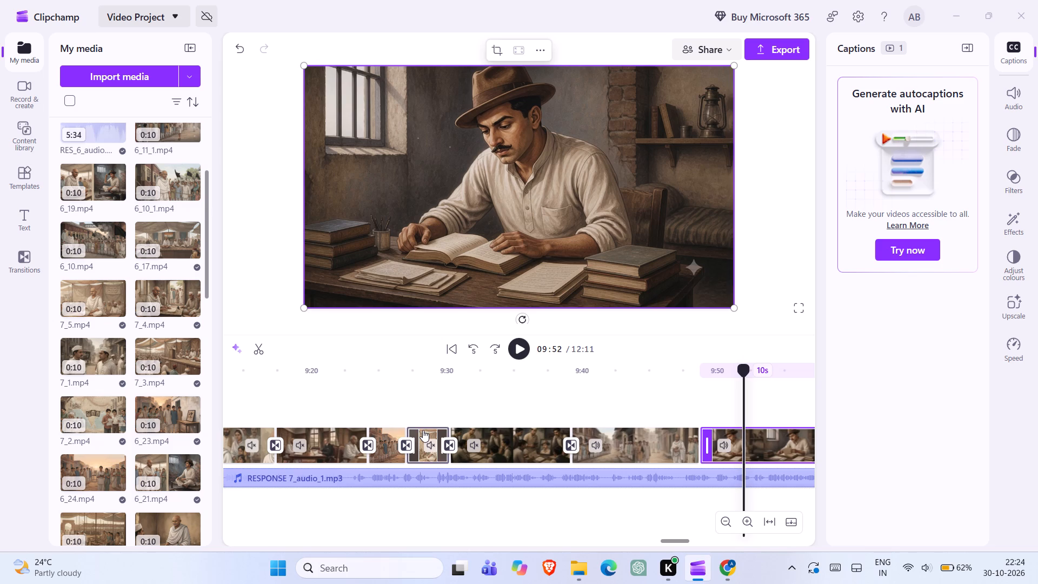
pyautogui.click(516, 353)
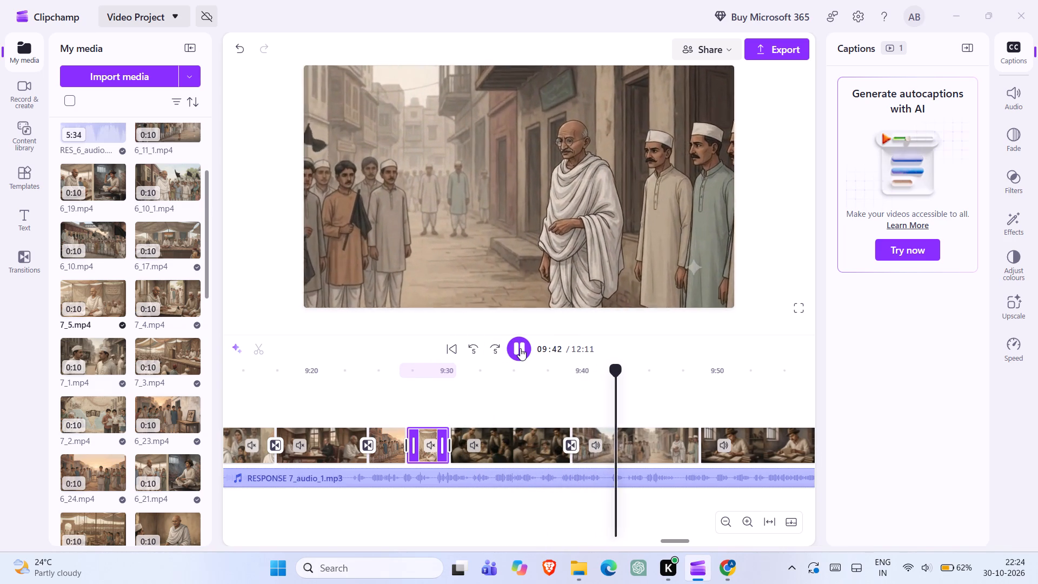
pyautogui.click(520, 348)
pyautogui.click(520, 348)
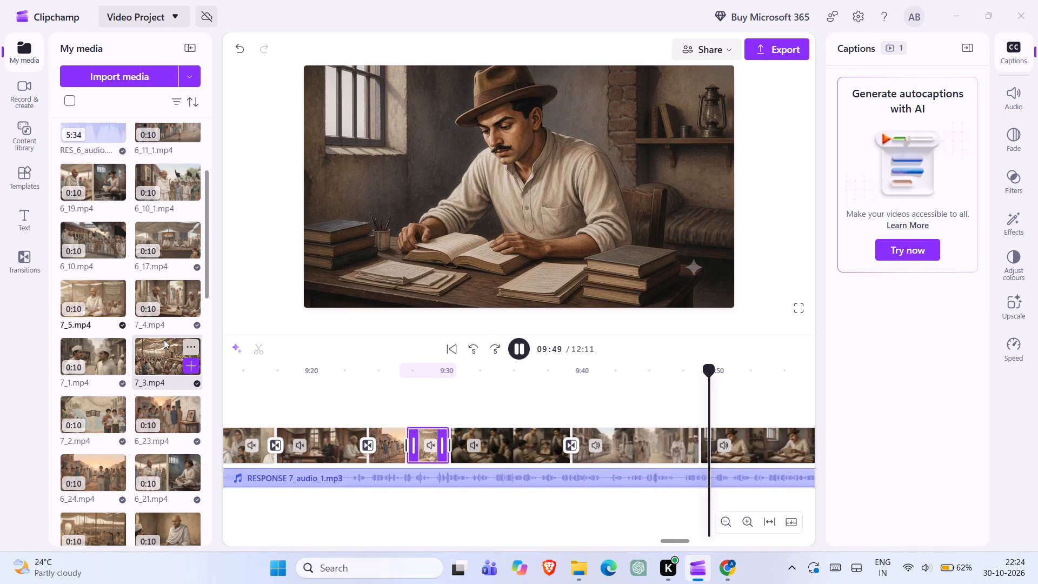
pyautogui.scroll(1, 164, 340)
pyautogui.hscroll(5, 164, 340)
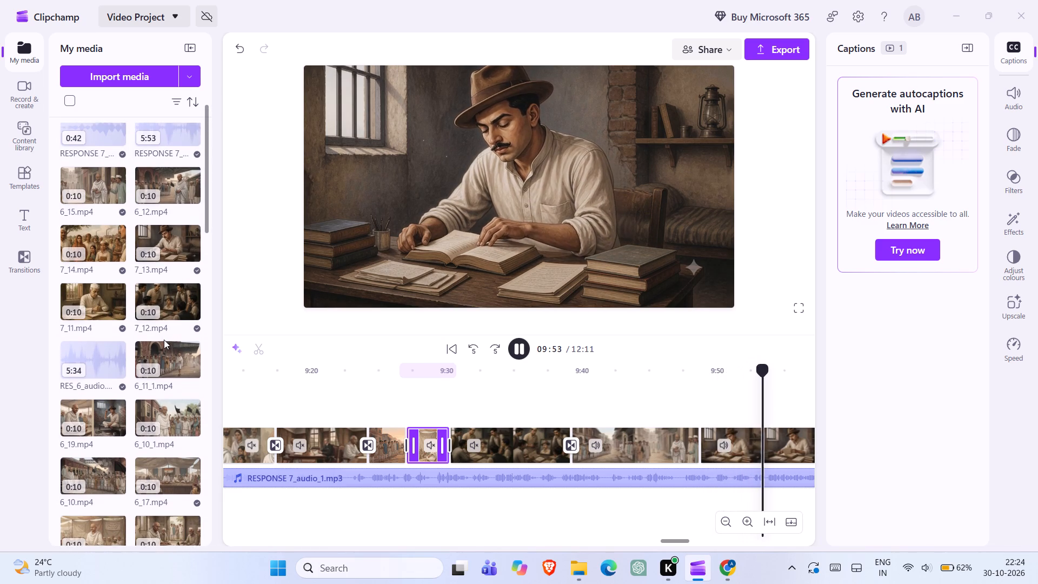
pyautogui.hscroll(1, 164, 340)
pyautogui.scroll(-2, 164, 340)
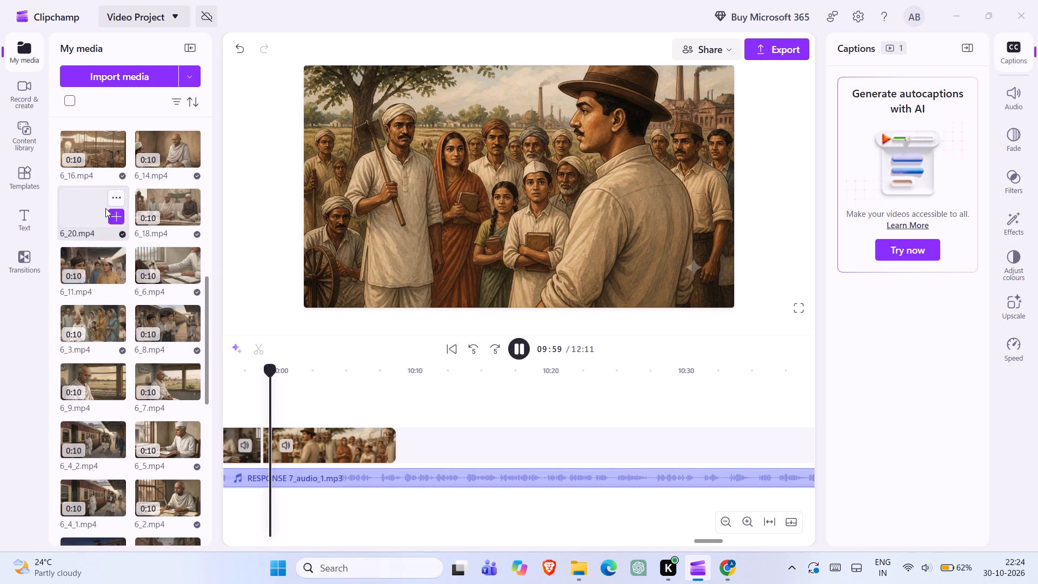
pyautogui.scroll(1, 118, 201)
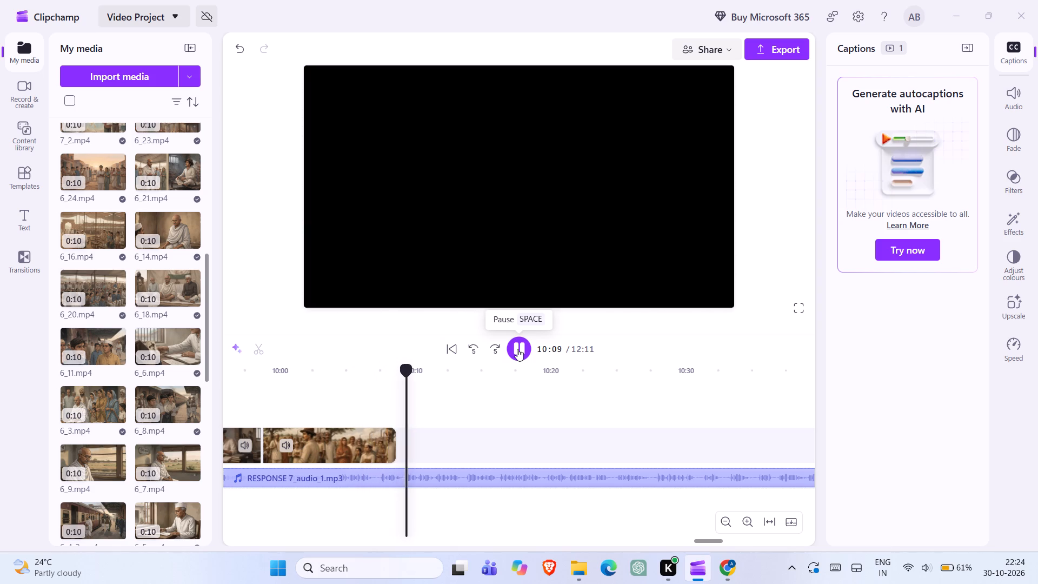
pyautogui.click(517, 349)
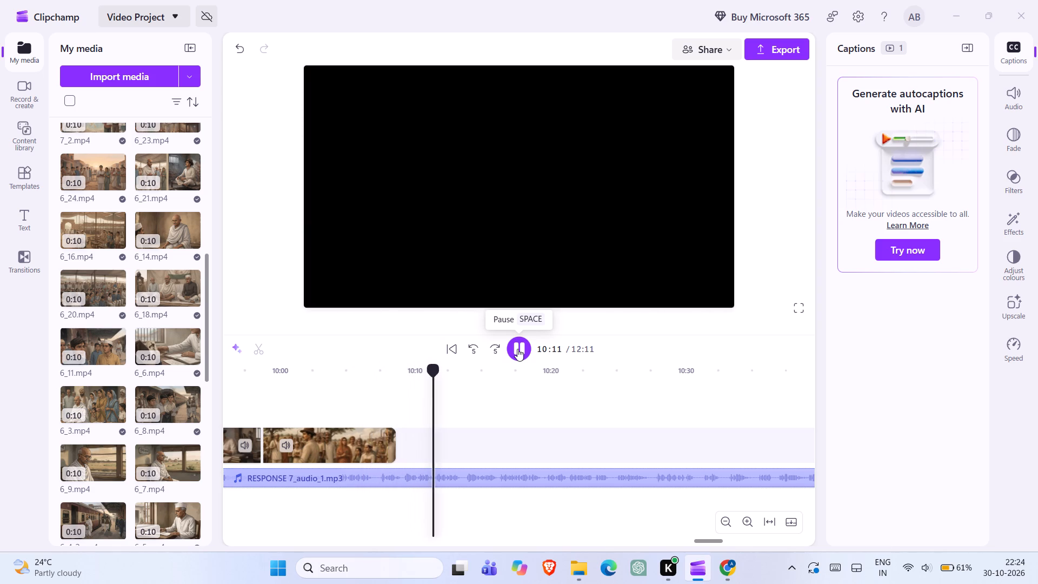
pyautogui.click(517, 349)
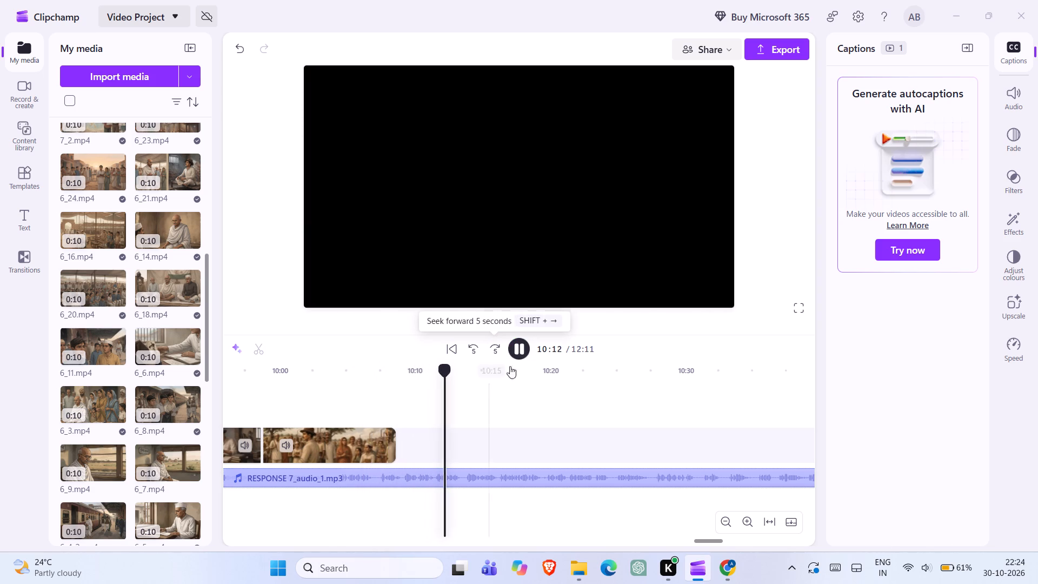
pyautogui.click(525, 355)
# Listen to the narration from about 10:13 and look through the media library for clips suiting the empty stretch after the last clip.
pyautogui.hscroll(1, 529, 449)
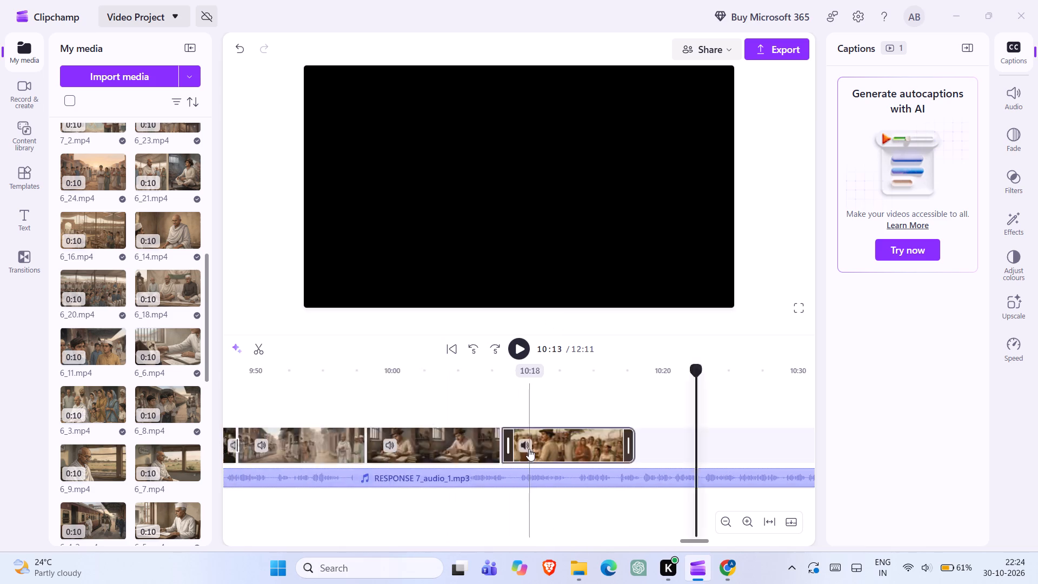
pyautogui.hscroll(1, 562, 444)
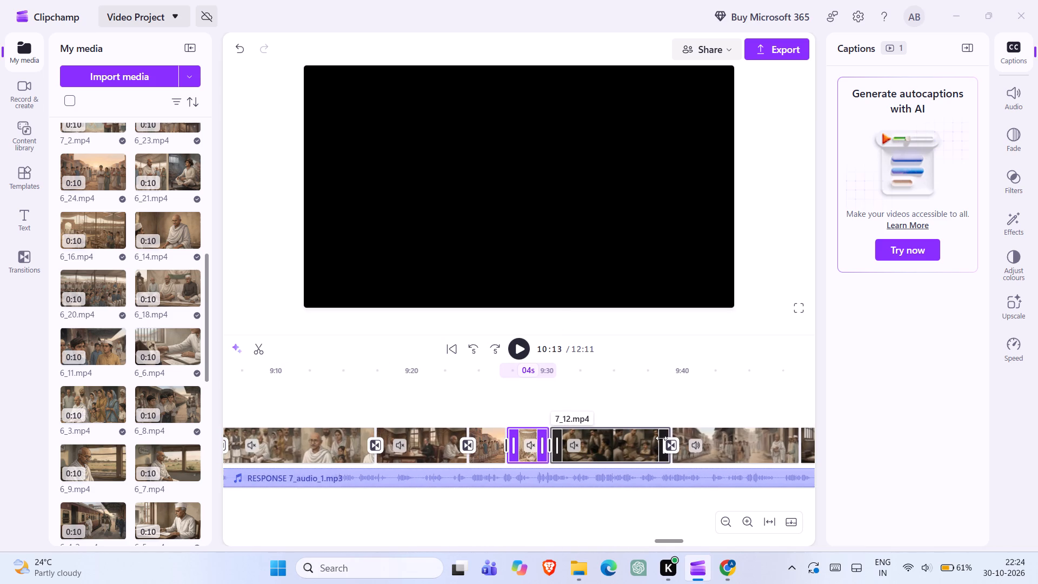
pyautogui.click(526, 350)
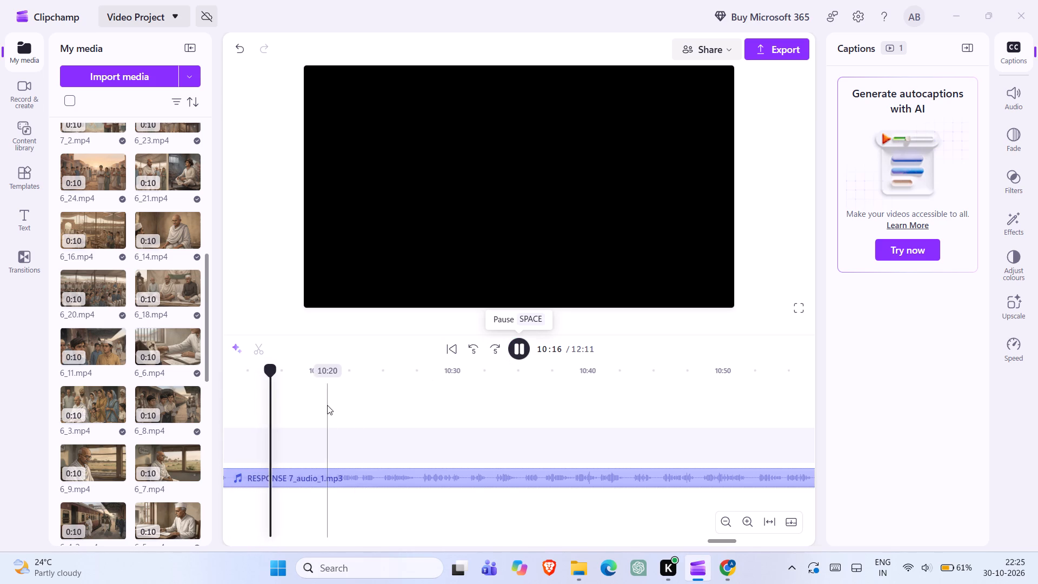
pyautogui.scroll(-2, 184, 374)
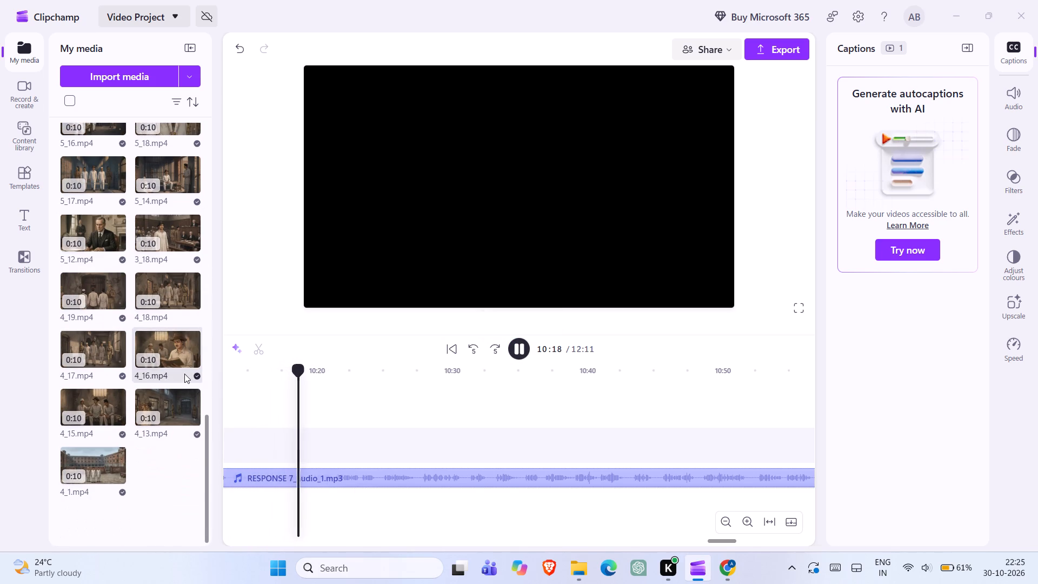
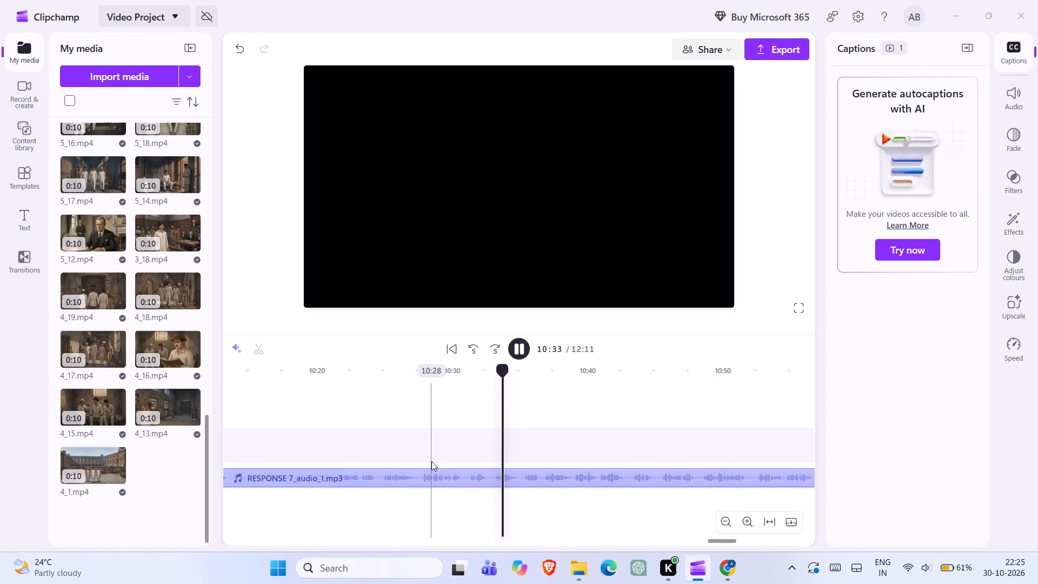
# Look over the timeline around and beyond 9:30 to find where video clips are missing above the narration, and stop playback.
pyautogui.hscroll(-3, 431, 461)
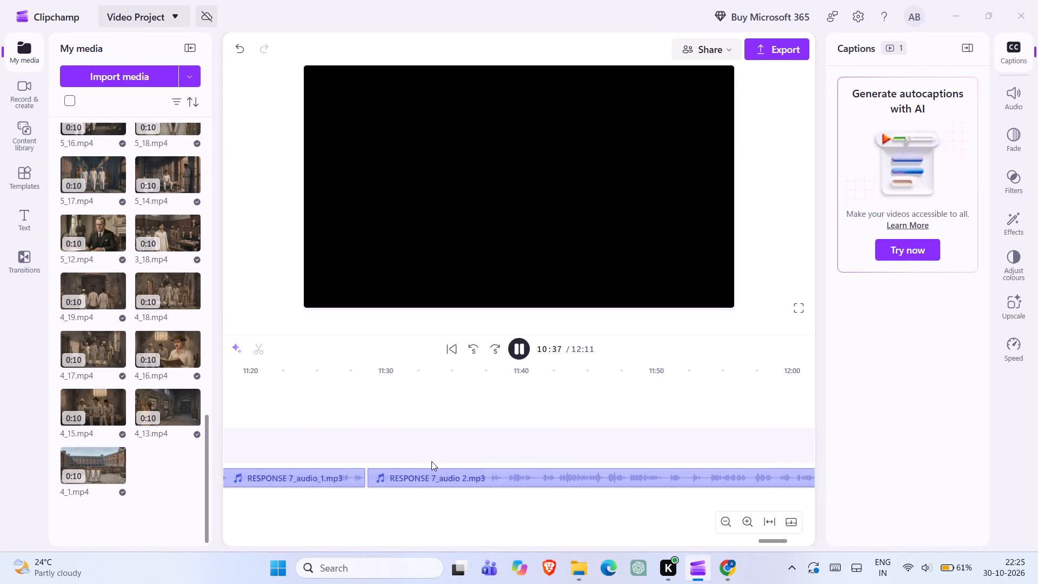
pyautogui.hscroll(4, 431, 461)
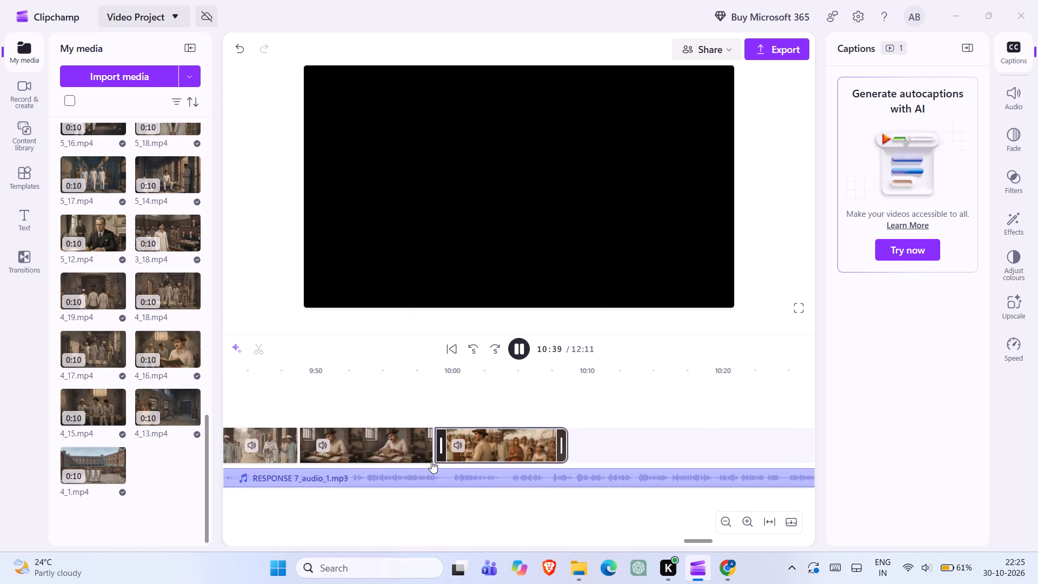
pyautogui.hscroll(-1, 562, 464)
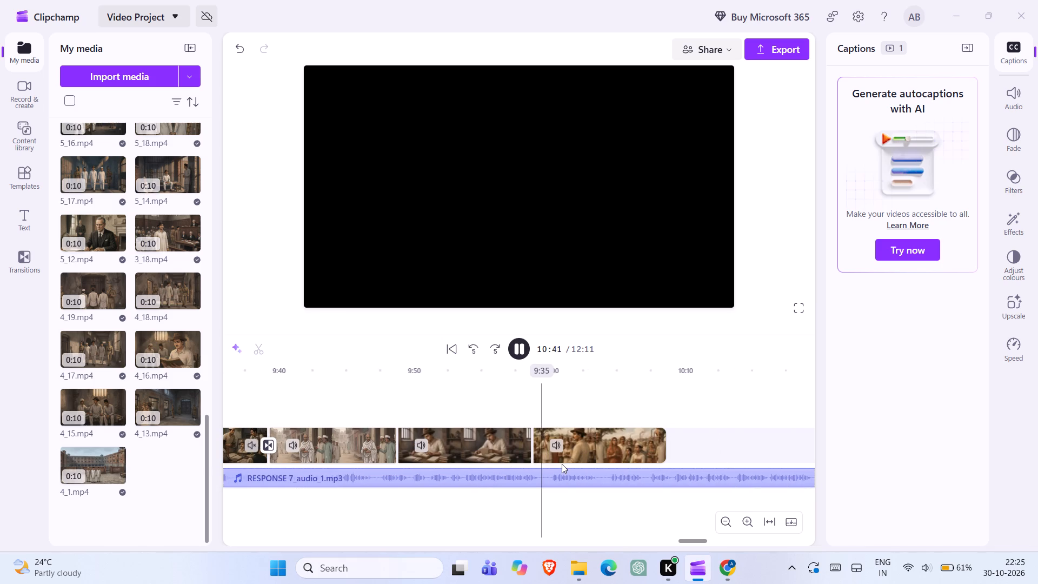
pyautogui.hscroll(-1, 562, 464)
pyautogui.hscroll(1, 451, 441)
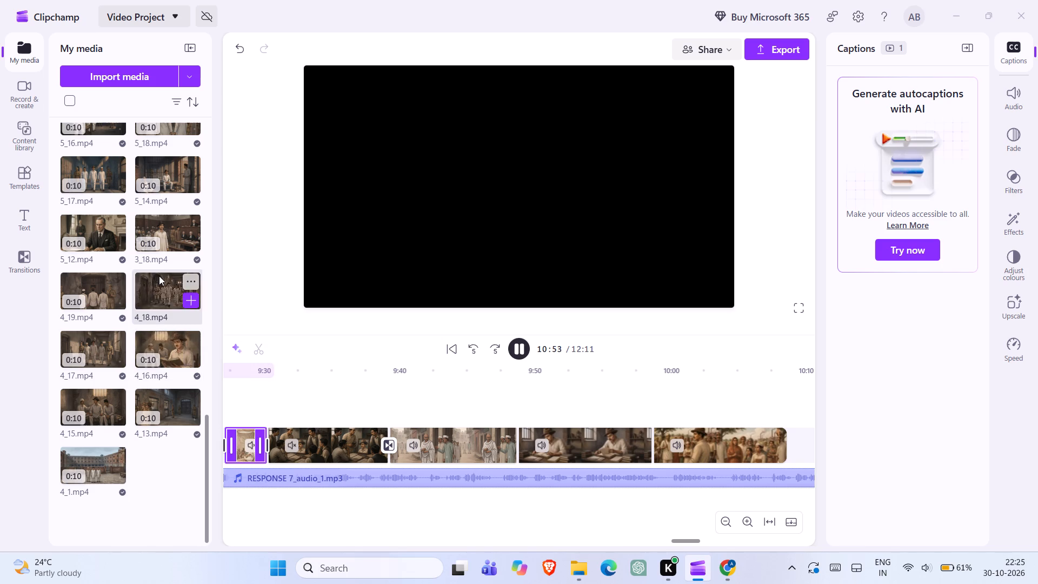
pyautogui.scroll(1, 159, 276)
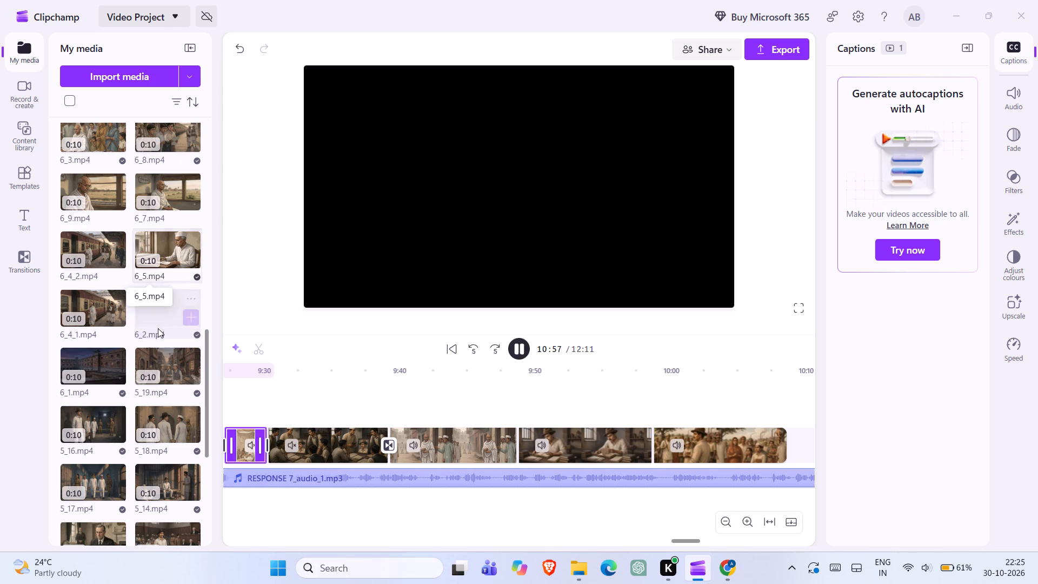
pyautogui.click(513, 344)
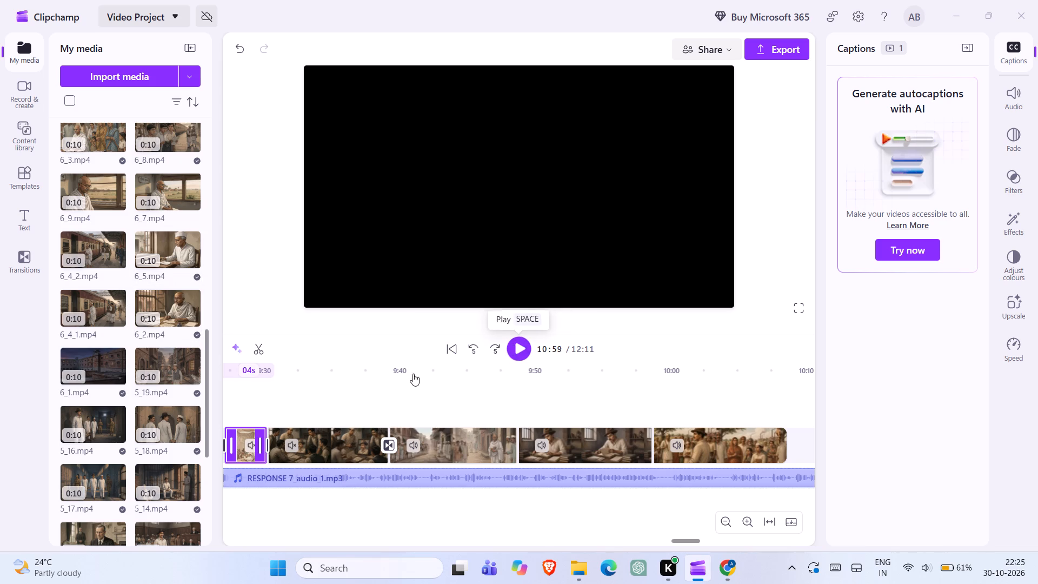
# Play the timeline from the 7_5.mp4 clip at about 9:28 and pause at about 9:40.
pyautogui.doubleClick(242, 432)
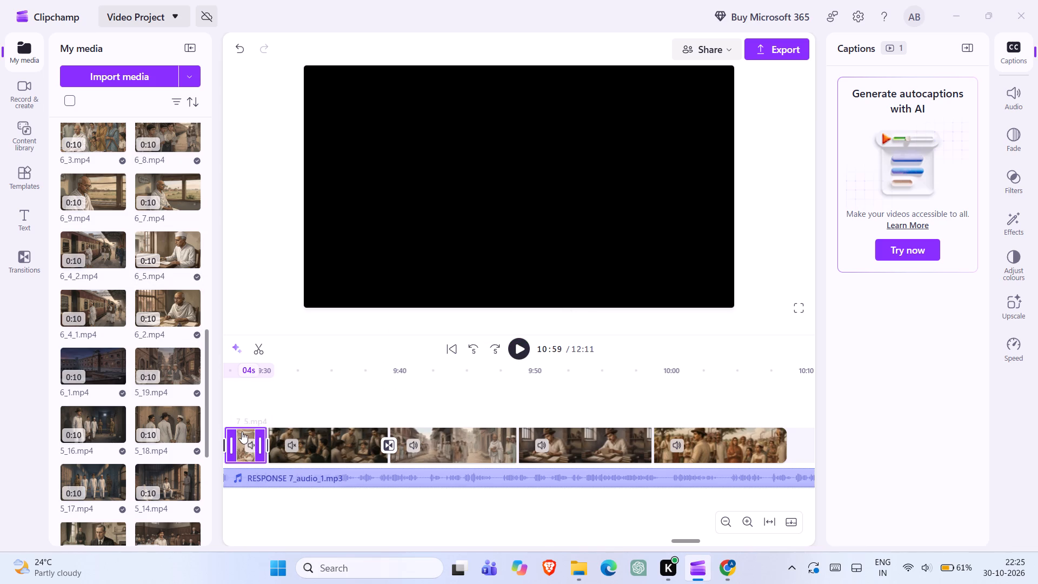
pyautogui.click(521, 351)
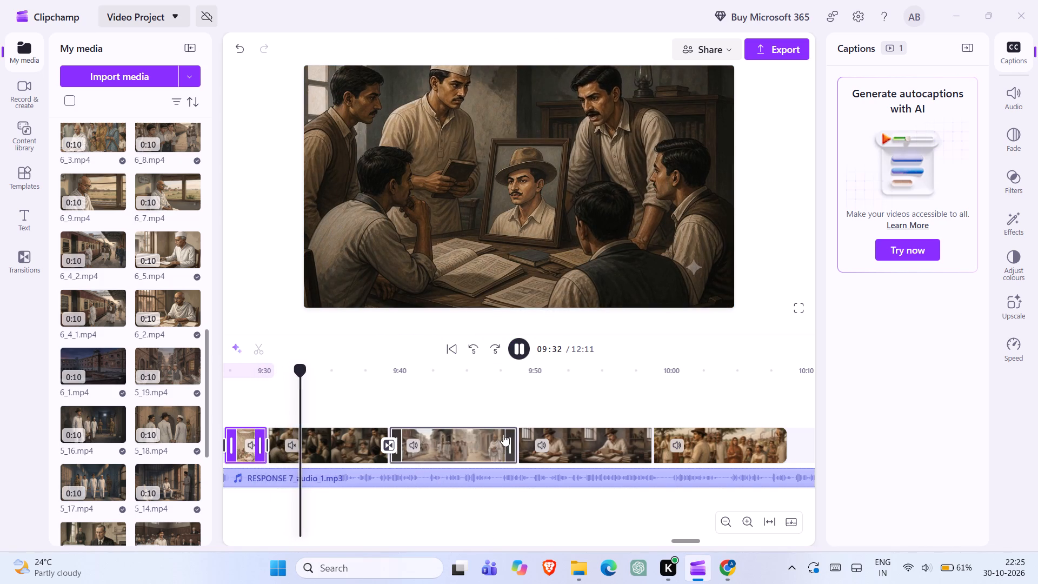
pyautogui.click(517, 352)
pyautogui.click(517, 352)
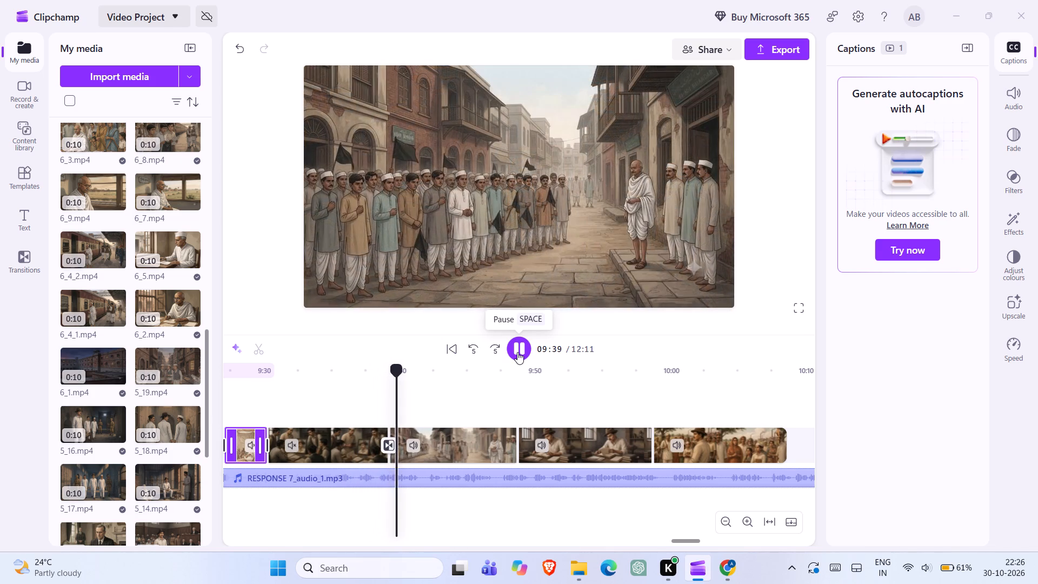
pyautogui.click(517, 352)
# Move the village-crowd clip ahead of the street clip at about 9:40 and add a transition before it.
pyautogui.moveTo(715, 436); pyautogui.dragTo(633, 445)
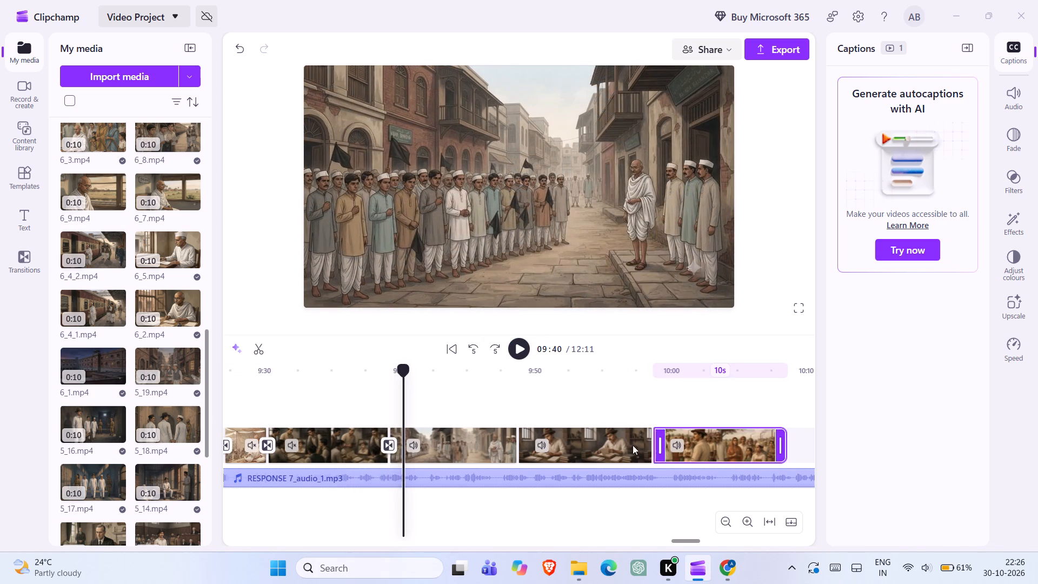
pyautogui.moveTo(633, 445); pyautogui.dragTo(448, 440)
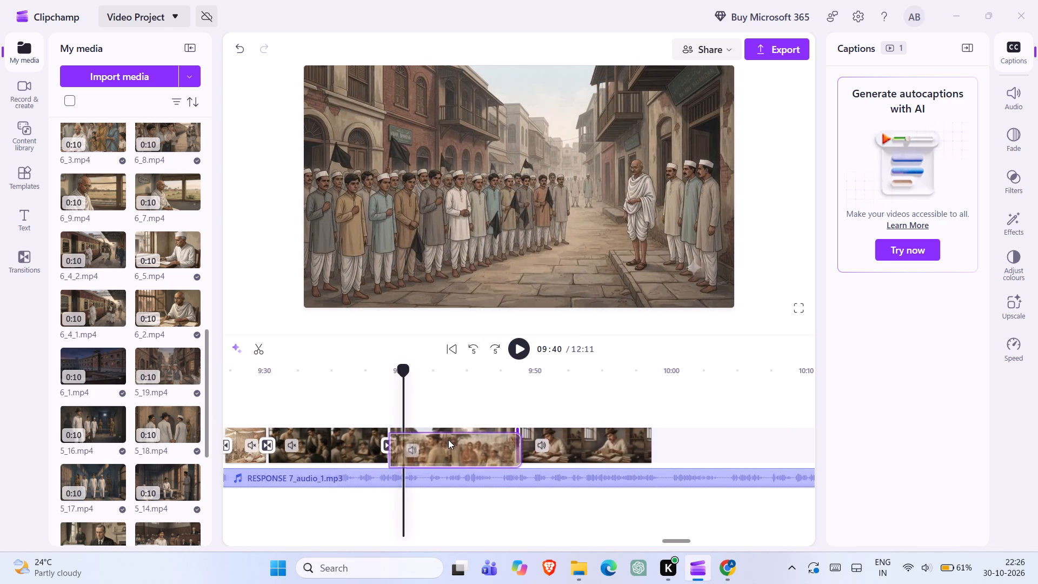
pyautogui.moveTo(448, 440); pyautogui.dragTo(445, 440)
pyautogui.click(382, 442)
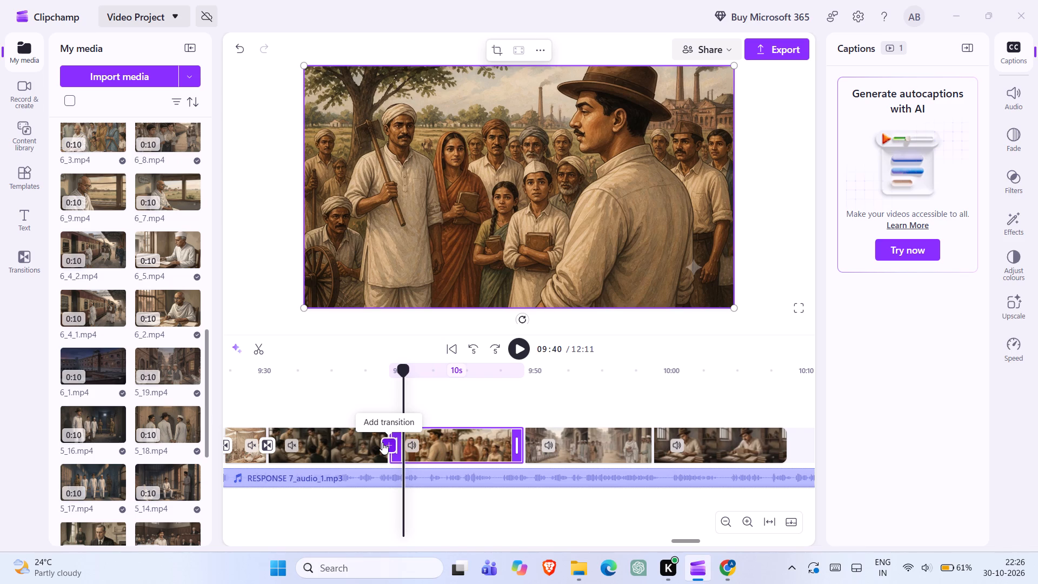
# Find 6_23.mp4 in the project media and add it to the timeline at 9:40.
pyautogui.scroll(2, 156, 215)
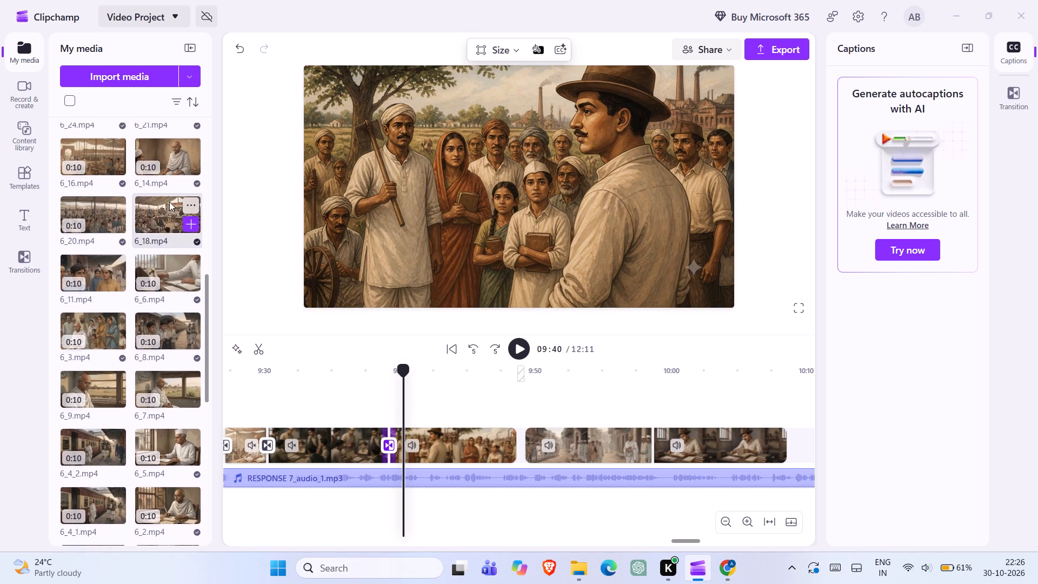
pyautogui.scroll(1, 169, 202)
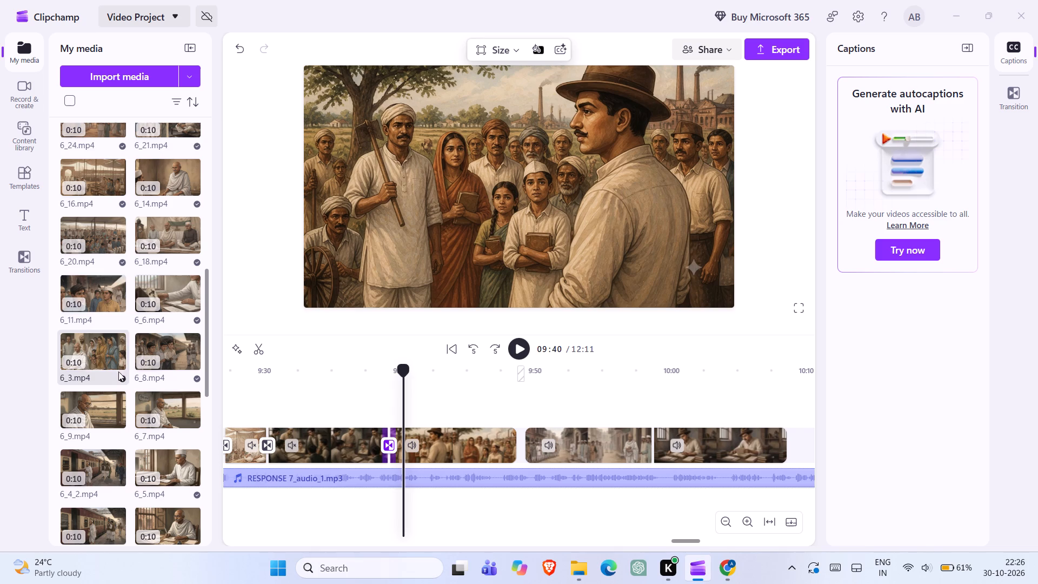
pyautogui.scroll(2, 104, 286)
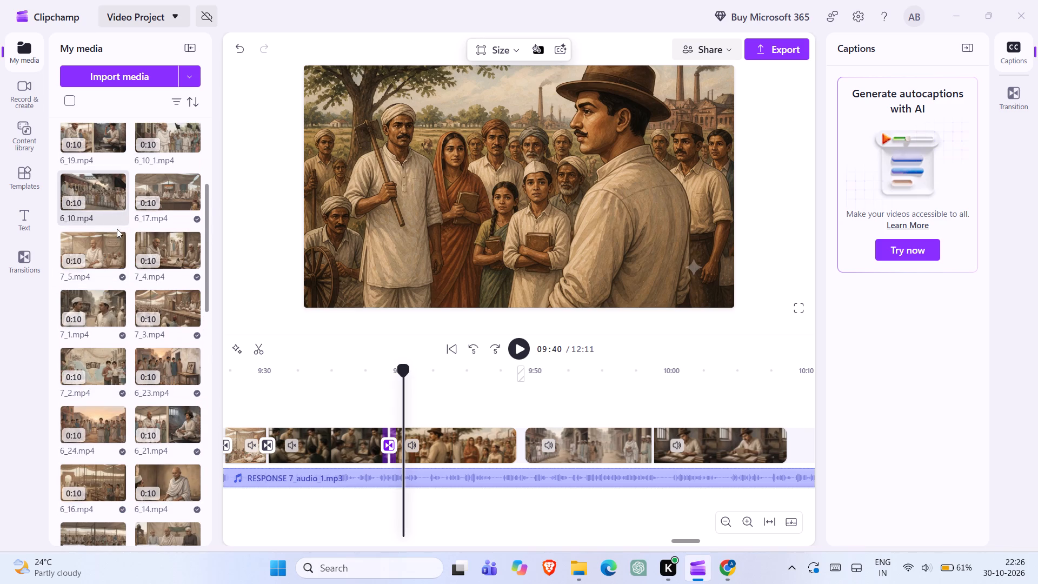
pyautogui.scroll(1, 175, 281)
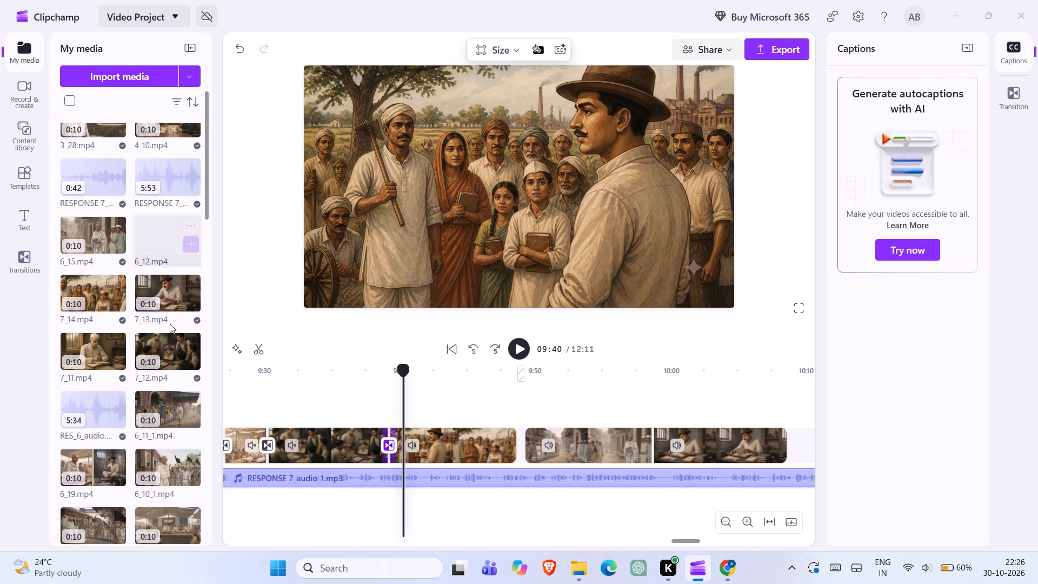
pyautogui.scroll(2, 128, 208)
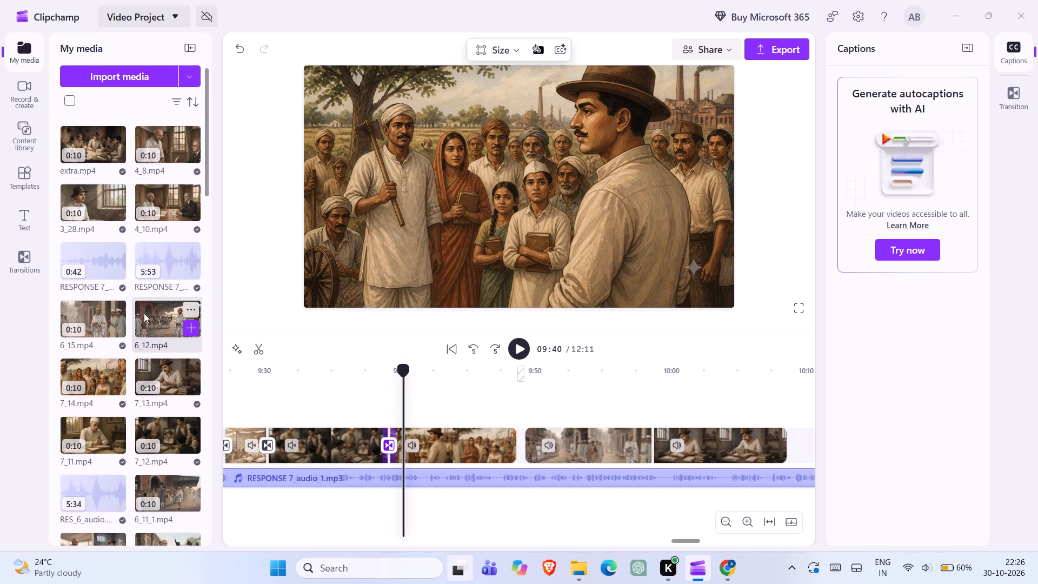
pyautogui.scroll(-3, 144, 313)
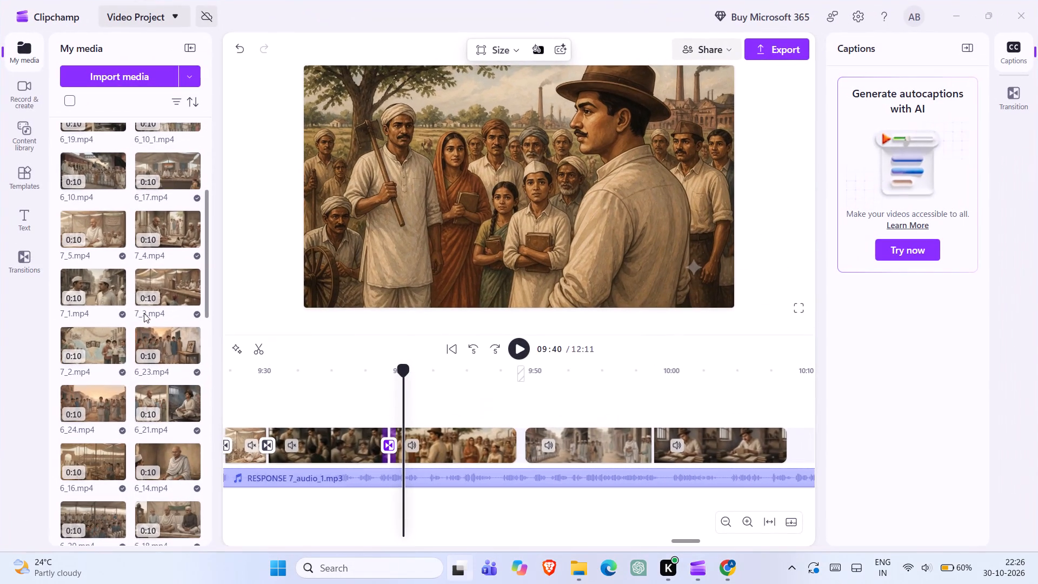
pyautogui.scroll(-1, 155, 399)
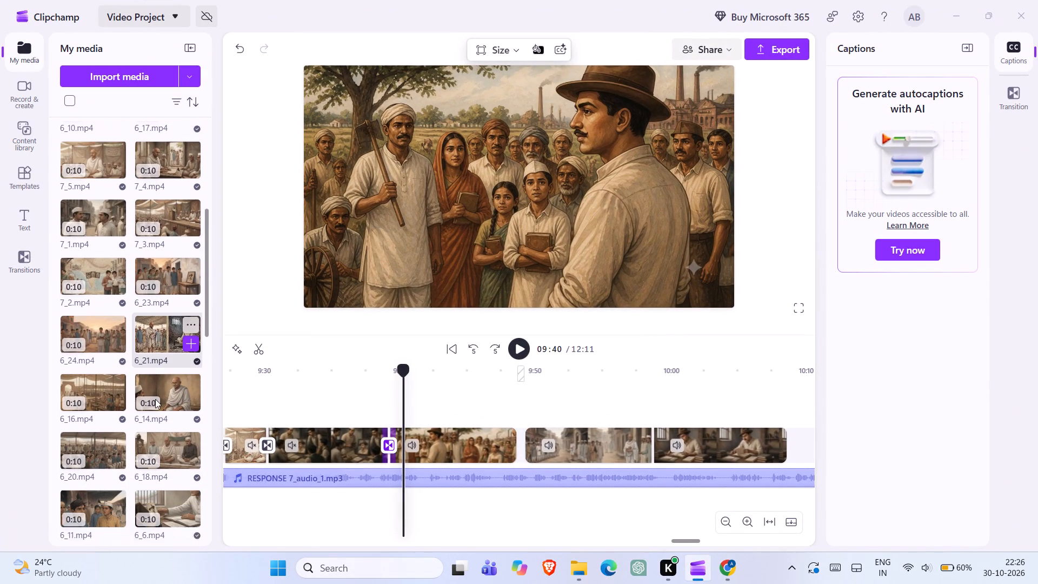
pyautogui.scroll(-1, 155, 399)
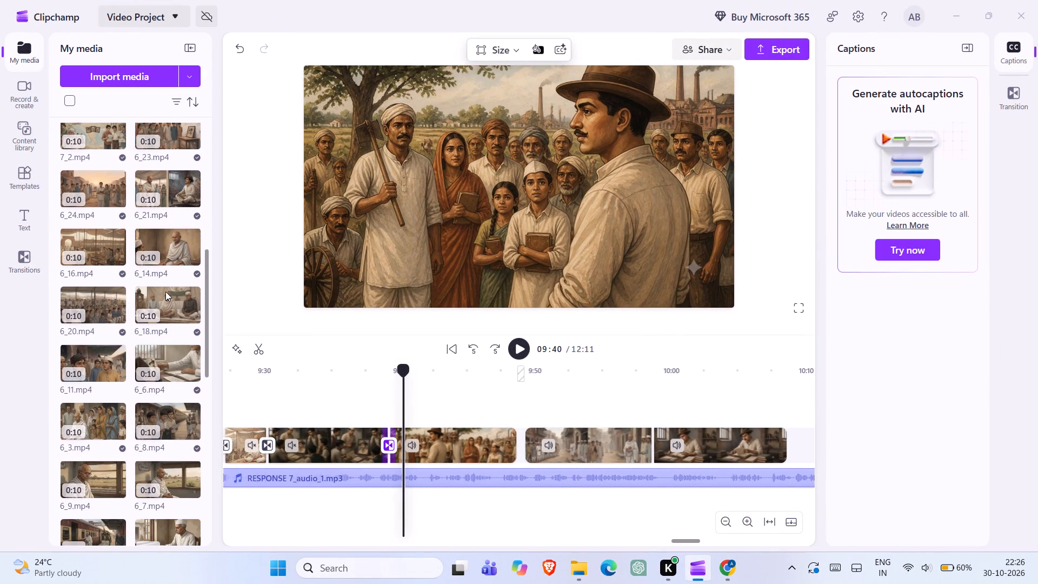
pyautogui.click(189, 148)
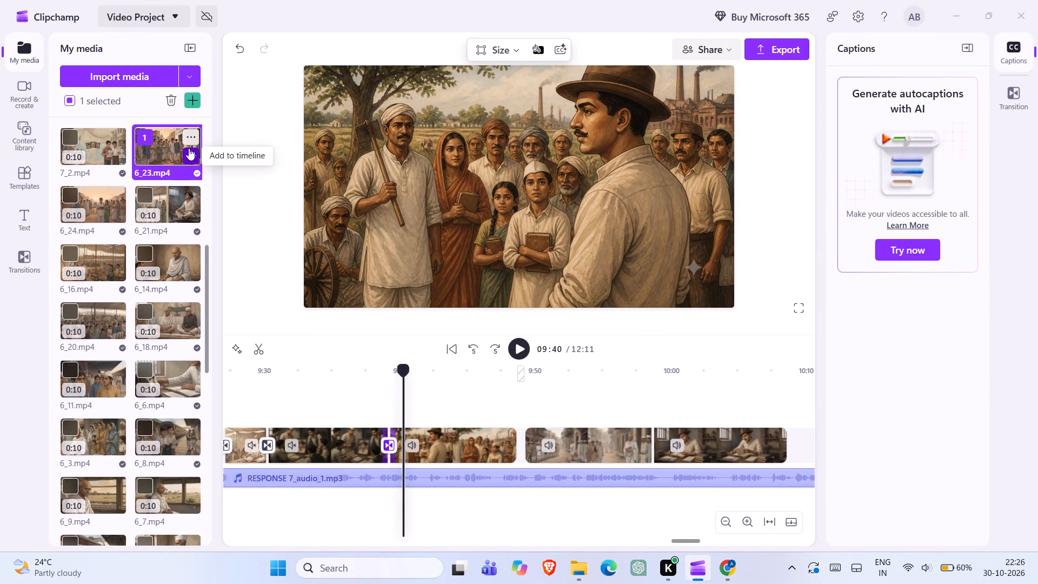
pyautogui.click(189, 150)
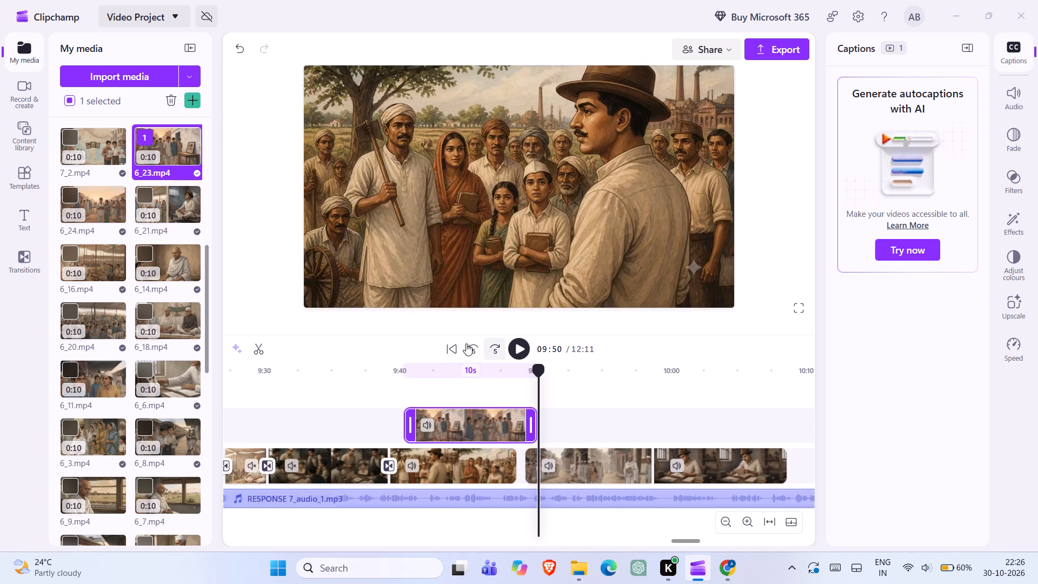
# Insert the 6_23.mp4 clip into the main video track before the village-crowd clip, and add a transition at its start.
pyautogui.moveTo(485, 441); pyautogui.dragTo(464, 510)
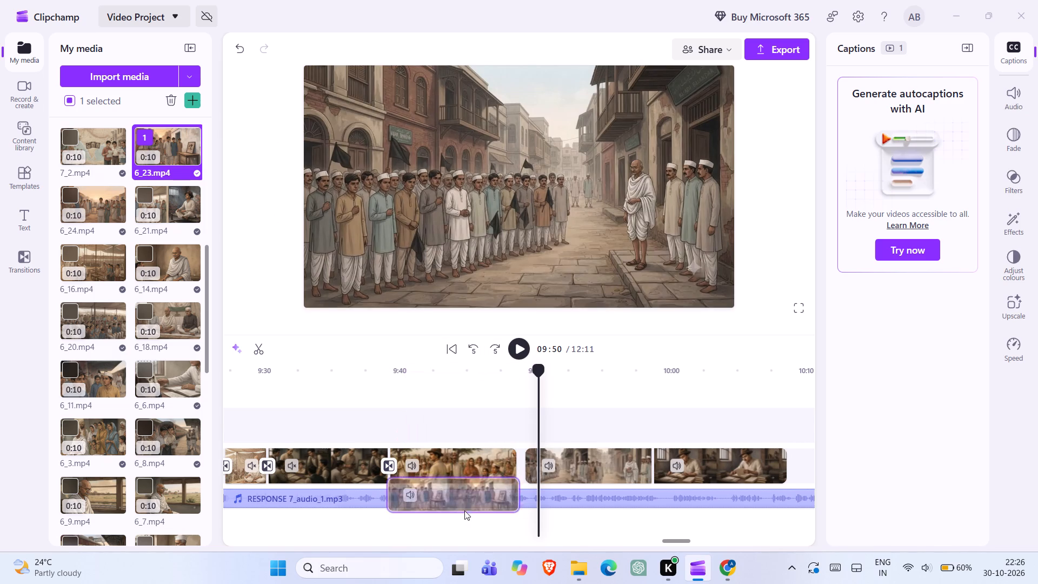
pyautogui.moveTo(464, 510); pyautogui.dragTo(461, 486)
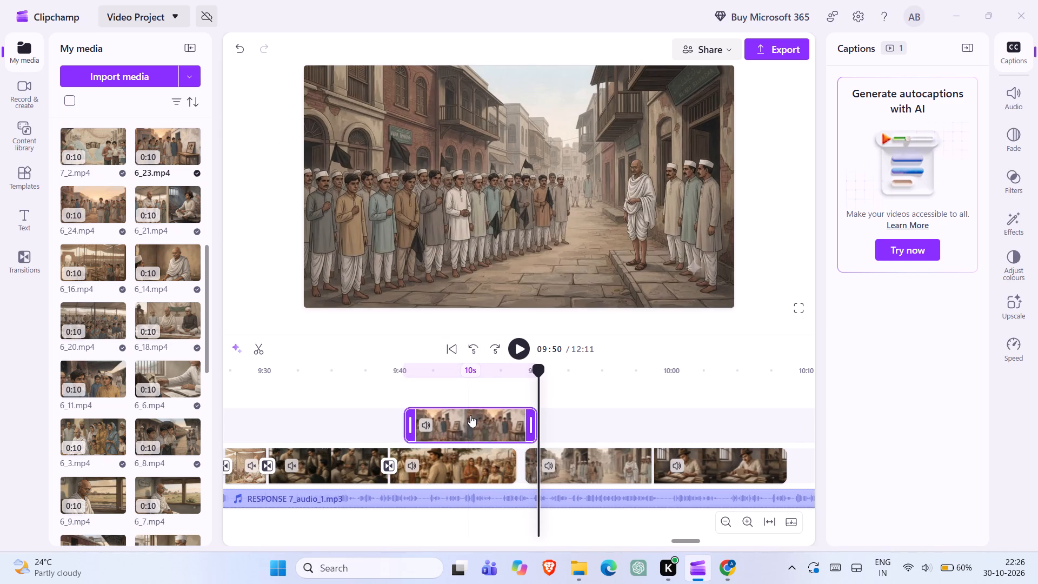
pyautogui.moveTo(470, 415); pyautogui.dragTo(450, 452)
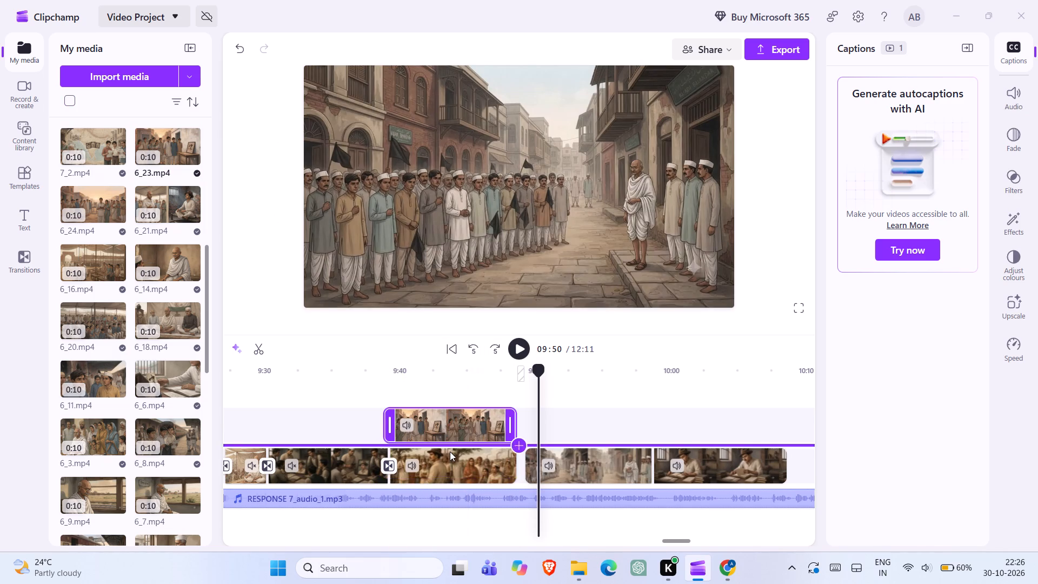
pyautogui.moveTo(449, 422); pyautogui.dragTo(453, 457)
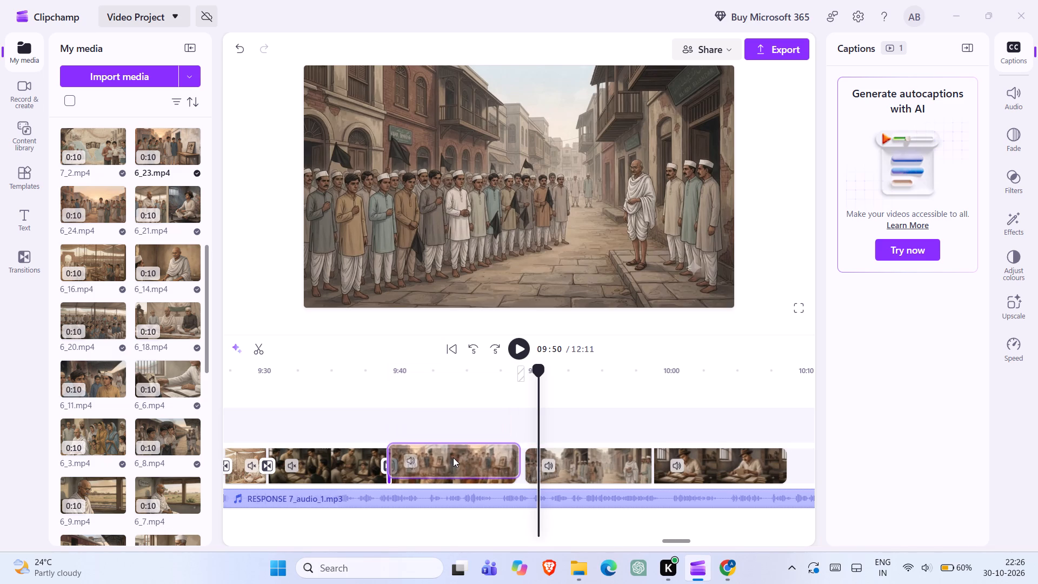
pyautogui.click(386, 446)
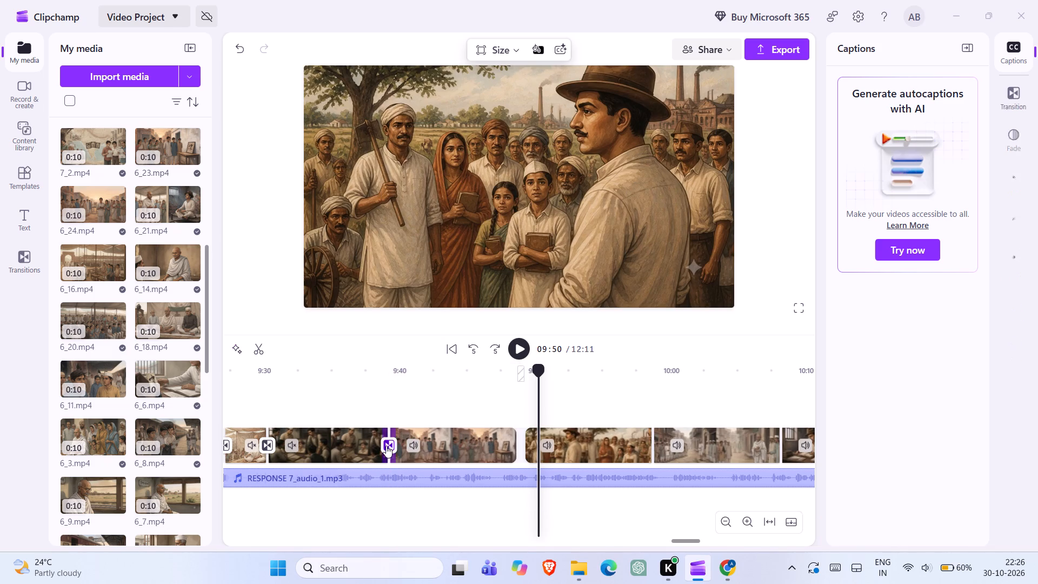
# Play back the join into 6_23.mp4 from about 9:37 and close the gap after that clip.
pyautogui.doubleClick(355, 442)
pyautogui.click(516, 350)
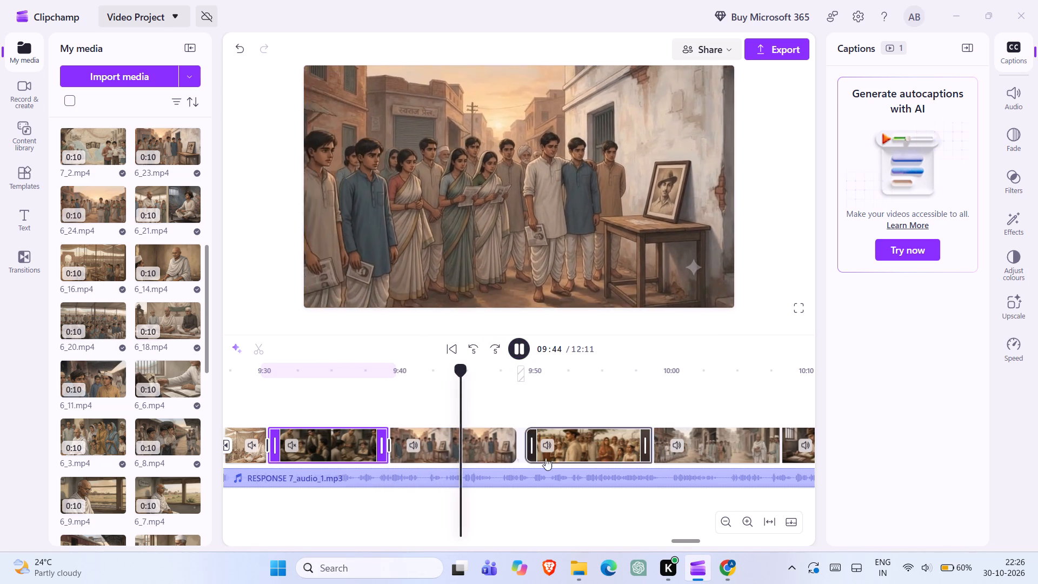
pyautogui.click(520, 444)
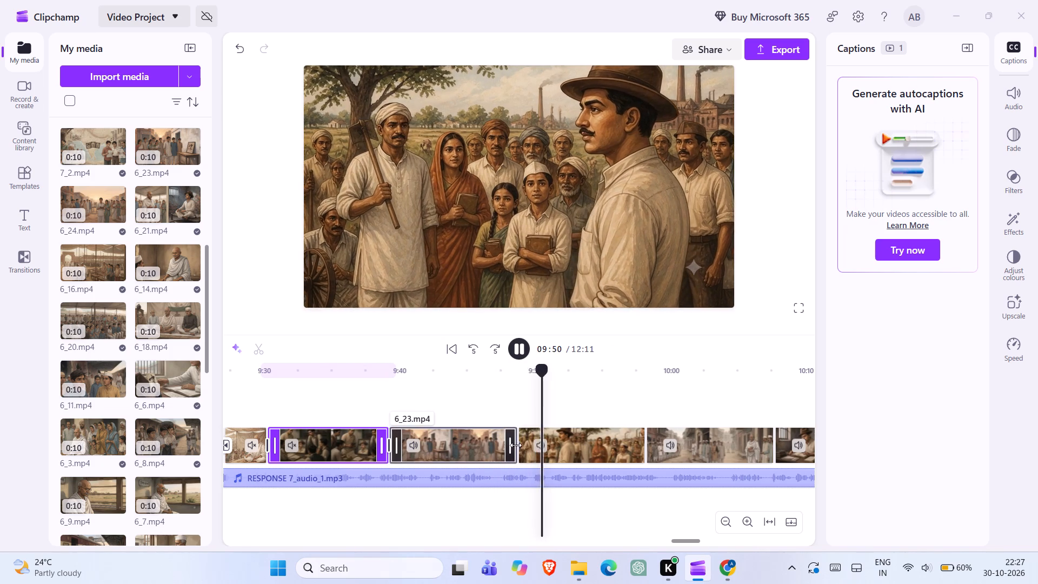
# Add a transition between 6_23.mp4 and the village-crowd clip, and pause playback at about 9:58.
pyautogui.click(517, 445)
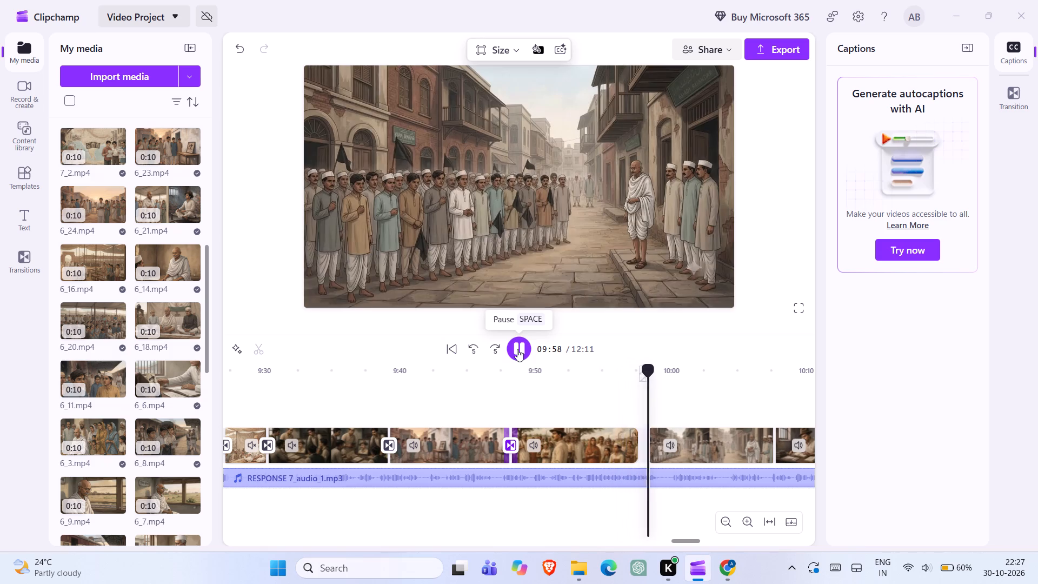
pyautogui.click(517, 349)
# Move the village-crowd clip to the end of the video track, directly after the writing-man clip at about 10:18.
pyautogui.moveTo(577, 444); pyautogui.dragTo(647, 459)
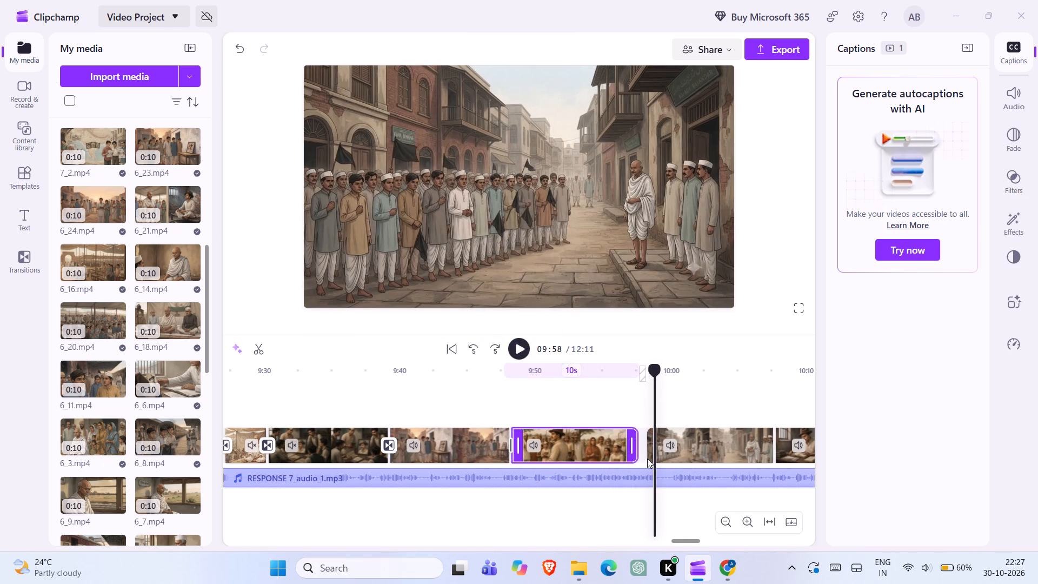
pyautogui.moveTo(647, 459); pyautogui.dragTo(854, 456)
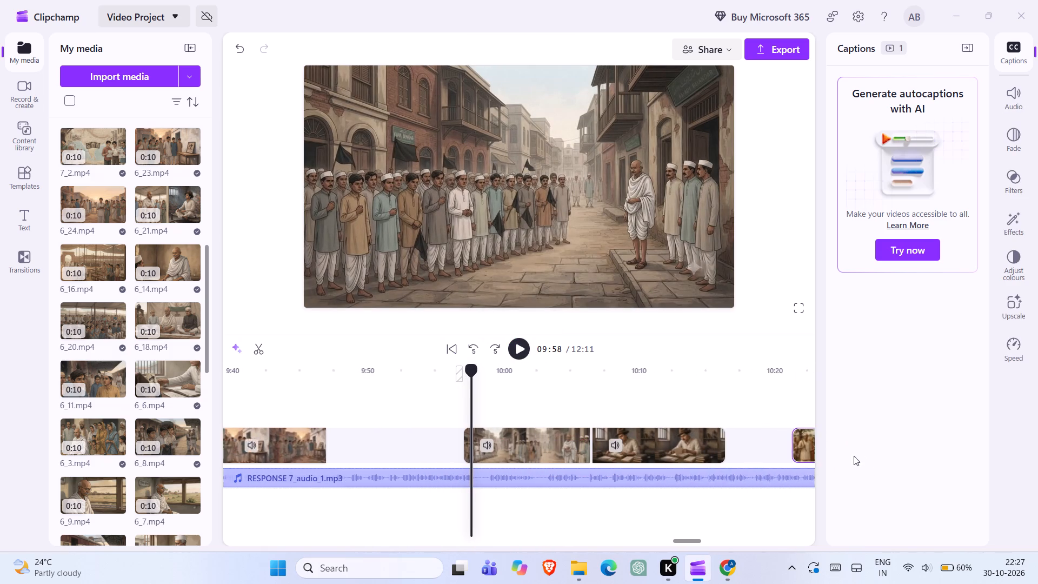
pyautogui.moveTo(854, 456); pyautogui.dragTo(724, 456)
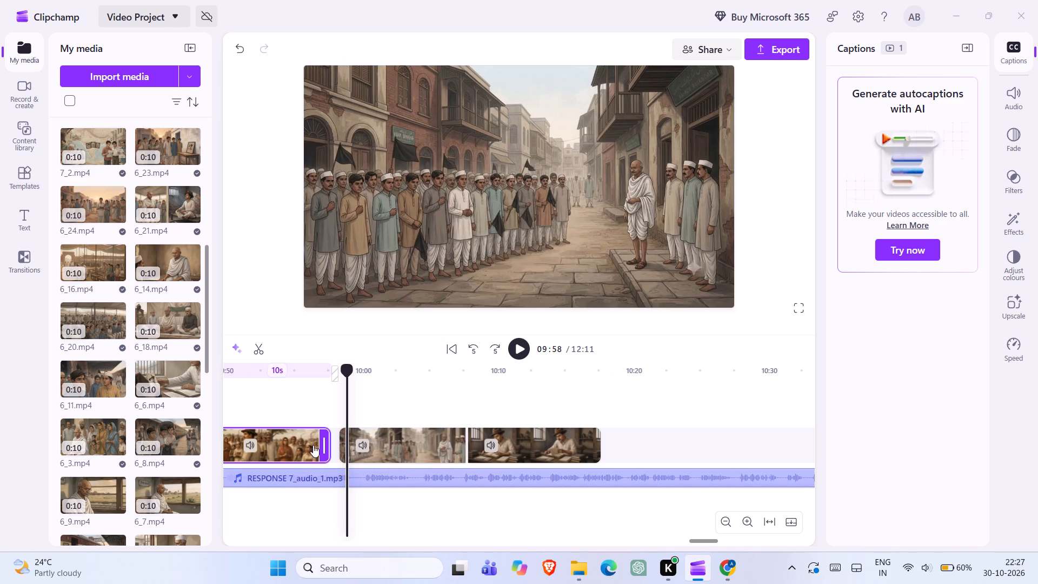
pyautogui.moveTo(313, 445); pyautogui.dragTo(673, 450)
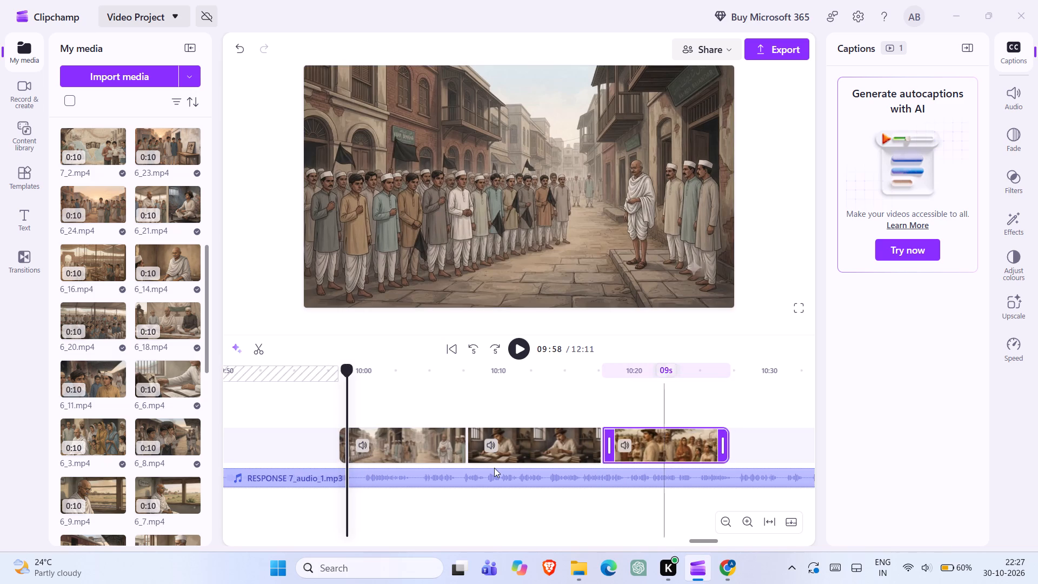
# Insert the 6_20.mp4 clip into the gap in the main video track directly after the 6_23.mp4 clip at about 9:48.
pyautogui.hscroll(2, 494, 468)
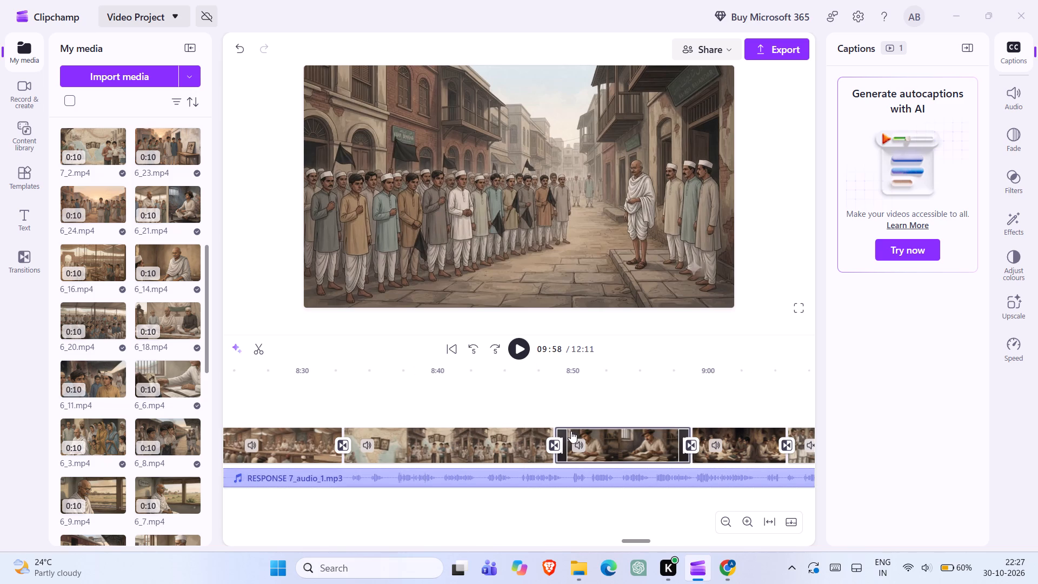
pyautogui.scroll(1, 527, 437)
pyautogui.hscroll(-1, 527, 437)
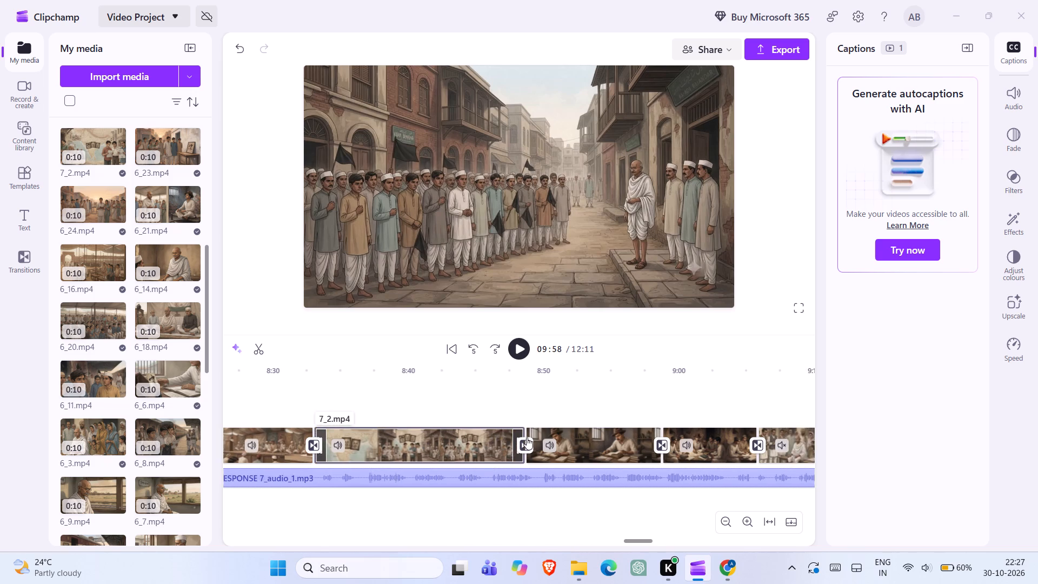
pyautogui.hscroll(-1, 527, 437)
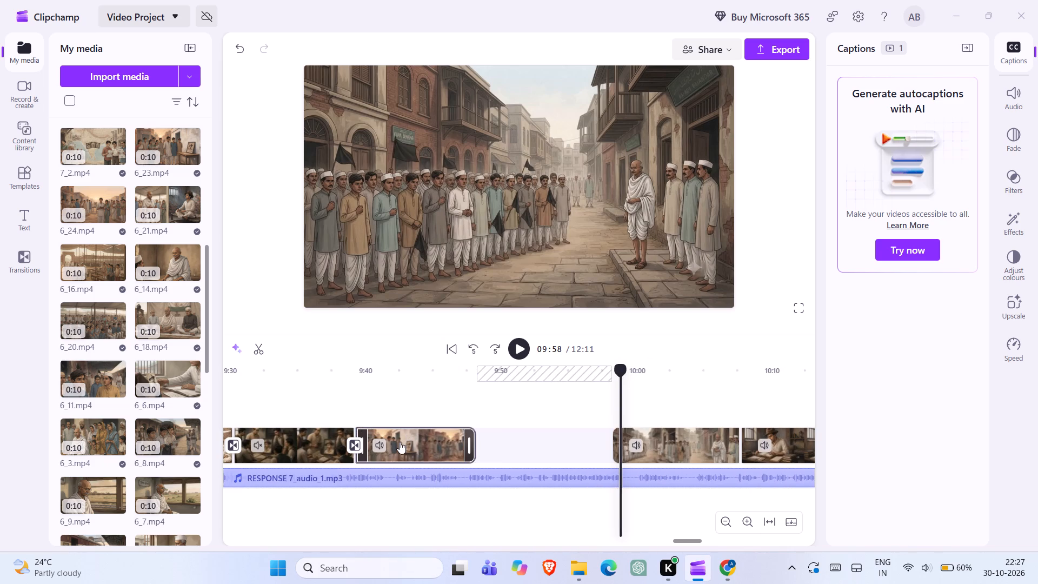
pyautogui.doubleClick(400, 442)
pyautogui.click(524, 350)
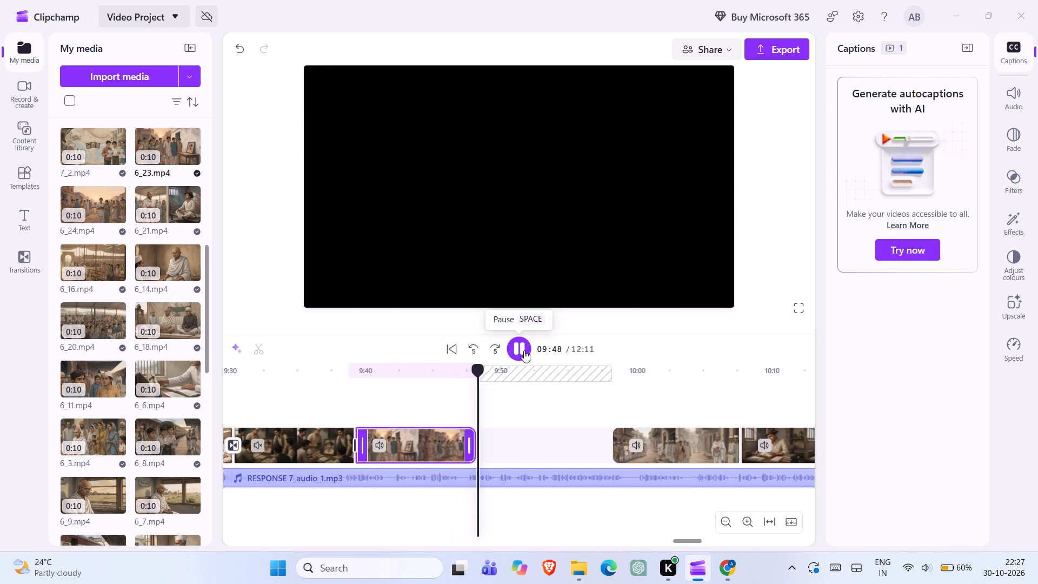
pyautogui.click(111, 333)
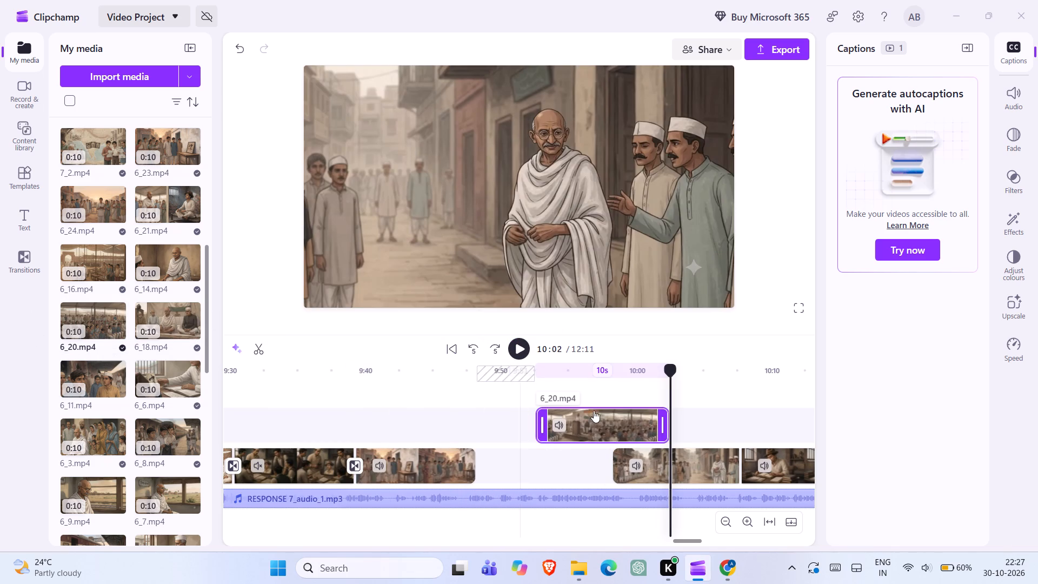
pyautogui.moveTo(603, 424); pyautogui.dragTo(544, 467)
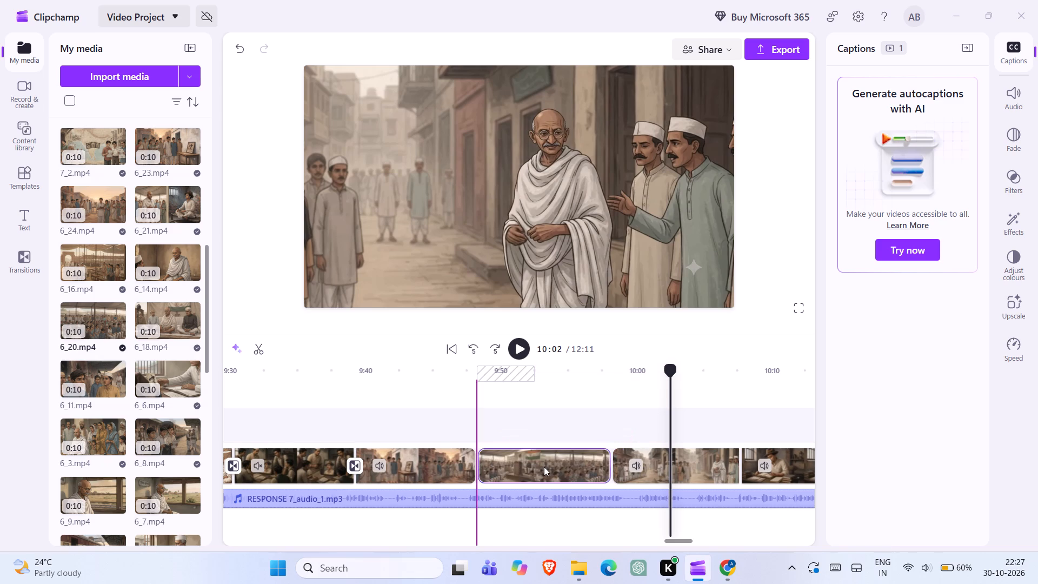
# Add a transition between 6_23.mp4 and 6_20.mp4 and play back from the 6_23.mp4 clip across the join.
pyautogui.click(474, 443)
pyautogui.doubleClick(453, 442)
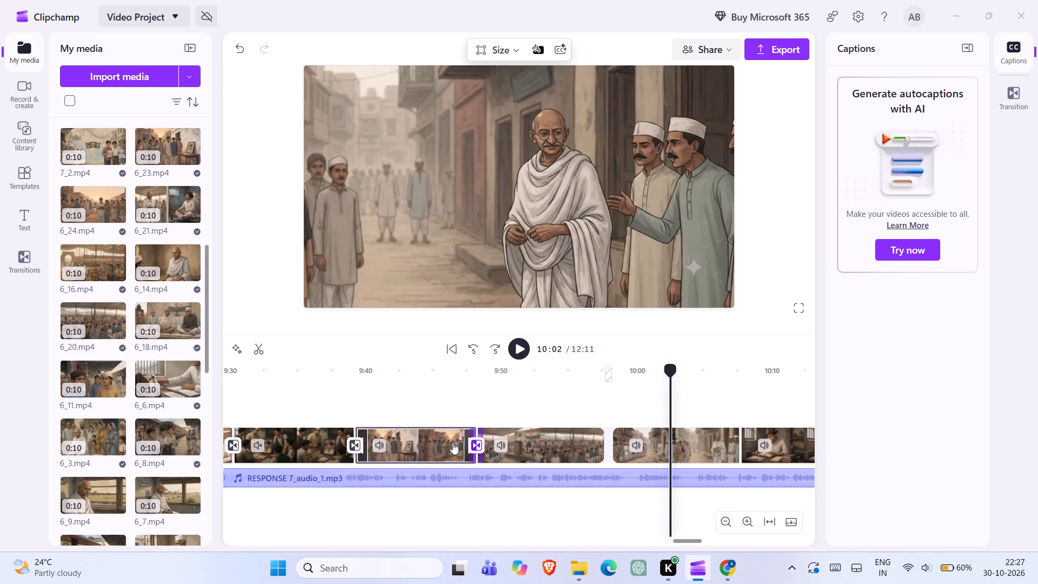
pyautogui.click(524, 354)
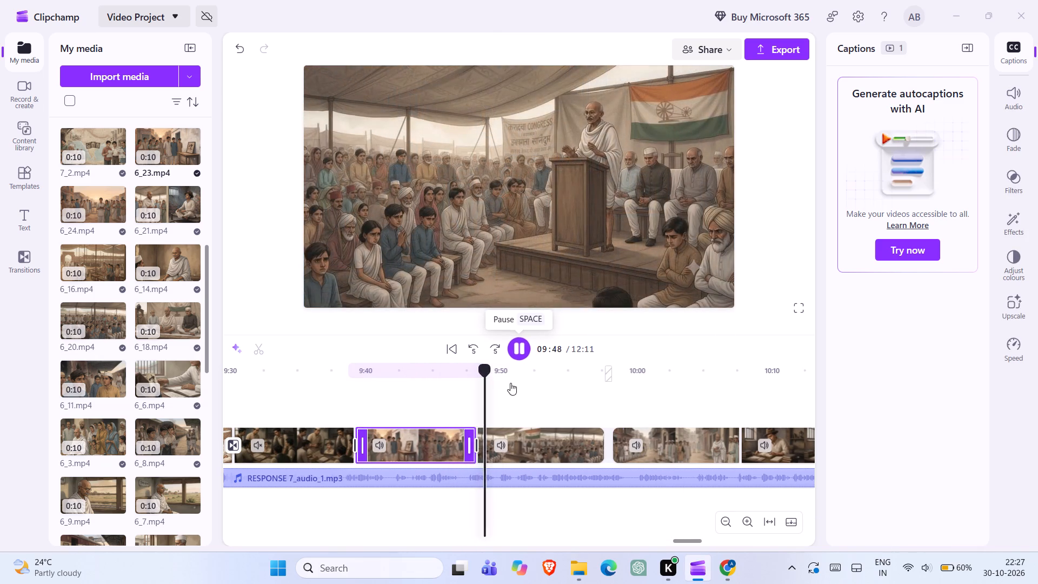
# Mute the 6_20.mp4 clip and close the gap after it, pausing playback at about 9:59.
pyautogui.click(499, 442)
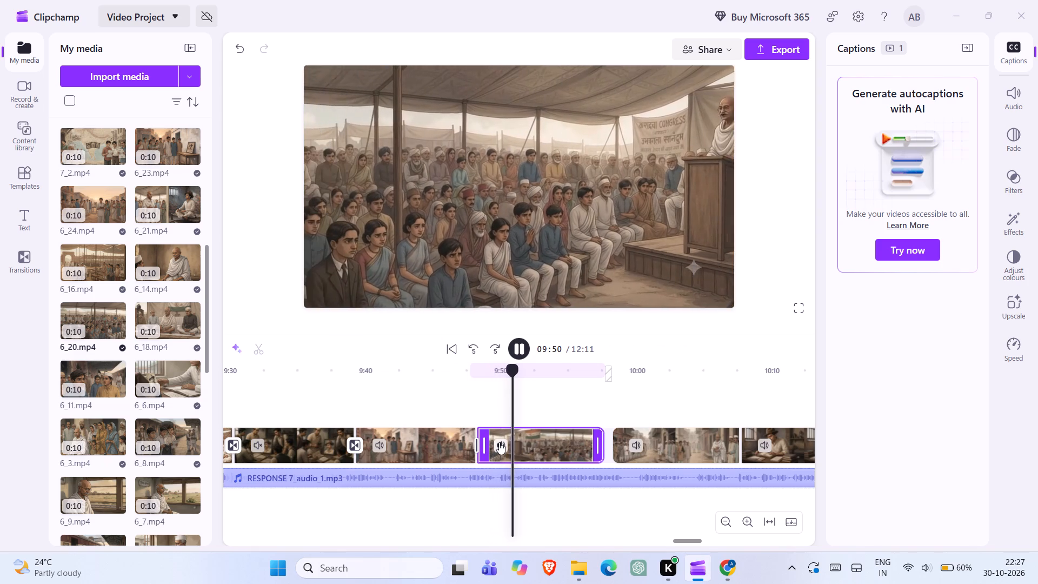
pyautogui.click(499, 442)
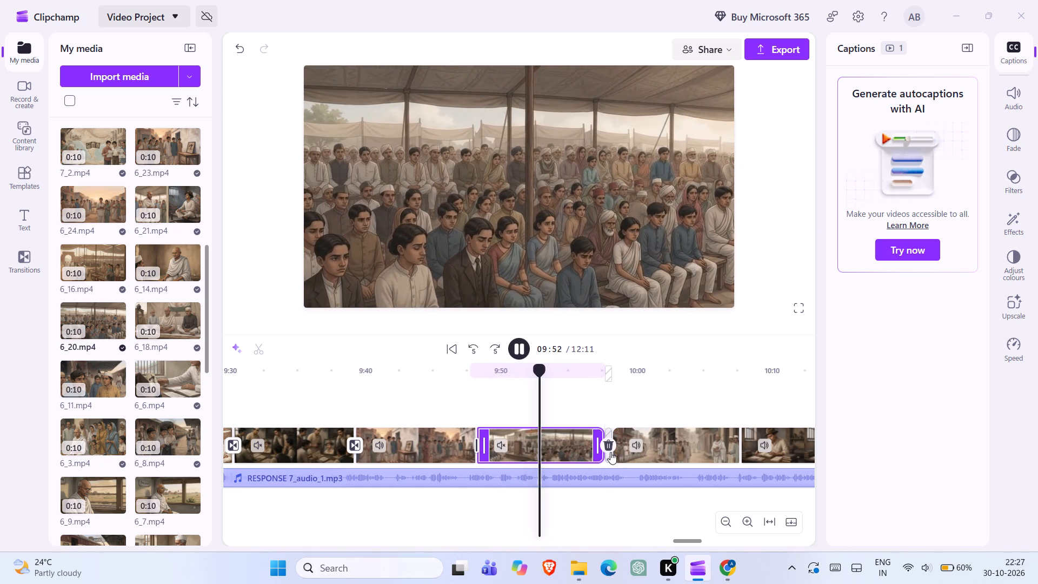
pyautogui.click(611, 445)
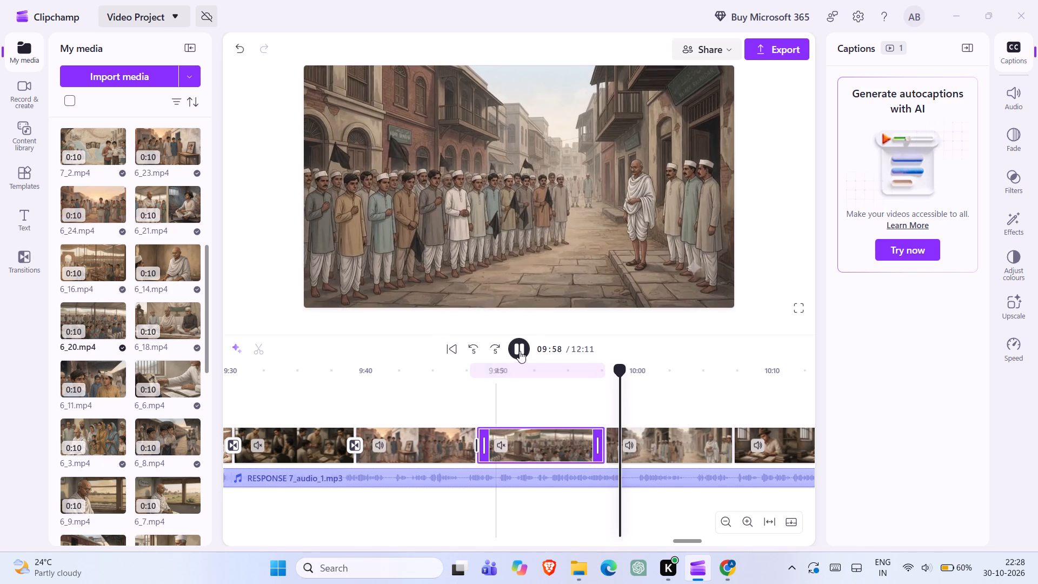
pyautogui.click(522, 352)
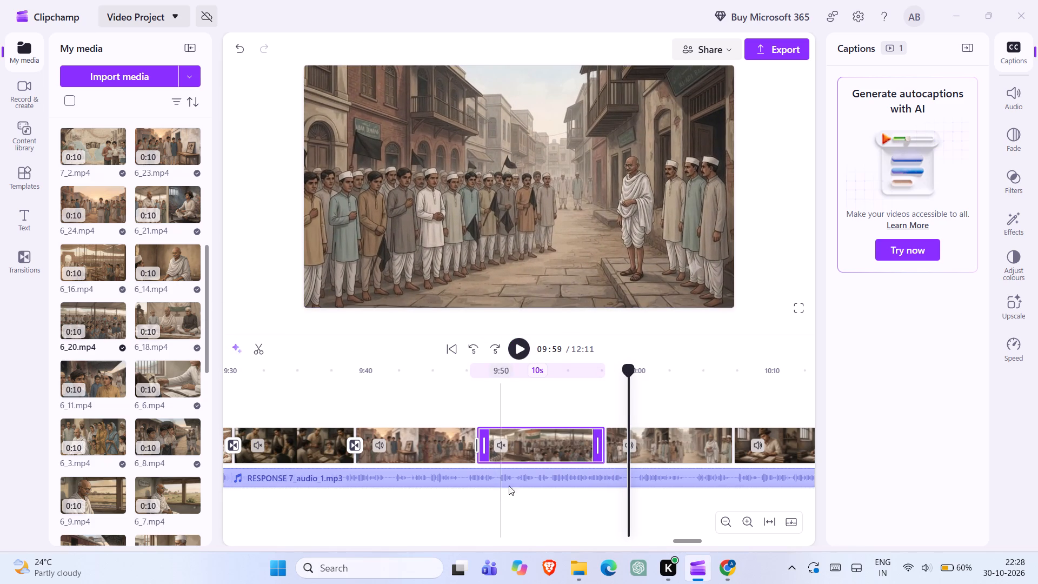
# Set the playback speed of the 6_20.mp4 clip to 0.8.
pyautogui.click(1016, 349)
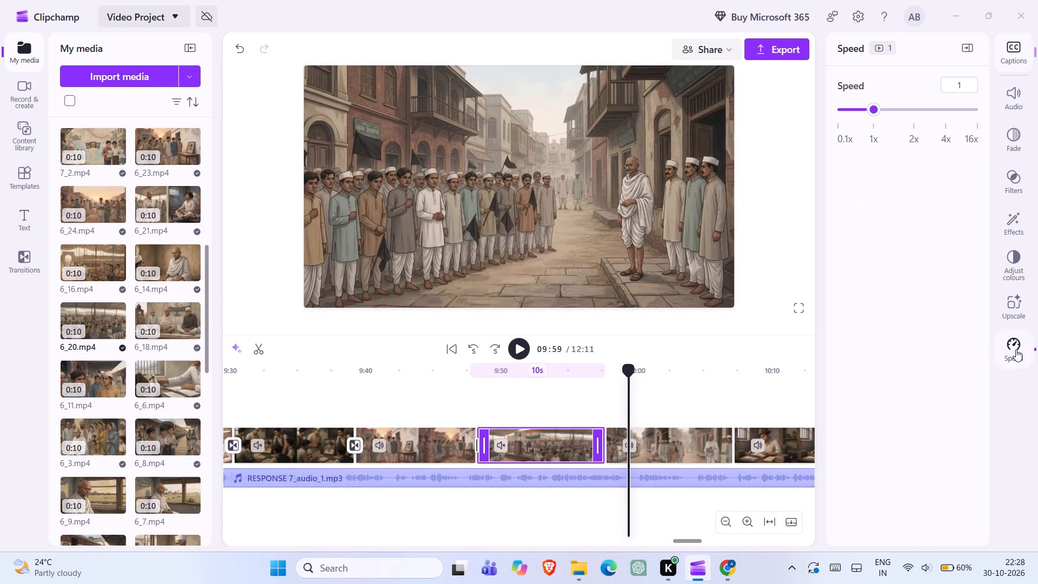
pyautogui.click(961, 93)
pyautogui.click(959, 80)
pyautogui.write('0.8')
pyautogui.press('Return')
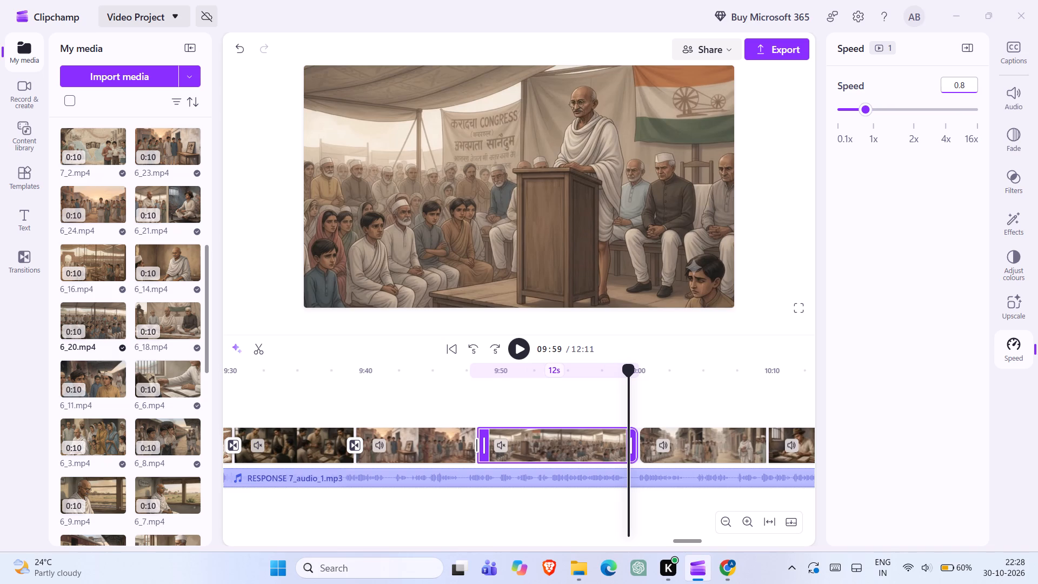
# Play back the join from 6_20.mp4 into the street clip from about 9:59, pausing at about 10:07.
pyautogui.click(528, 337)
pyautogui.click(518, 348)
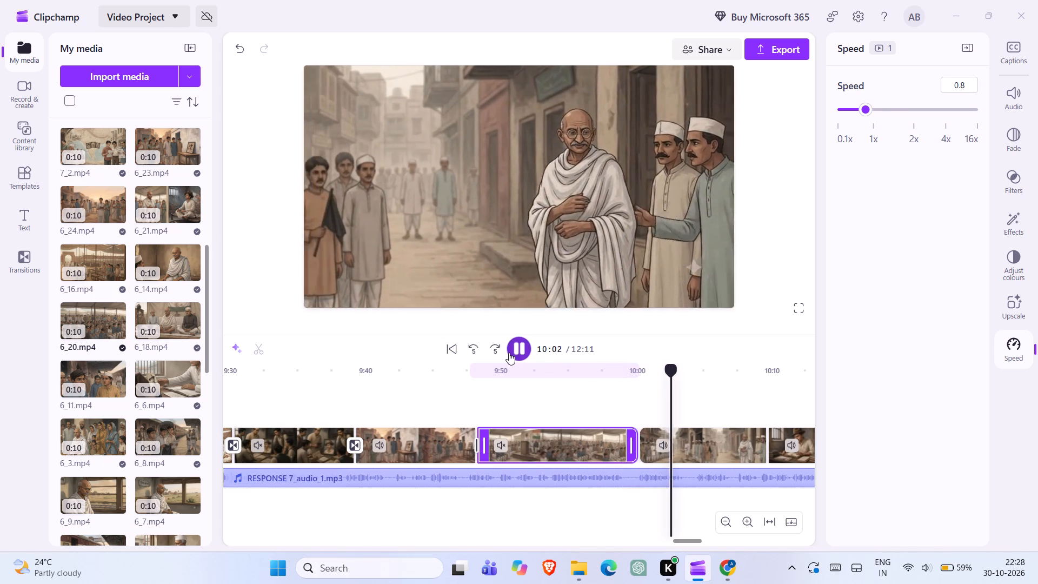
pyautogui.click(510, 354)
pyautogui.click(510, 354)
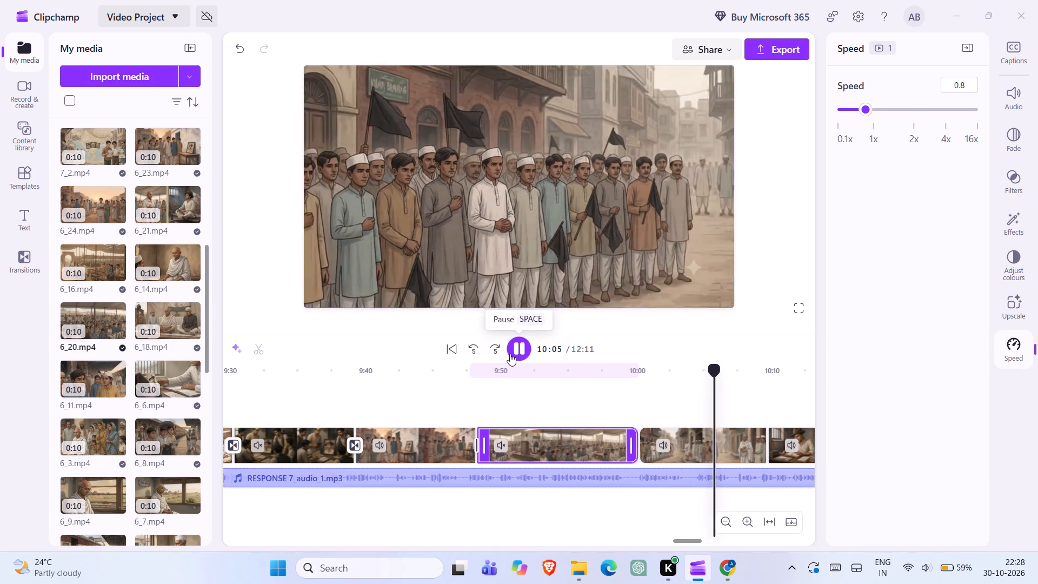
pyautogui.click(510, 354)
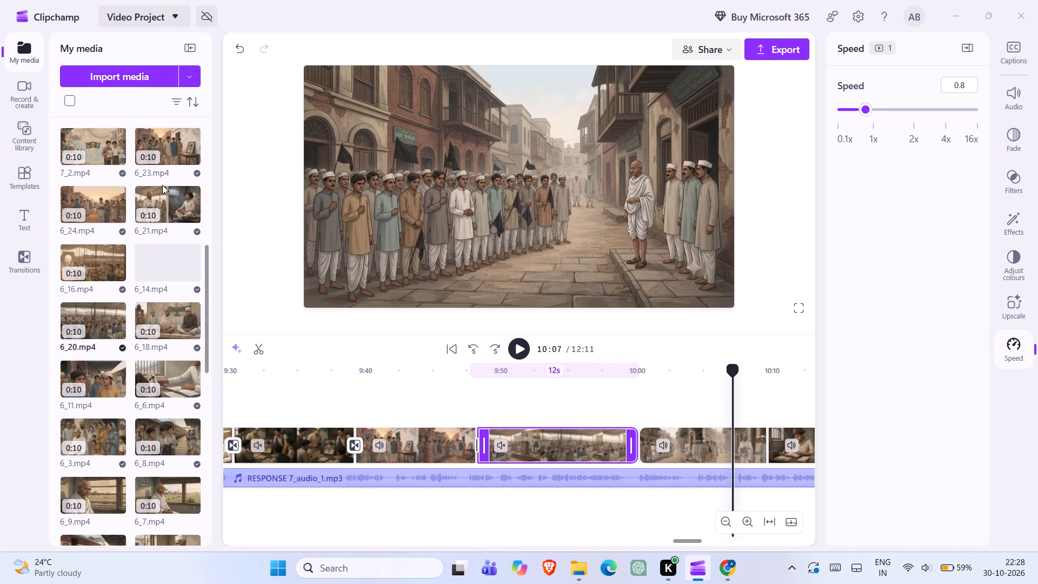
# Look through the project media, then switch to File Explorer and preview clips 4_1, 4_2 and 4_14 in the res4 folder.
pyautogui.scroll(2, 162, 185)
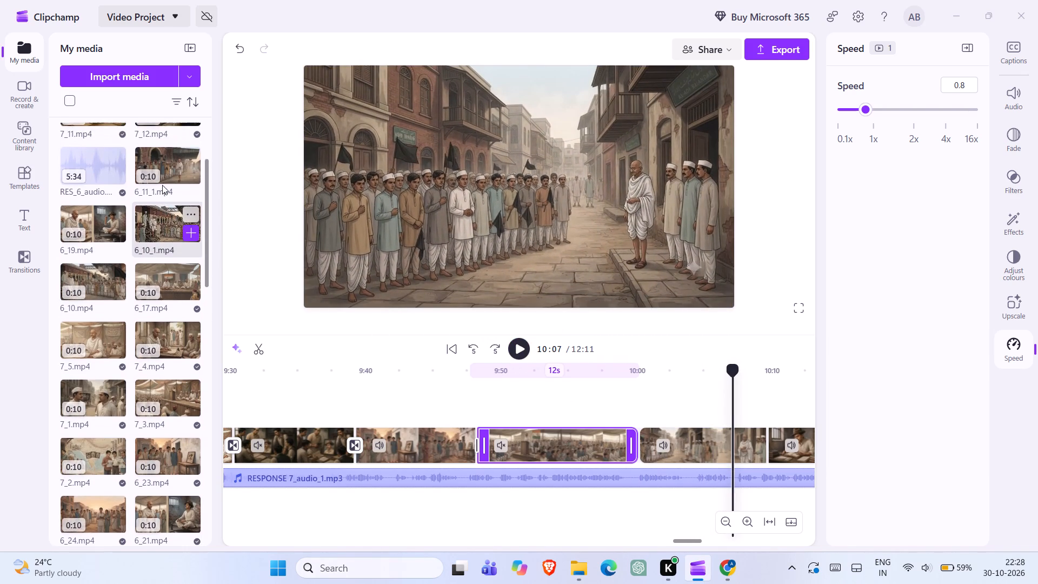
pyautogui.scroll(1, 162, 185)
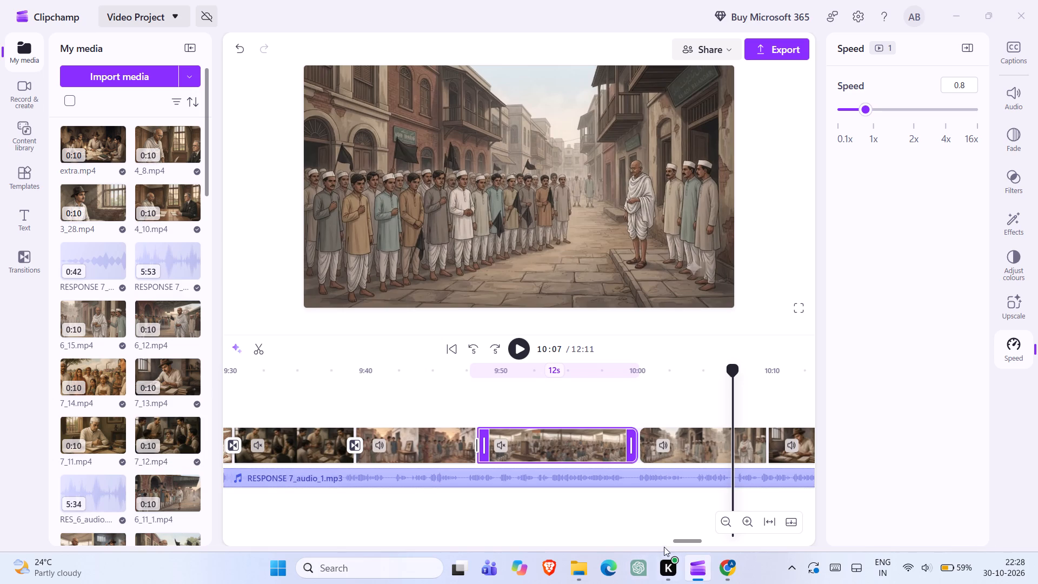
pyautogui.click(578, 578)
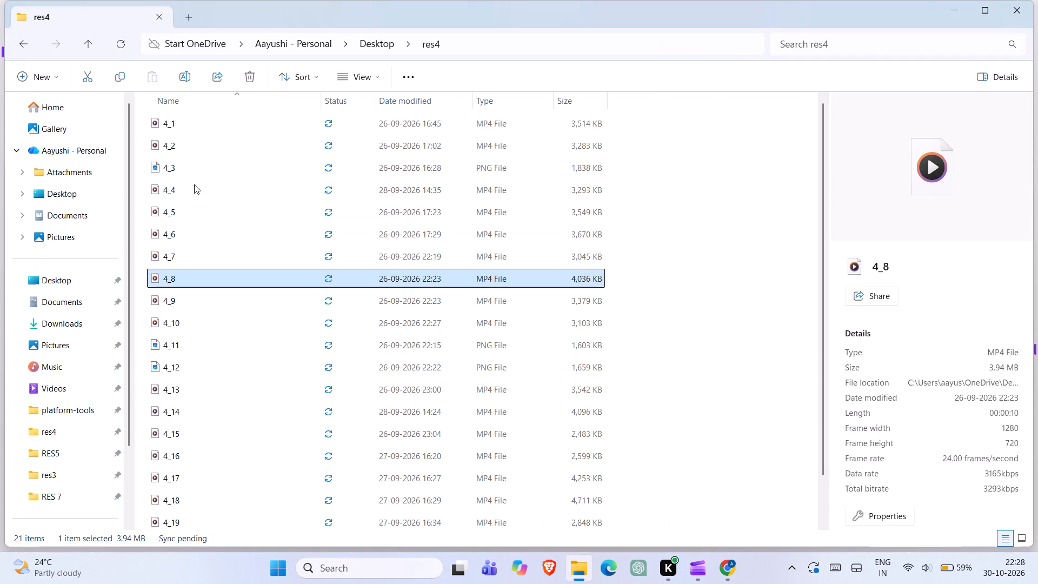
pyautogui.doubleClick(225, 118)
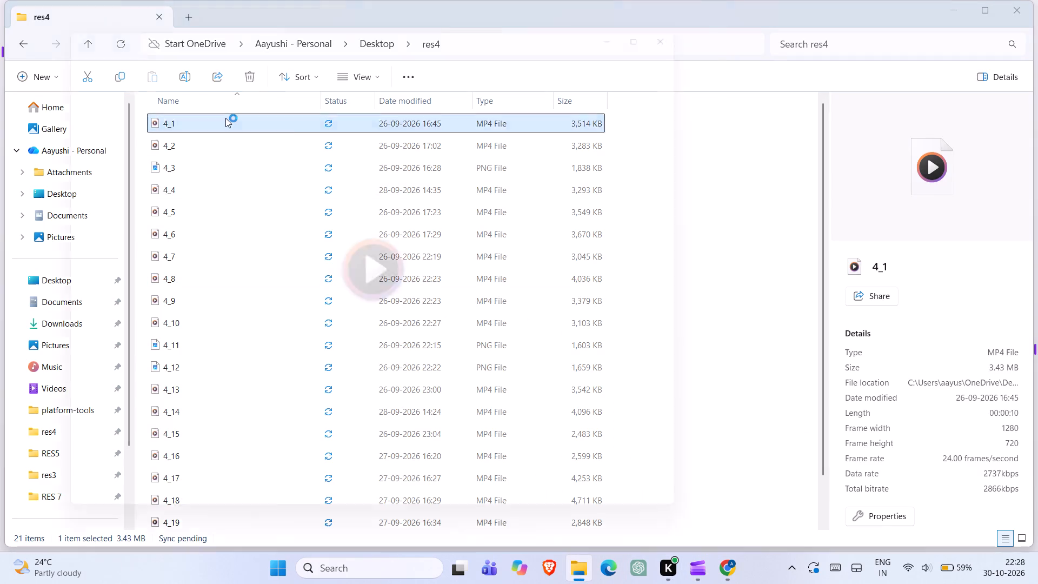
pyautogui.tripleClick(374, 269)
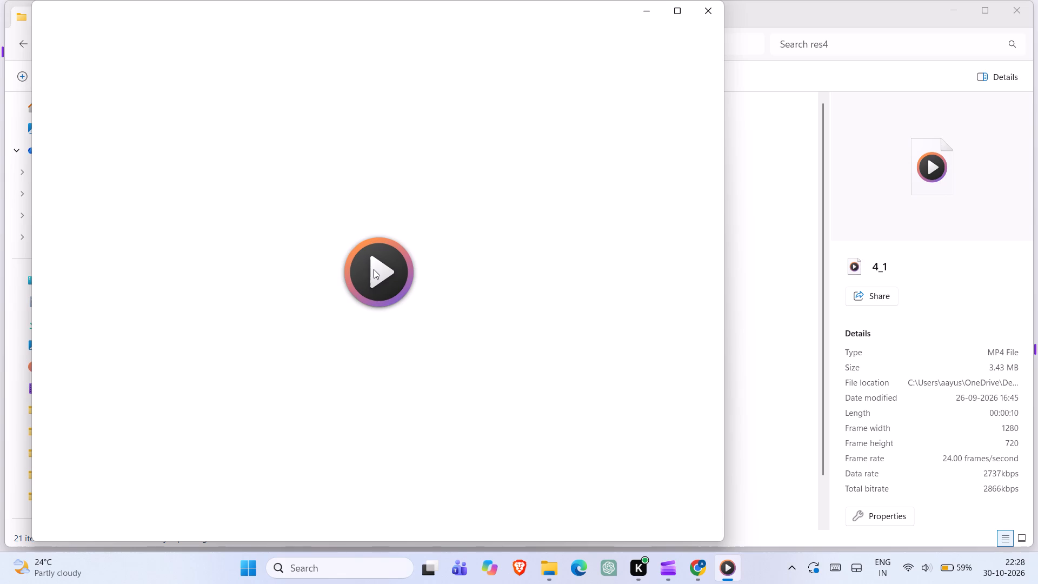
pyautogui.tripleClick(374, 269)
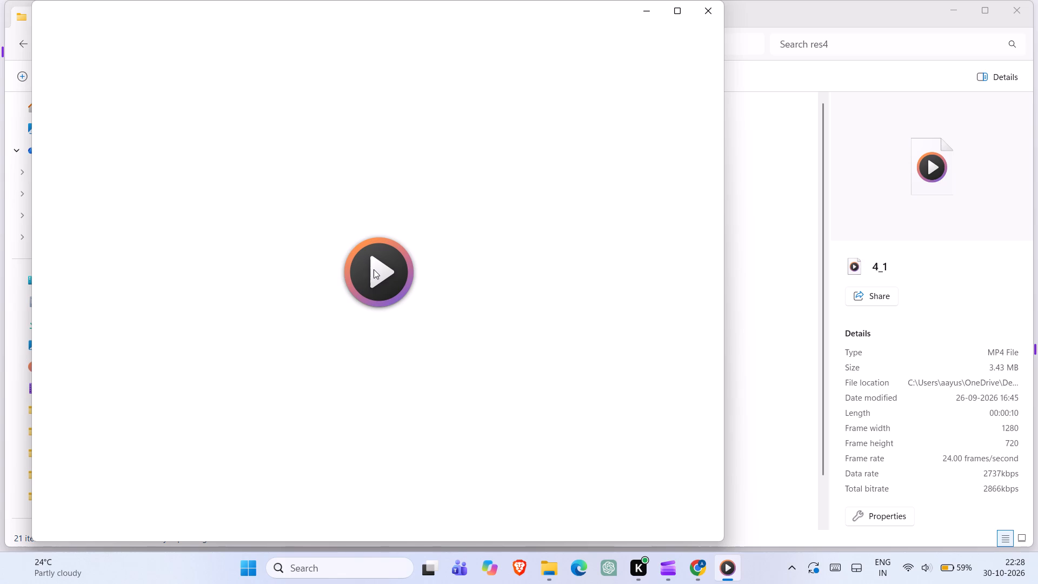
pyautogui.tripleClick(374, 269)
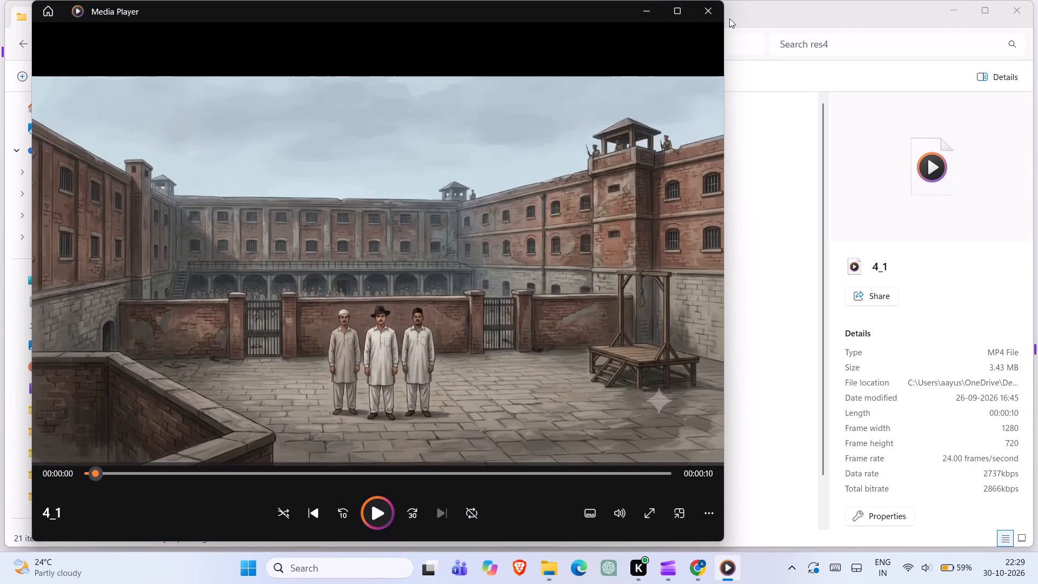
pyautogui.click(711, 11)
pyautogui.doubleClick(197, 138)
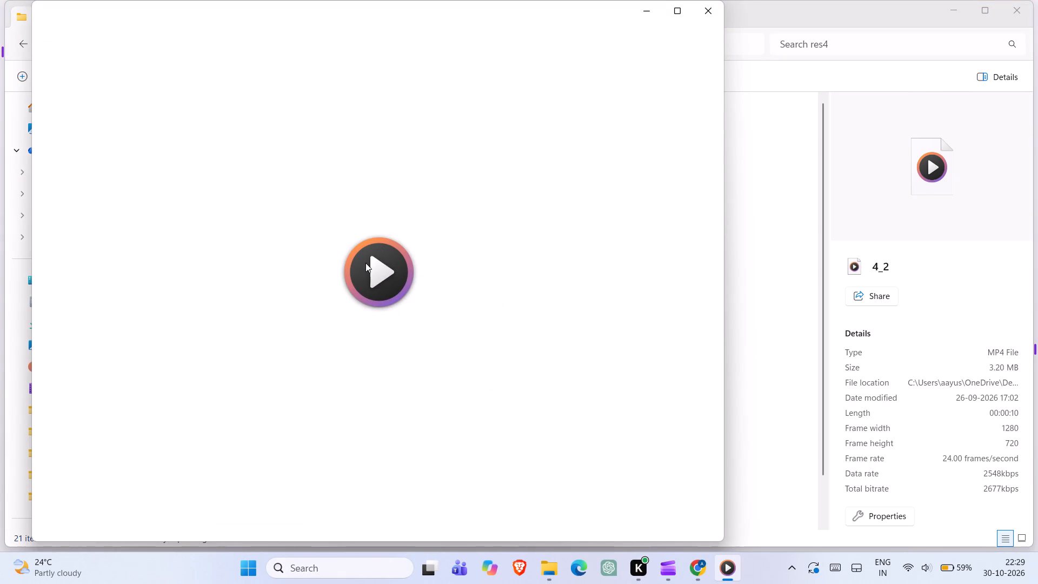
pyautogui.doubleClick(365, 263)
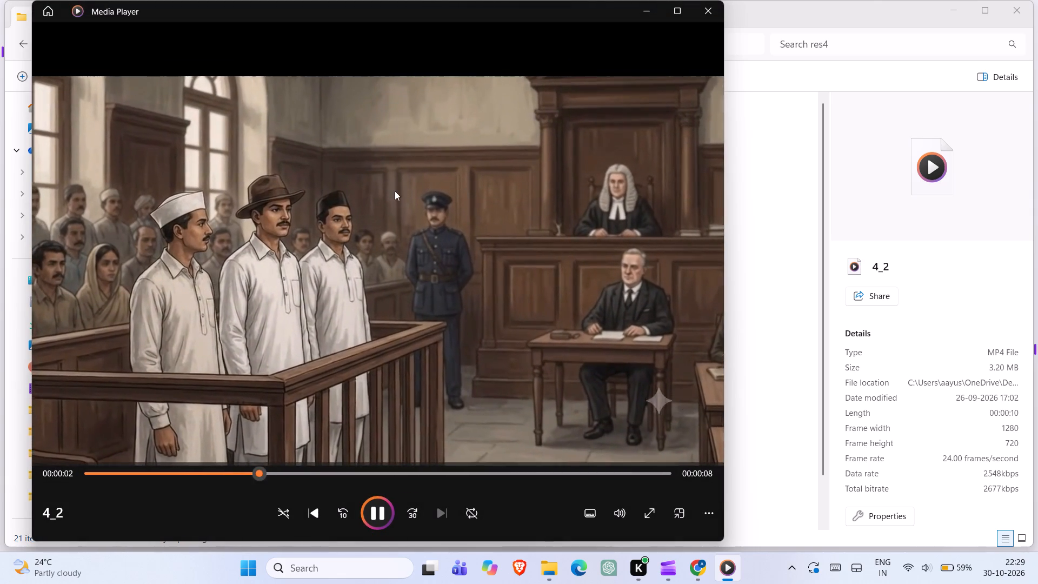
pyautogui.click(705, 14)
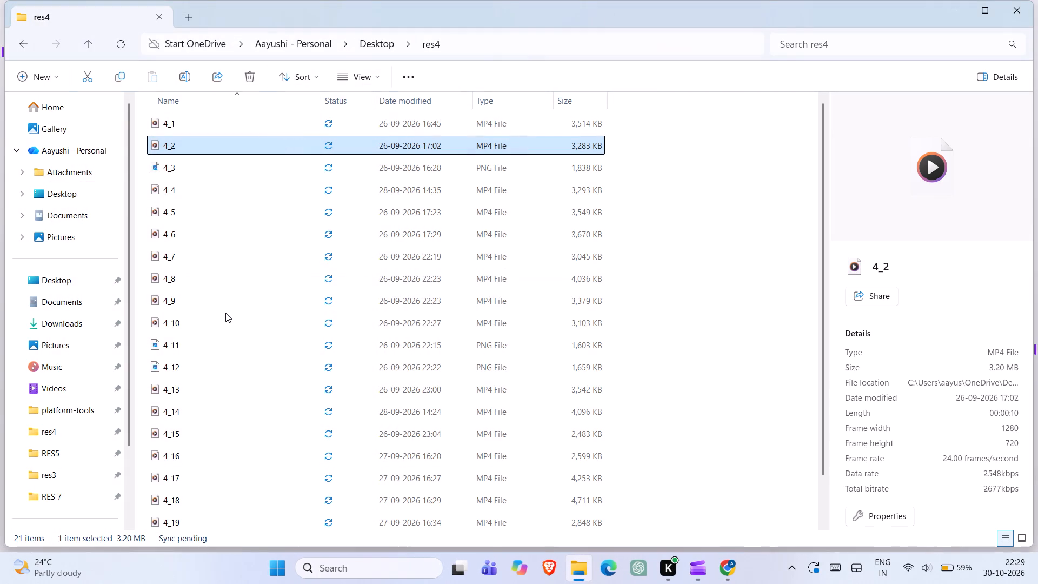
pyautogui.doubleClick(167, 407)
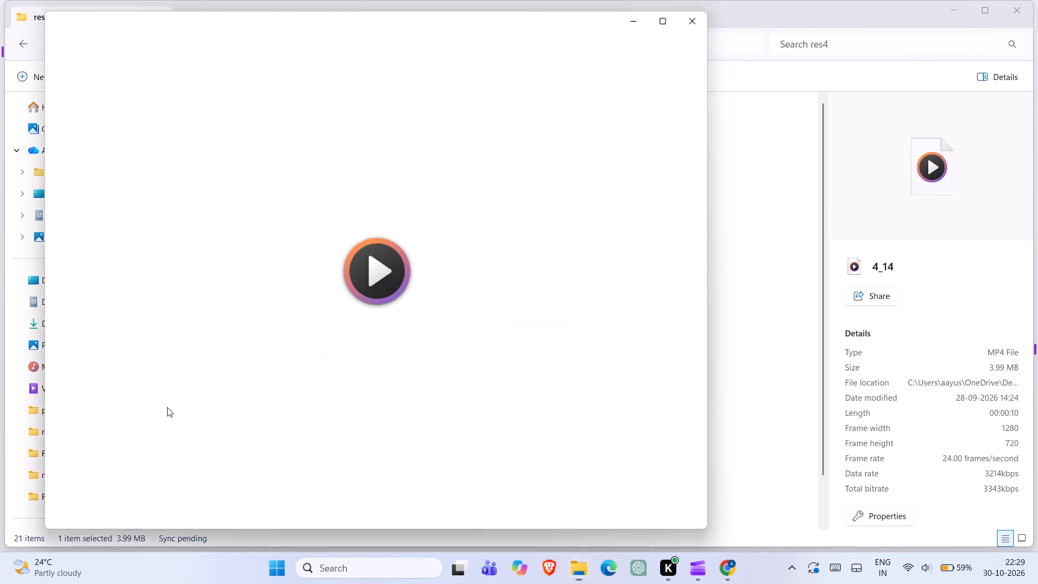
pyautogui.tripleClick(380, 290)
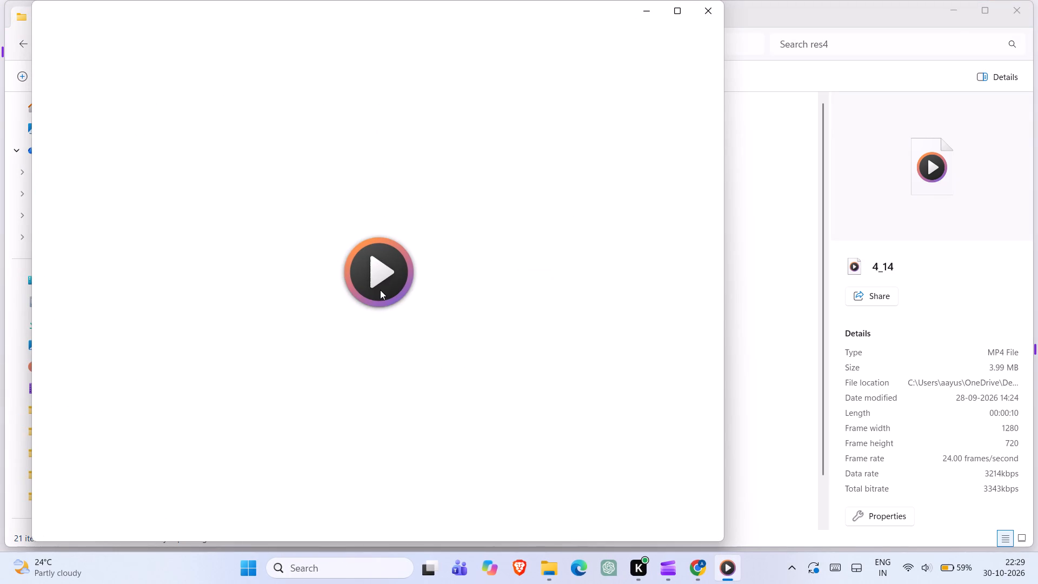
pyautogui.click(704, 11)
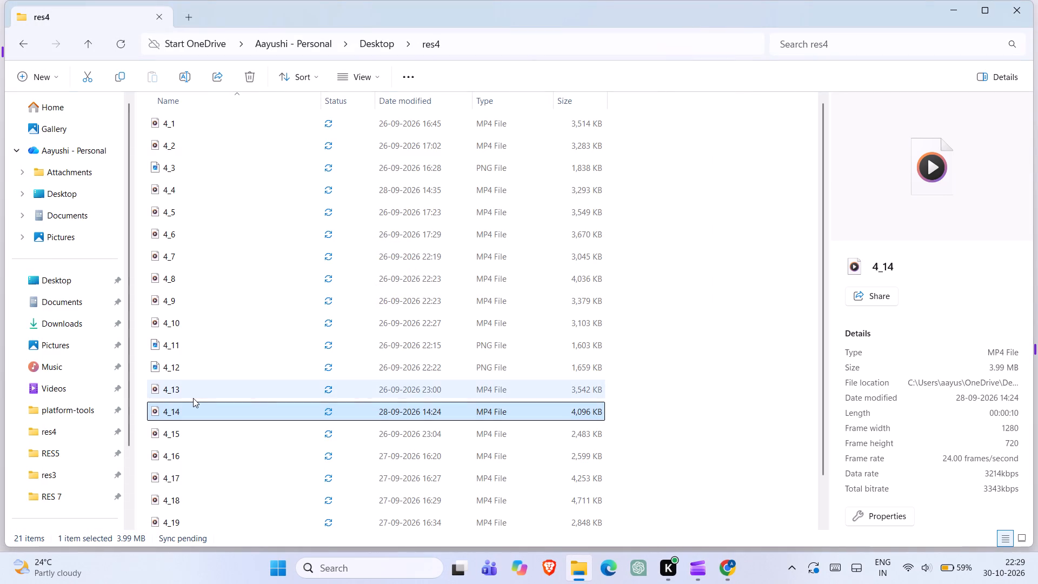
# Open the res3 folder and preview clip 3_20.
pyautogui.click(69, 473)
pyautogui.click(69, 473)
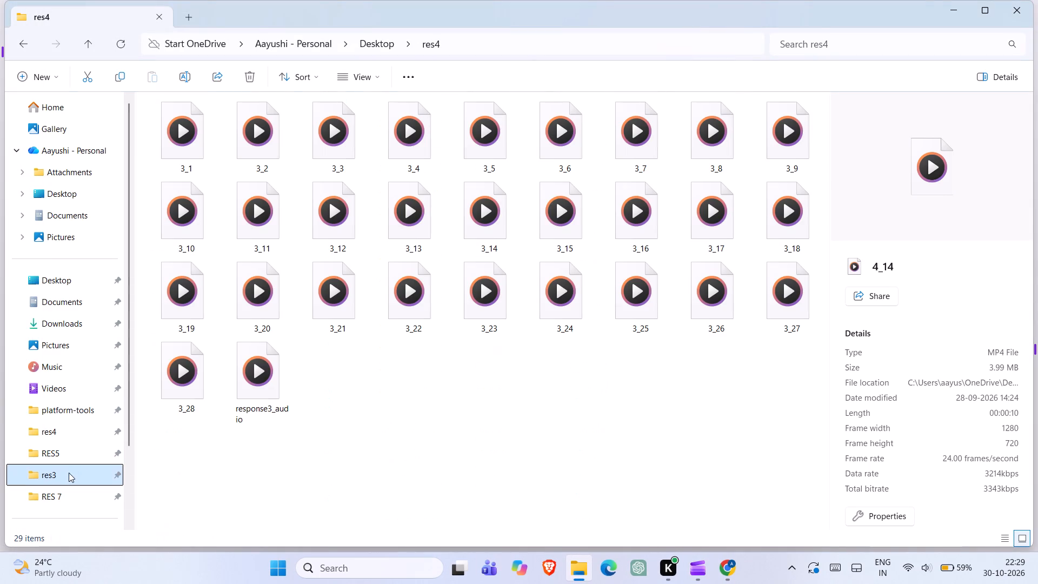
pyautogui.tripleClick(270, 313)
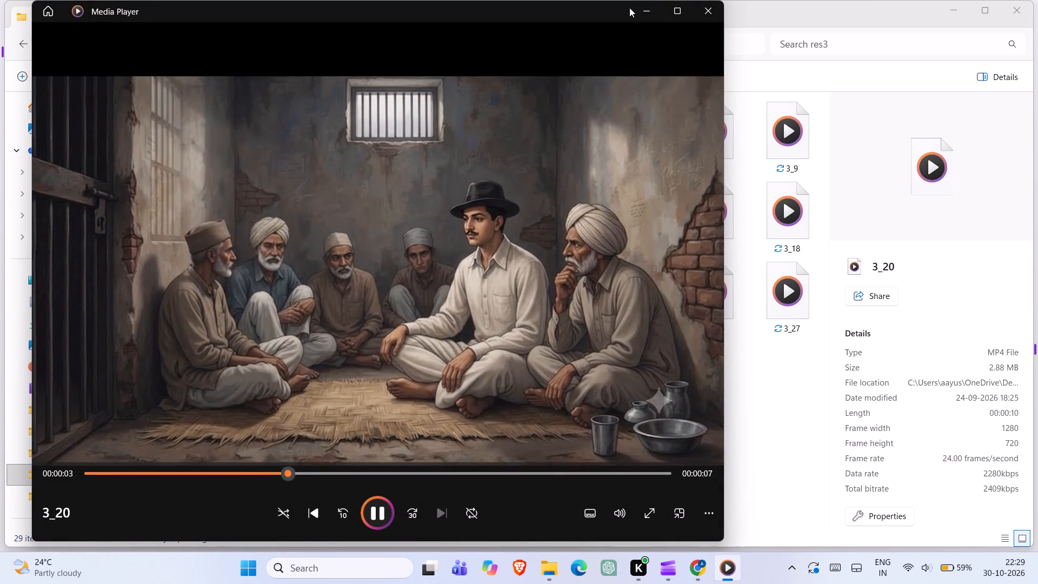
pyautogui.click(697, 15)
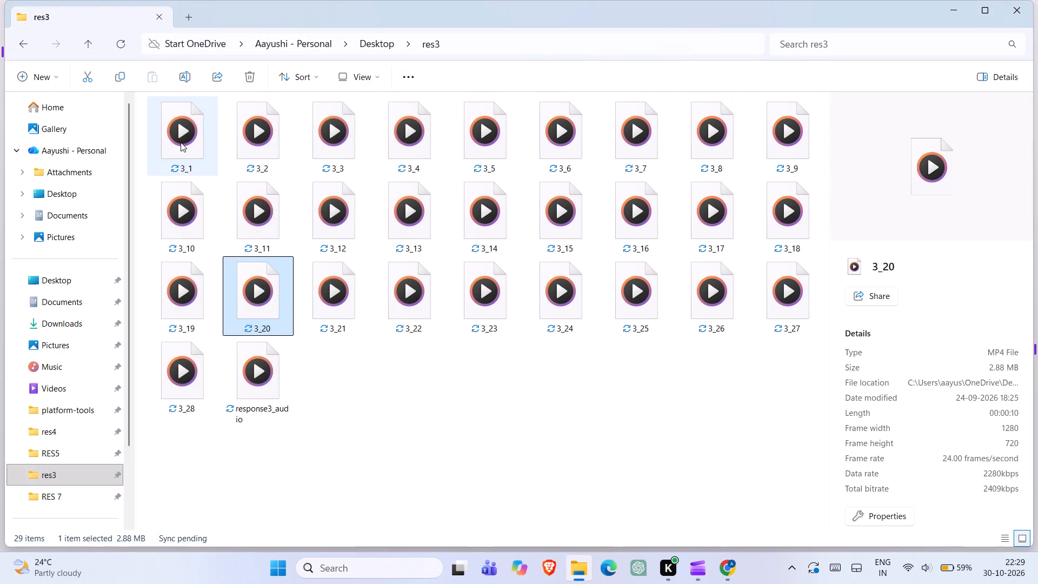
# Preview clips 3_1 and 3_28 in the res3 folder.
pyautogui.tripleClick(181, 142)
pyautogui.tripleClick(382, 215)
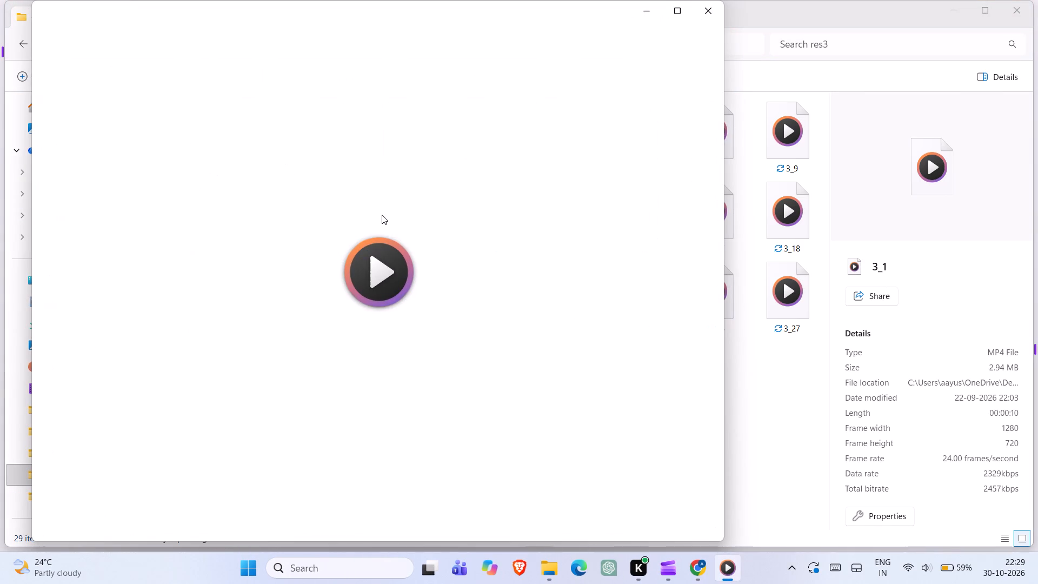
pyautogui.tripleClick(409, 300)
pyautogui.doubleClick(390, 280)
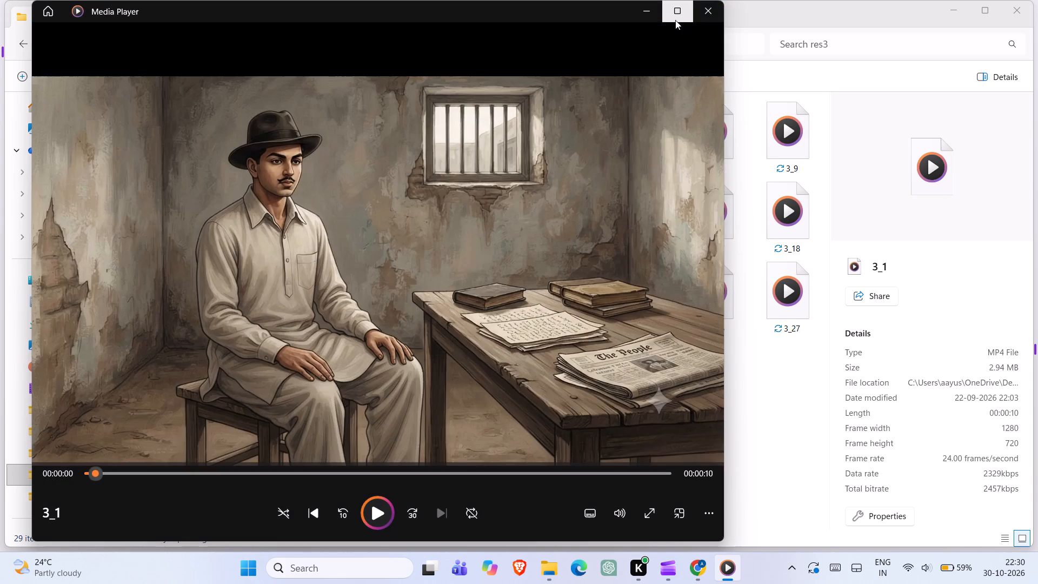
pyautogui.click(715, 13)
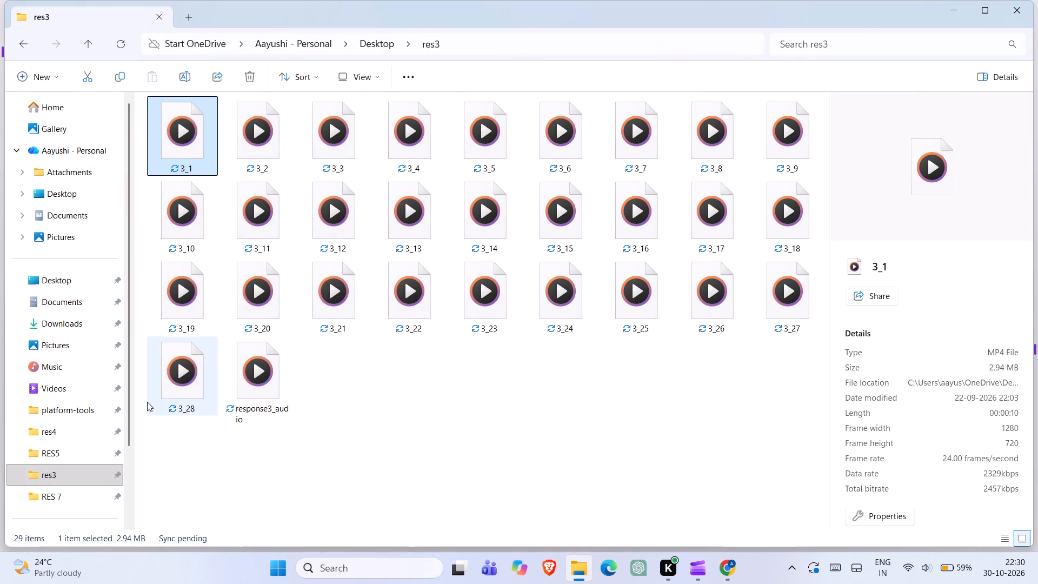
pyautogui.moveTo(146, 402); pyautogui.dragTo(175, 393)
pyautogui.tripleClick(175, 393)
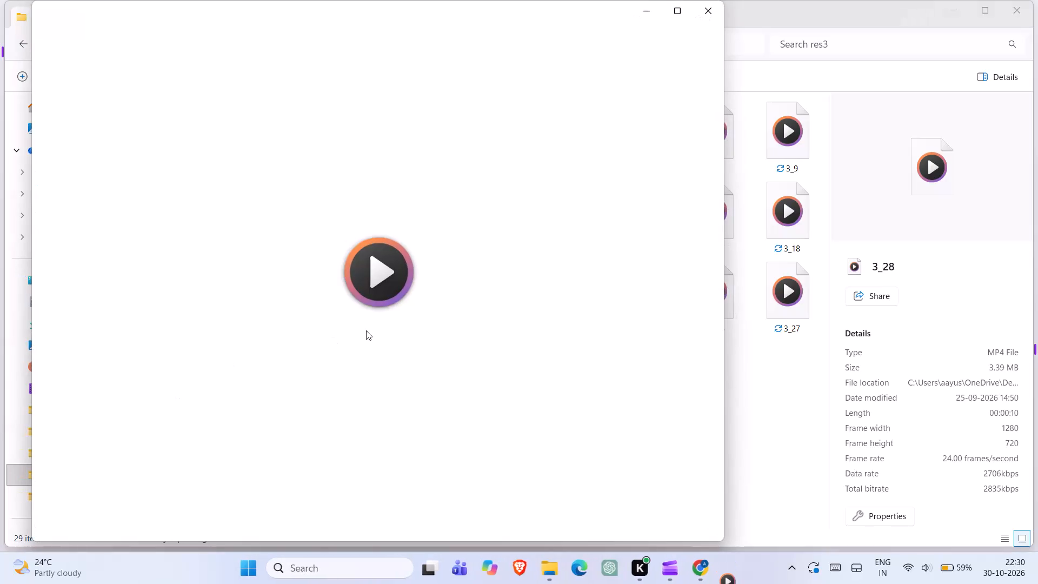
pyautogui.click(366, 330)
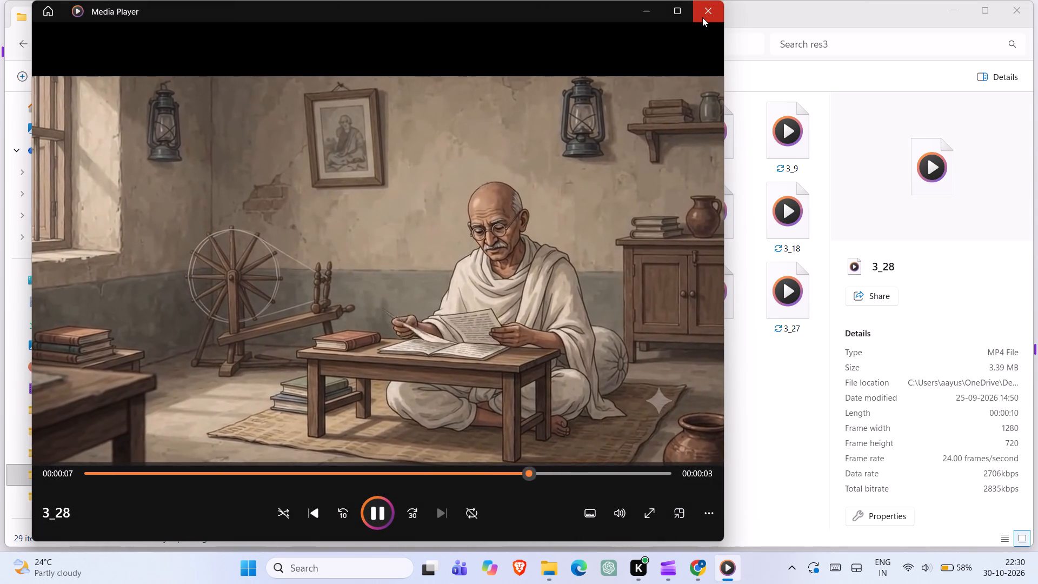
pyautogui.click(702, 17)
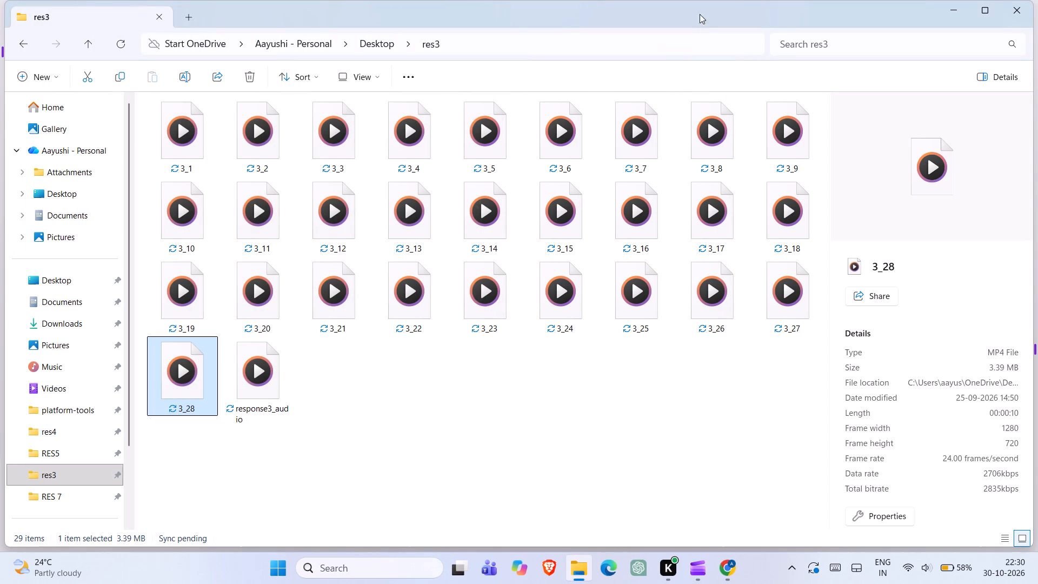
# Switch back to Clipchamp and move the 7_14.mp4 clip directly after 6_20.mp4, ahead of the 6_15.mp4 street clip.
pyautogui.click(700, 573)
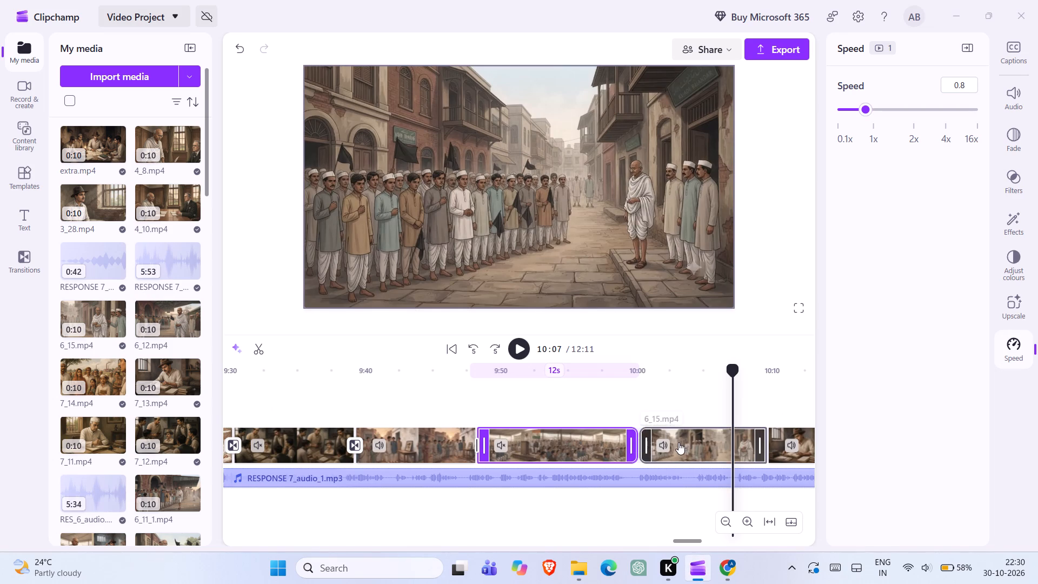
pyautogui.hscroll(-2, 678, 442)
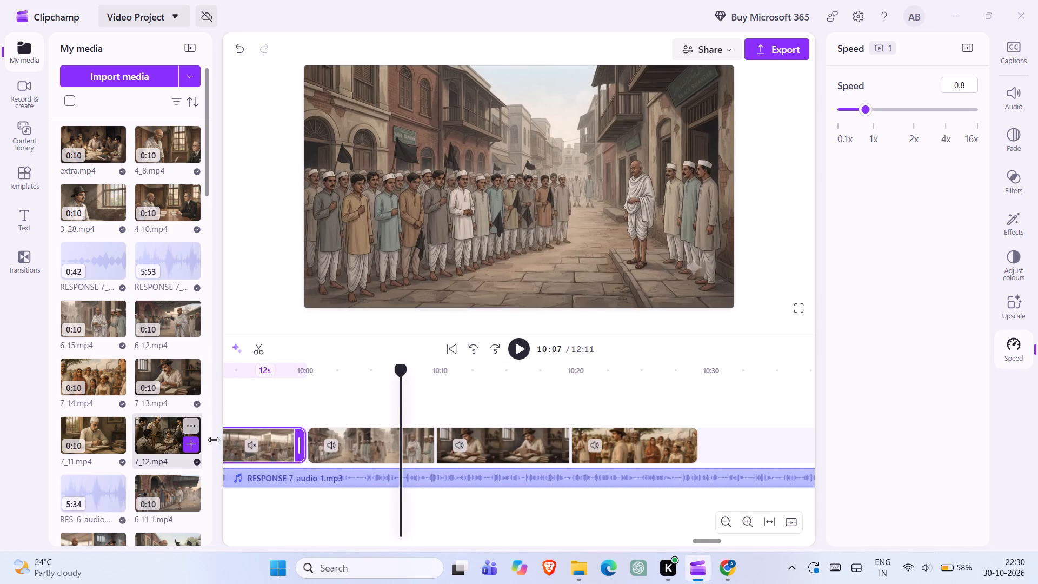
pyautogui.hscroll(1, 342, 463)
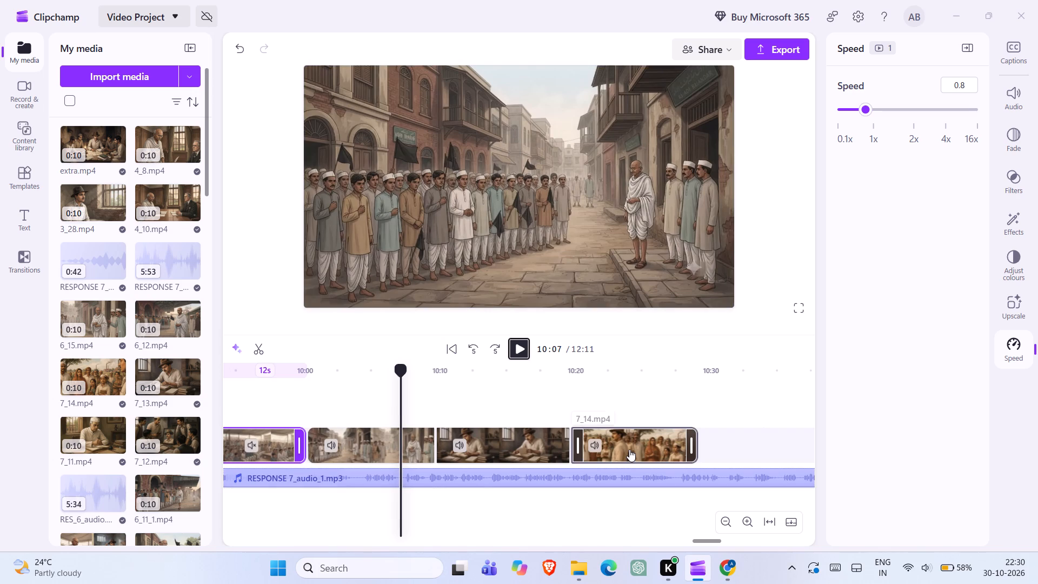
pyautogui.moveTo(629, 449); pyautogui.dragTo(354, 448)
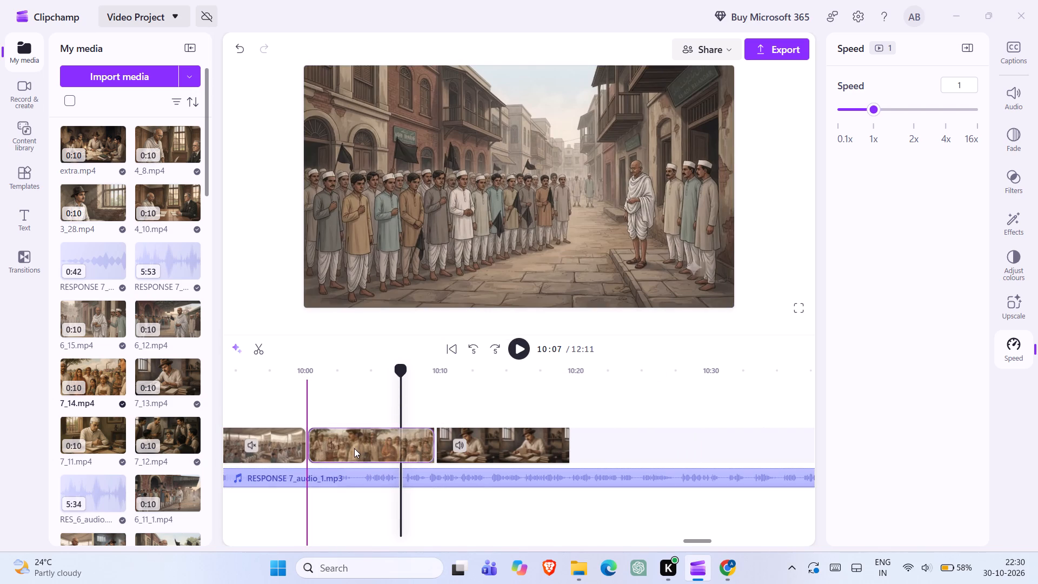
pyautogui.moveTo(354, 448); pyautogui.dragTo(354, 448)
pyautogui.moveTo(506, 448); pyautogui.dragTo(384, 433)
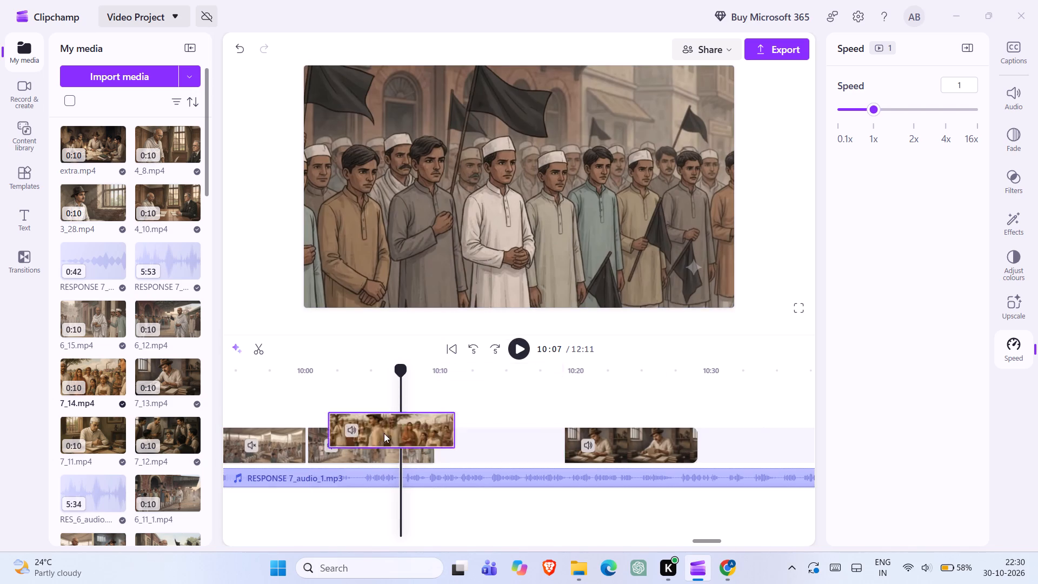
pyautogui.moveTo(384, 433); pyautogui.dragTo(365, 446)
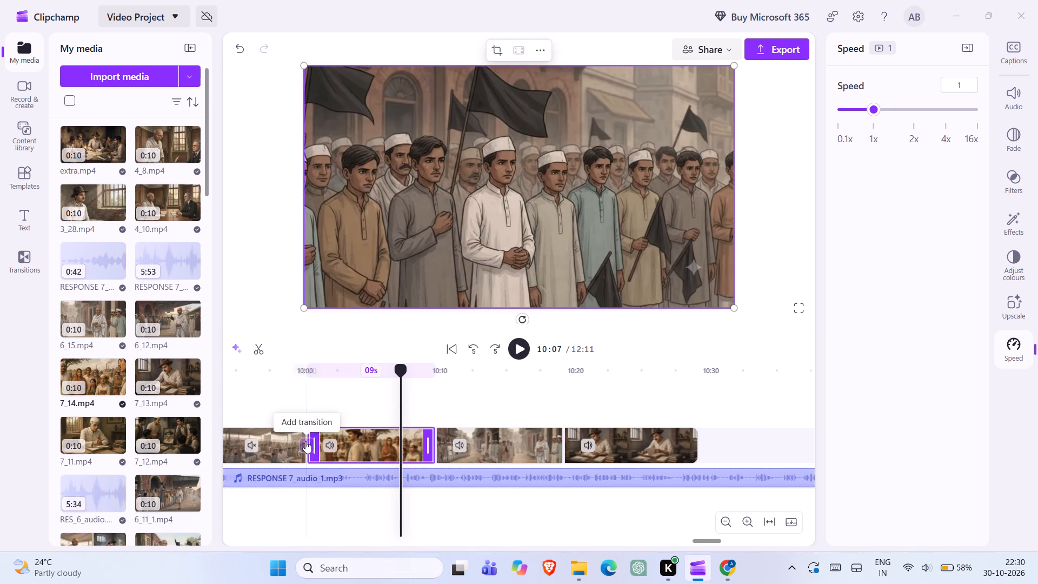
# Add a transition between the 6_20.mp4 and 7_14.mp4 clips and play back the join to about 10:06.
pyautogui.click(305, 441)
pyautogui.doubleClick(288, 442)
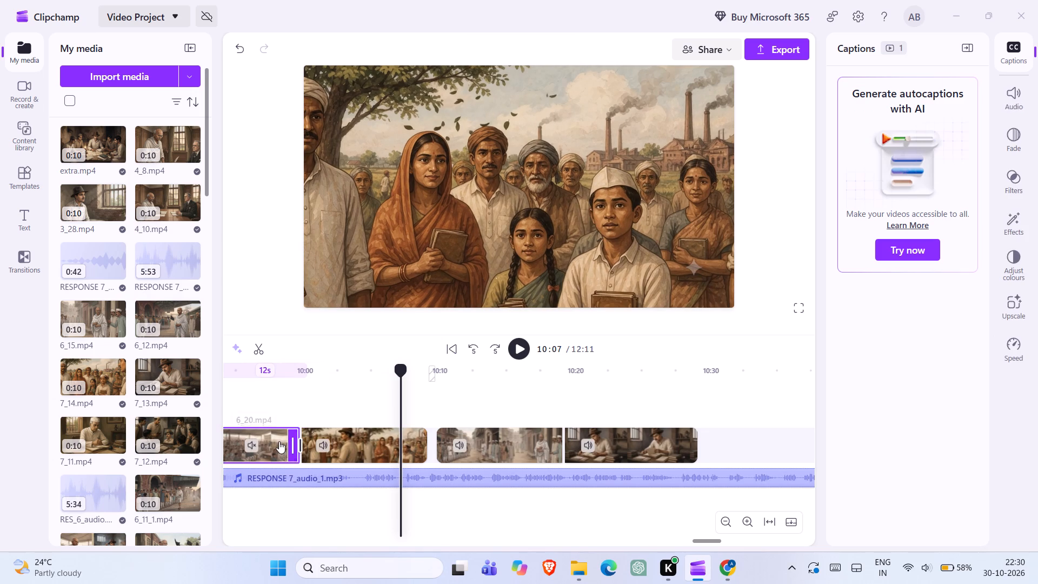
pyautogui.doubleClick(279, 441)
pyautogui.click(521, 355)
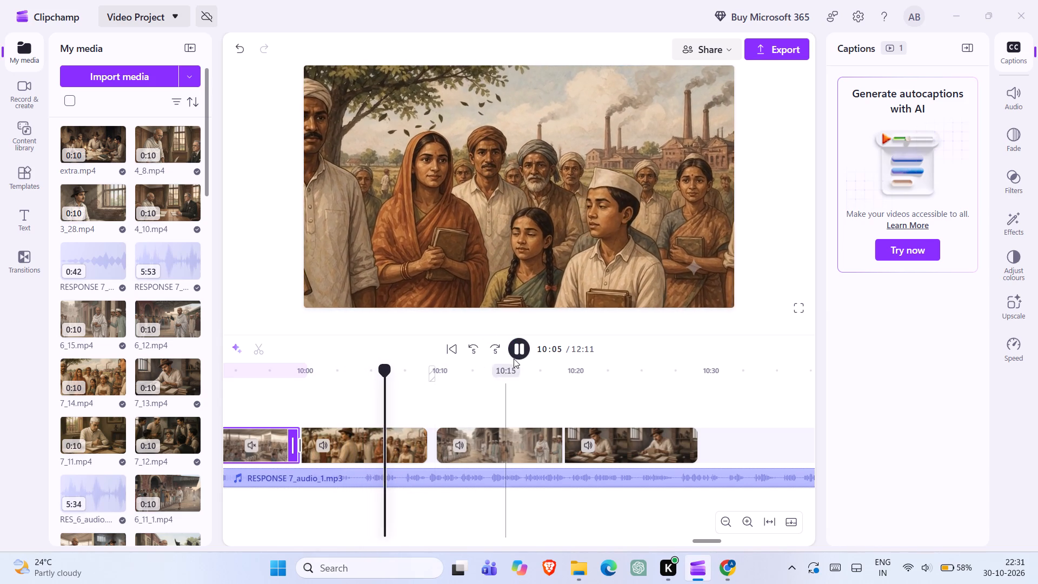
pyautogui.click(518, 353)
# Set the playback speed of the 7_14.mp4 clip to 0.8.
pyautogui.click(378, 441)
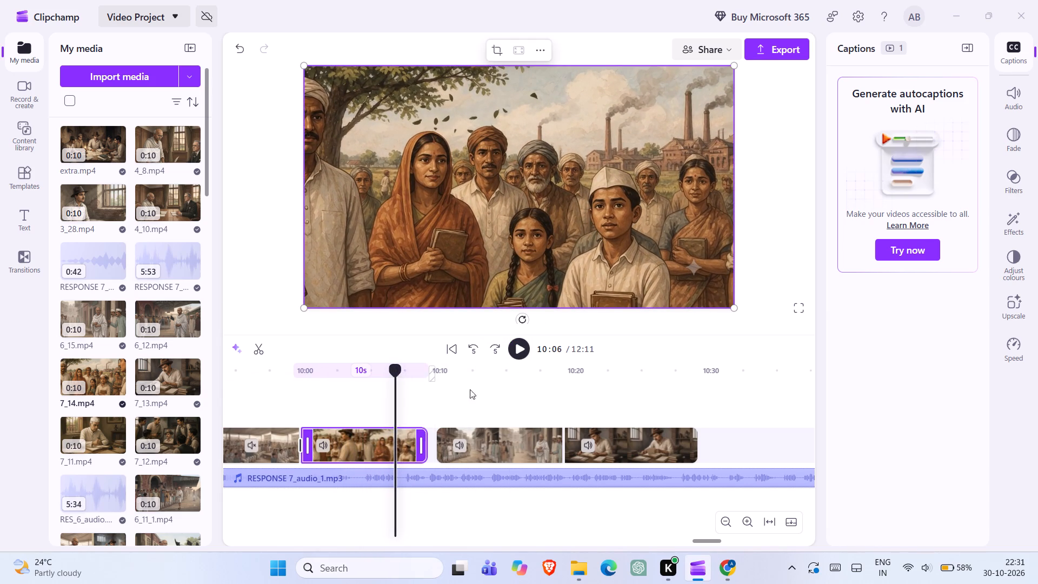
pyautogui.click(1028, 347)
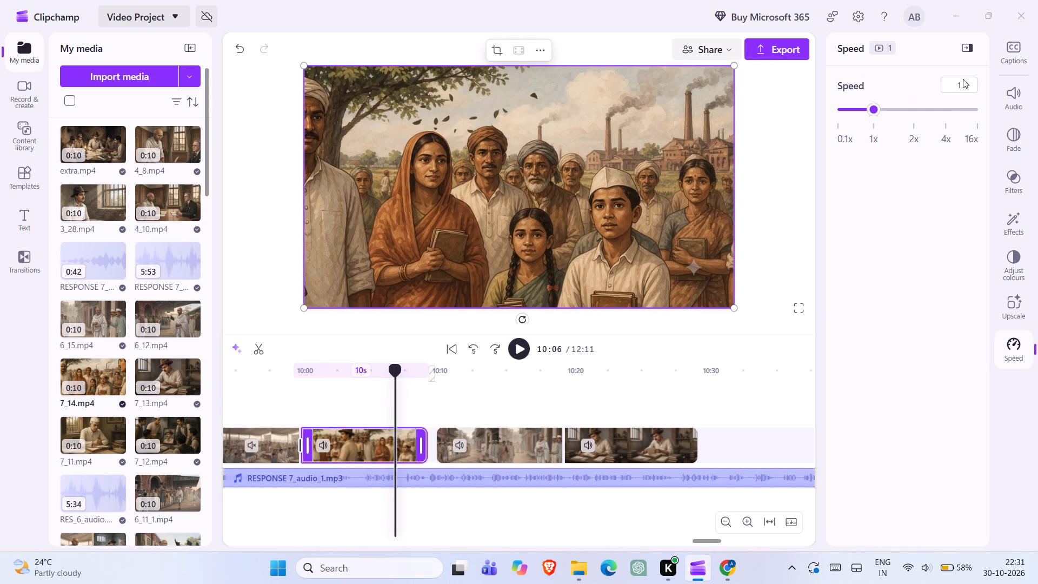
pyautogui.click(962, 92)
pyautogui.write('0.8')
pyautogui.press('Return')
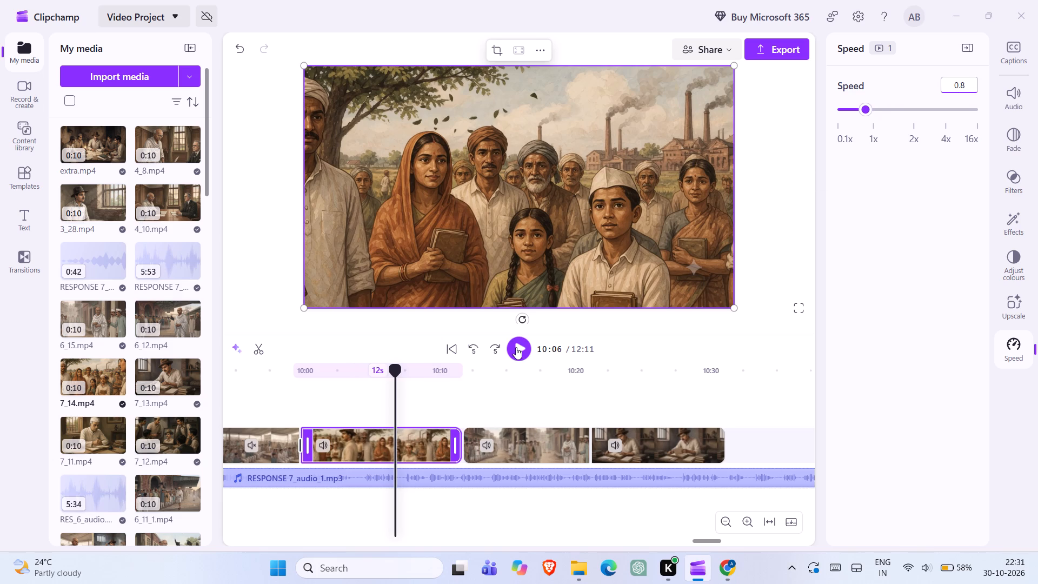
# Play back the narration from 10:06 to about 10:27, look through the project media for a matching clip, and replay from 10:08.
pyautogui.click(516, 347)
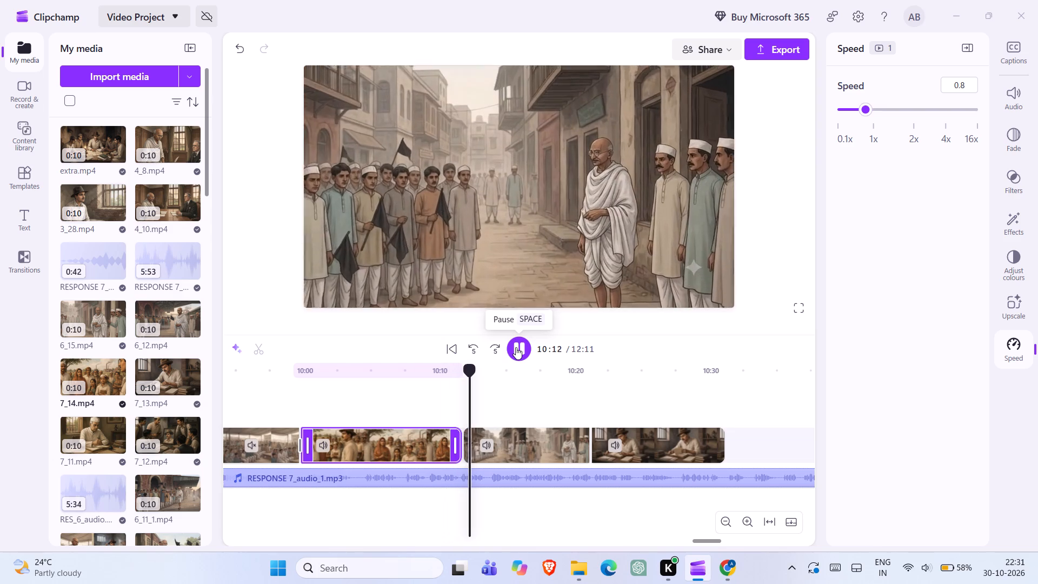
pyautogui.click(524, 350)
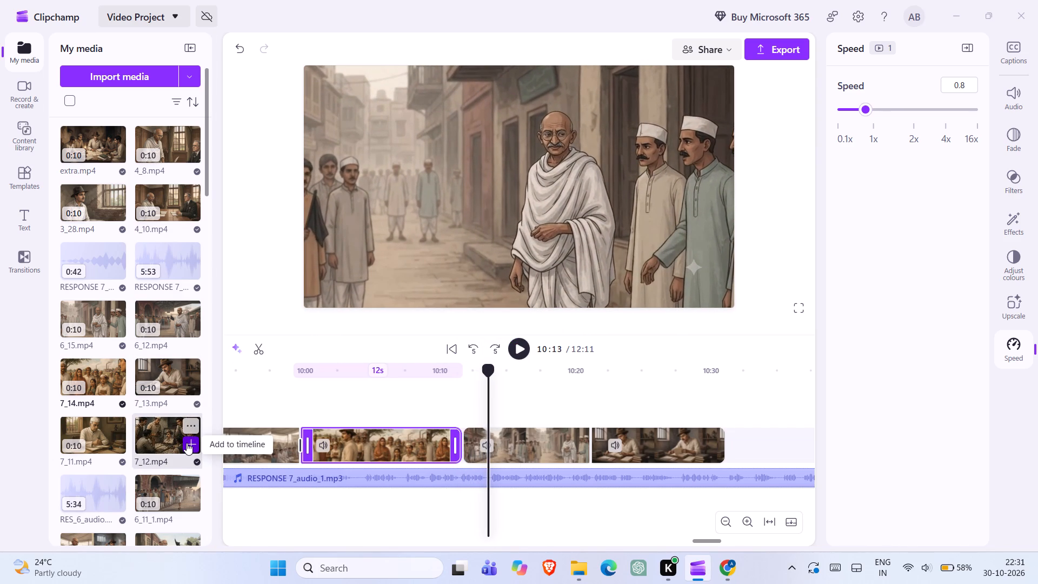
pyautogui.scroll(-3, 156, 316)
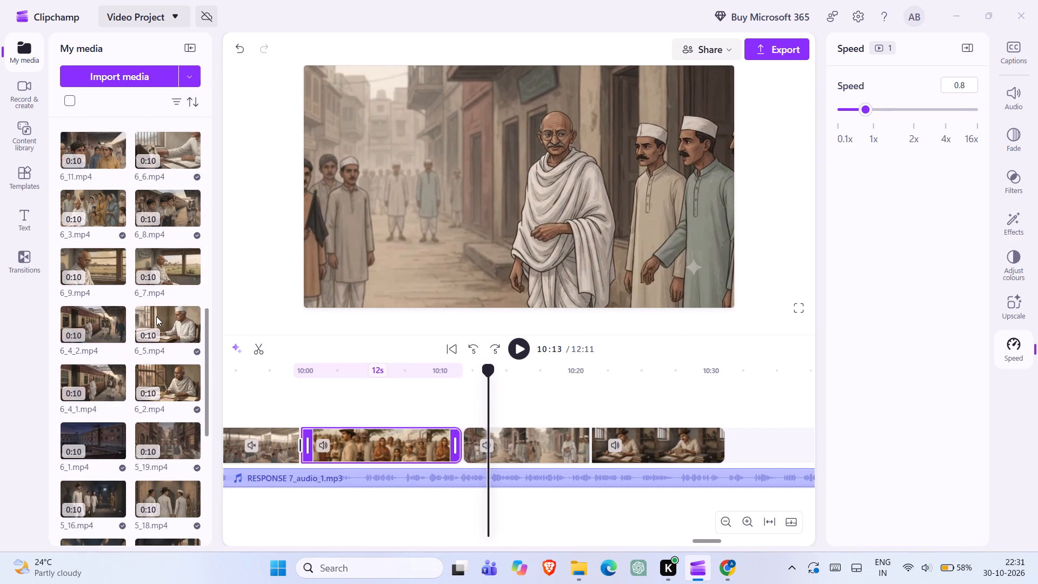
pyautogui.scroll(-3, 156, 316)
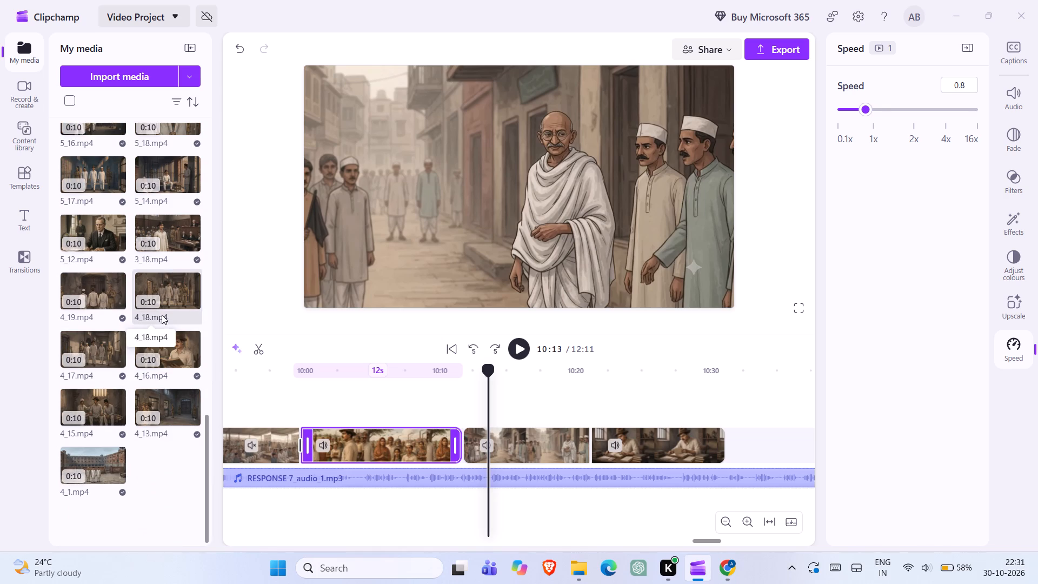
pyautogui.click(521, 343)
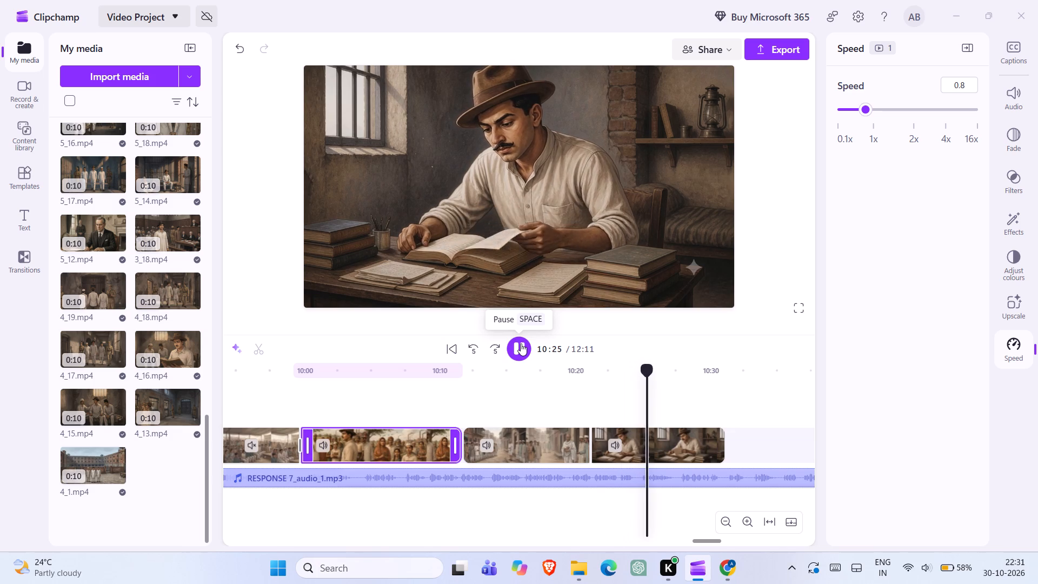
pyautogui.click(521, 343)
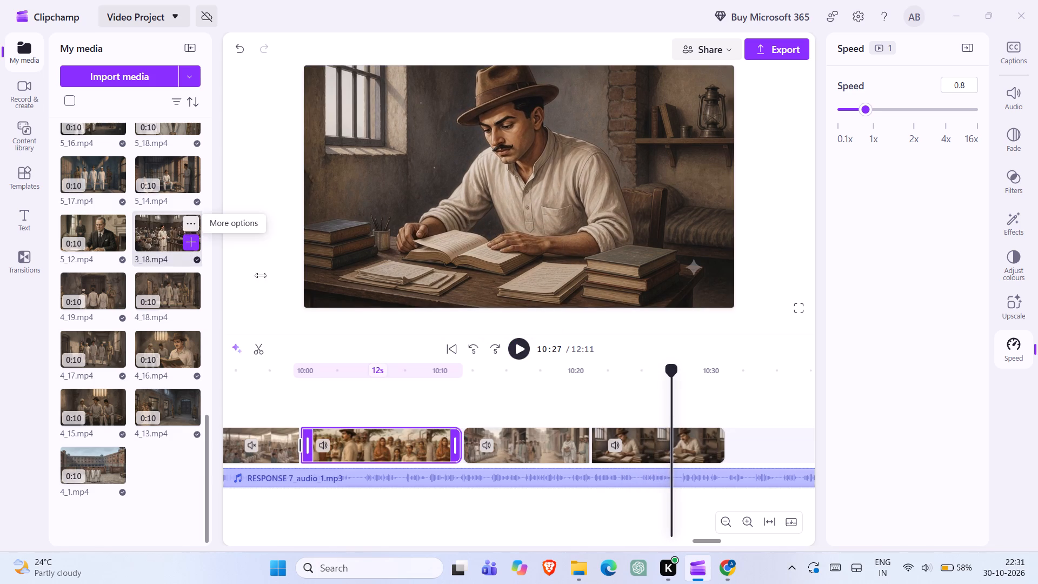
pyautogui.doubleClick(420, 452)
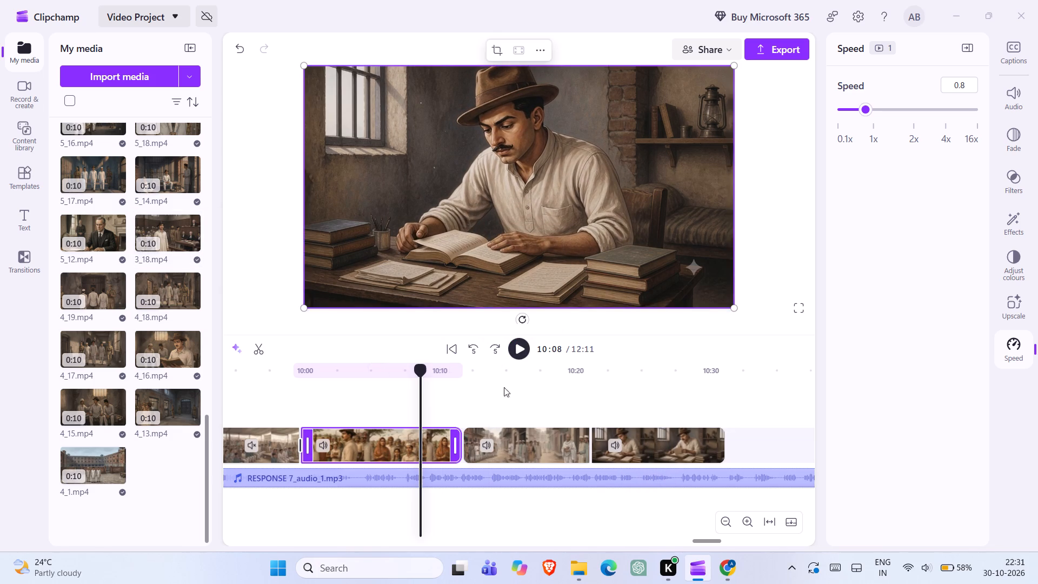
pyautogui.click(518, 349)
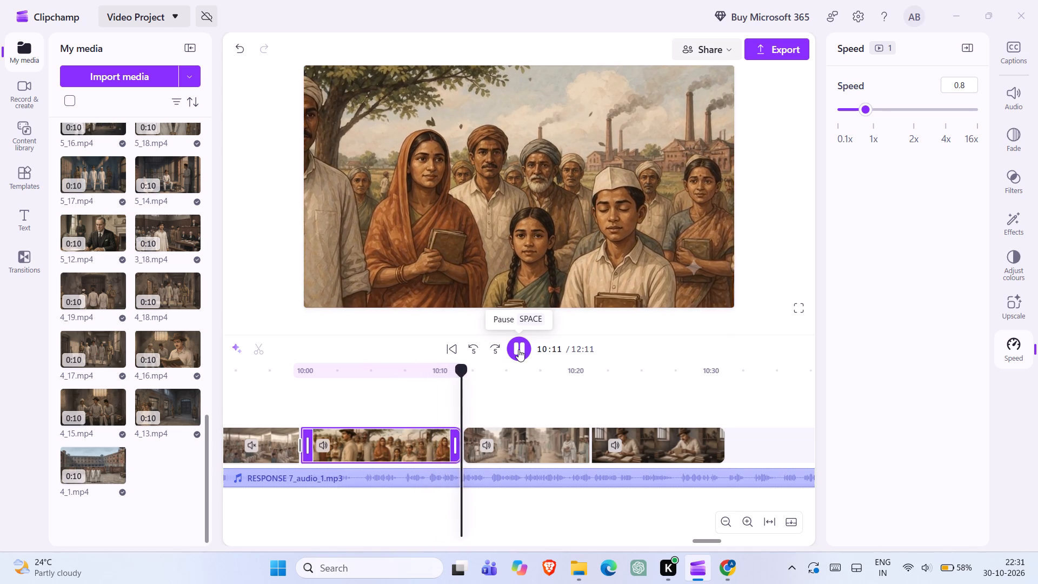
pyautogui.click(518, 349)
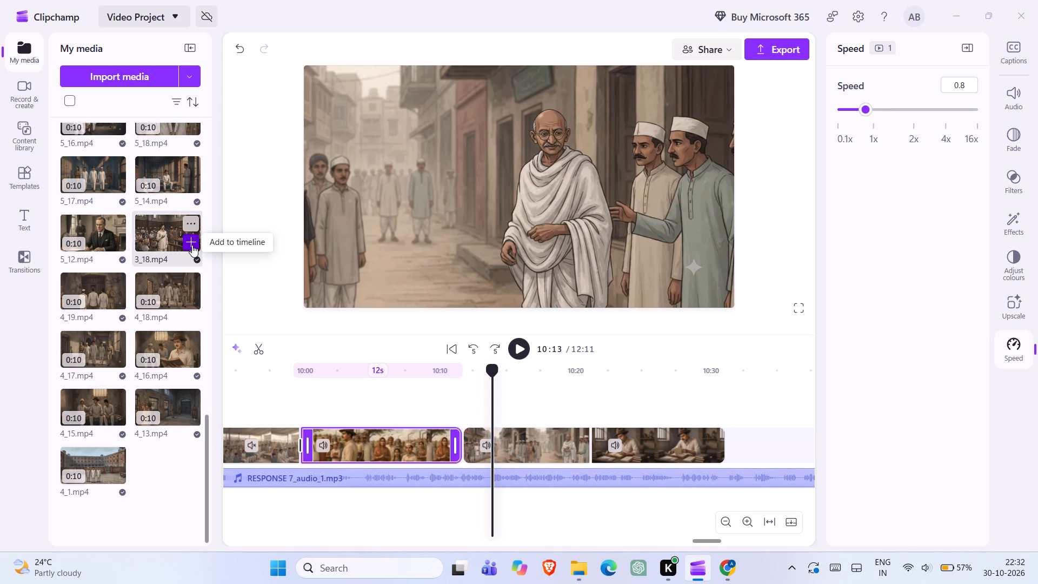
# Add 3_18.mp4 to the timeline and place it on the video track between 7_14.mp4 and the 6_15.mp4 street clip.
pyautogui.click(192, 245)
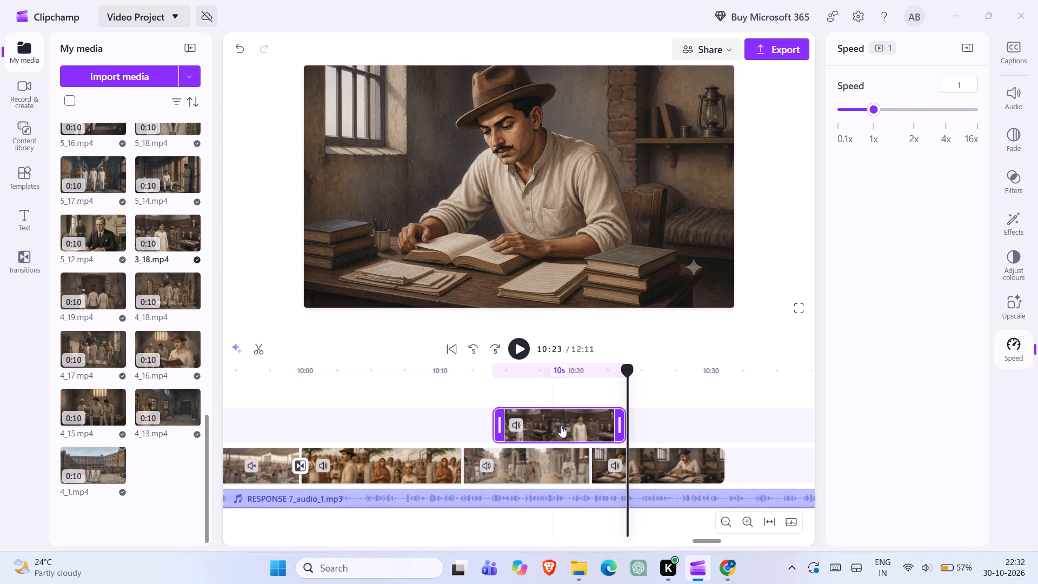
pyautogui.moveTo(568, 418); pyautogui.dragTo(534, 462)
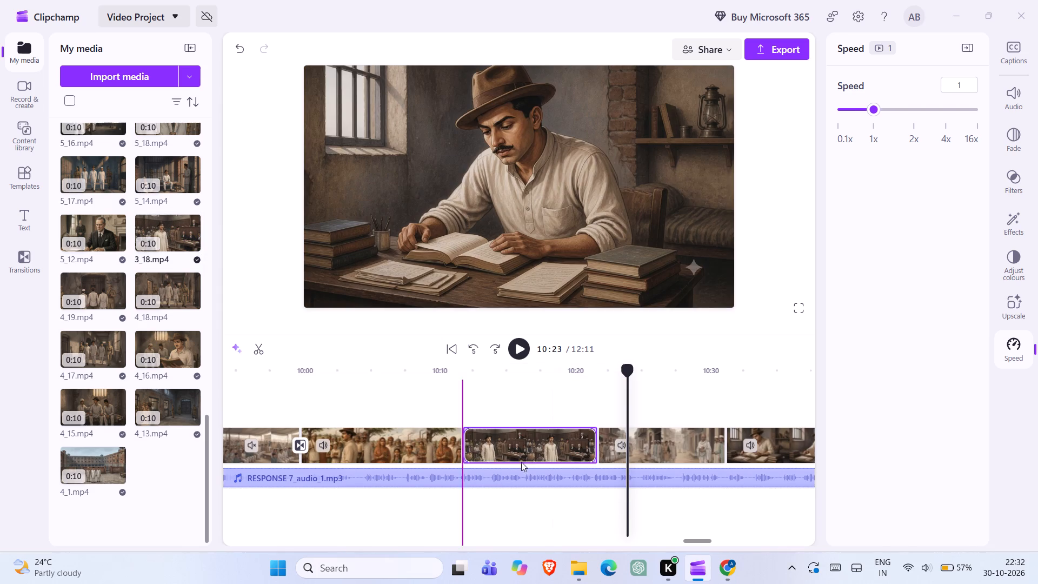
# Add a transition between the 7_14.mp4 and 3_18.mp4 clips and play back the join.
pyautogui.click(461, 443)
pyautogui.doubleClick(440, 446)
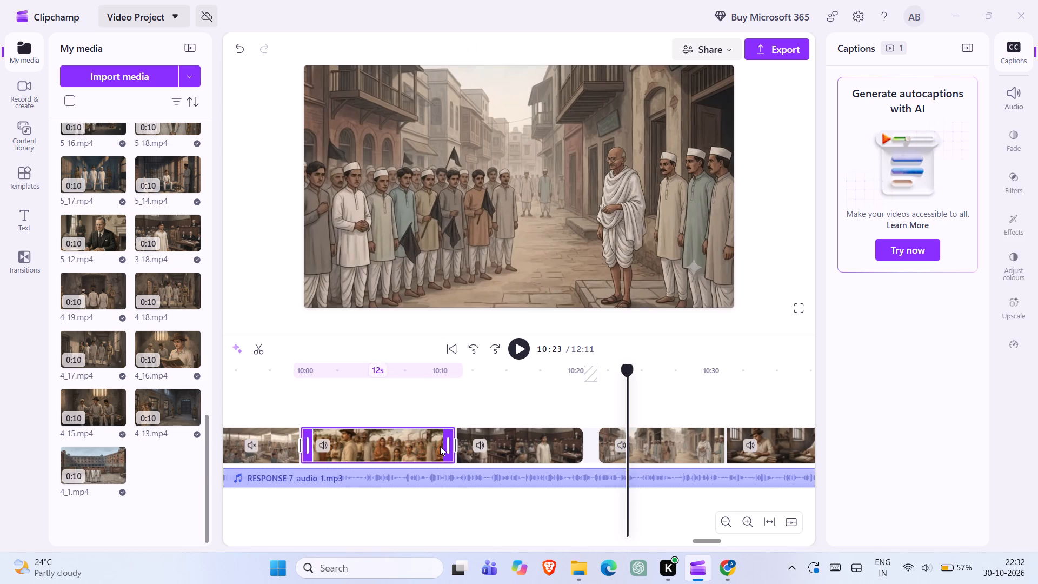
pyautogui.click(521, 352)
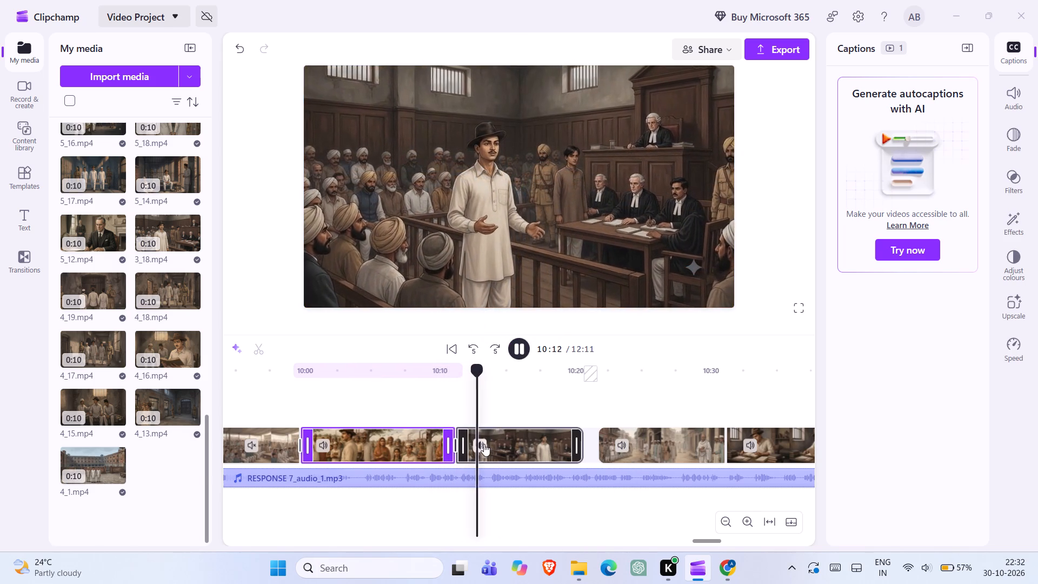
# Mute the audio of the 3_18.mp4 clip.
pyautogui.click(474, 448)
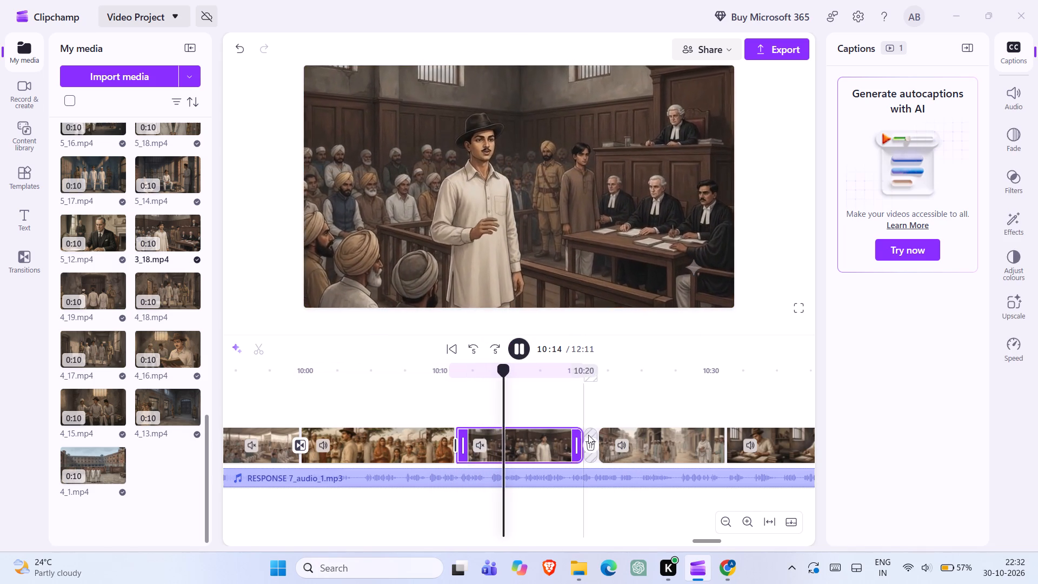
# Remove the gap between 3_18.mp4 and the following street clip and play back up to that join at about 10:20.
pyautogui.click(591, 441)
pyautogui.click(514, 348)
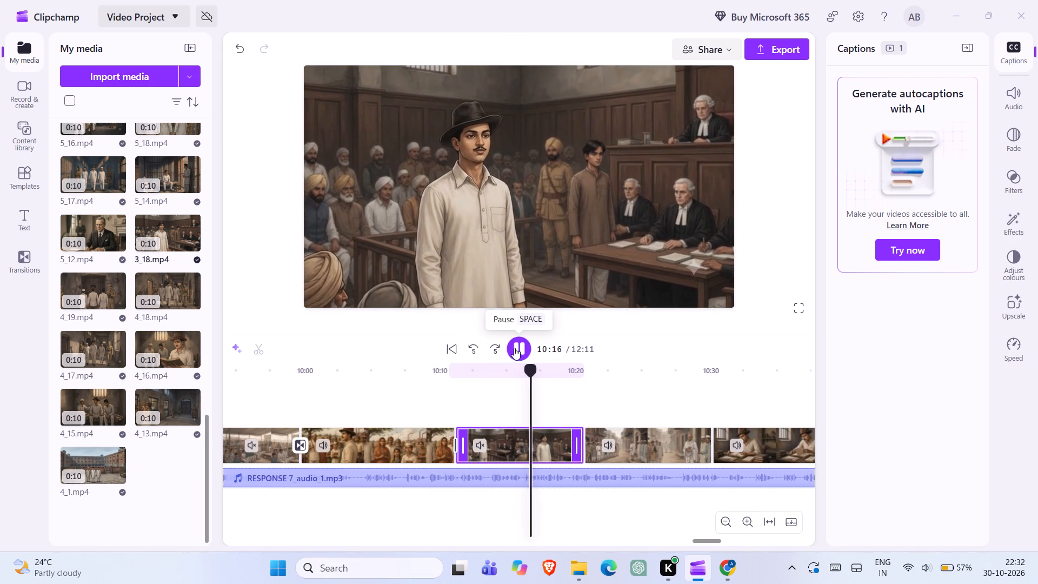
pyautogui.click(520, 350)
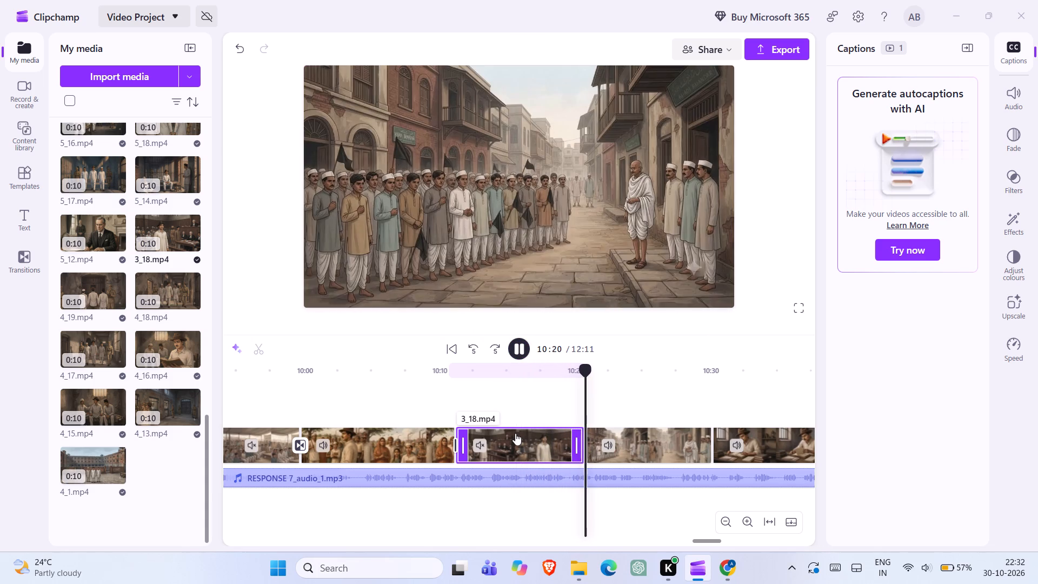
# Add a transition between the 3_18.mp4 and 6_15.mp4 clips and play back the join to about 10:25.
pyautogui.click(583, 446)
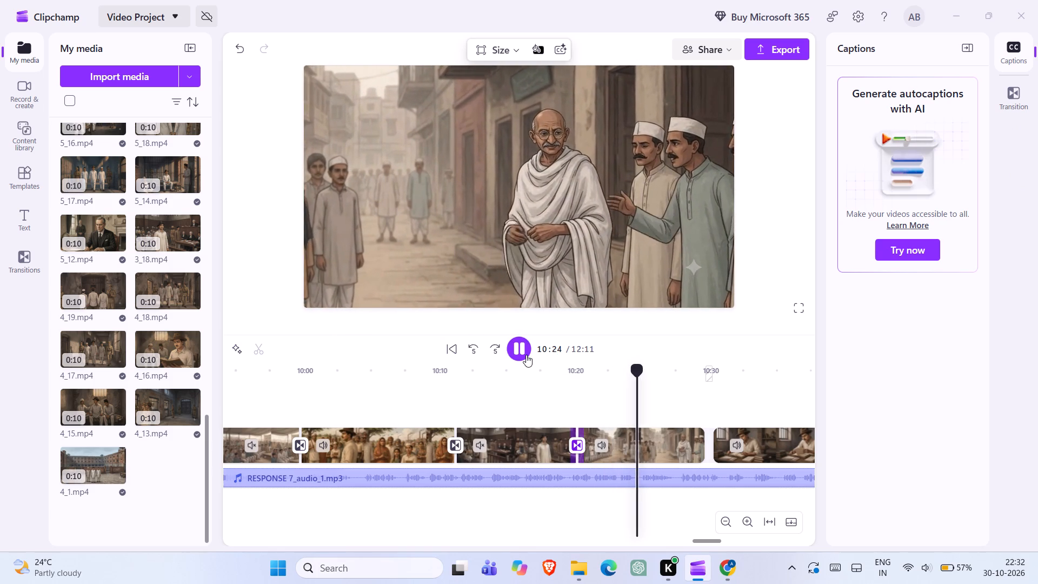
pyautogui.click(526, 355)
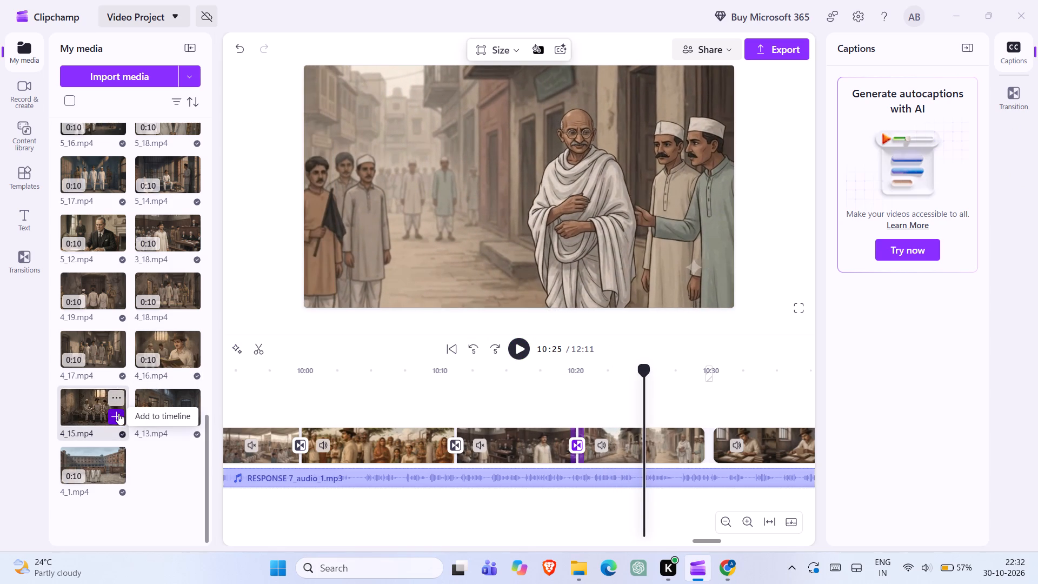
# Add 4_15.mp4 to the timeline and place it on the video track between 3_18.mp4 and the 6_15.mp4 street clip.
pyautogui.click(118, 413)
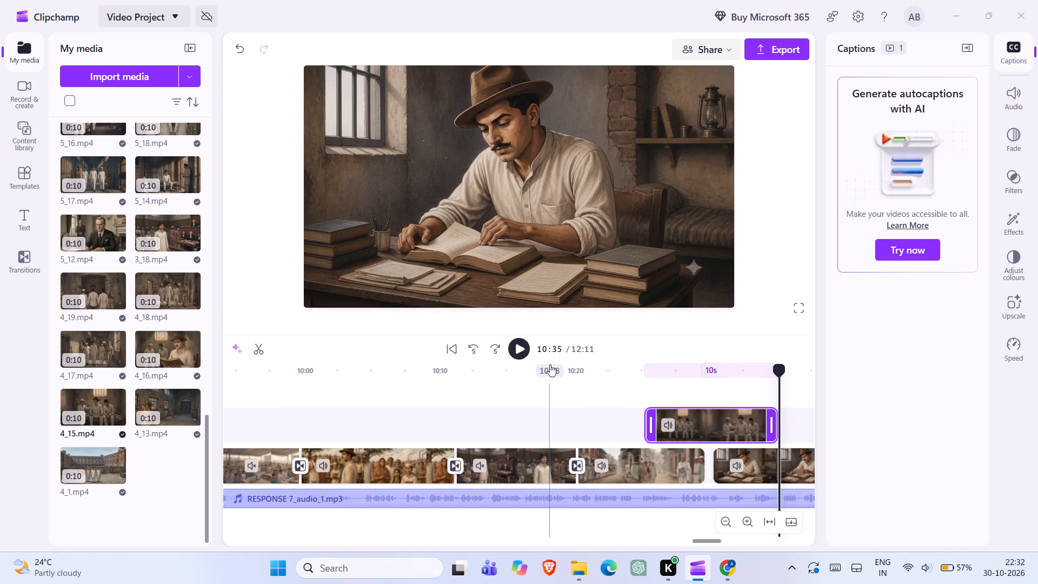
pyautogui.moveTo(701, 416); pyautogui.dragTo(623, 468)
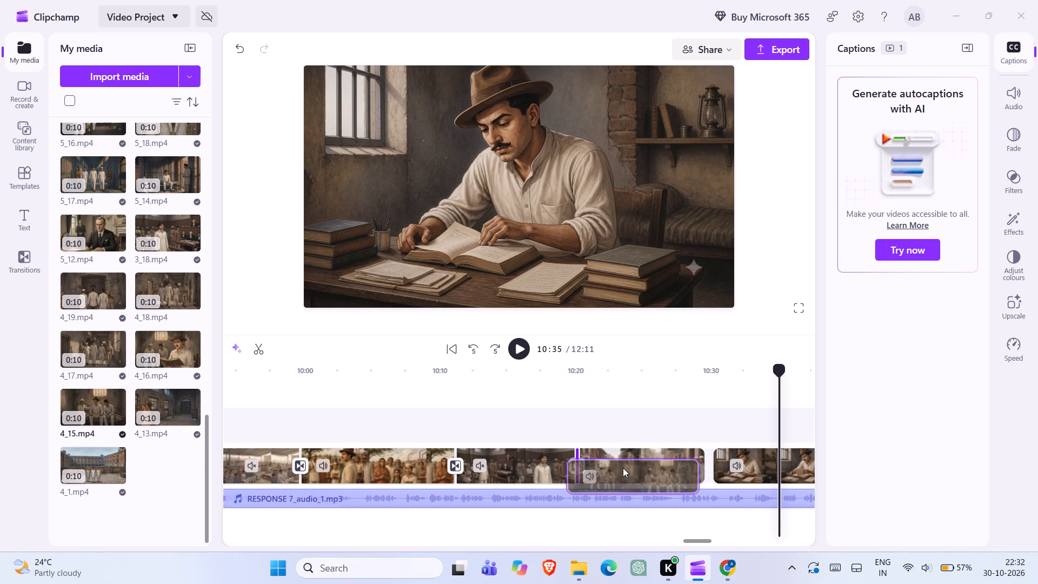
pyautogui.moveTo(623, 468); pyautogui.dragTo(629, 459)
# Add a transition between the 3_18.mp4 and 4_15.mp4 clips and play back the join.
pyautogui.click(578, 441)
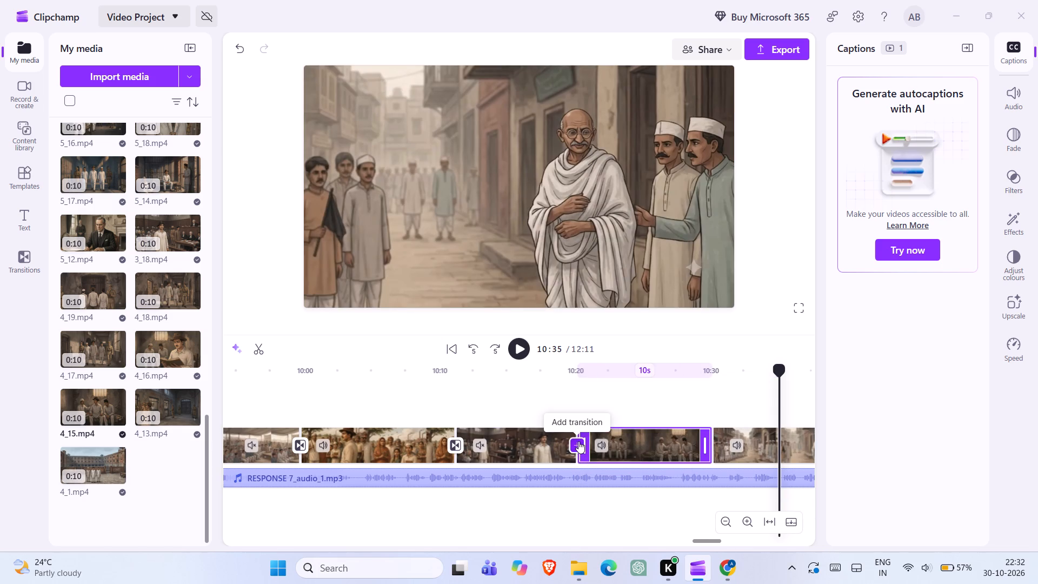
pyautogui.doubleClick(541, 442)
pyautogui.click(519, 349)
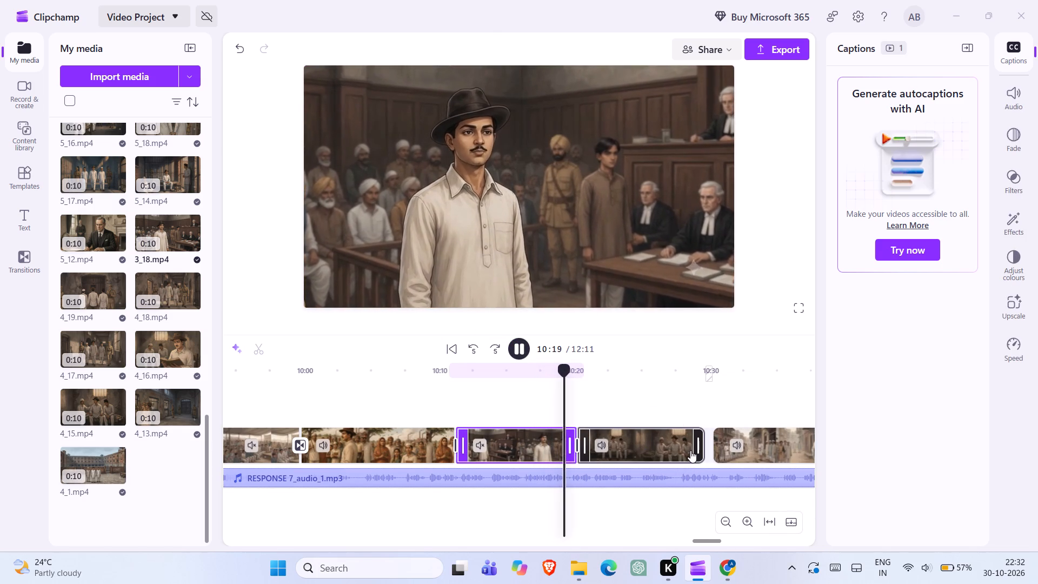
pyautogui.hscroll(-1, 690, 450)
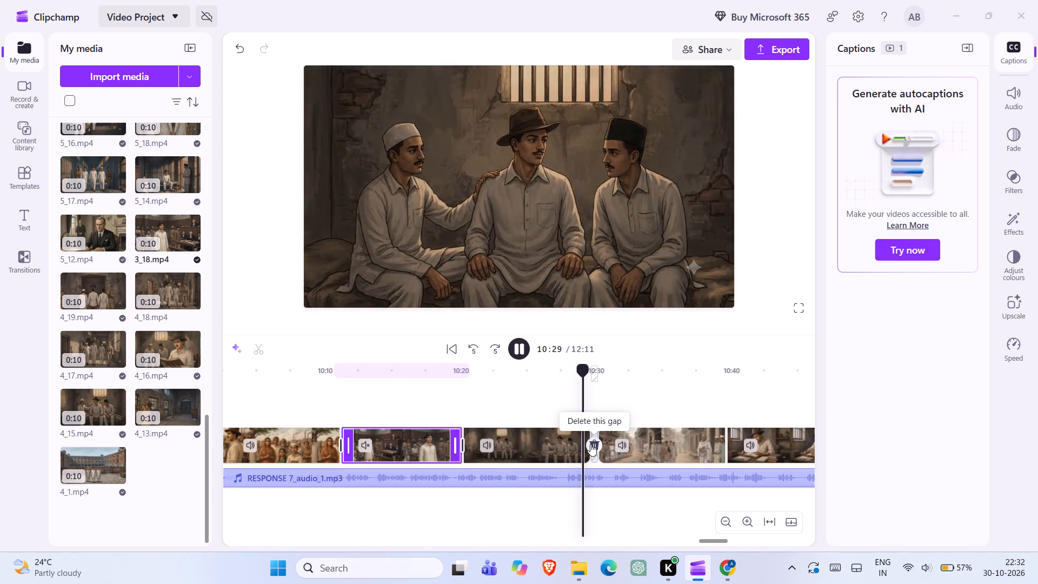
# Trim the end of 4_15.mp4 to about 9 seconds, close the gap before 6_15.mp4, and play back from about 10:26.
pyautogui.click(590, 444)
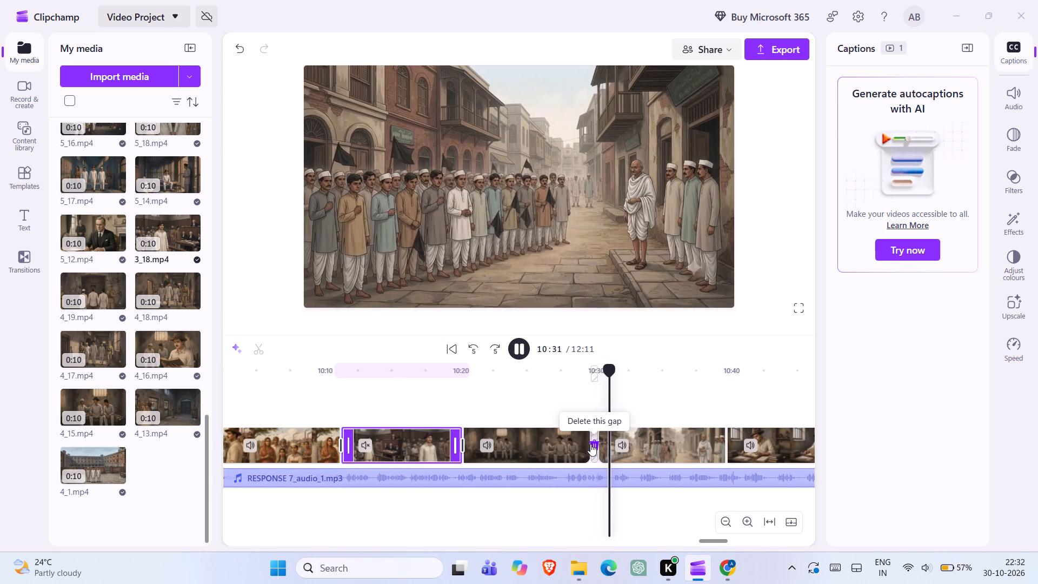
pyautogui.moveTo(587, 429); pyautogui.dragTo(579, 431)
pyautogui.click(585, 453)
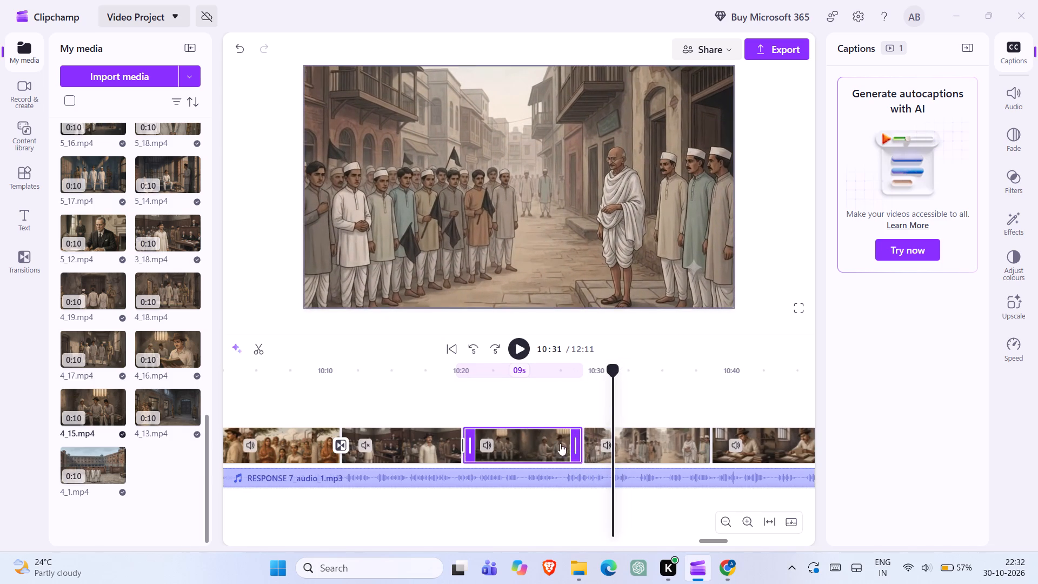
pyautogui.doubleClick(548, 439)
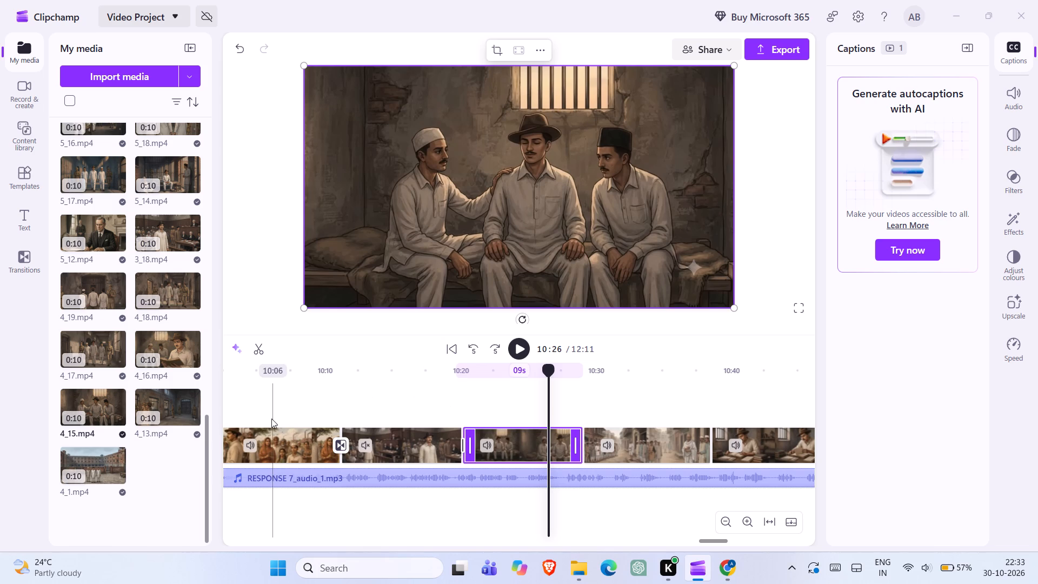
pyautogui.click(518, 348)
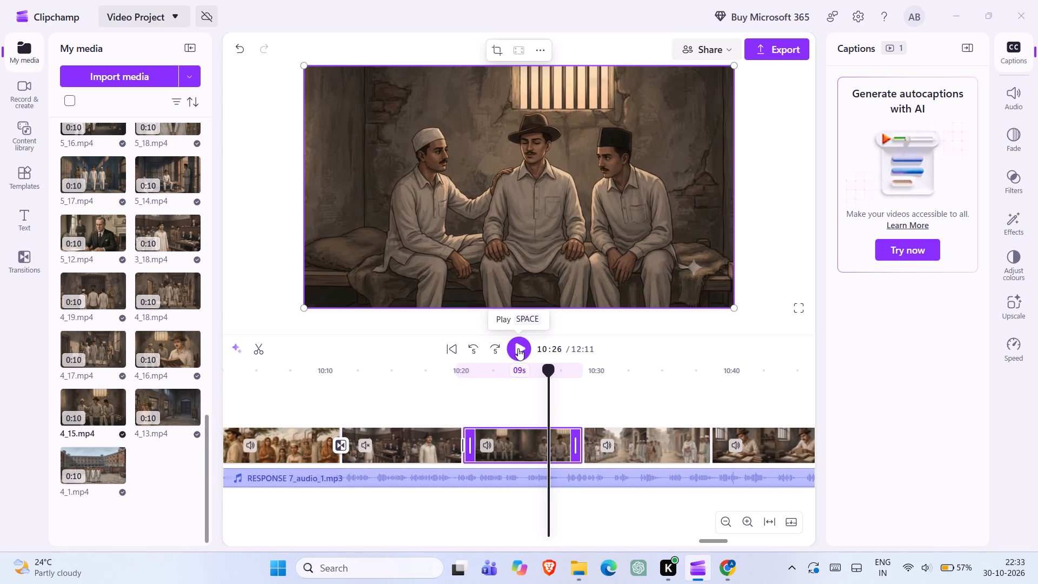
# Add 6_8.mp4 to the timeline and place it on the video track between 4_15.mp4 and 6_15.mp4.
pyautogui.scroll(1, 171, 227)
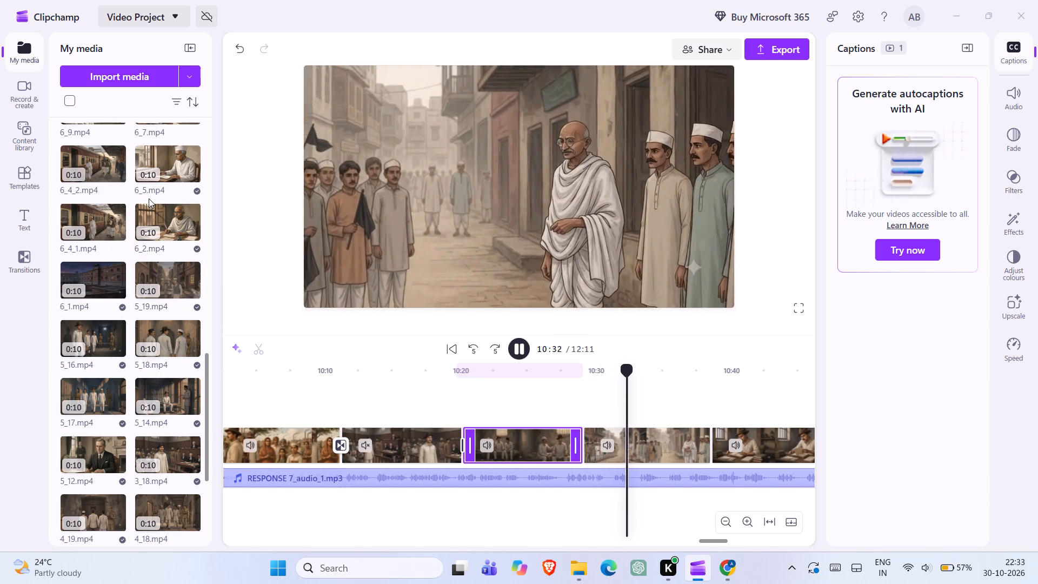
pyautogui.scroll(1, 149, 198)
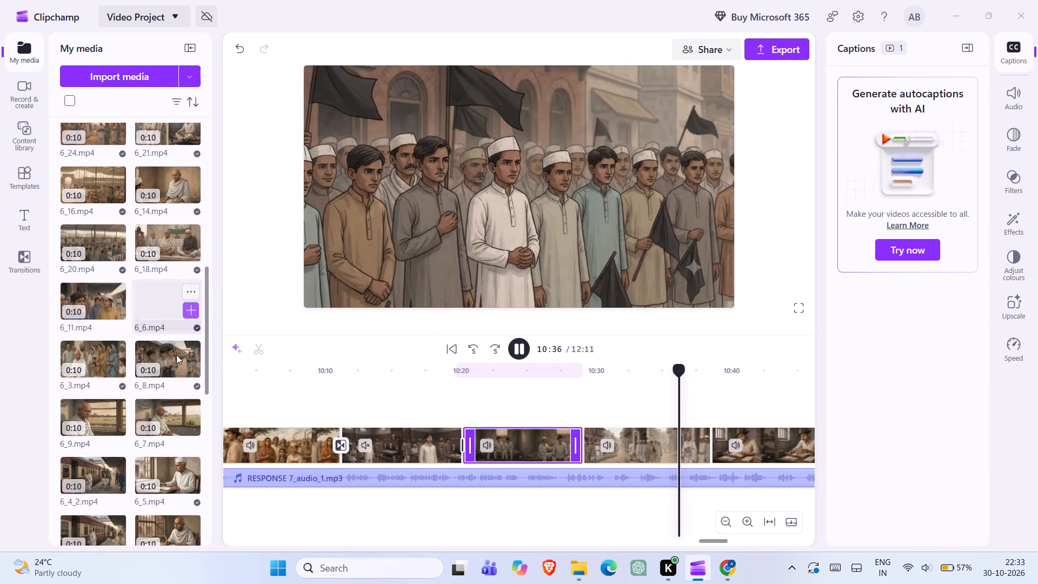
pyautogui.click(187, 371)
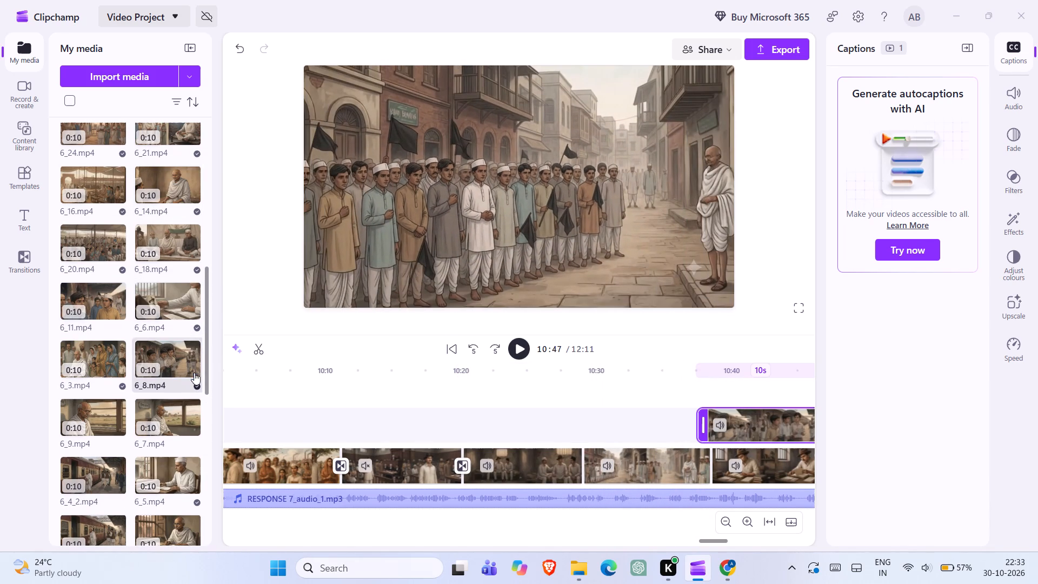
pyautogui.moveTo(788, 427); pyautogui.dragTo(666, 467)
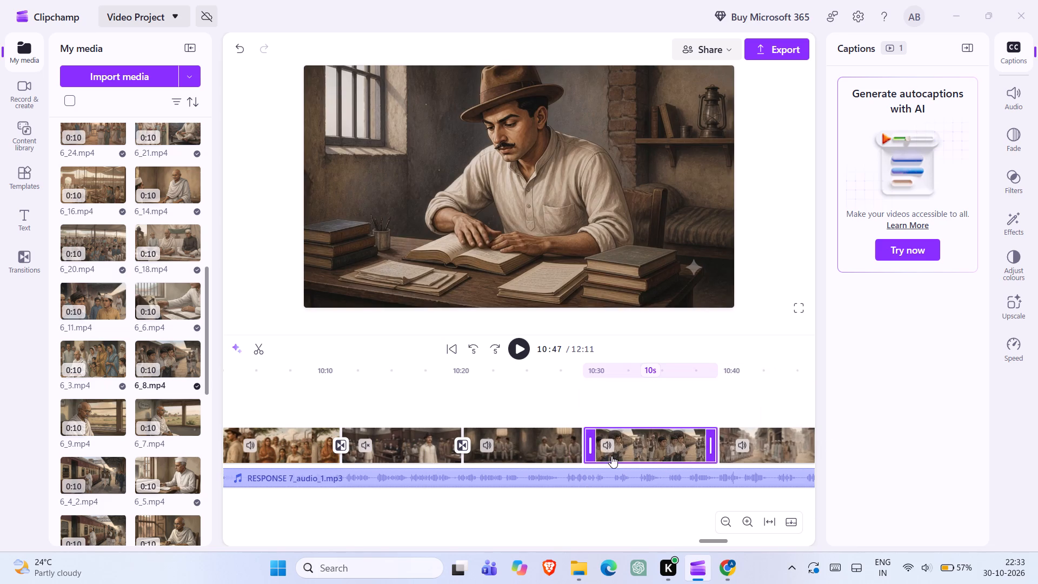
# Add a transition between the 4_15.mp4 and 6_8.mp4 clips and play back the join.
pyautogui.click(583, 446)
pyautogui.doubleClick(570, 446)
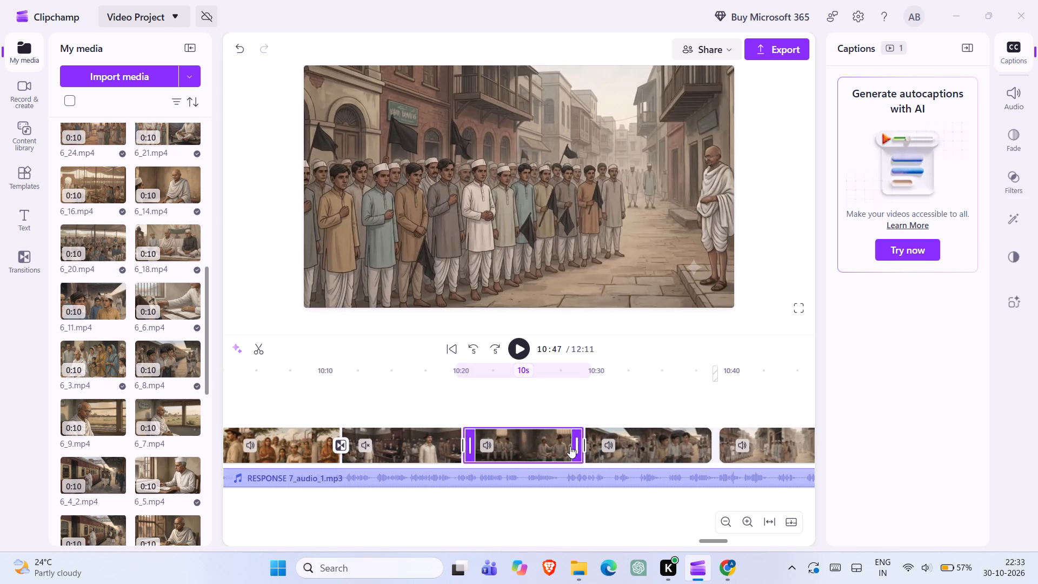
pyautogui.click(513, 341)
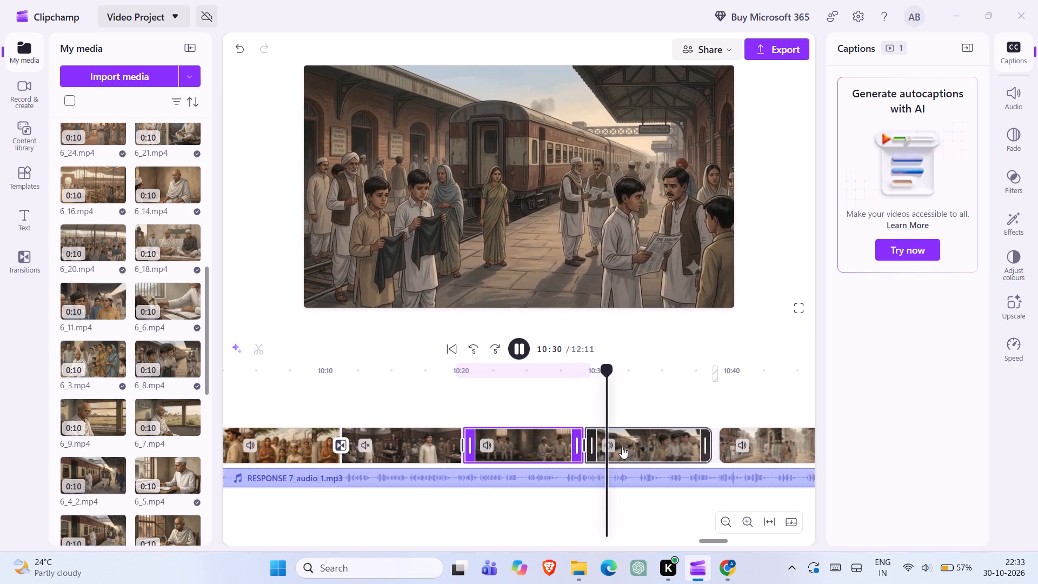
pyautogui.hscroll(-1, 622, 447)
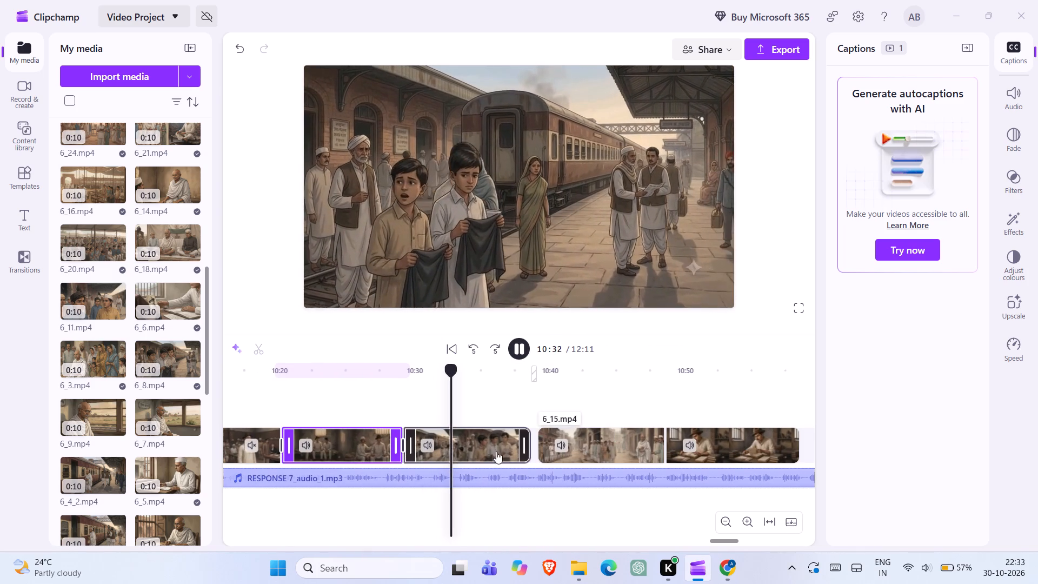
# Mute the audio of the 6_8.mp4 clip and pause playback just after it ends.
pyautogui.click(429, 443)
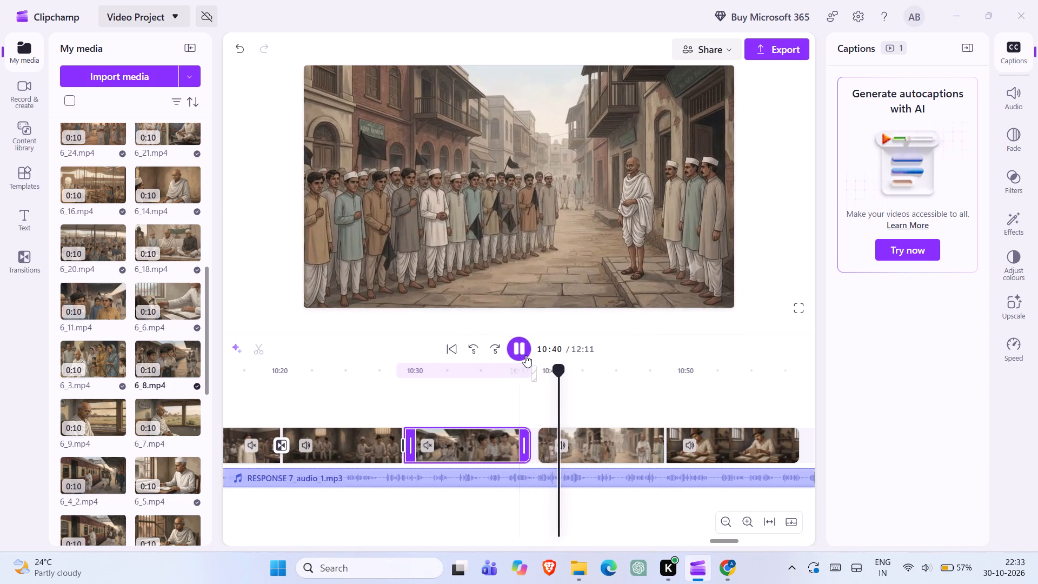
pyautogui.click(525, 355)
# Remove the gap between 6_8.mp4 and 6_15.mp4, add a transition between them, and resume playback.
pyautogui.click(498, 453)
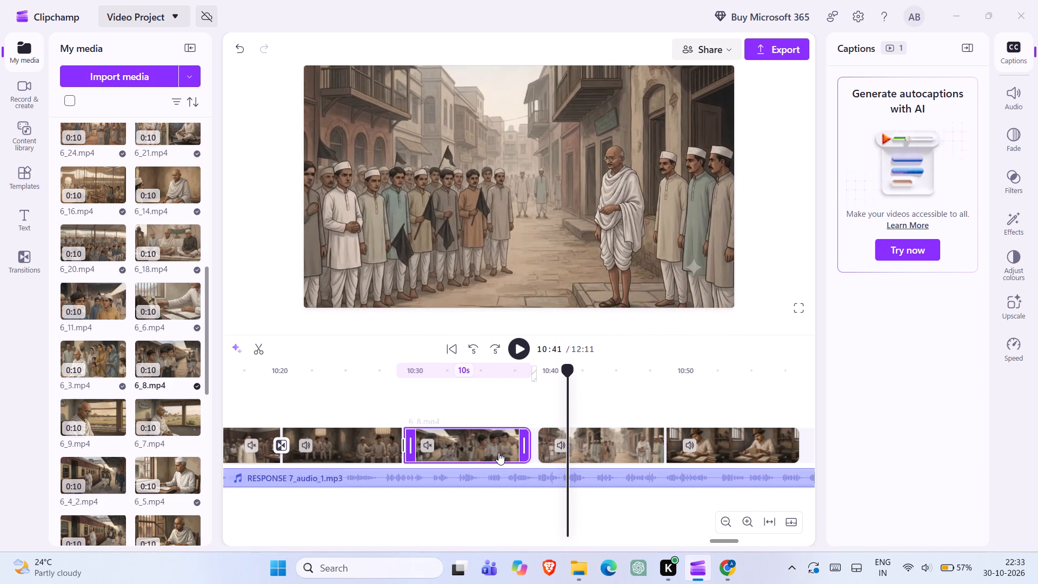
pyautogui.click(1018, 347)
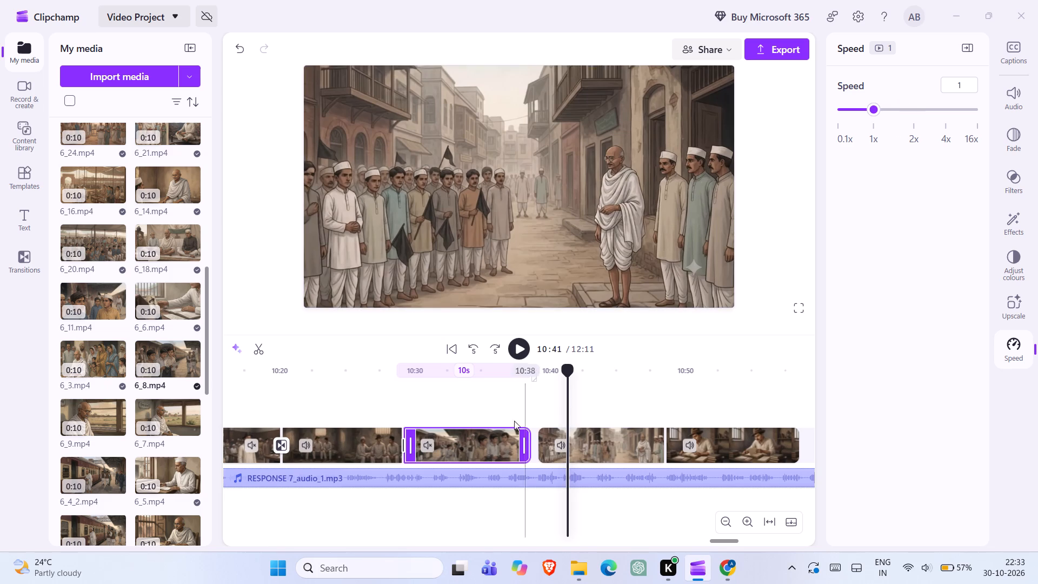
pyautogui.click(540, 443)
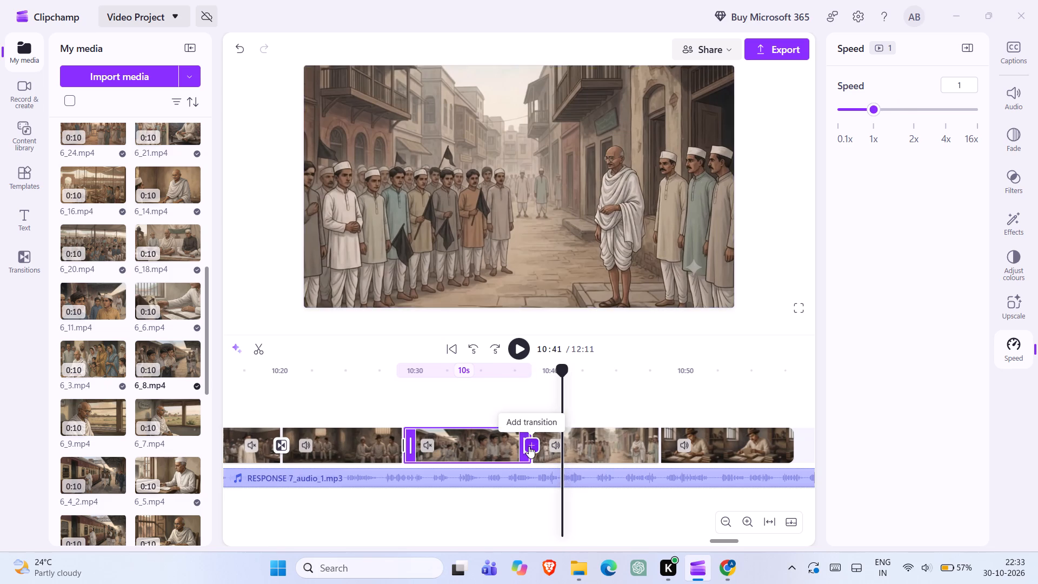
pyautogui.click(529, 446)
pyautogui.click(524, 341)
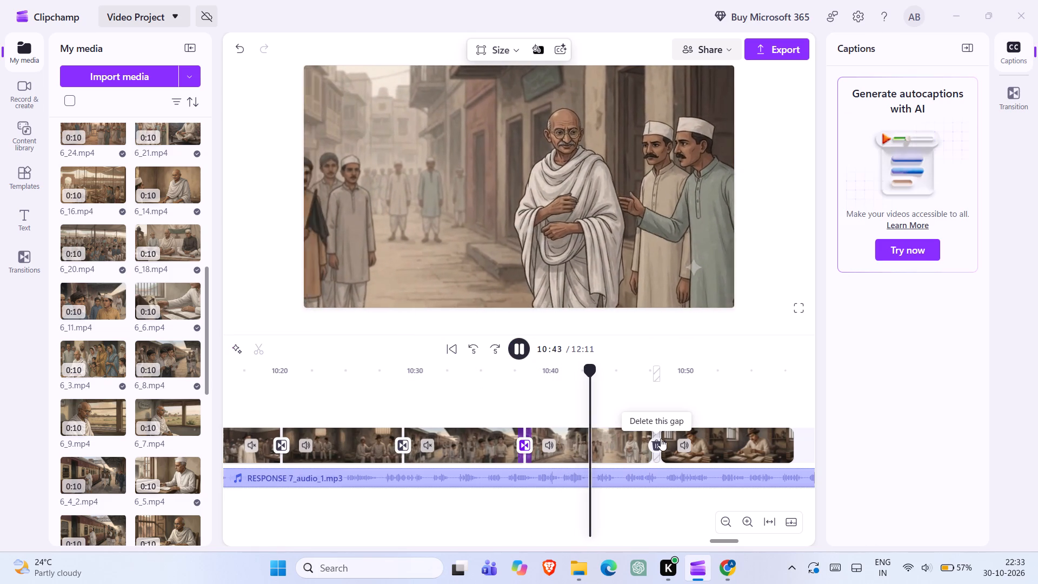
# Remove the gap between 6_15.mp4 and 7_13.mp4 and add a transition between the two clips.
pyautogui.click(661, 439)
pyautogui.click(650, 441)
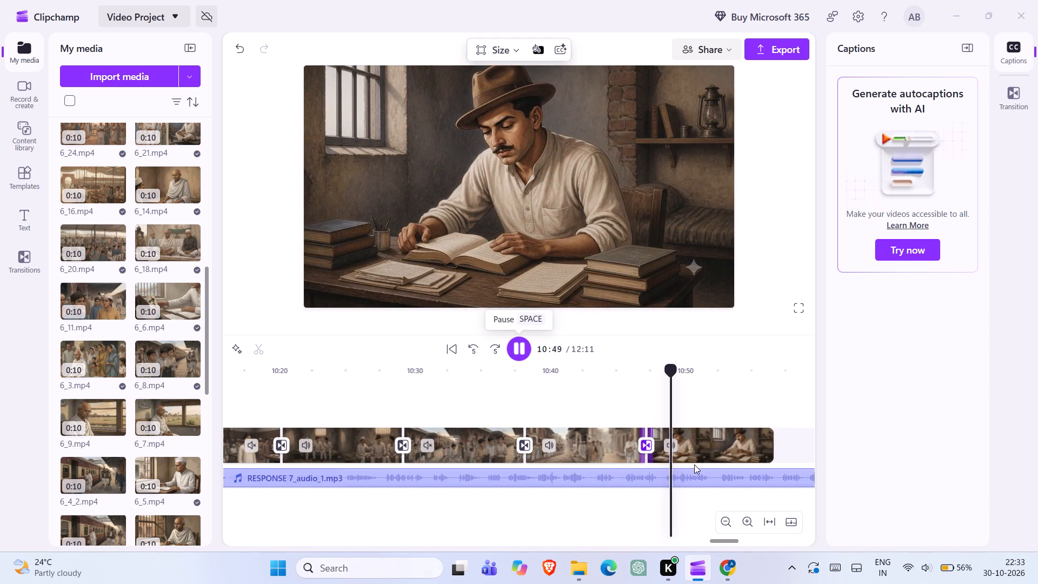
# Delete the 7_13.mp4 clip at the end of the video track and pause playback at about 10:56.
pyautogui.click(718, 449)
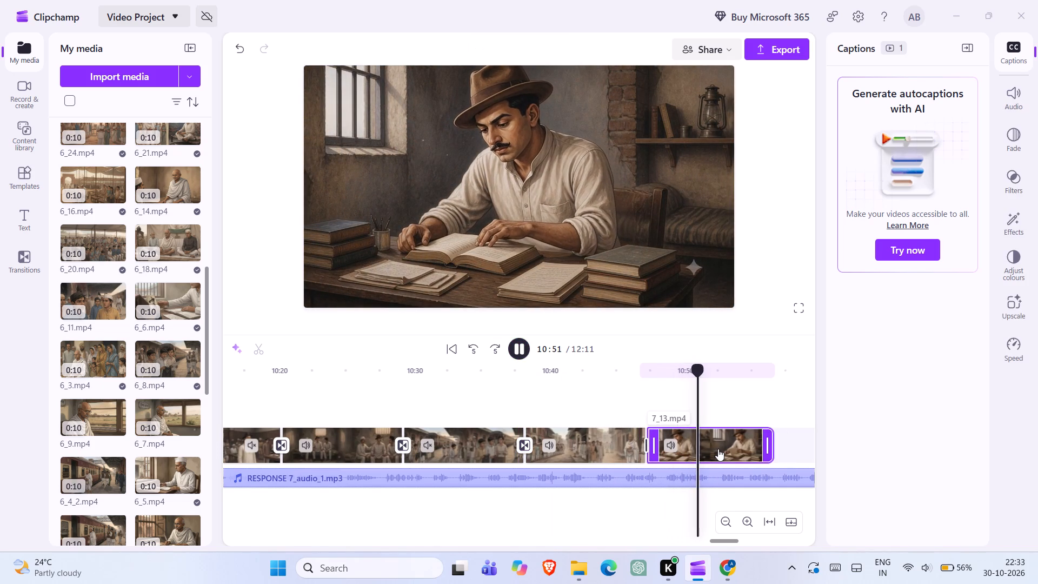
pyautogui.press('Delete')
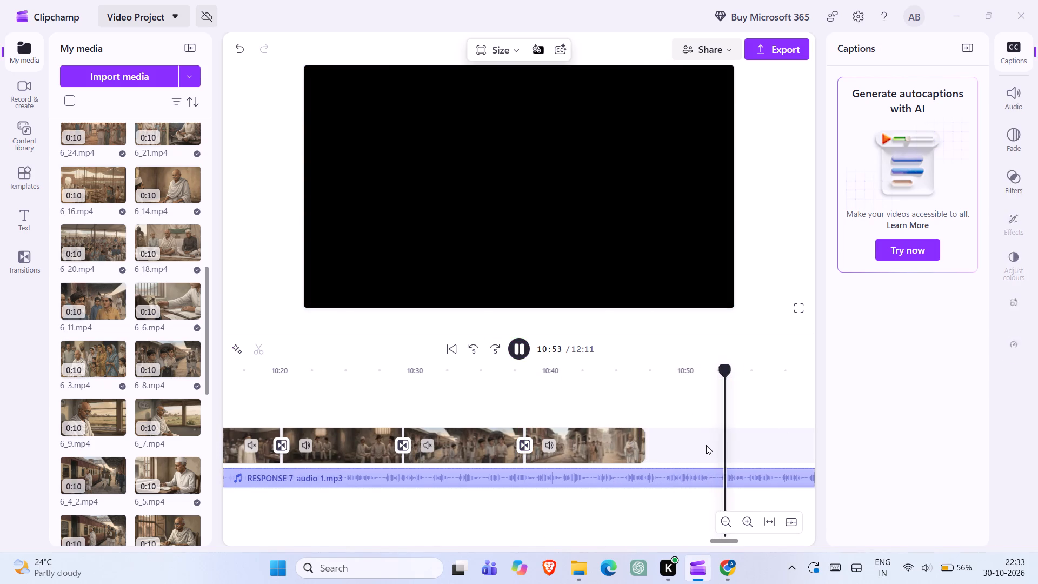
pyautogui.hscroll(-2, 706, 445)
pyautogui.hscroll(2, 706, 445)
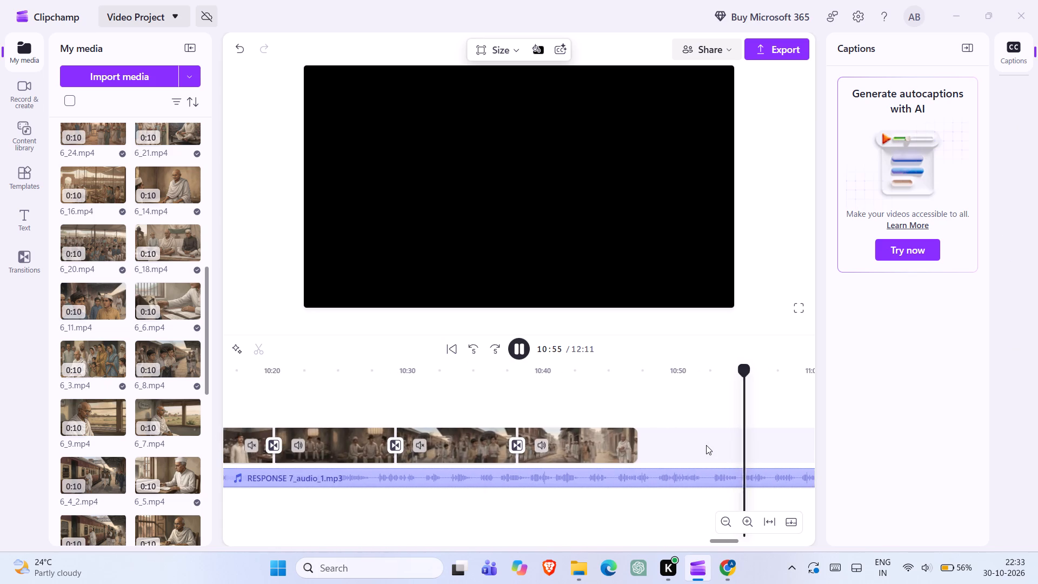
pyautogui.click(514, 344)
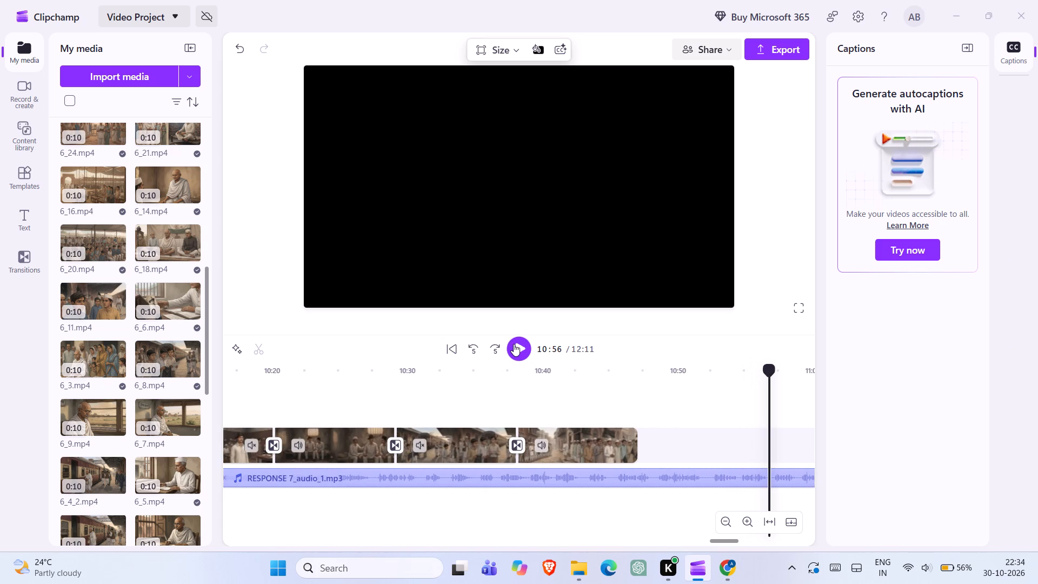
# Add 6_7.mp4 to the end of the video track and close the gap between it and 6_15.mp4.
pyautogui.click(185, 426)
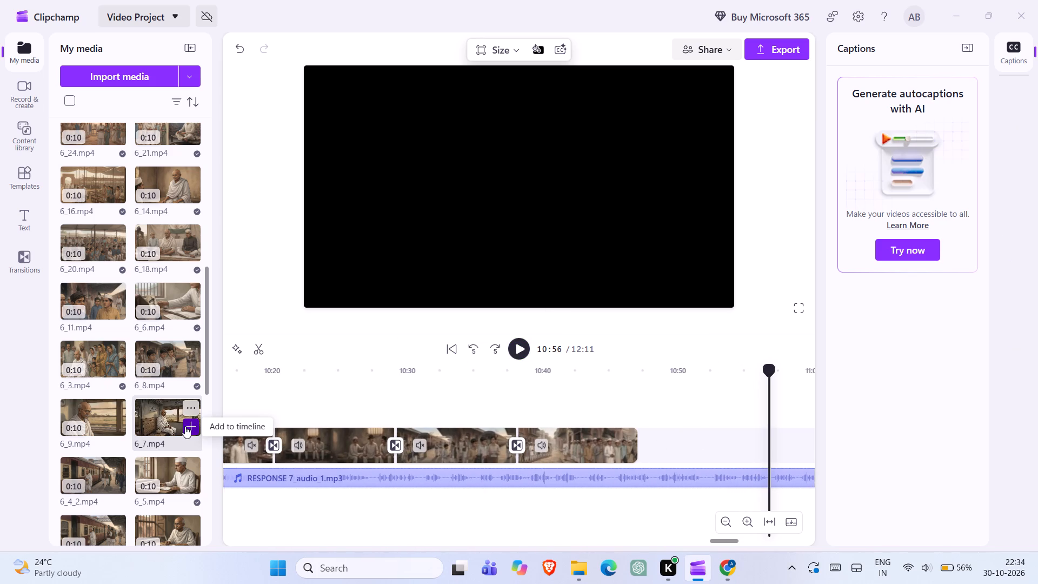
pyautogui.click(705, 443)
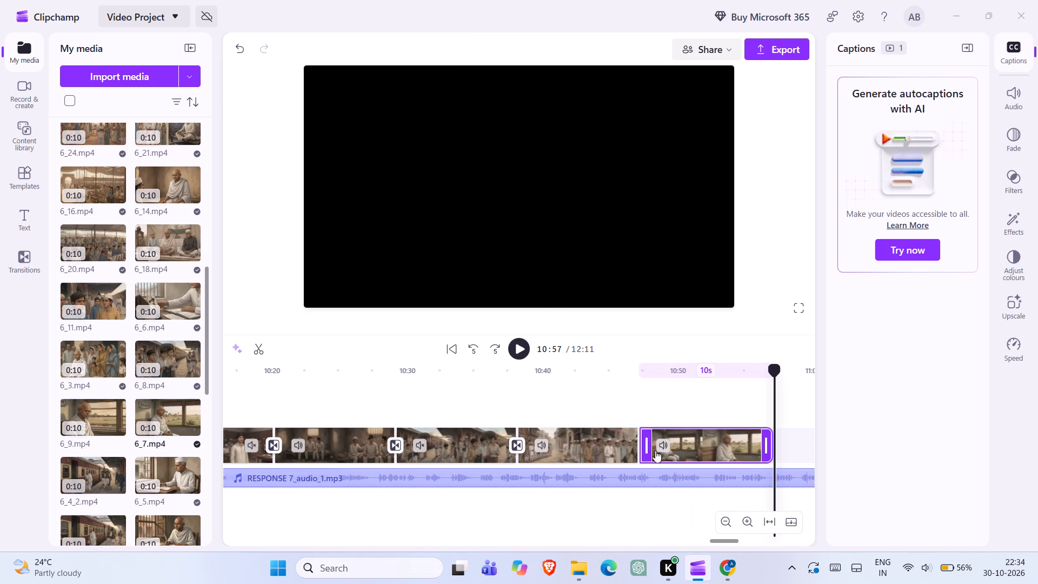
# Add a transition between the 6_15.mp4 and 6_7.mp4 clips and play back past the end of 6_7.mp4 to about 11:03.
pyautogui.click(634, 447)
pyautogui.doubleClick(571, 447)
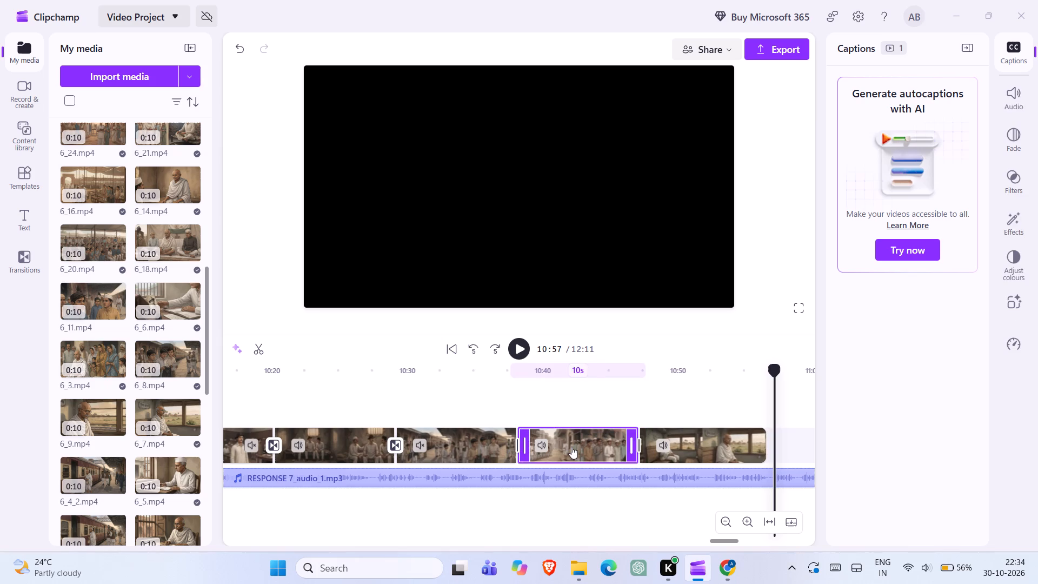
pyautogui.click(511, 350)
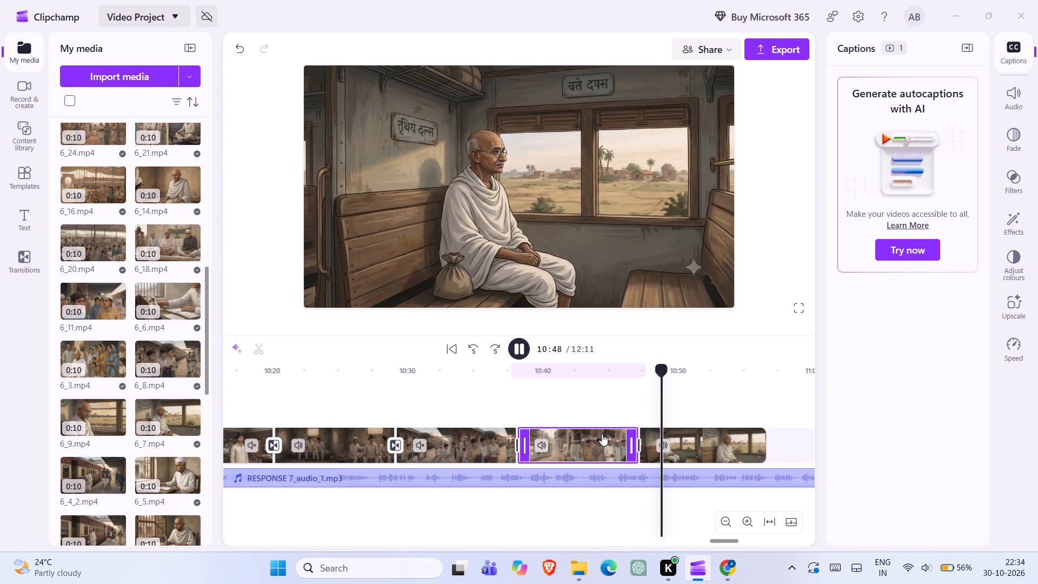
pyautogui.hscroll(-3, 602, 434)
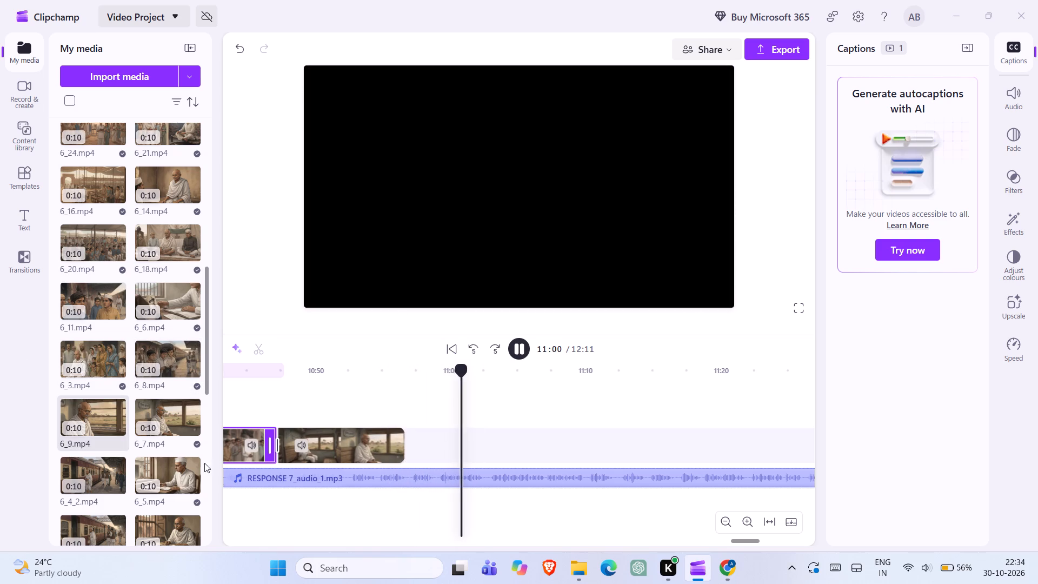
pyautogui.click(525, 343)
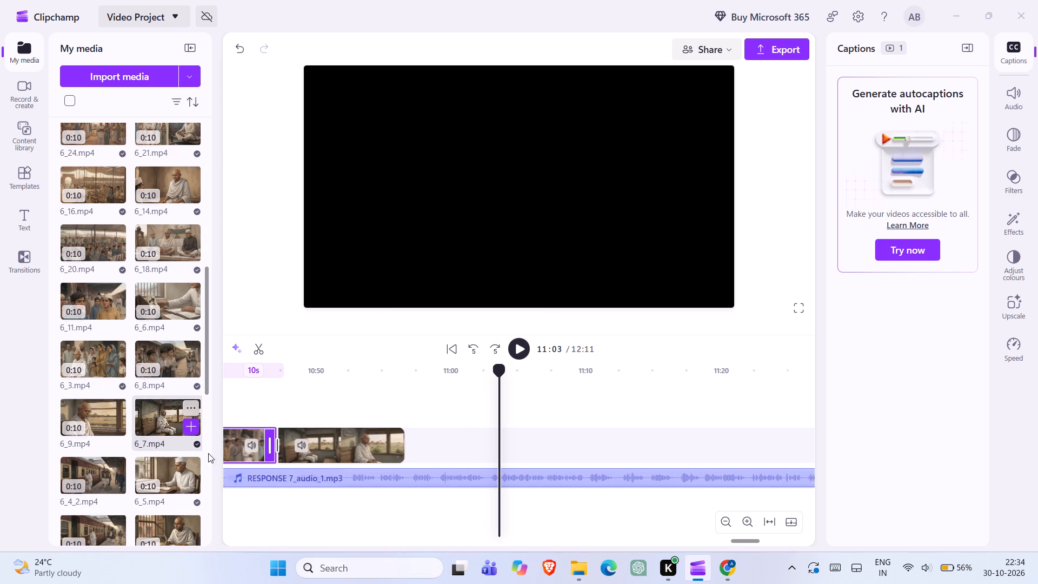
# Add 5_12.mp4 directly after 6_7.mp4 on the video track and insert a transition between the two clips.
pyautogui.scroll(-2, 187, 482)
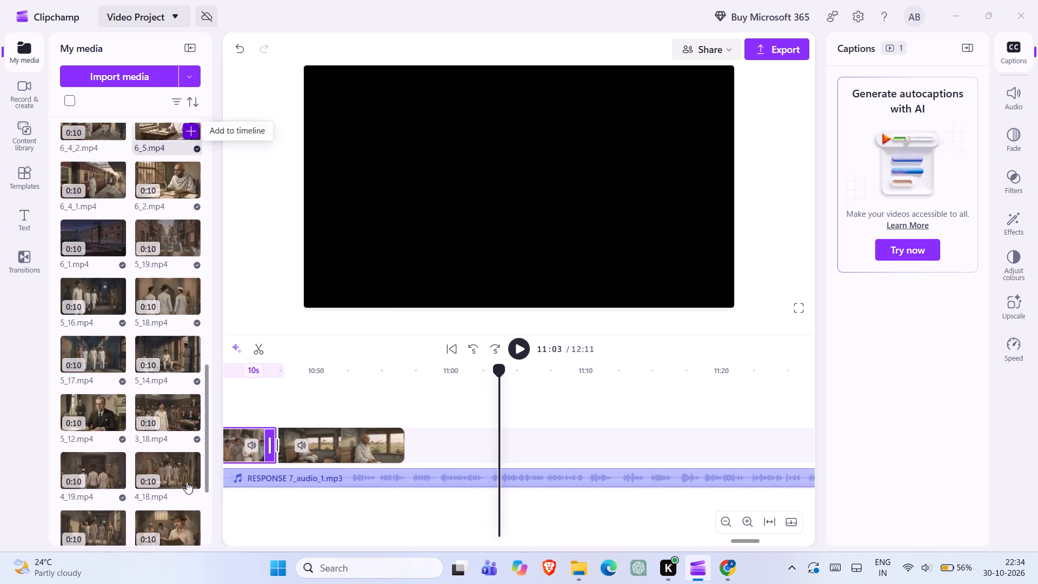
pyautogui.click(117, 300)
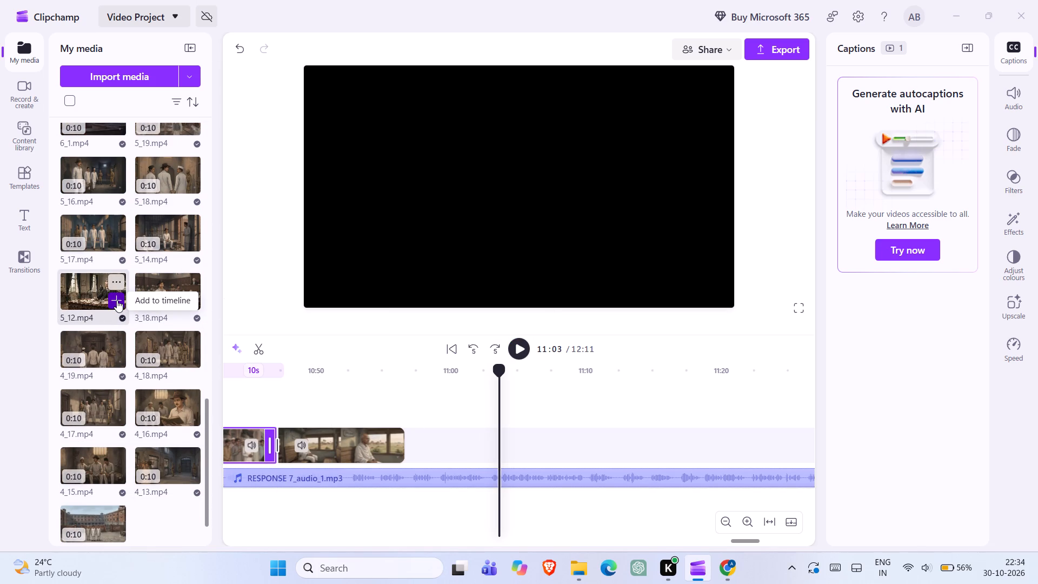
pyautogui.click(455, 447)
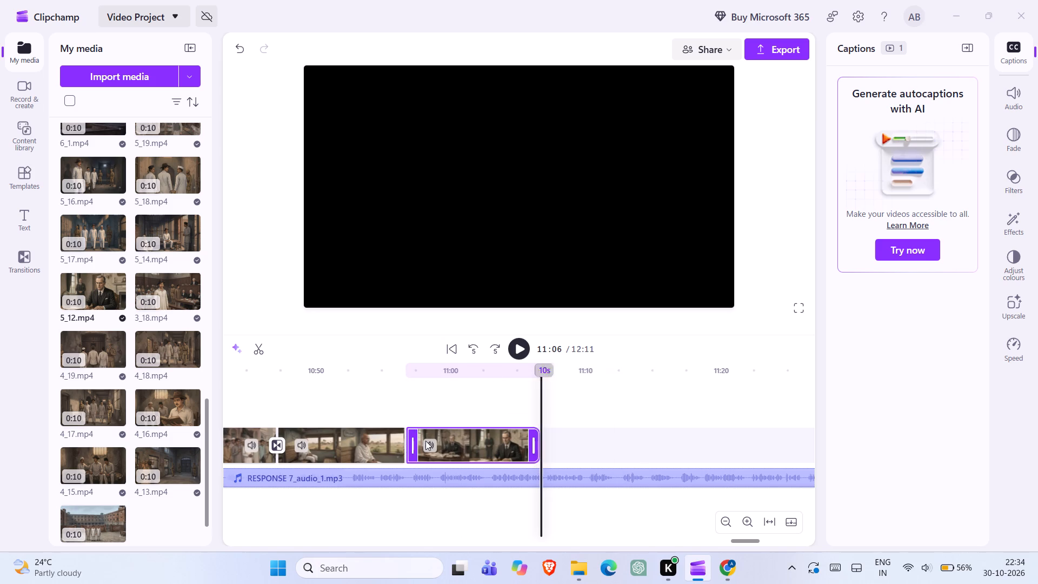
pyautogui.click(406, 442)
# Play from the end of 6_7.mp4, trim the end of 5_12.mp4 to about 3 seconds, and pause at about 11:00.
pyautogui.doubleClick(383, 442)
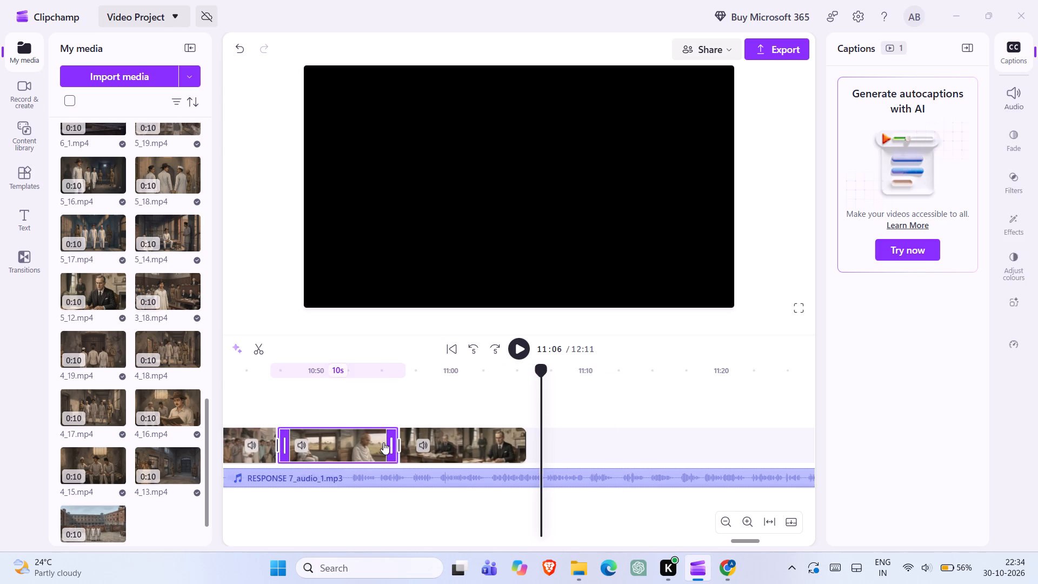
pyautogui.click(514, 354)
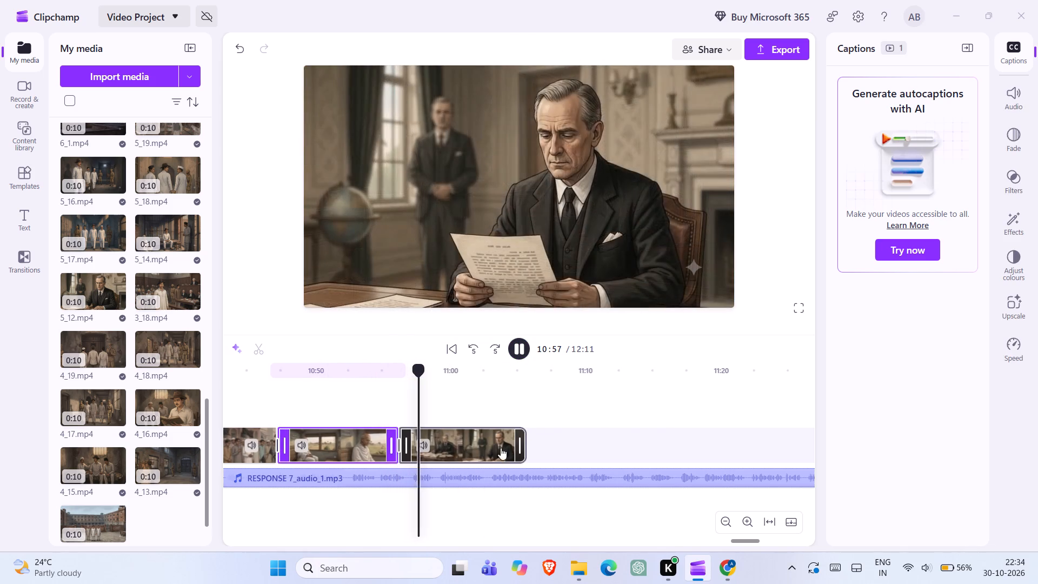
pyautogui.moveTo(521, 440); pyautogui.dragTo(446, 441)
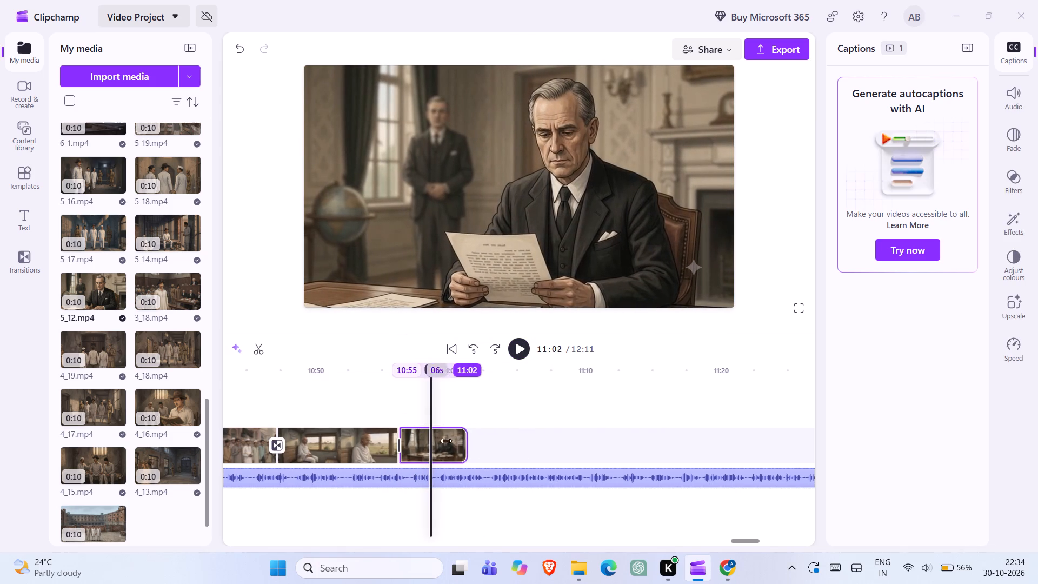
pyautogui.moveTo(446, 441); pyautogui.dragTo(433, 443)
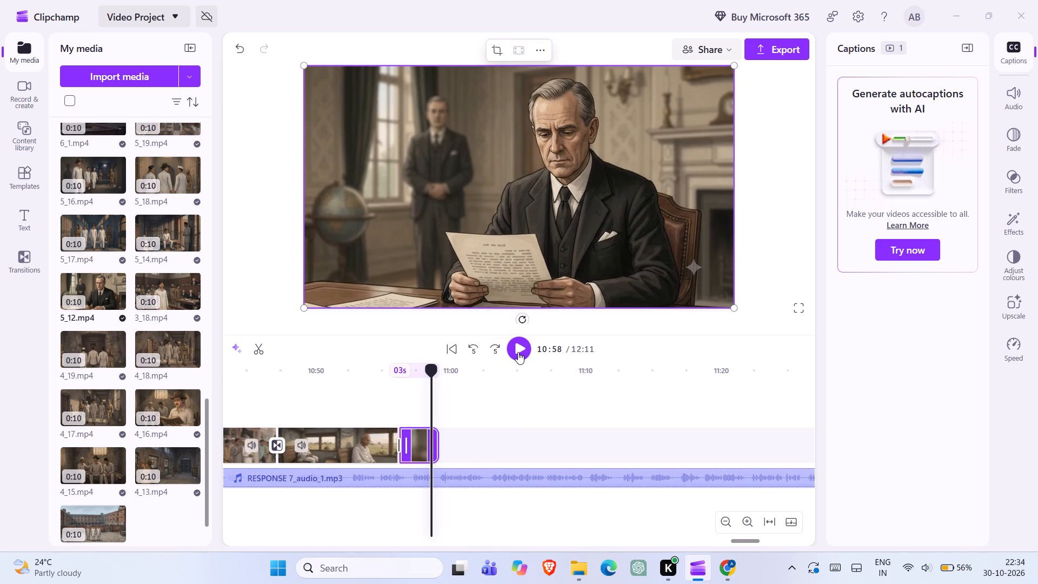
pyautogui.click(518, 352)
pyautogui.click(518, 352)
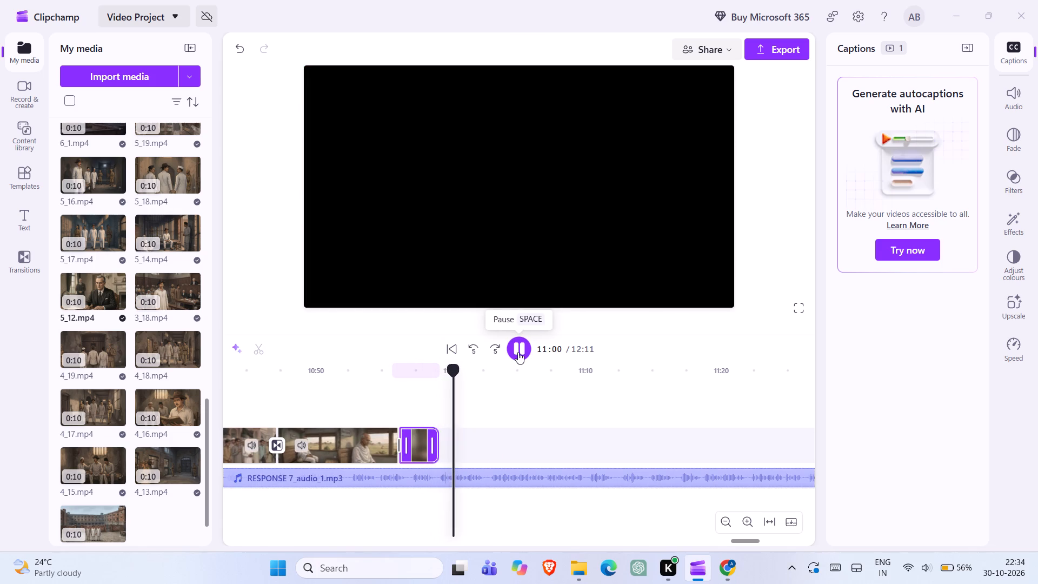
# Add 6_9.mp4 directly after 5_12.mp4 on the video track and insert a transition between the two clips.
pyautogui.scroll(1, 134, 218)
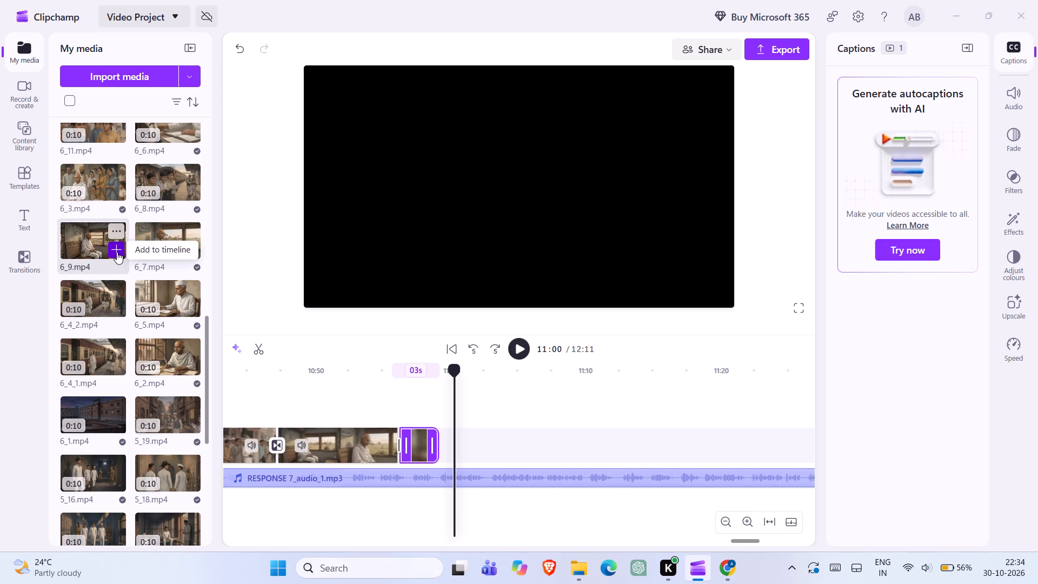
pyautogui.click(117, 252)
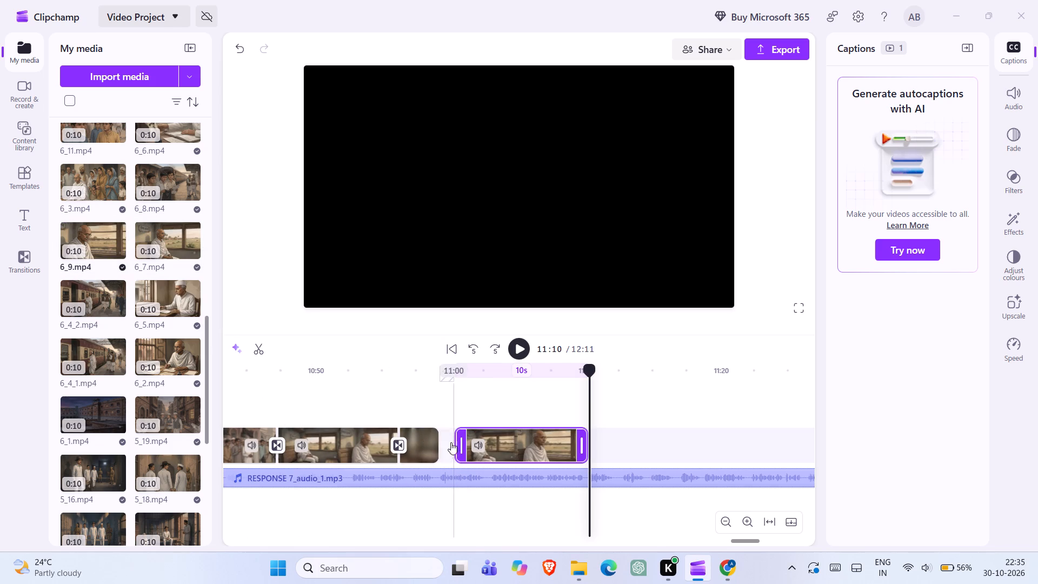
pyautogui.click(445, 442)
pyautogui.click(438, 444)
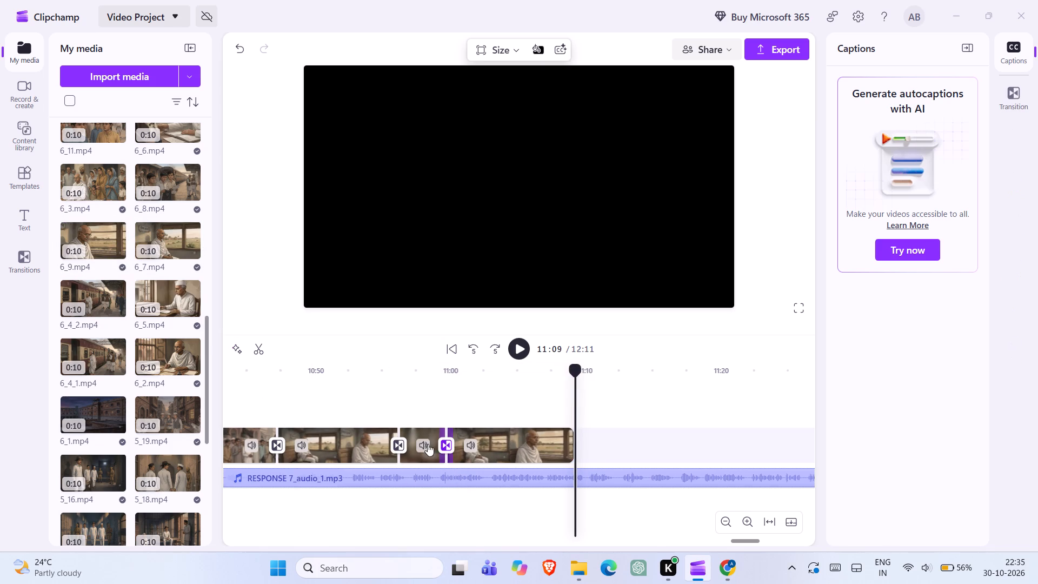
# Play from about 10:58, trim the end of 6_9.mp4 to about 2 seconds, and pause at about 11:03.
pyautogui.doubleClick(434, 429)
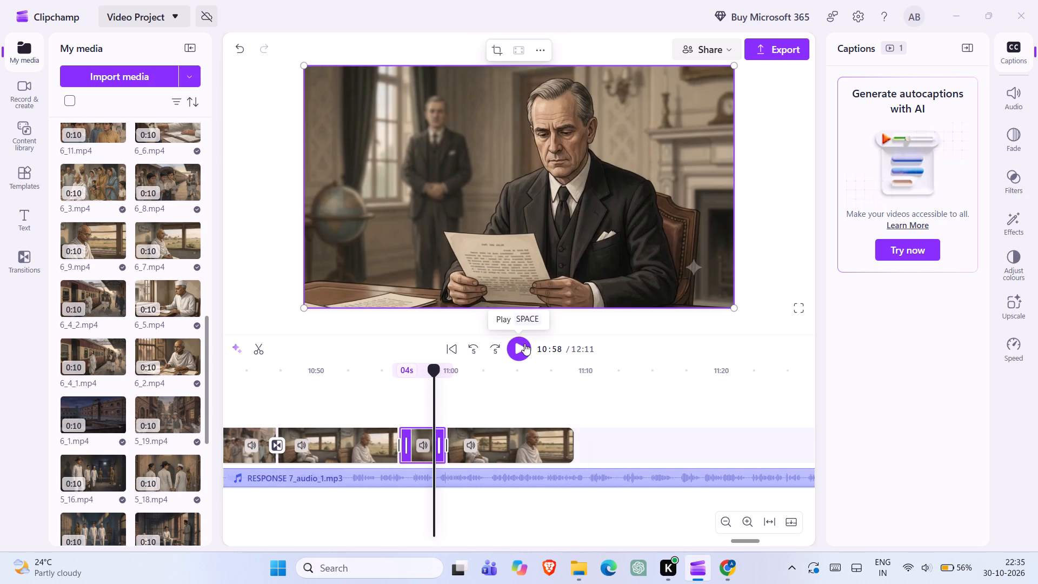
pyautogui.click(524, 343)
pyautogui.moveTo(570, 440); pyautogui.dragTo(475, 440)
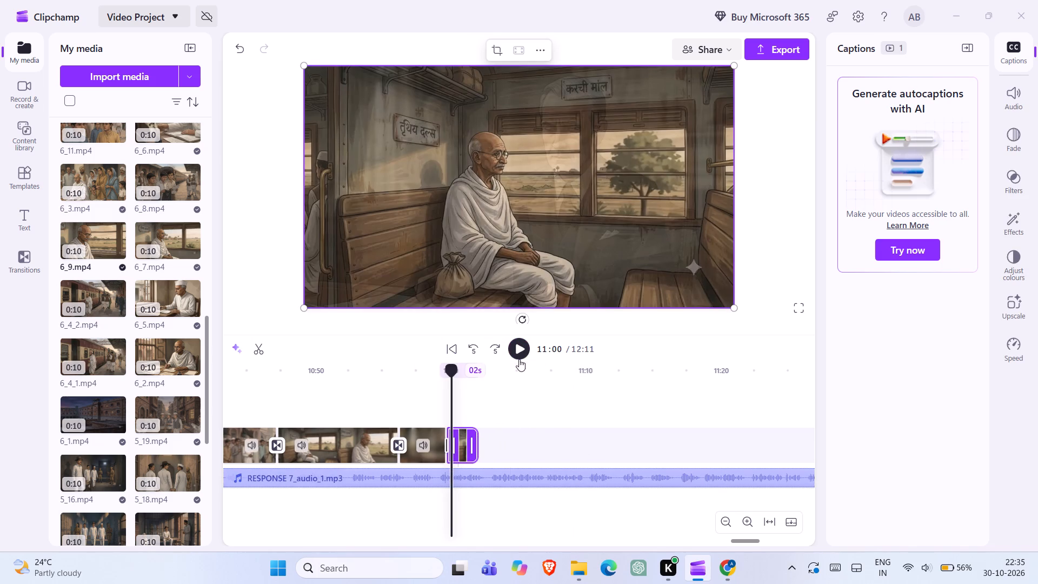
pyautogui.click(522, 354)
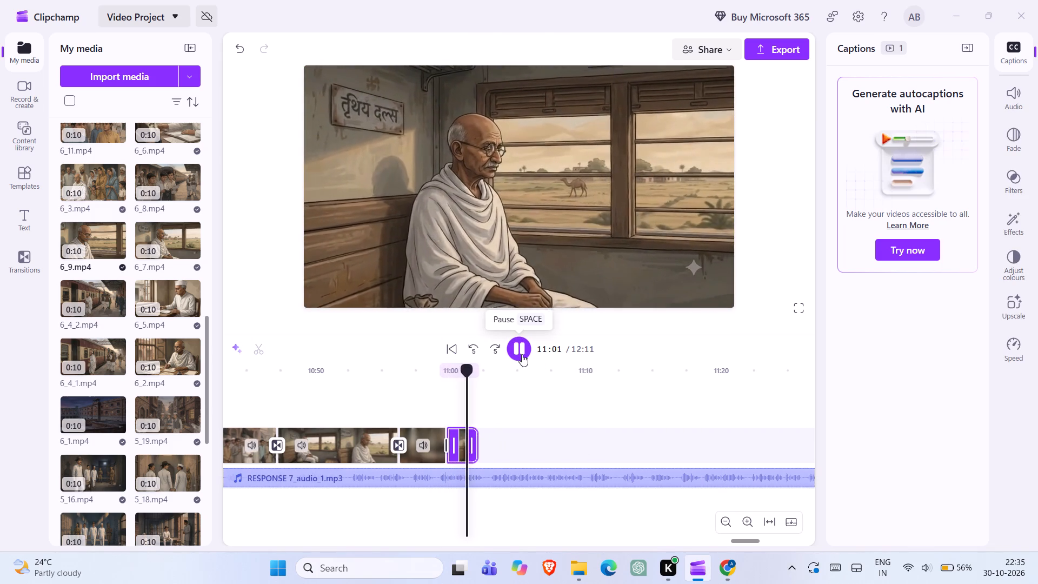
pyautogui.click(522, 354)
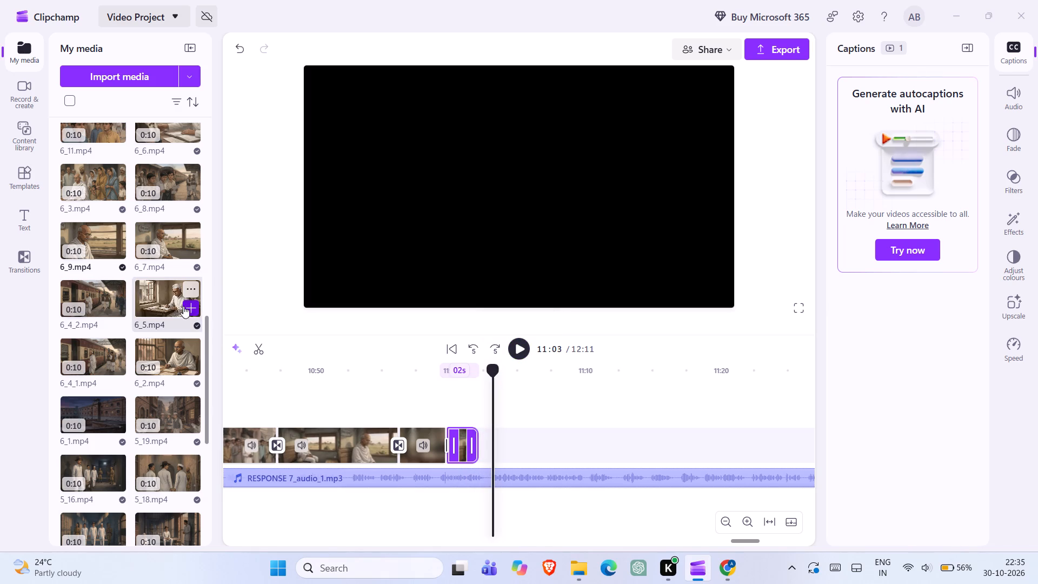
# Add 7_11.mp4 directly after 6_9.mp4 on the video track and trim its end to about 2 seconds.
pyautogui.scroll(-2, 165, 216)
pyautogui.scroll(1, 165, 216)
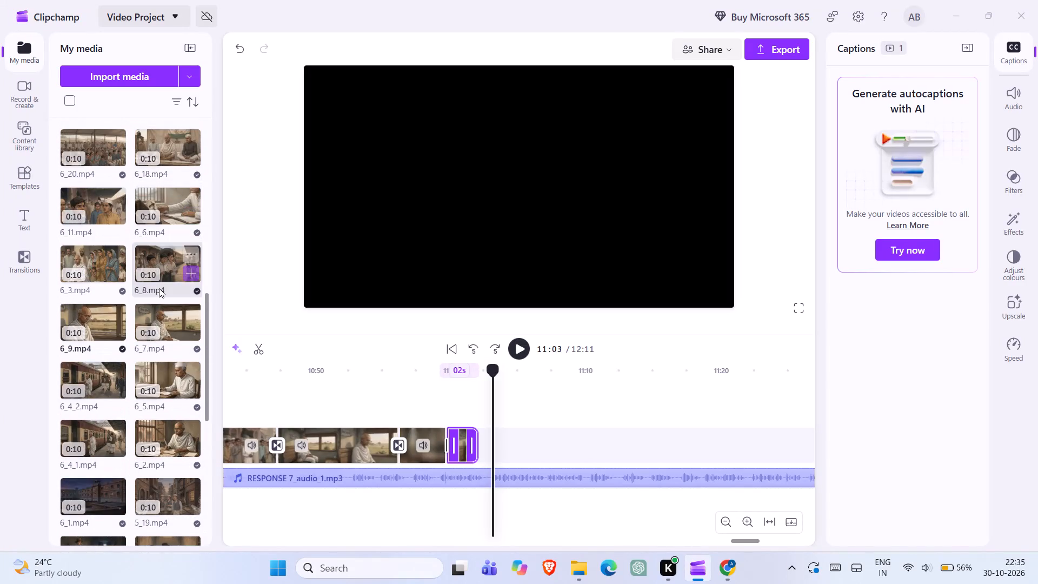
pyautogui.scroll(1, 159, 288)
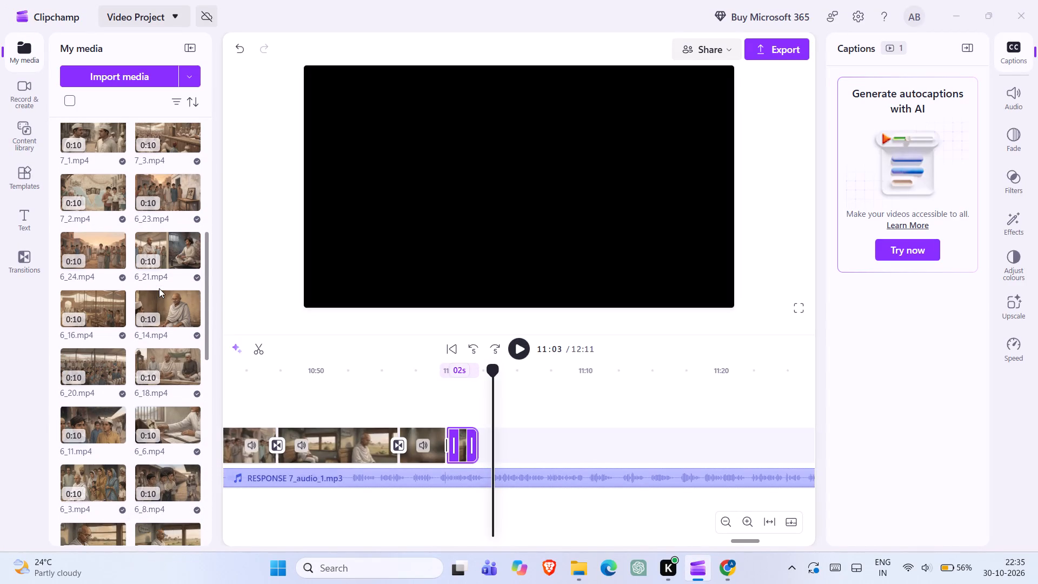
pyautogui.scroll(1, 159, 288)
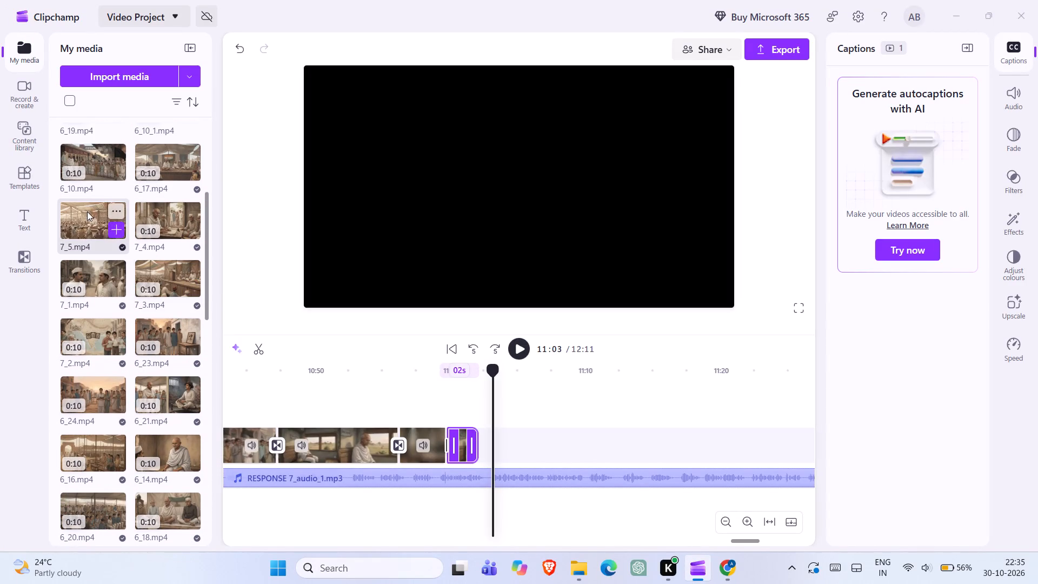
pyautogui.scroll(1, 87, 211)
pyautogui.click(110, 183)
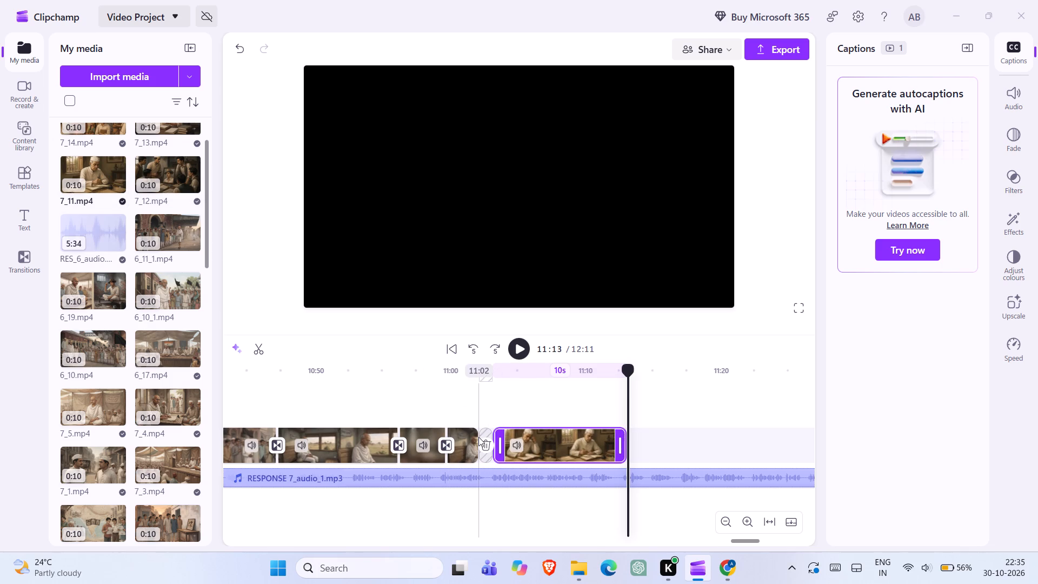
pyautogui.click(481, 440)
pyautogui.moveTo(610, 446); pyautogui.dragTo(505, 444)
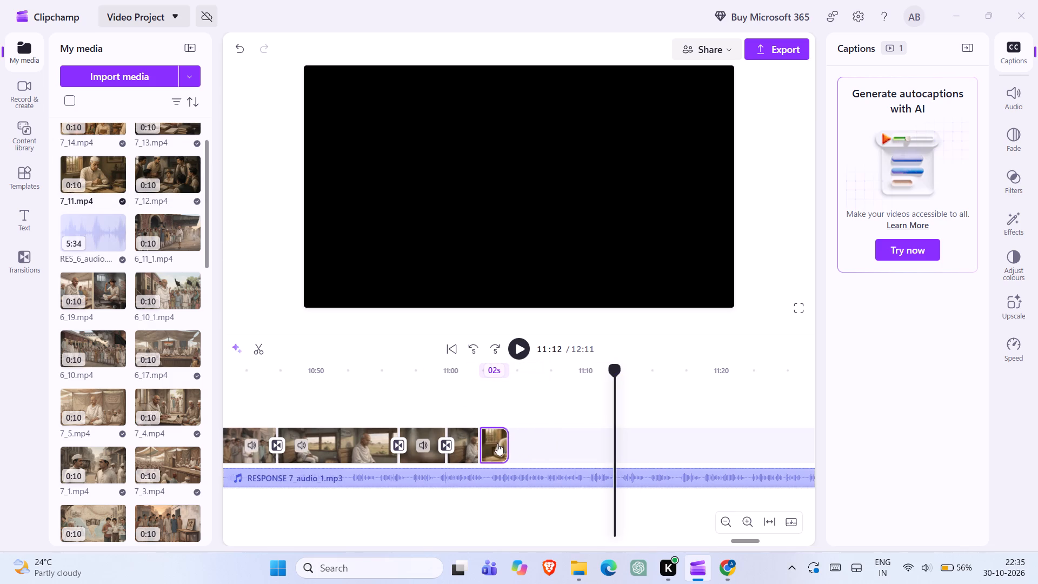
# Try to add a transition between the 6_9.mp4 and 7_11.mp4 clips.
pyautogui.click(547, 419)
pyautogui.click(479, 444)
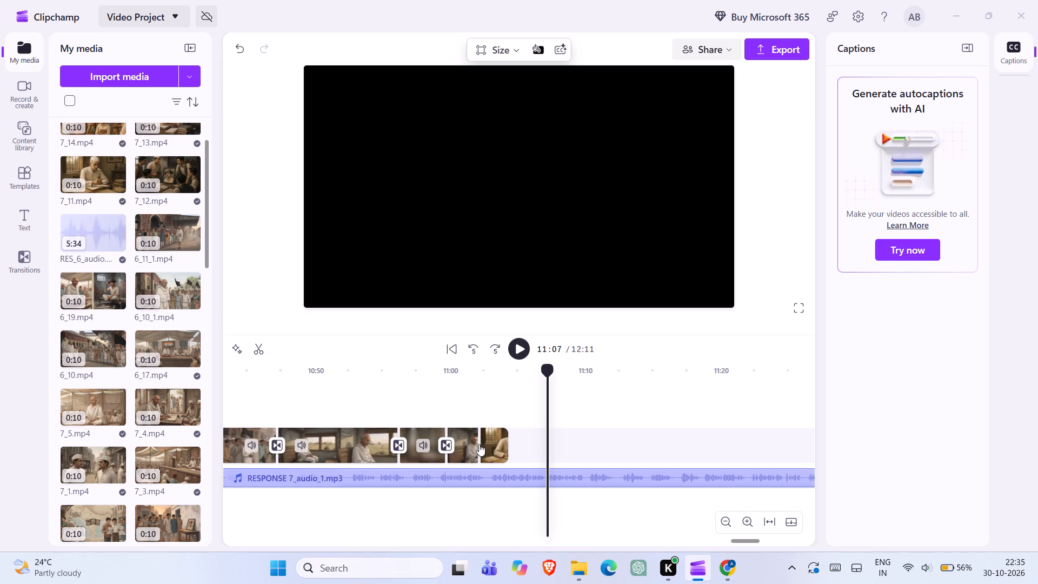
# Lengthen 6_9.mp4 to about 3 seconds and close the gap between it and 7_11.mp4.
pyautogui.doubleClick(504, 444)
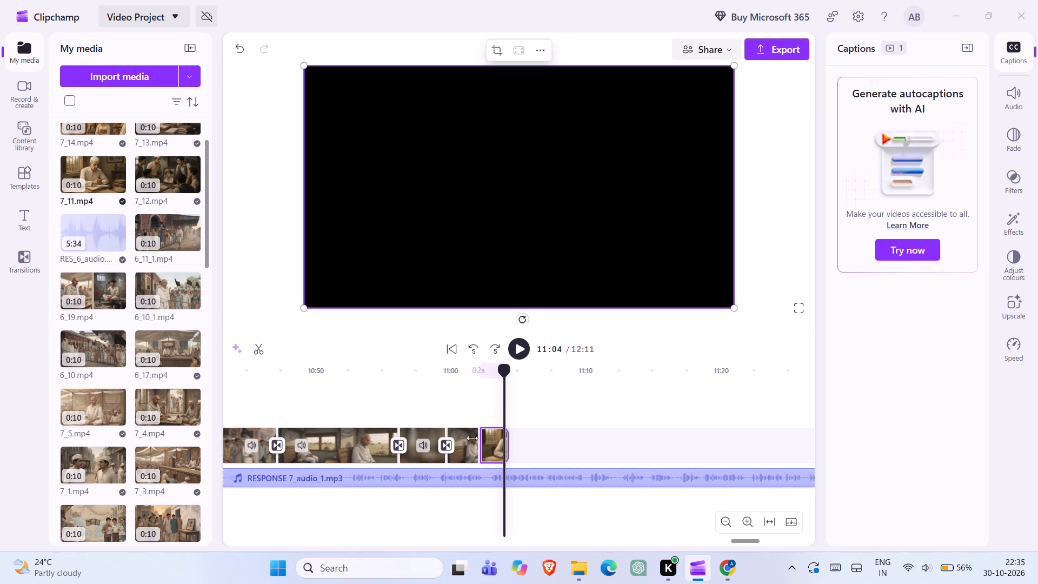
pyautogui.moveTo(468, 438); pyautogui.dragTo(515, 441)
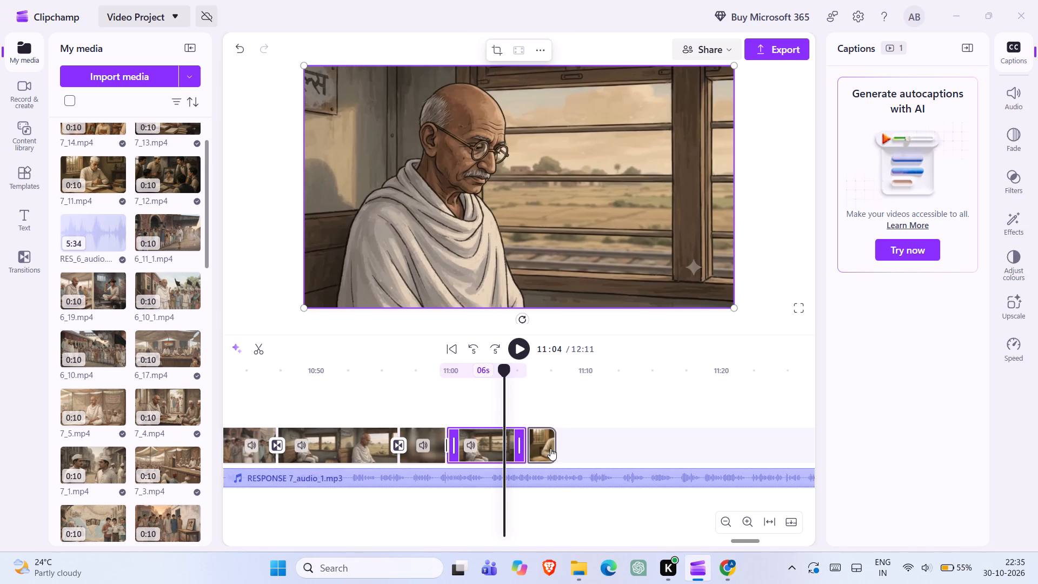
pyautogui.doubleClick(551, 448)
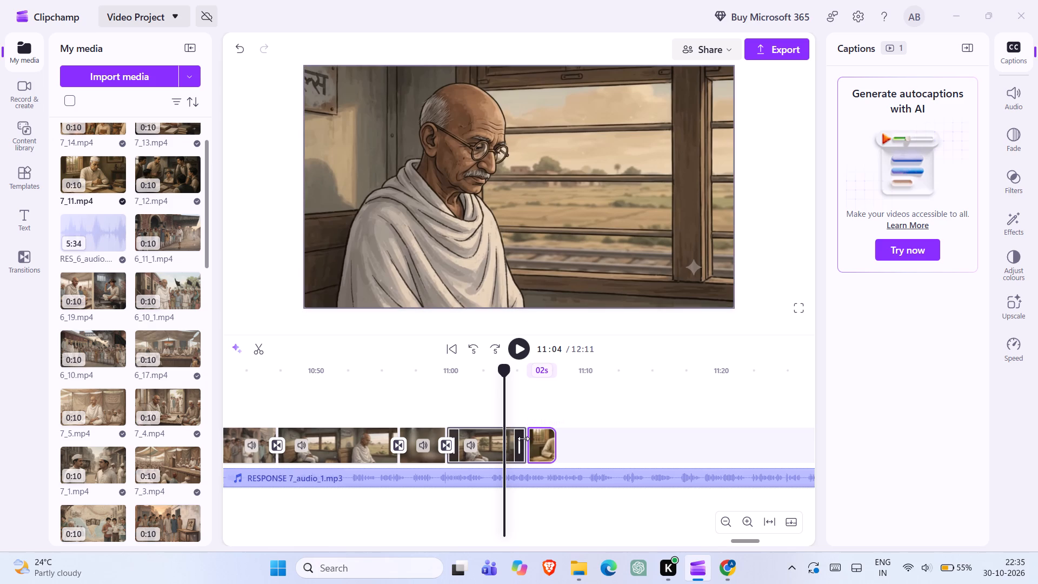
pyautogui.moveTo(523, 439); pyautogui.dragTo(478, 439)
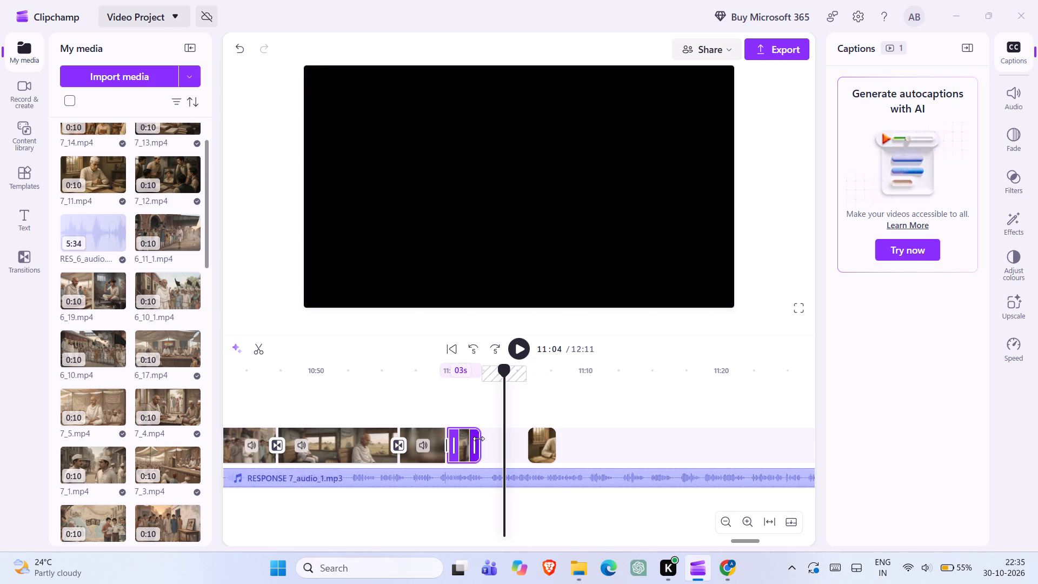
pyautogui.click(500, 446)
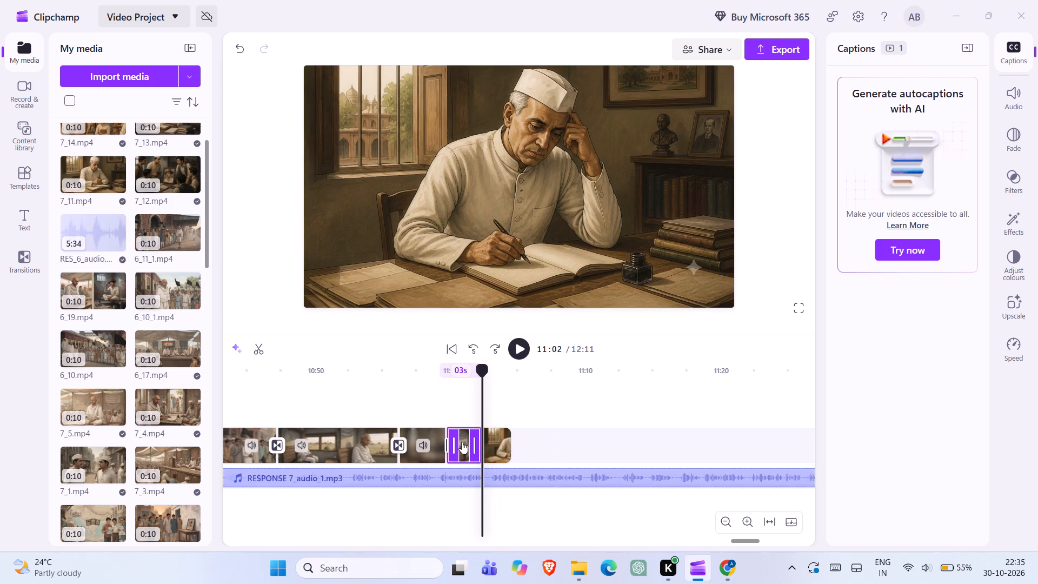
# Play back from about 11:00 past the end of 7_11.mp4 and pause at about 11:07.
pyautogui.doubleClick(461, 442)
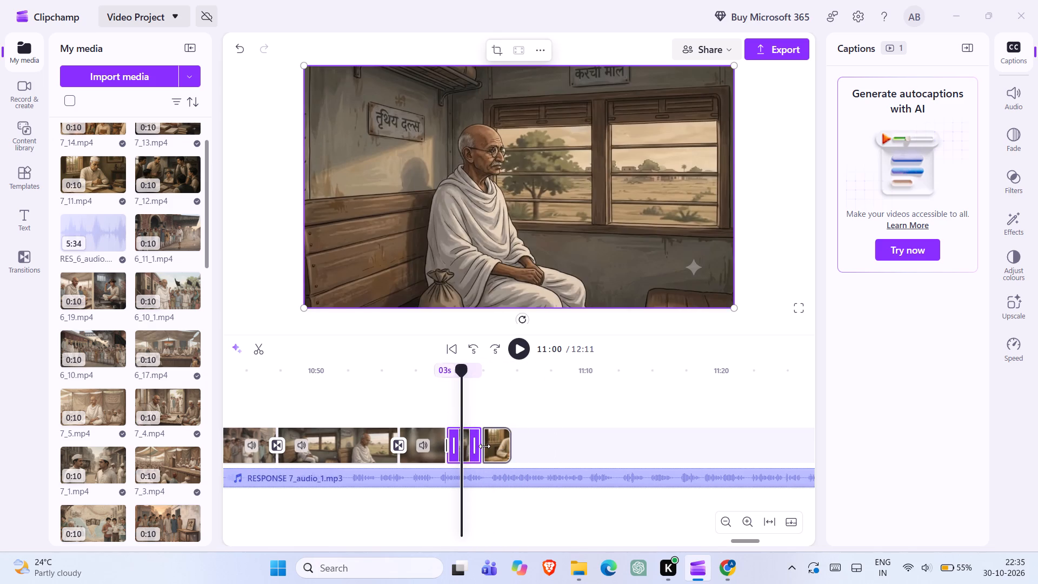
pyautogui.click(518, 350)
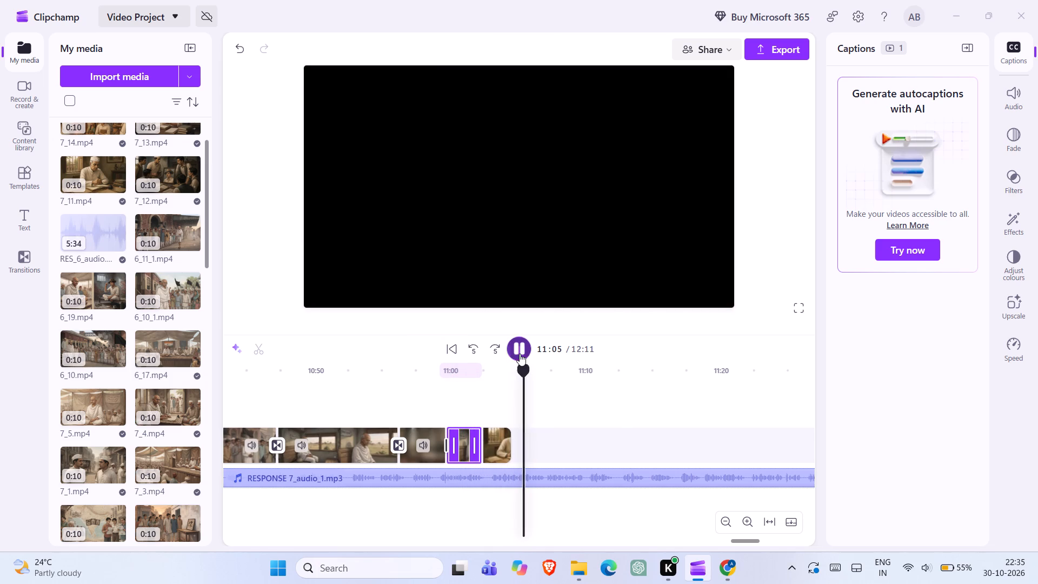
pyautogui.click(520, 348)
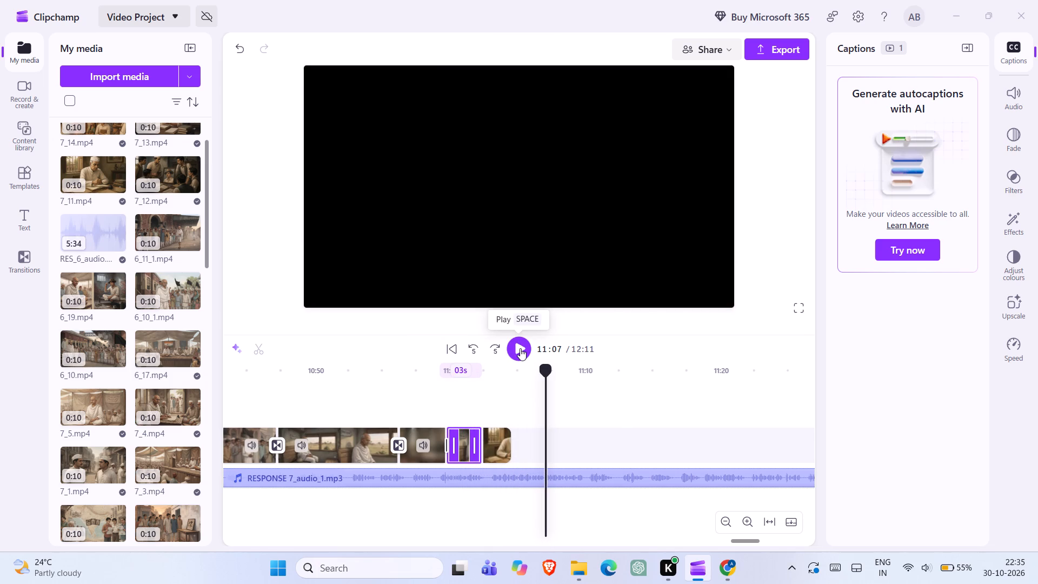
# Add 7_12.mp4 to the end of the video track and close the gap between it and 7_11.mp4.
pyautogui.click(194, 178)
pyautogui.click(531, 447)
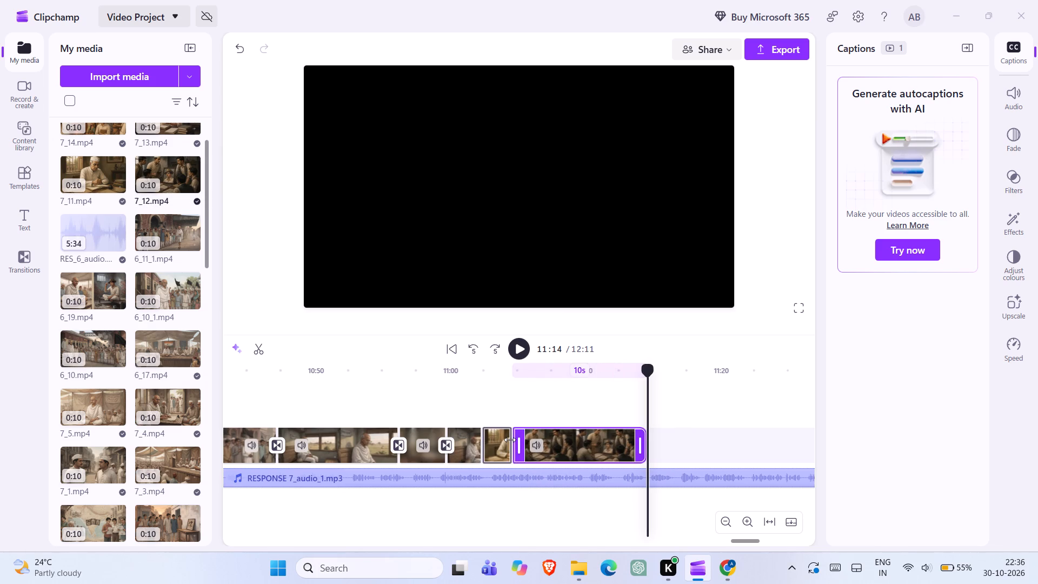
# Lengthen 7_11.mp4 to about 3 seconds and add transitions joining it to 7_12.mp4 and to 6_9.mp4.
pyautogui.moveTo(510, 440); pyautogui.dragTo(525, 440)
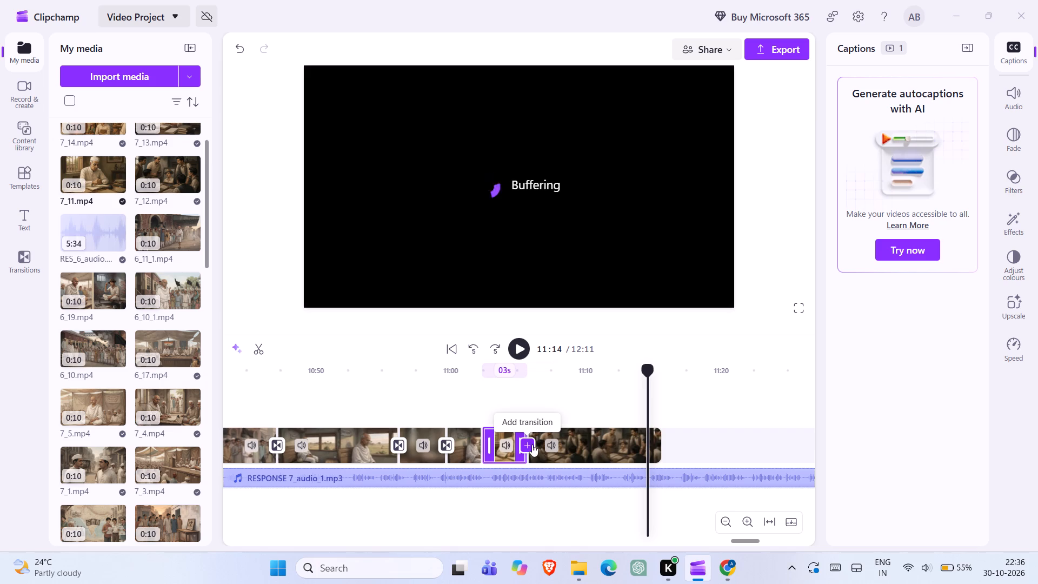
pyautogui.click(529, 443)
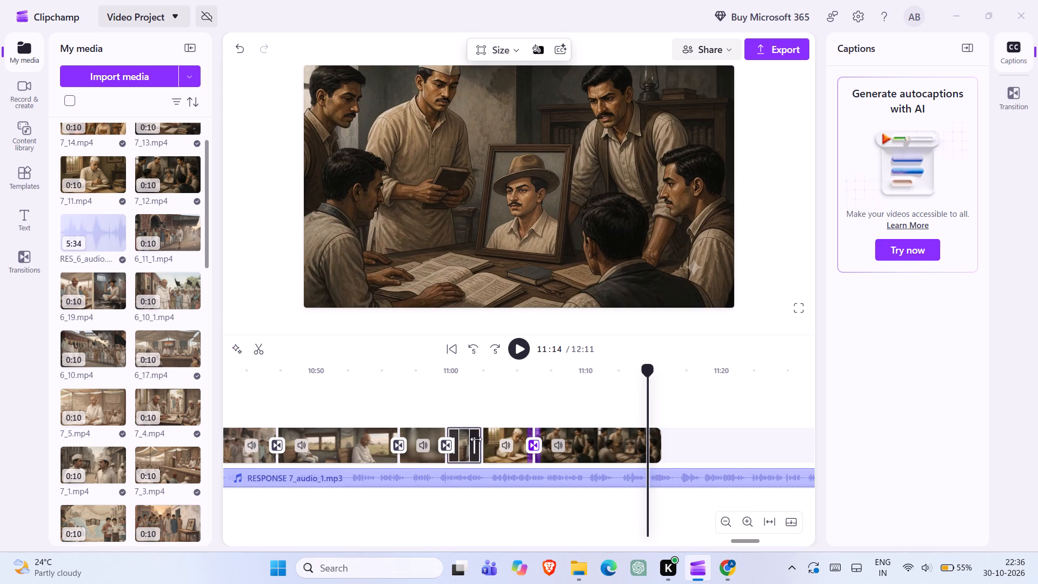
pyautogui.click(481, 442)
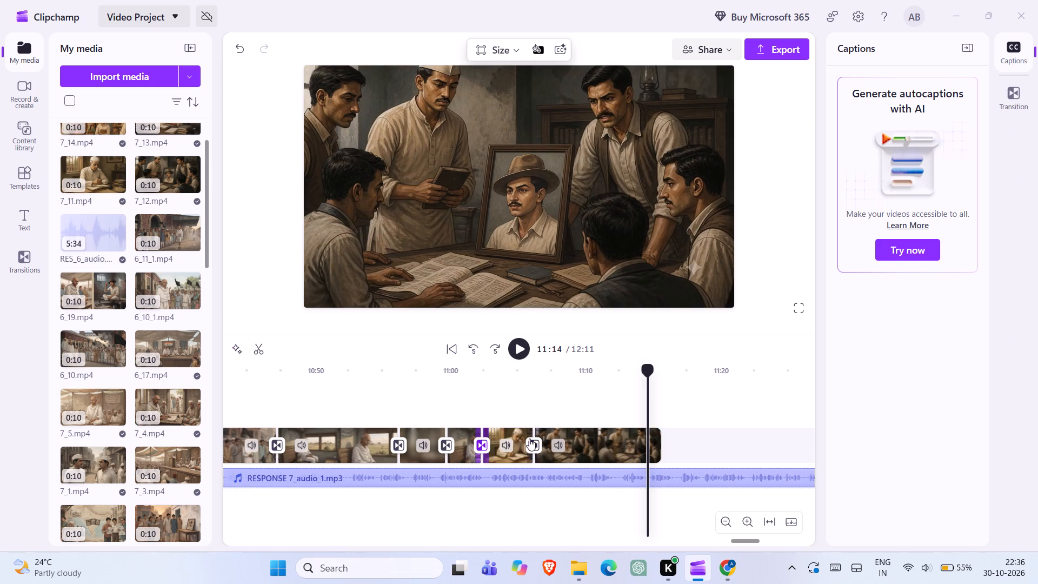
# Shorten the end of 7_11.mp4 so the clip ends at about 11:05.
pyautogui.moveTo(530, 434); pyautogui.dragTo(514, 437)
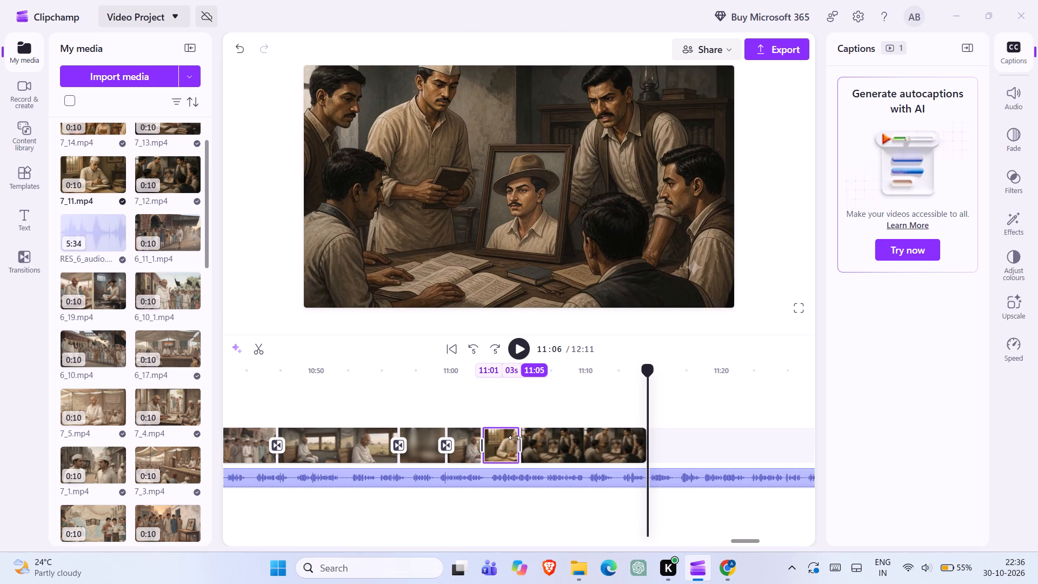
# Trim the ends of 7_11.mp4 and the clip just before it slightly, playing back to about 11:04 to judge the timing.
pyautogui.moveTo(514, 437); pyautogui.dragTo(513, 437)
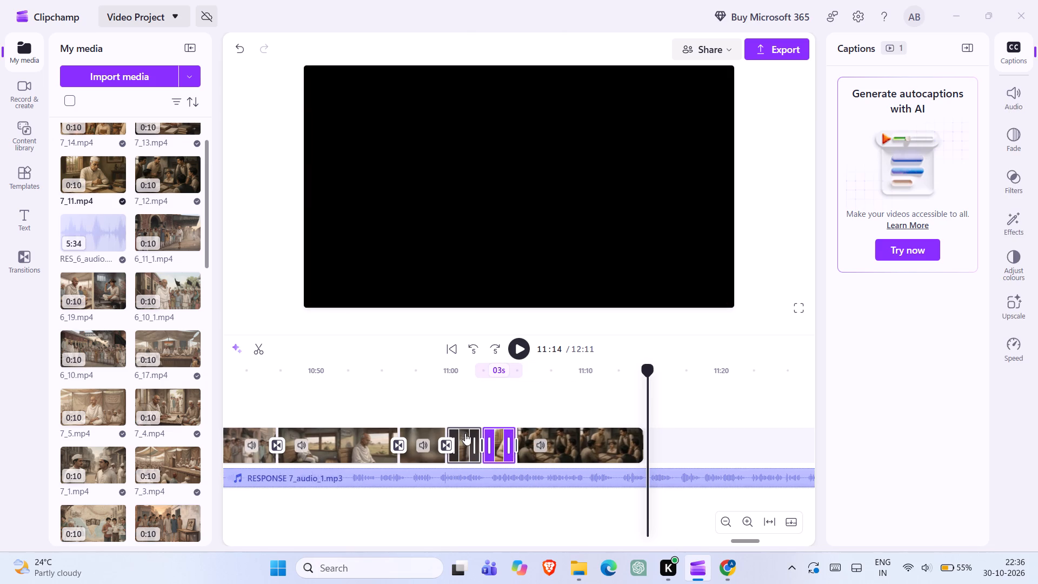
pyautogui.doubleClick(465, 433)
pyautogui.click(513, 355)
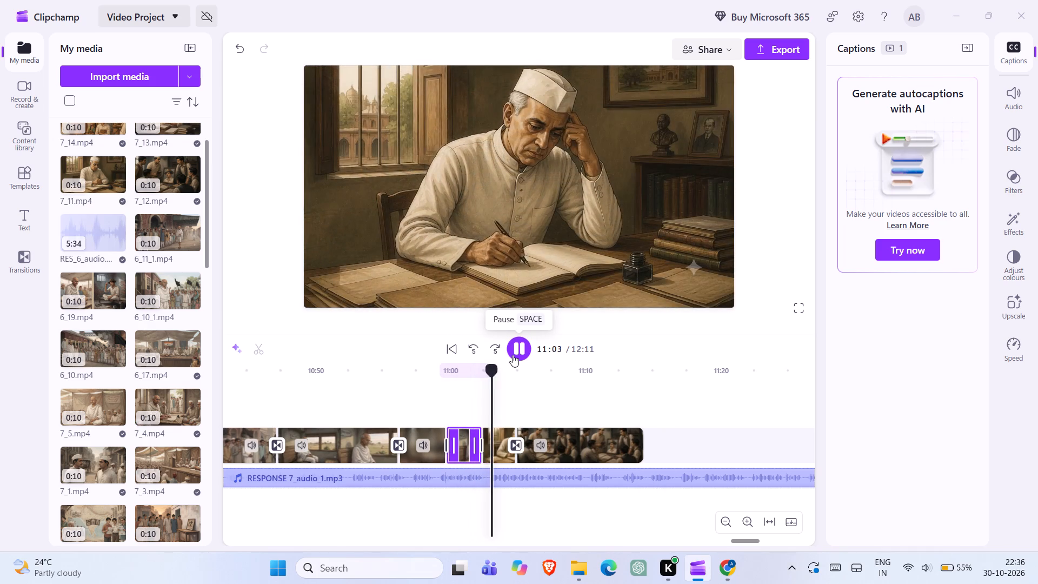
pyautogui.click(513, 355)
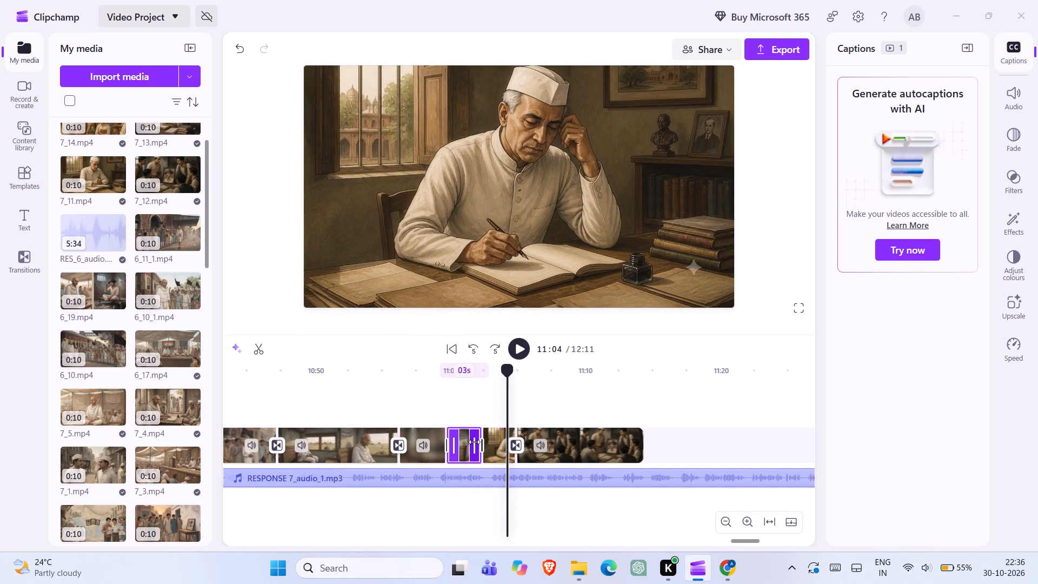
pyautogui.click(474, 440)
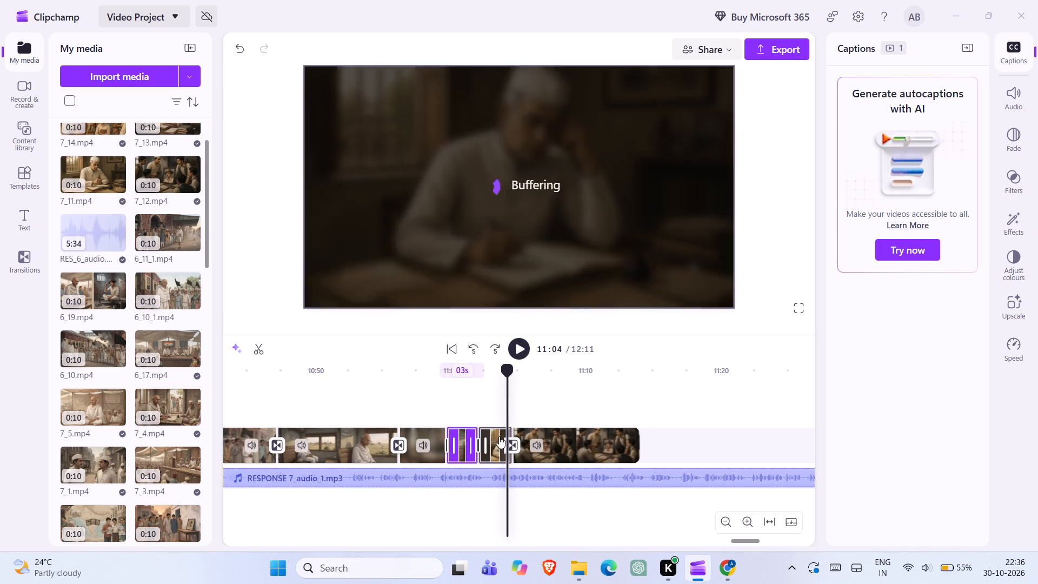
pyautogui.click(505, 434)
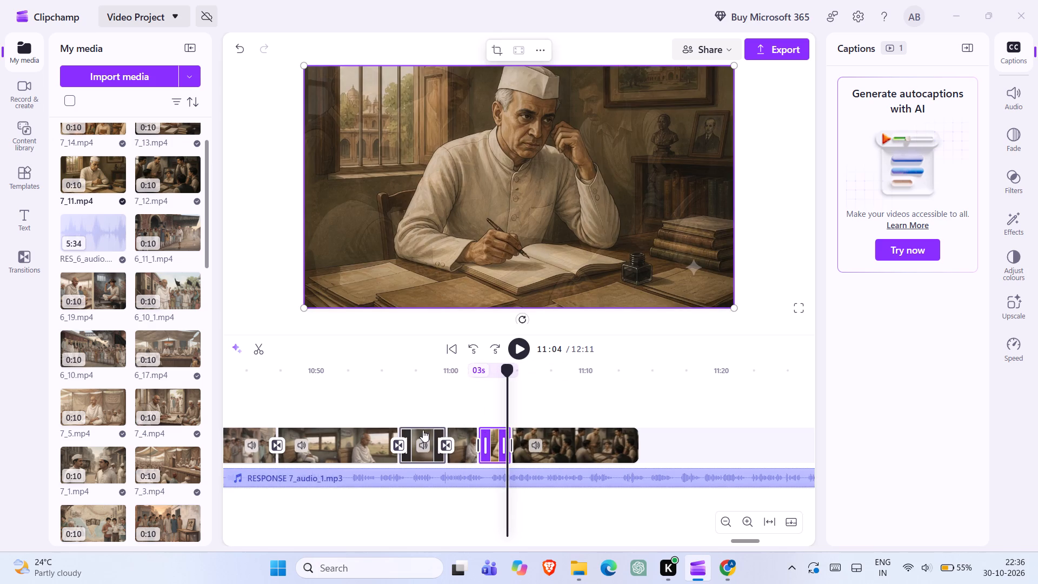
# Play back from the clip that ends at about 11:00 and mute the audio of 7_12.mp4.
pyautogui.doubleClick(425, 429)
pyautogui.click(515, 350)
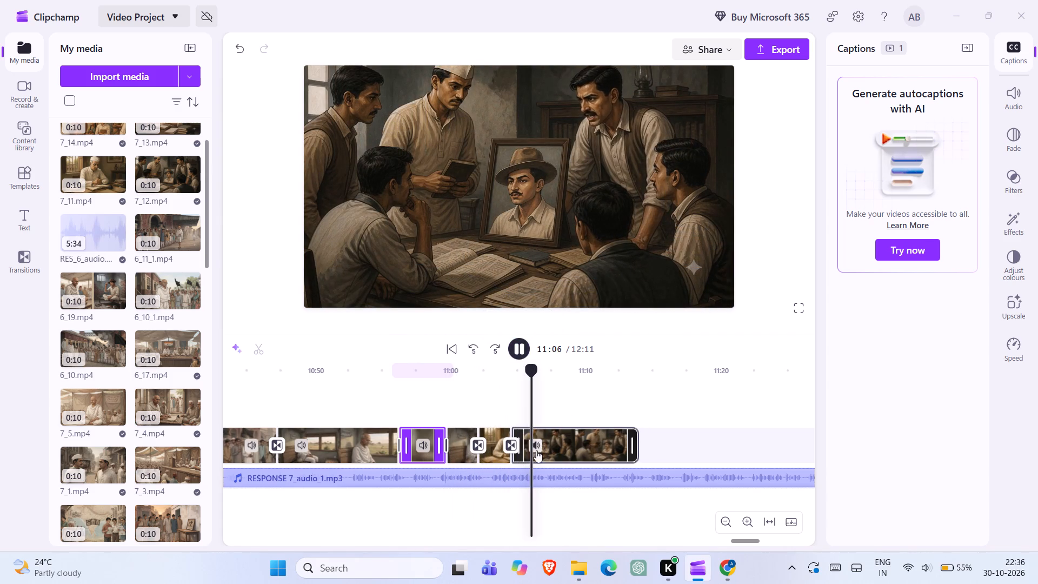
pyautogui.click(540, 447)
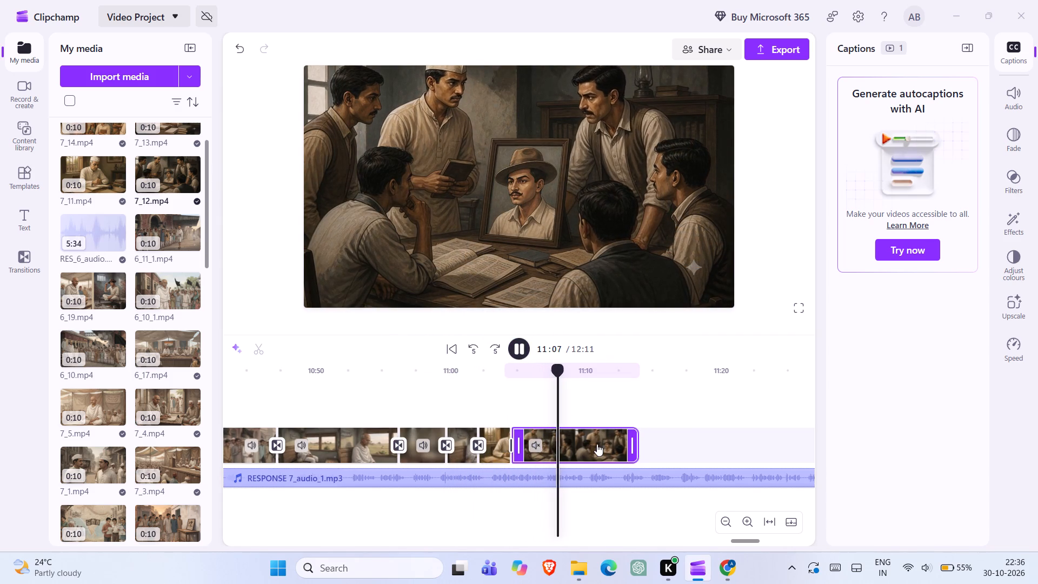
# Listen to the narration past the end of 7_12.mp4 and pause at about 11:24.
pyautogui.hscroll(-2, 597, 444)
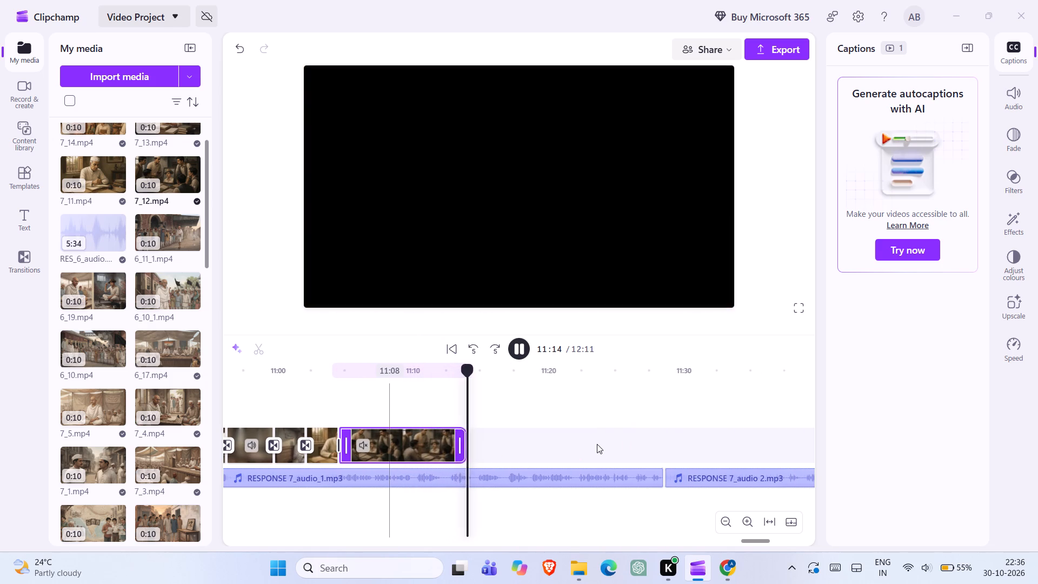
pyautogui.click(513, 344)
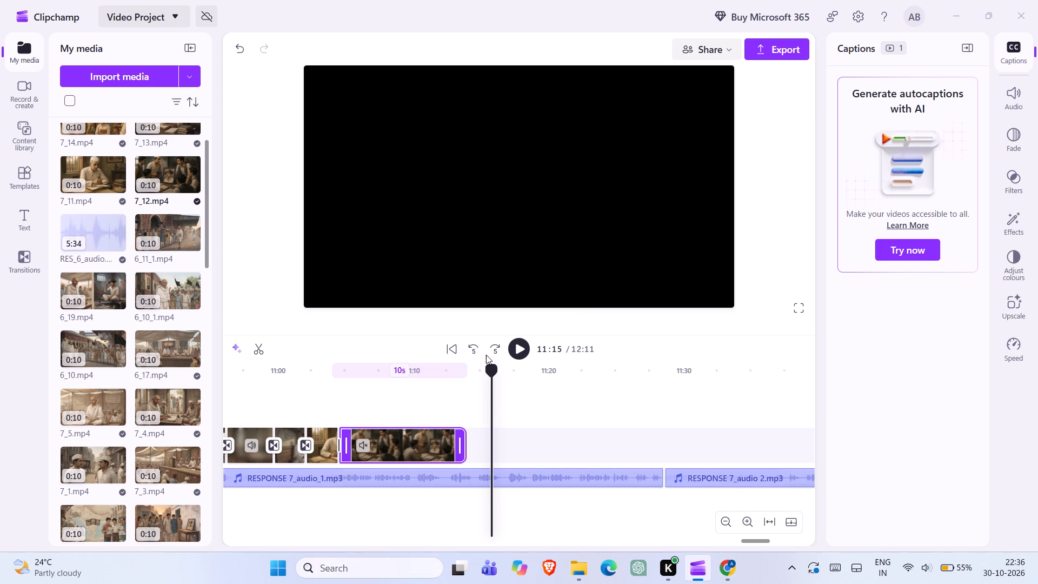
pyautogui.click(516, 344)
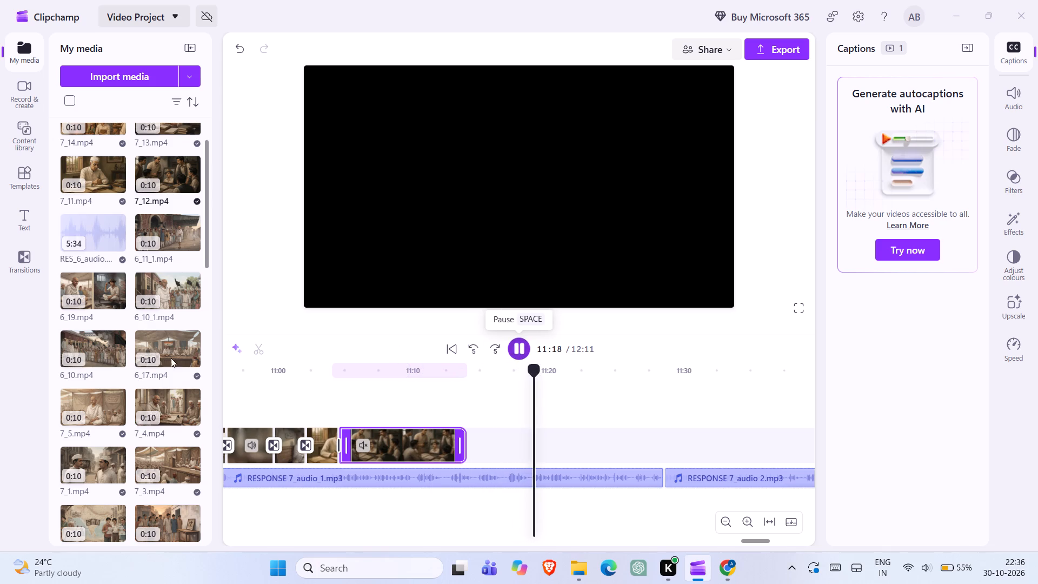
pyautogui.scroll(2, 110, 369)
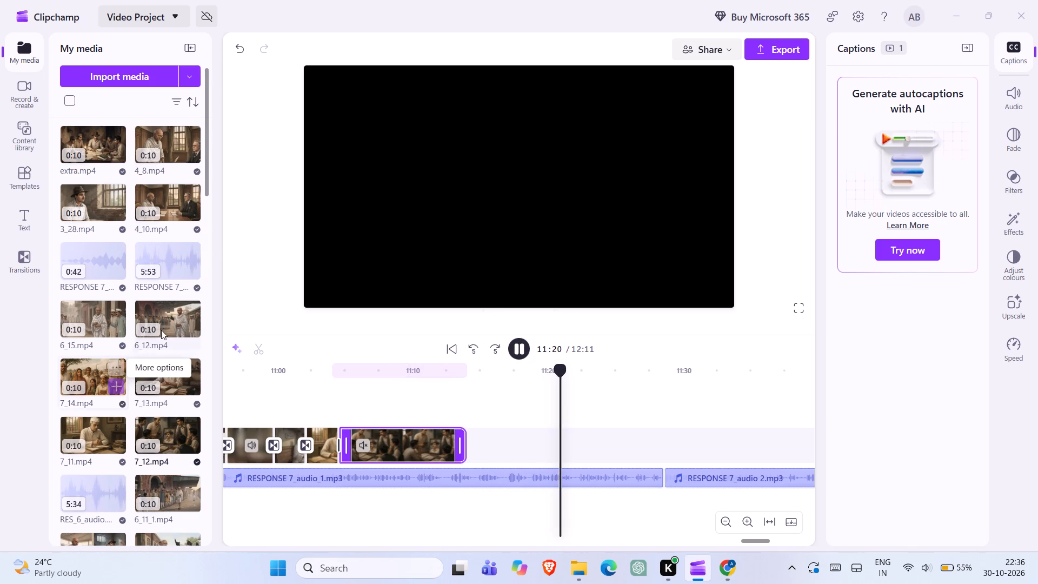
pyautogui.click(518, 340)
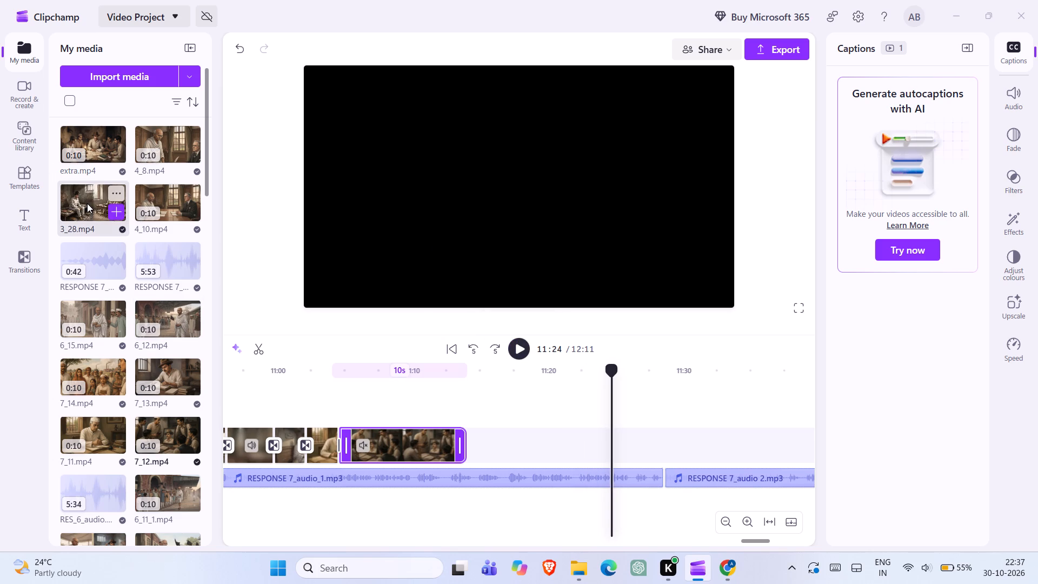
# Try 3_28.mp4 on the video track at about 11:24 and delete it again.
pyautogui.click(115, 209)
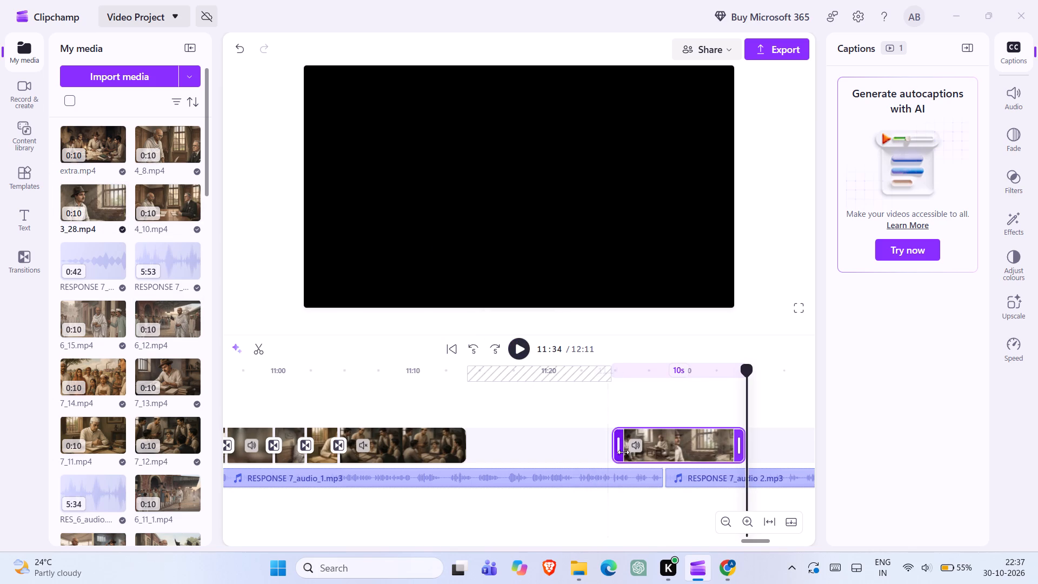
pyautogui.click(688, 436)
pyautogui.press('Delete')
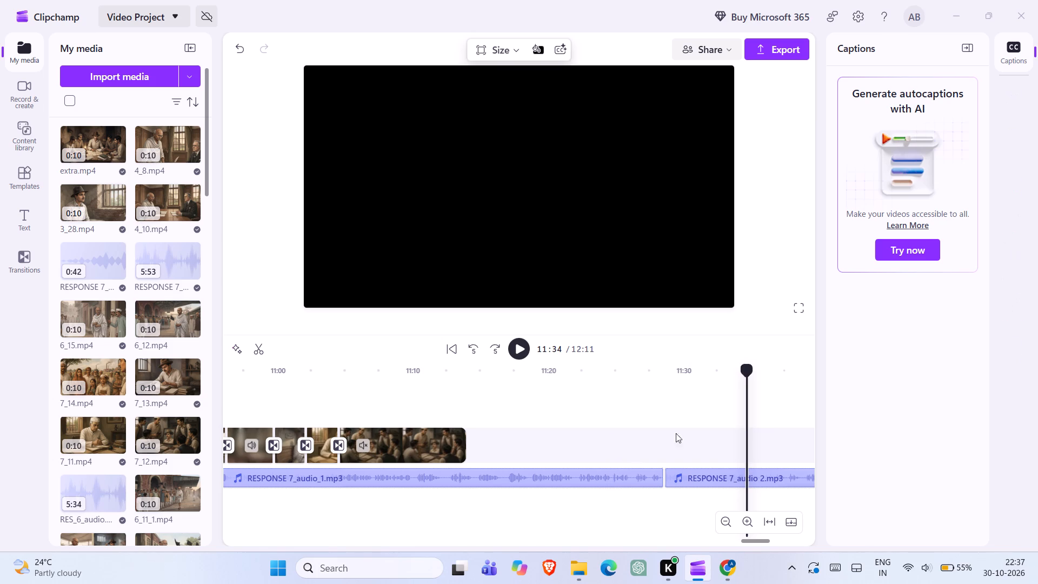
# Add 6_19.mp4 to the video track, close the gap after 7_12.mp4 and add a transition between the two clips.
pyautogui.scroll(-1, 121, 485)
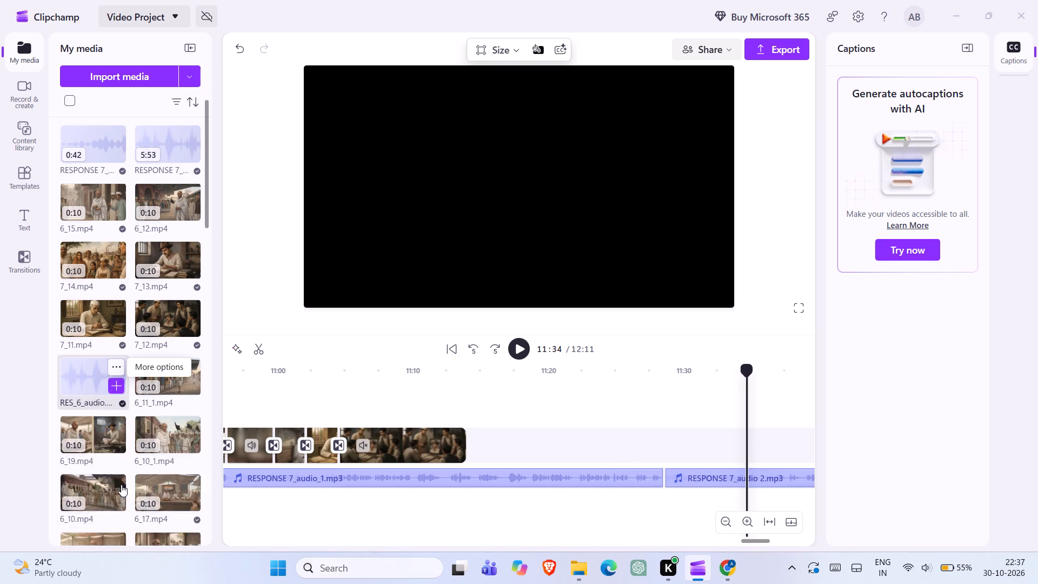
pyautogui.click(115, 288)
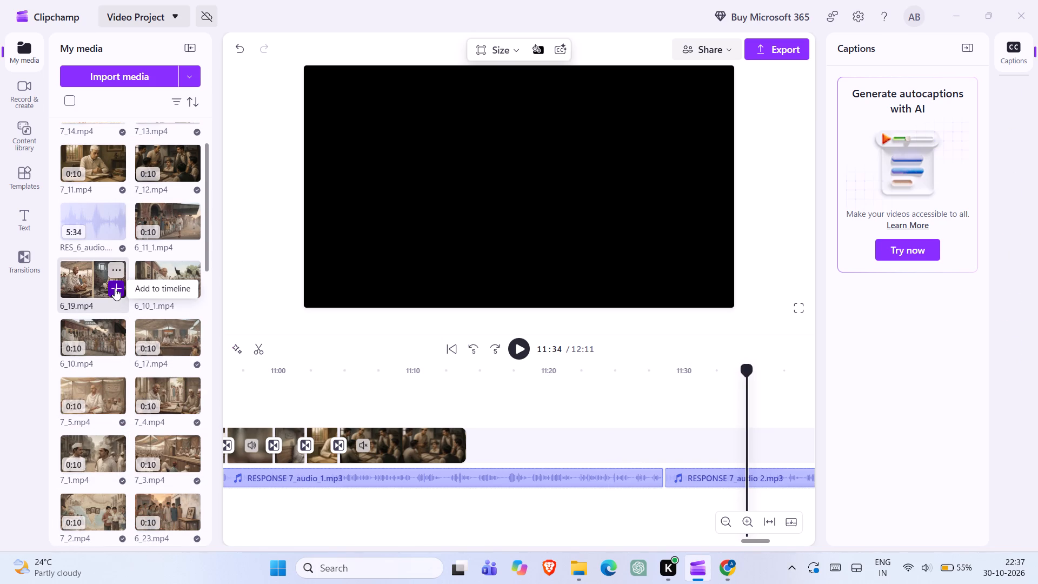
pyautogui.click(609, 444)
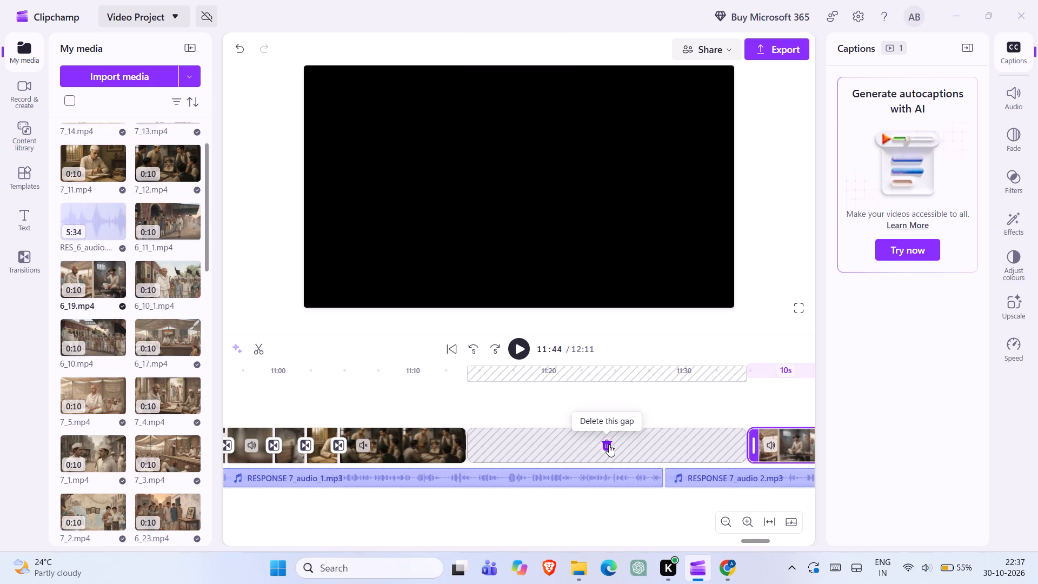
pyautogui.click(464, 446)
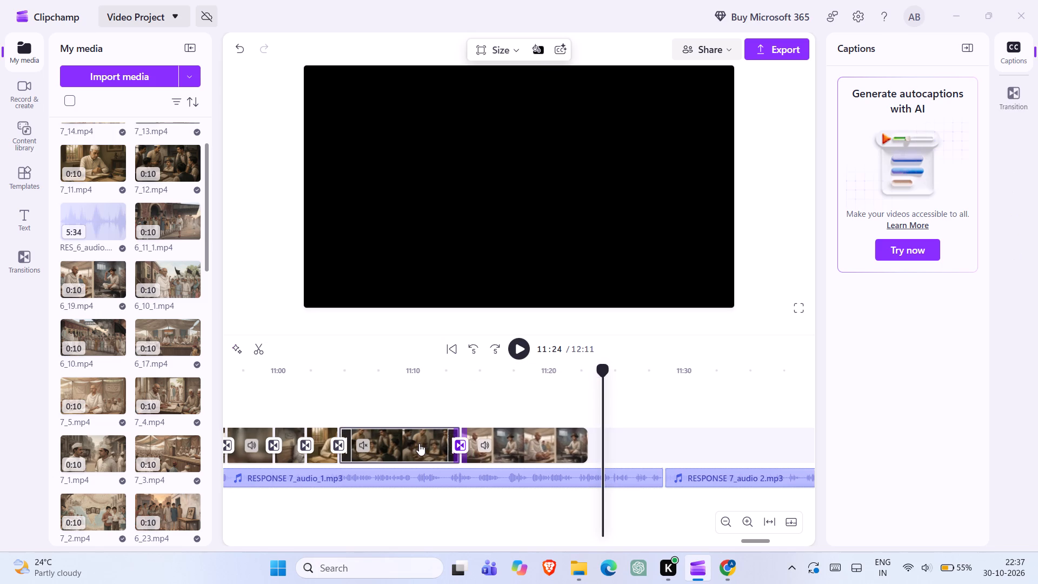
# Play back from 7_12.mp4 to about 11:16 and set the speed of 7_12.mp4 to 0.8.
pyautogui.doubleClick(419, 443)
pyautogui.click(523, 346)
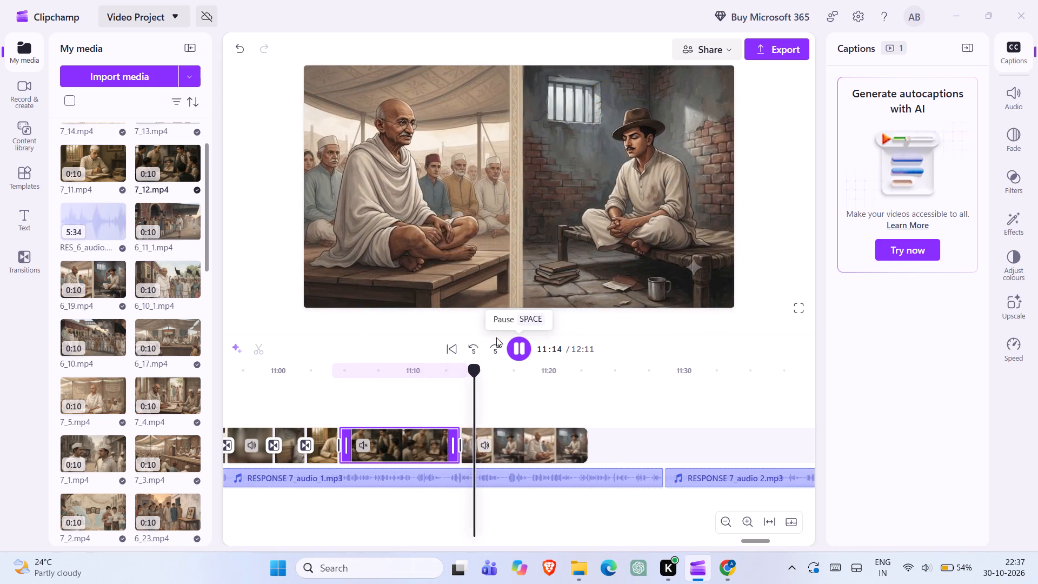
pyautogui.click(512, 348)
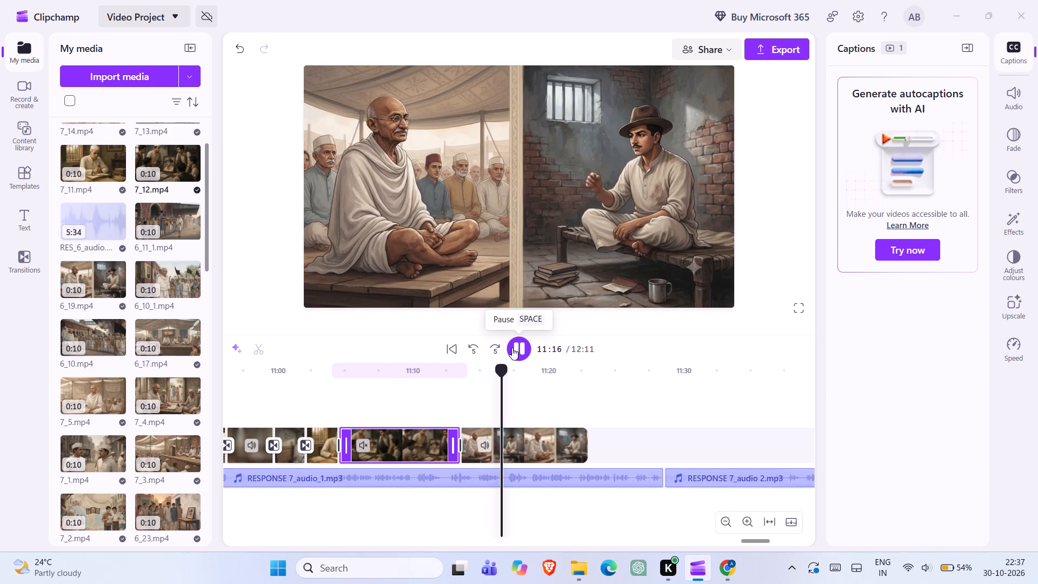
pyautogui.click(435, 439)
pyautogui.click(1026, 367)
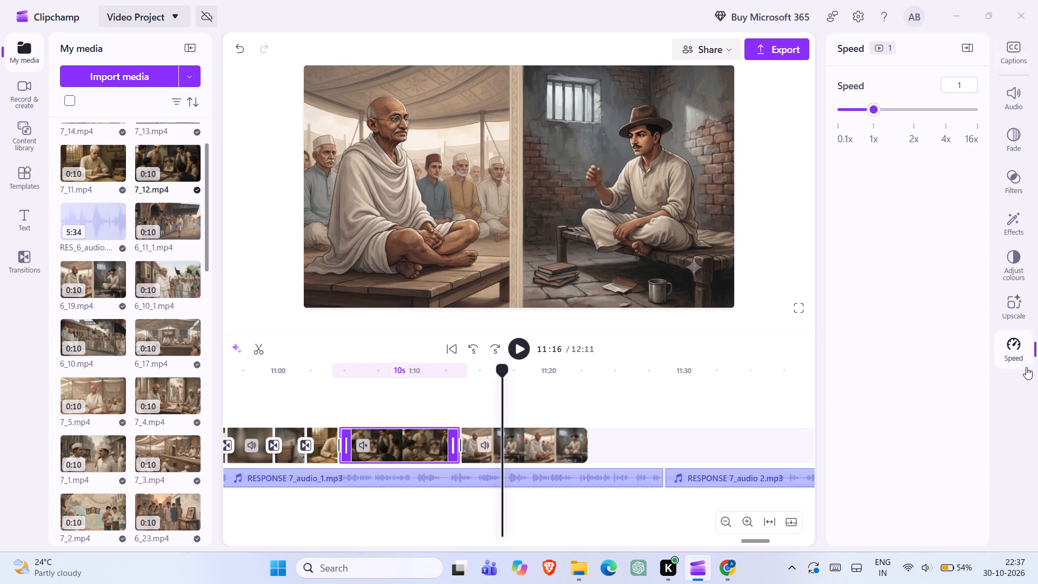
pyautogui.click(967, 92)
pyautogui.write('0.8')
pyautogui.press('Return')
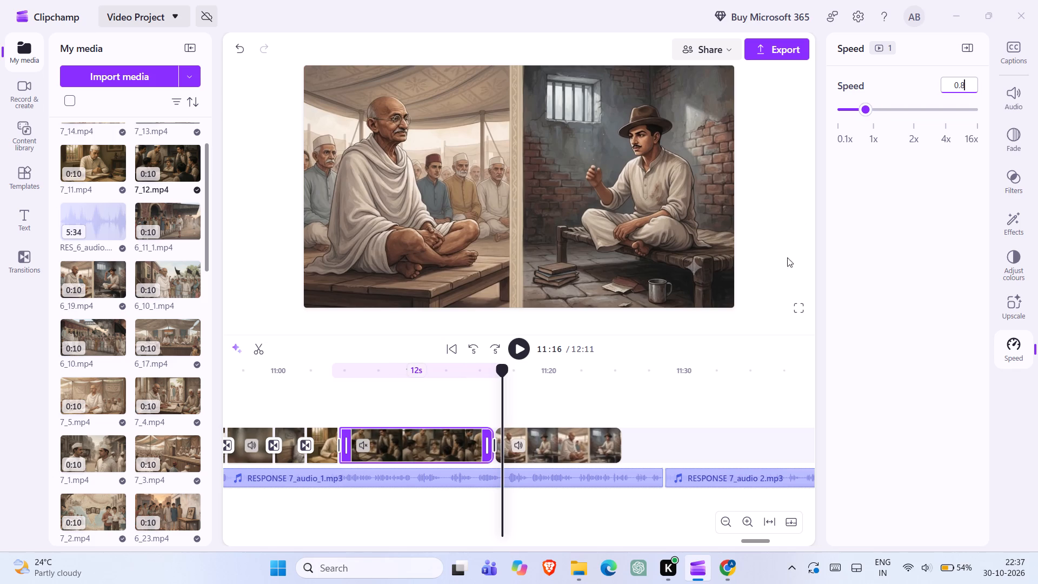
# Play on to about 11:20 and add 5_17.mp4 to the timeline at that point.
pyautogui.click(509, 351)
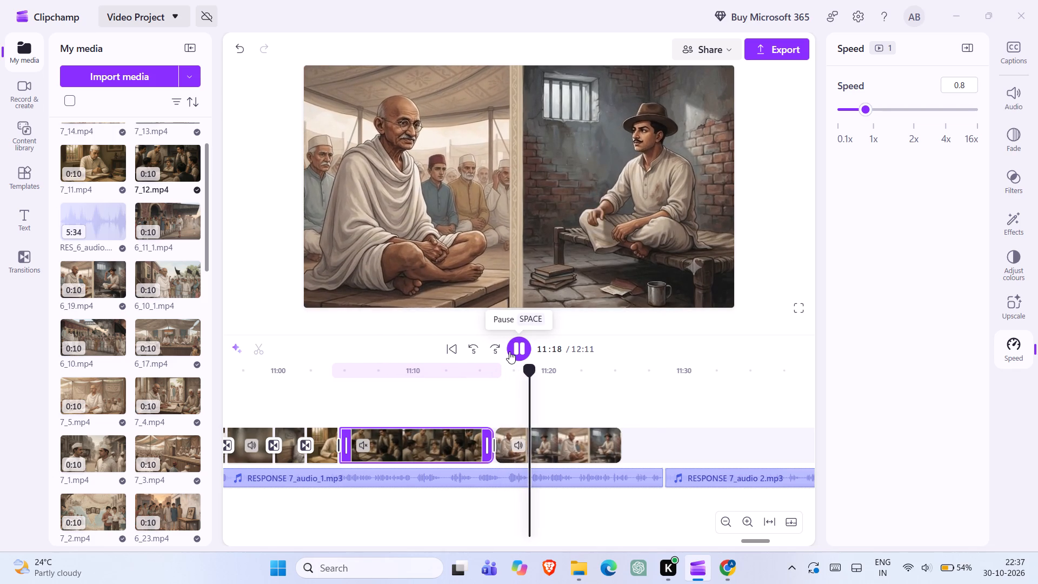
pyautogui.click(509, 351)
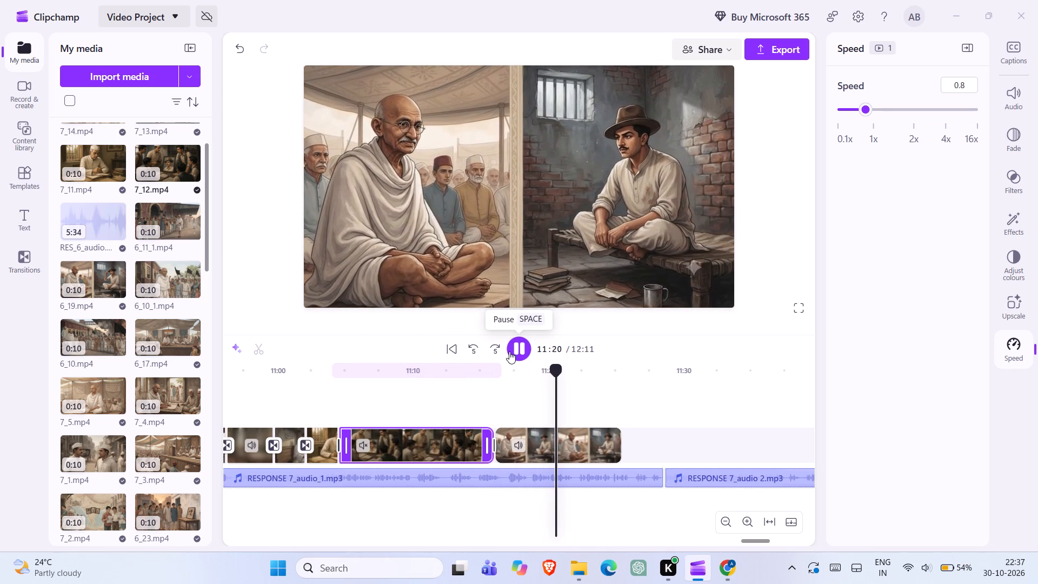
pyautogui.scroll(-2, 152, 472)
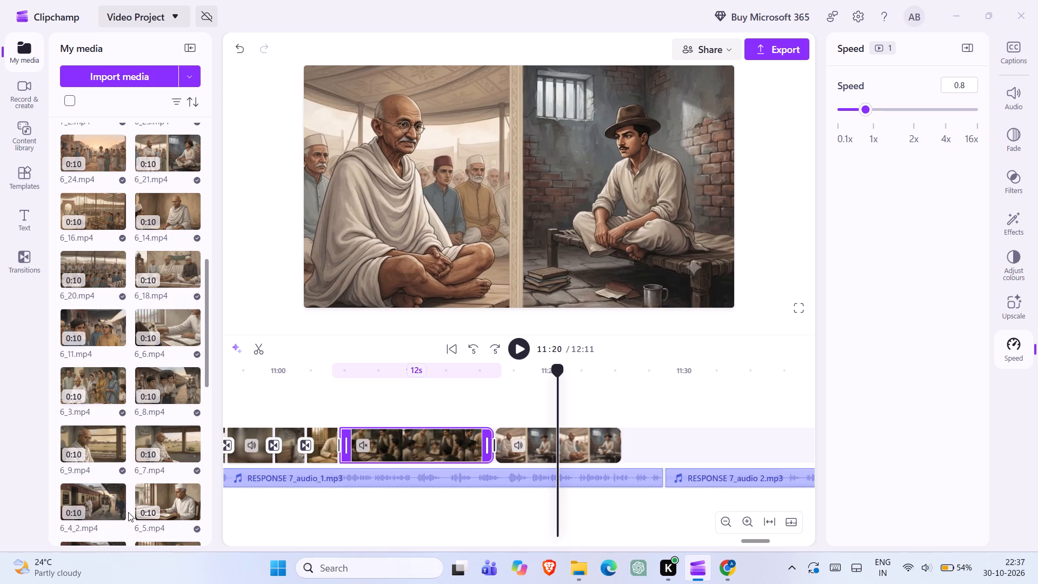
pyautogui.scroll(-2, 128, 512)
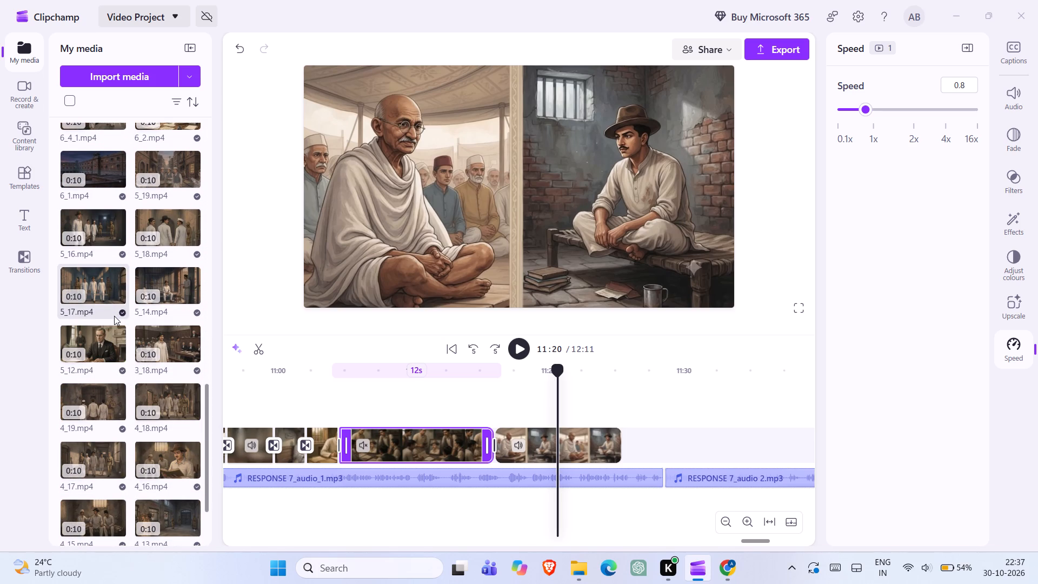
pyautogui.click(116, 297)
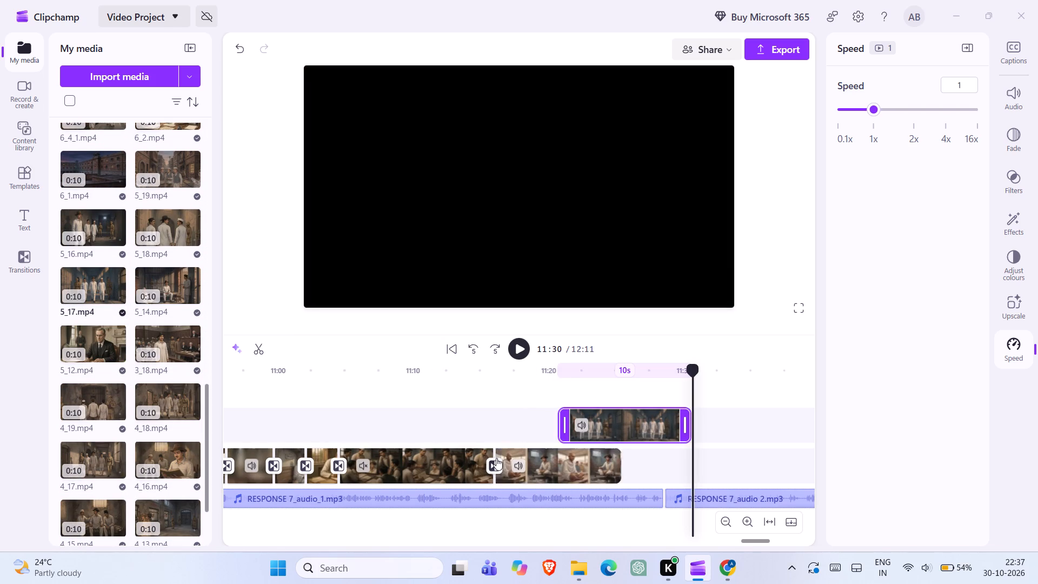
# Set the speed of 7_12.mp4 to 1.
pyautogui.click(471, 456)
pyautogui.click(967, 87)
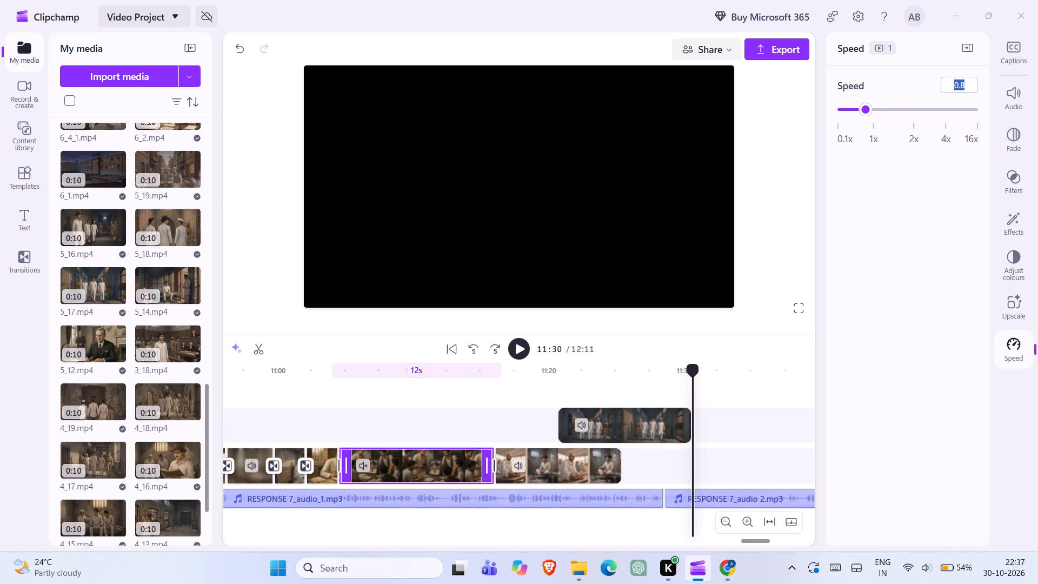
pyautogui.press('1')
pyautogui.press('Return')
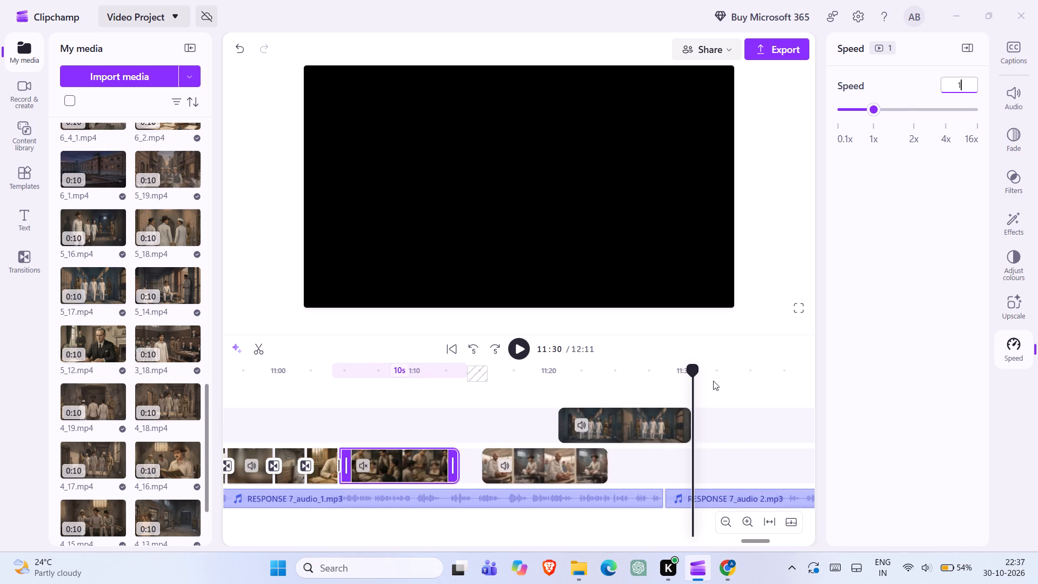
# Move 5_17.mp4 between 7_12.mp4 and 6_19.mp4 on the main video track and add a transition from 7_12.mp4.
pyautogui.moveTo(642, 420); pyautogui.dragTo(503, 456)
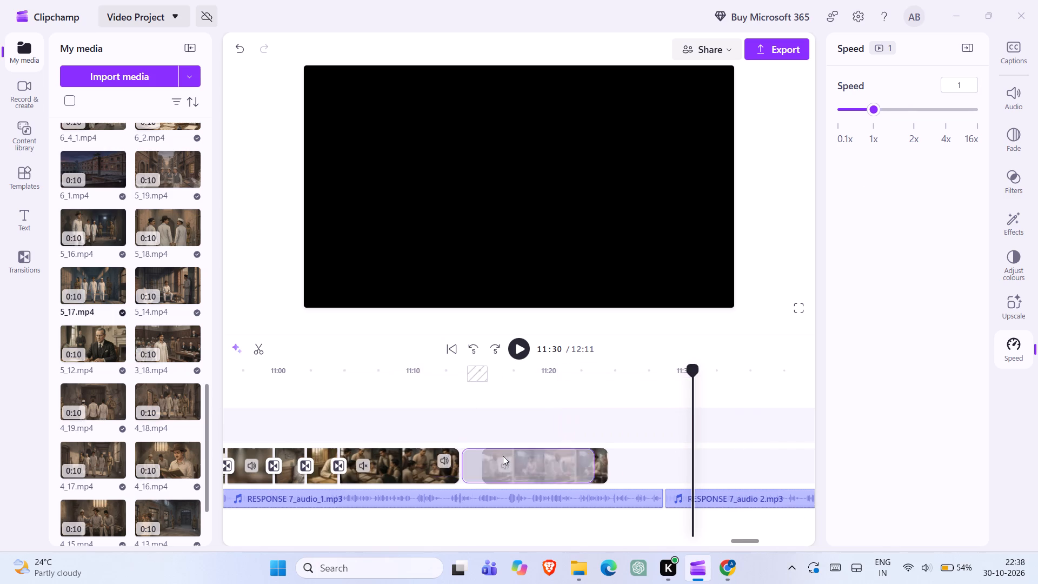
pyautogui.moveTo(503, 456); pyautogui.dragTo(506, 458)
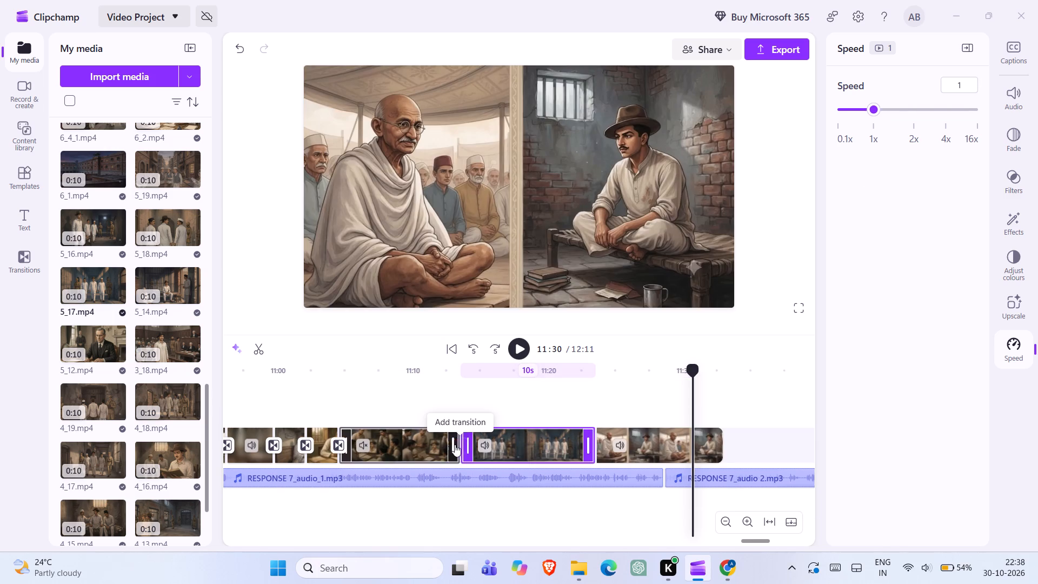
pyautogui.click(458, 445)
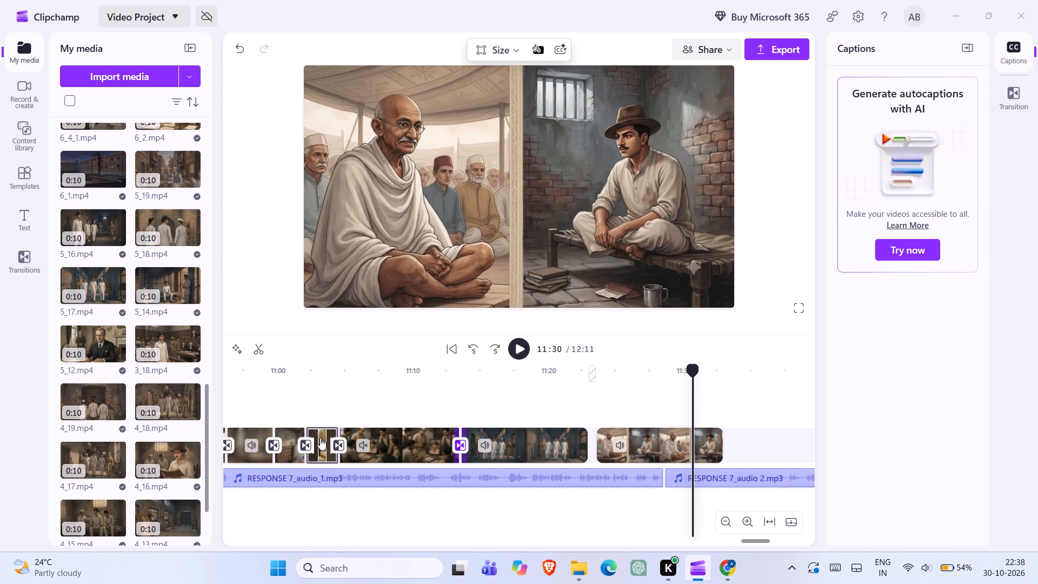
# Play back from 7_11.mp4, close the gap before 6_19.mp4 and add a transition joining it to 5_17.mp4.
pyautogui.doubleClick(320, 438)
pyautogui.click(518, 350)
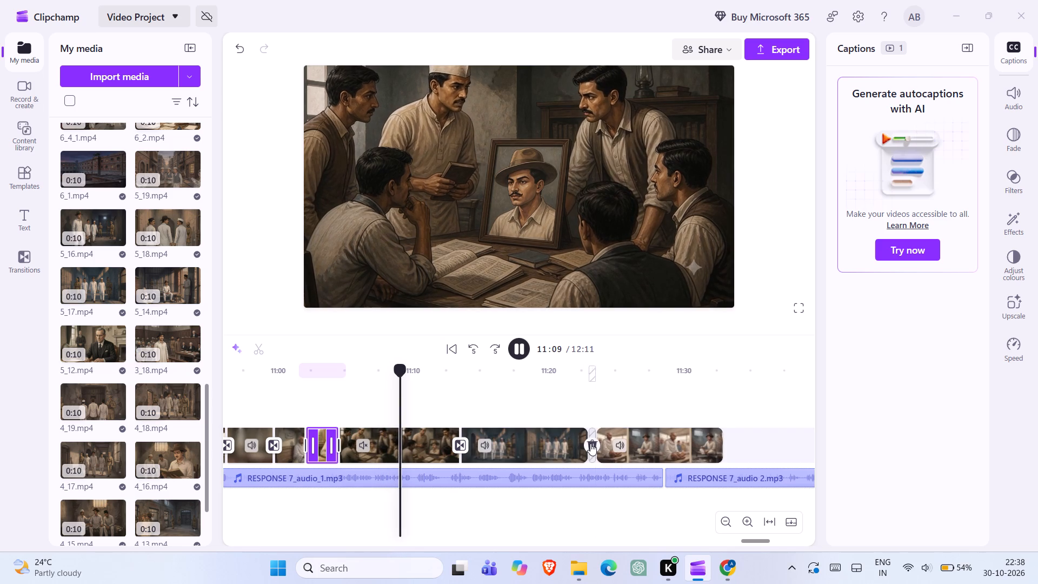
pyautogui.click(590, 443)
pyautogui.click(587, 443)
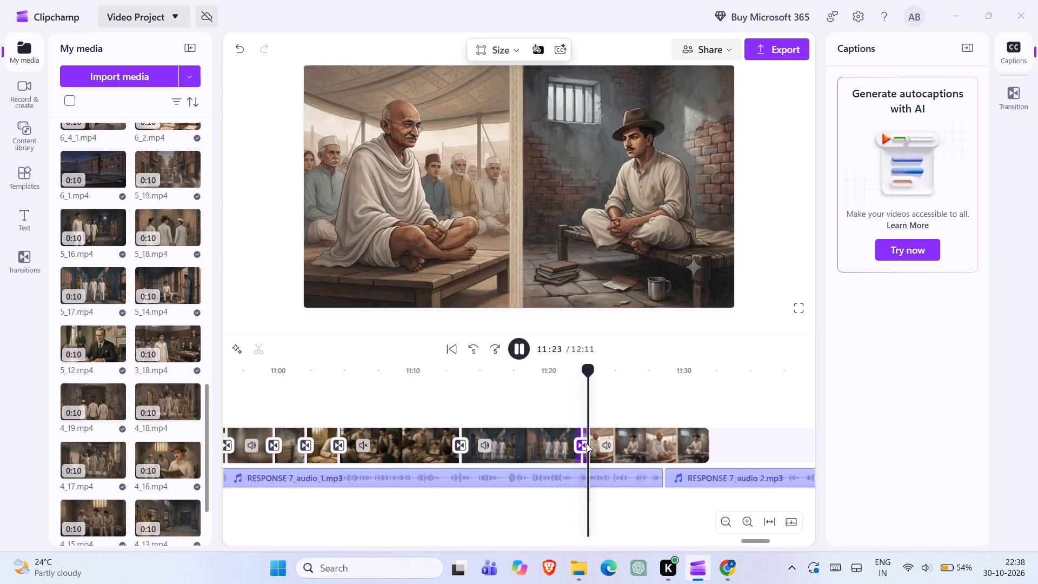
# Play on to about 11:35 and trim the end of 6_19.mp4 to about 11:29.
pyautogui.hscroll(-1, 663, 457)
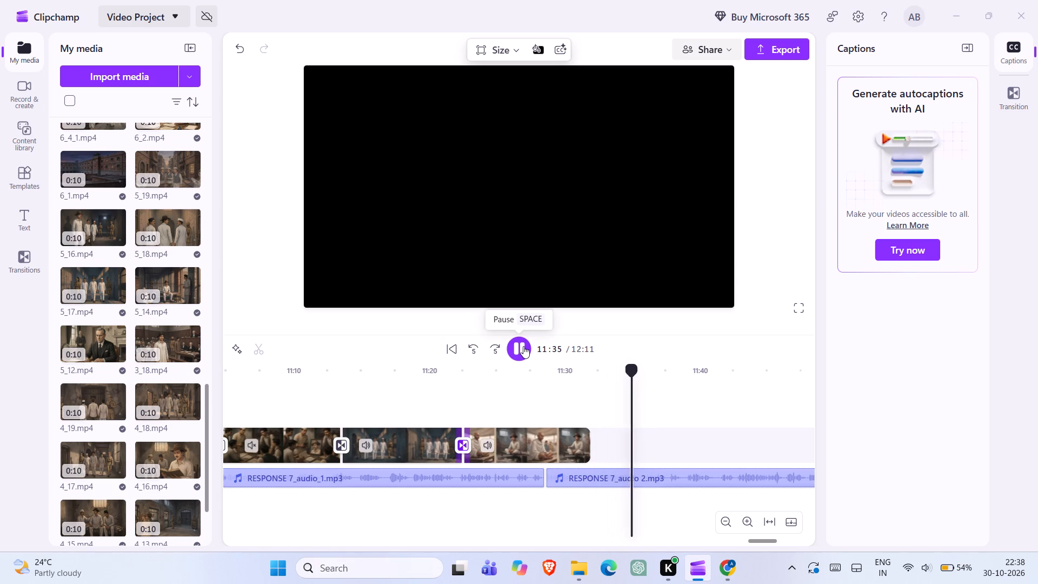
pyautogui.click(523, 346)
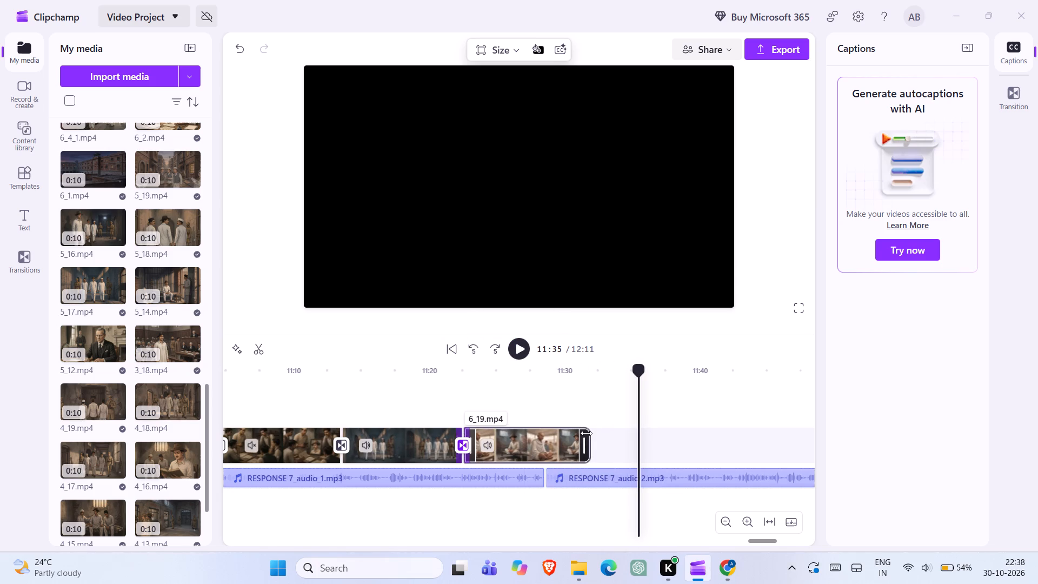
pyautogui.moveTo(586, 433); pyautogui.dragTo(537, 437)
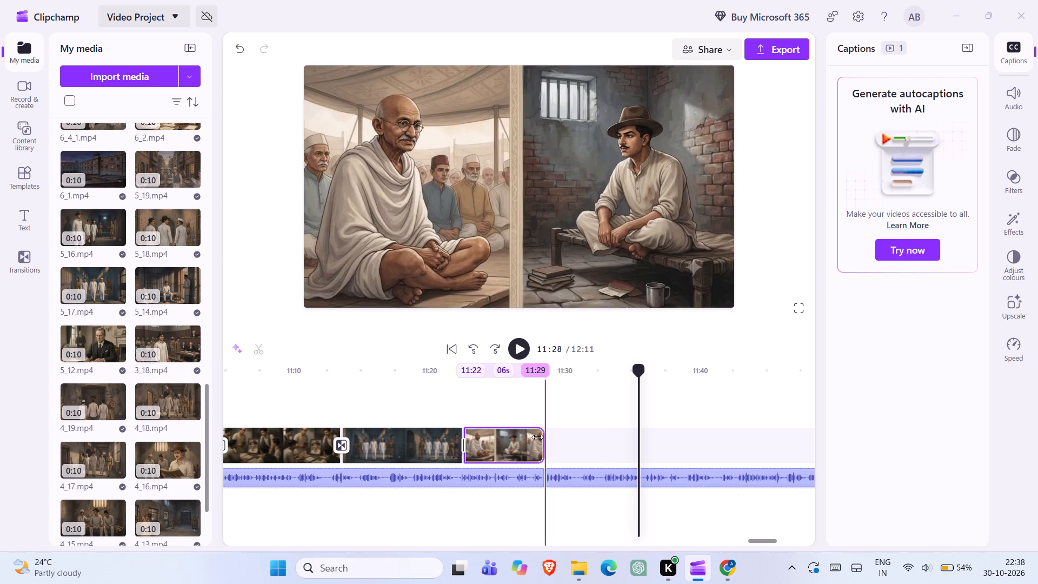
# Play back from about 11:26 to 11:32 and add 4_10.mp4 to the timeline at that point.
pyautogui.doubleClick(510, 436)
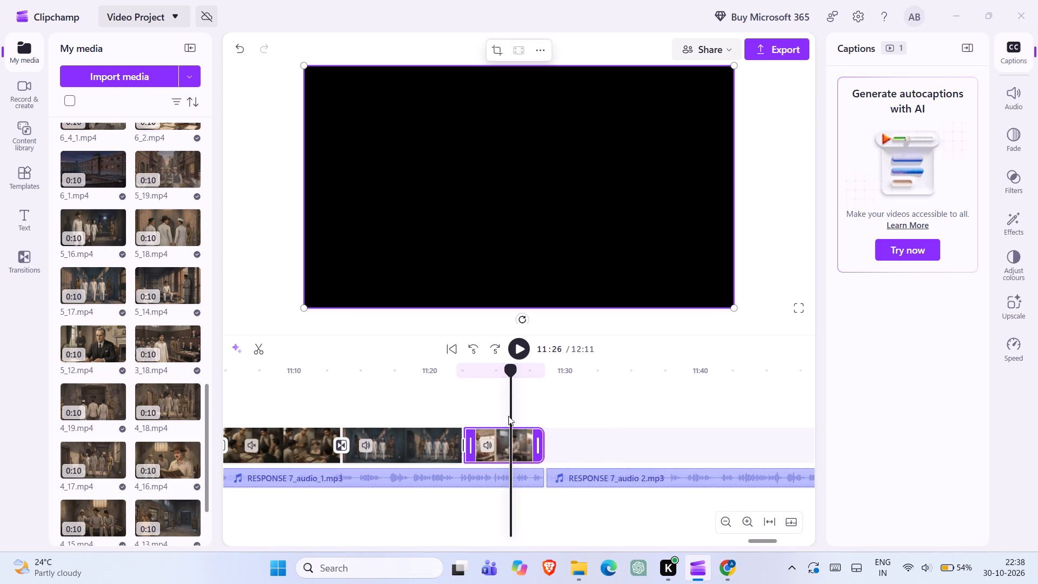
pyautogui.click(518, 347)
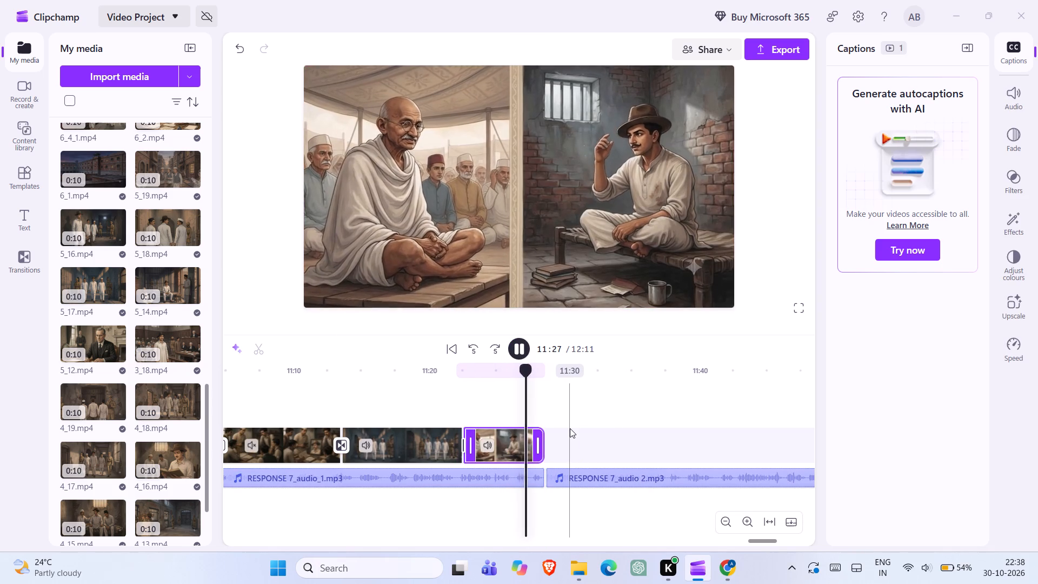
pyautogui.hscroll(-1, 570, 428)
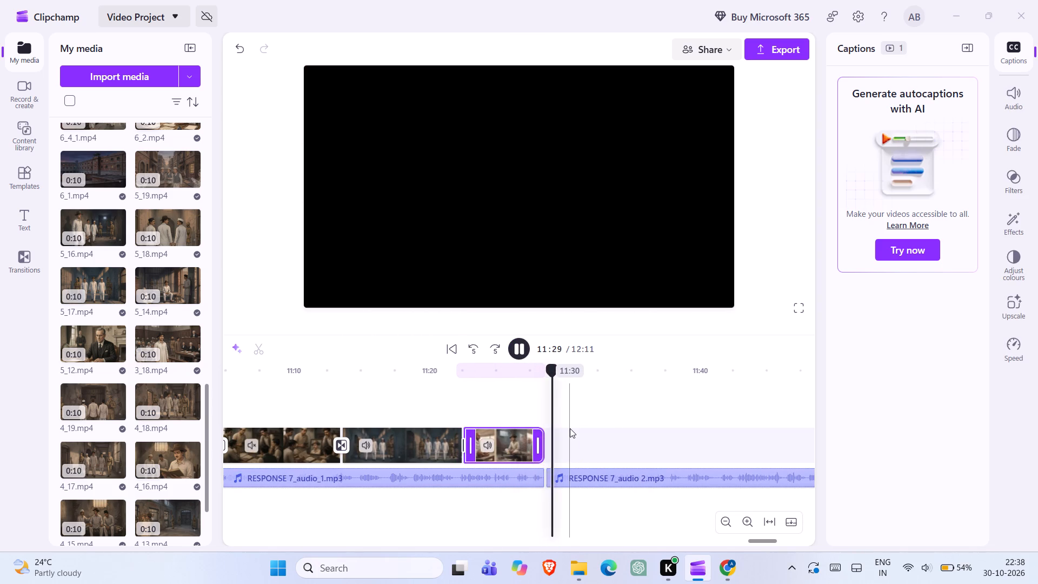
pyautogui.hscroll(-1, 570, 428)
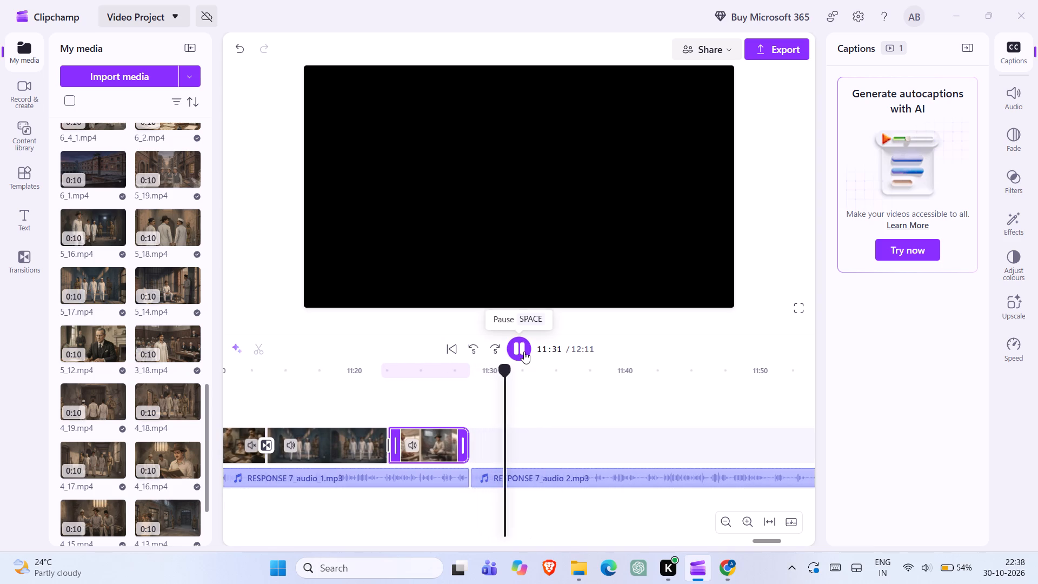
pyautogui.click(524, 351)
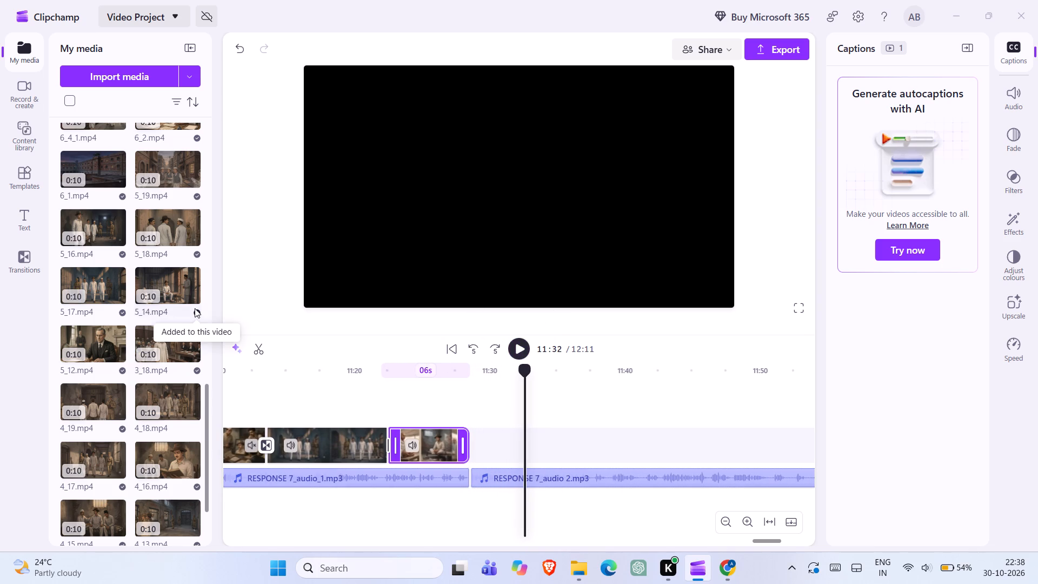
pyautogui.scroll(1, 161, 306)
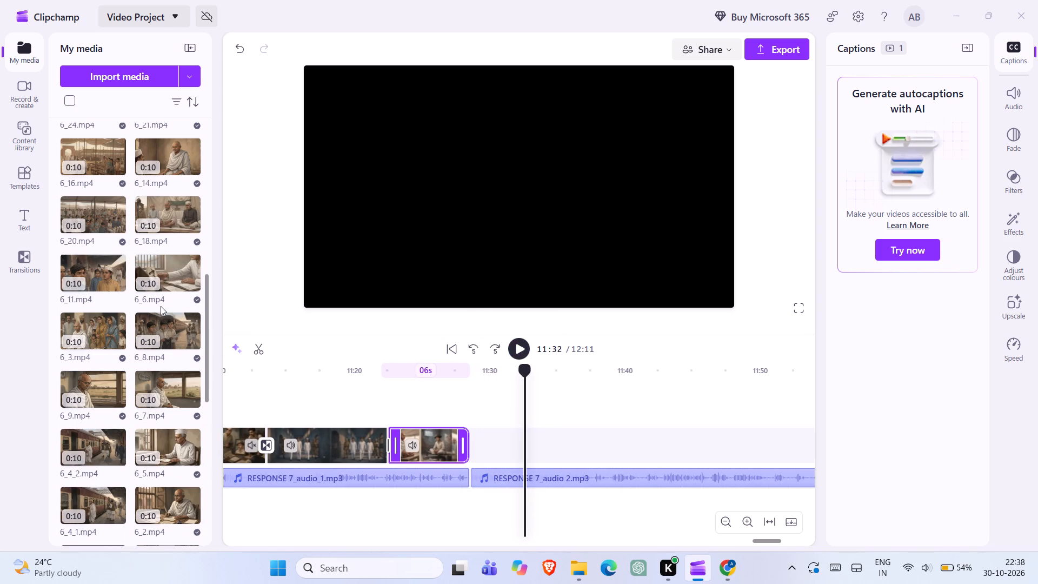
pyautogui.scroll(1, 156, 247)
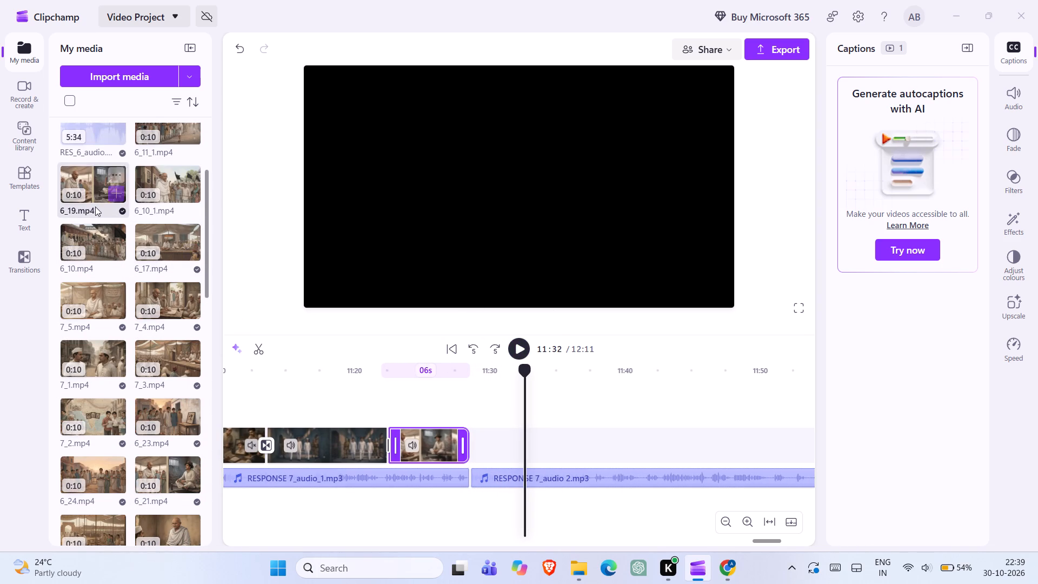
pyautogui.scroll(2, 95, 207)
pyautogui.click(191, 213)
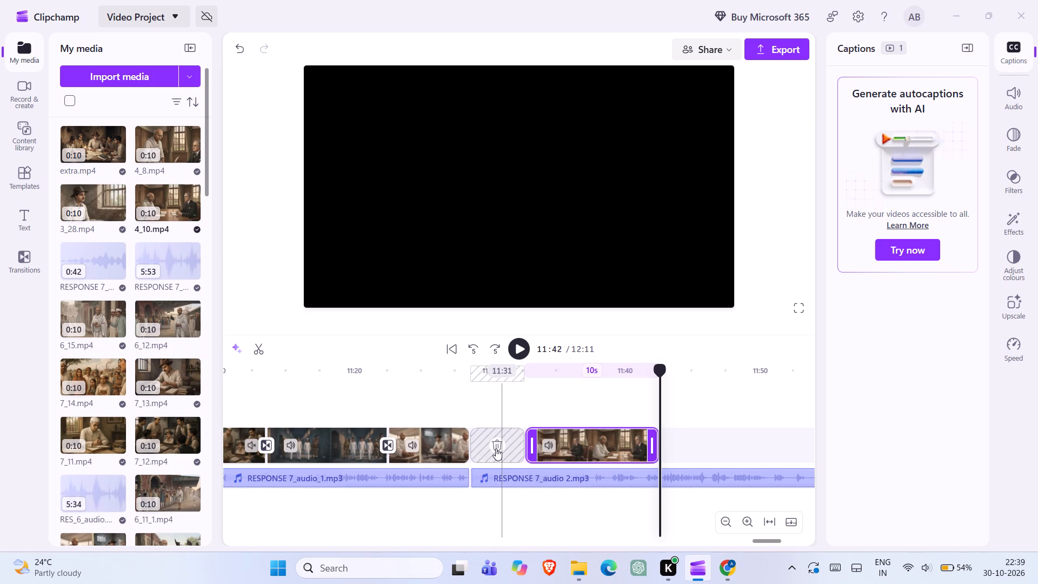
# Close the gap before 4_10.mp4 and add a transition joining it to 6_19.mp4.
pyautogui.click(493, 441)
pyautogui.click(469, 441)
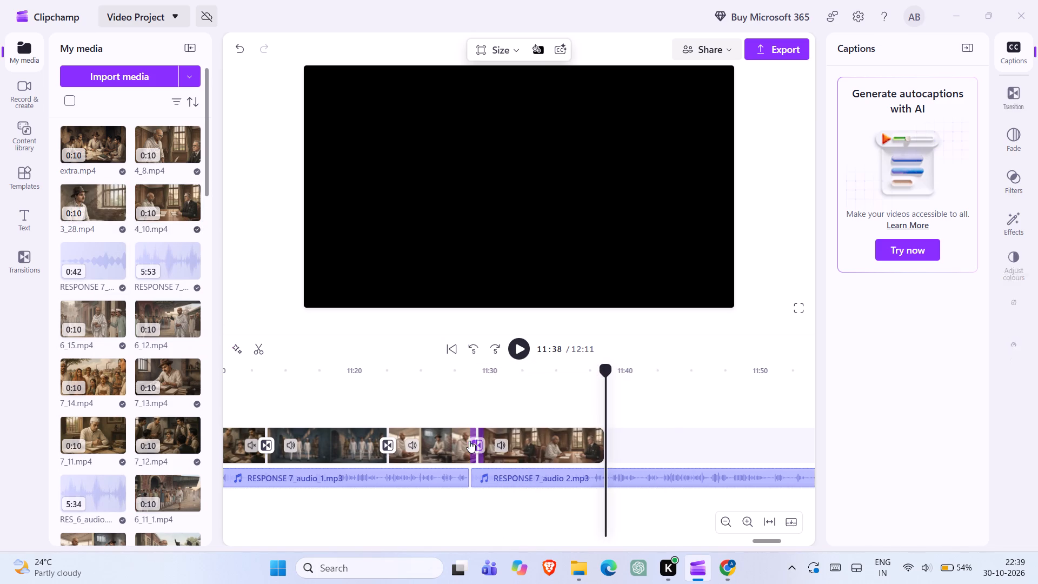
# Trim the end of 4_10.mp4 to leave about 4 seconds, and mute its audio while playing on to about 11:34.
pyautogui.moveTo(601, 439); pyautogui.dragTo(535, 435)
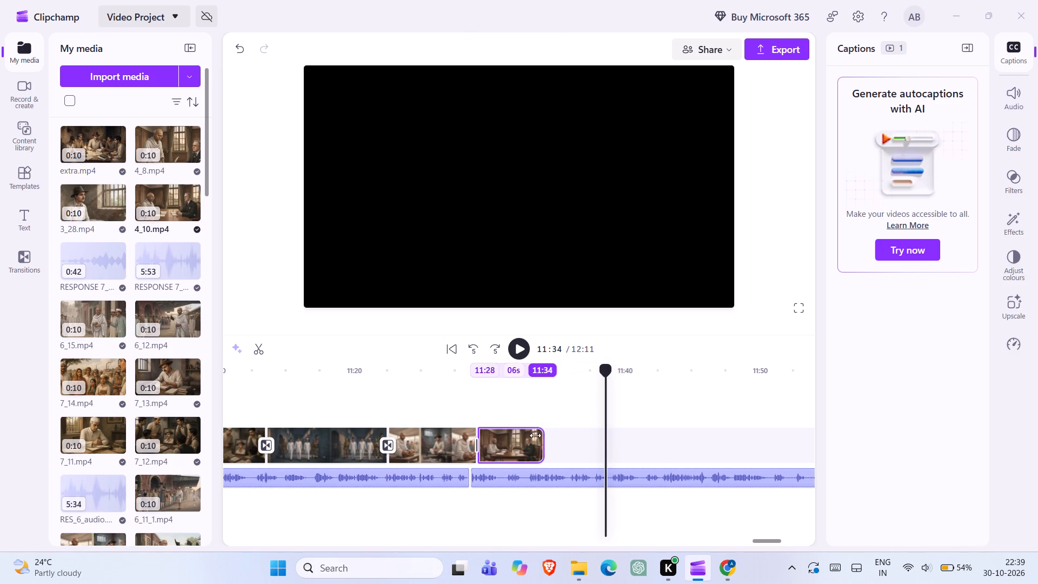
pyautogui.moveTo(535, 435); pyautogui.dragTo(533, 435)
pyautogui.doubleClick(450, 434)
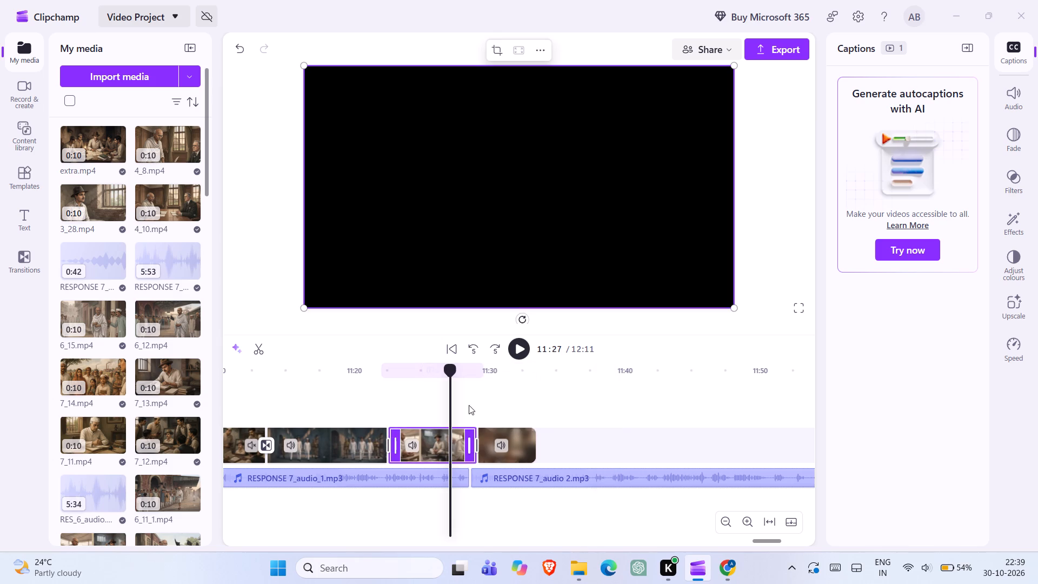
pyautogui.click(521, 341)
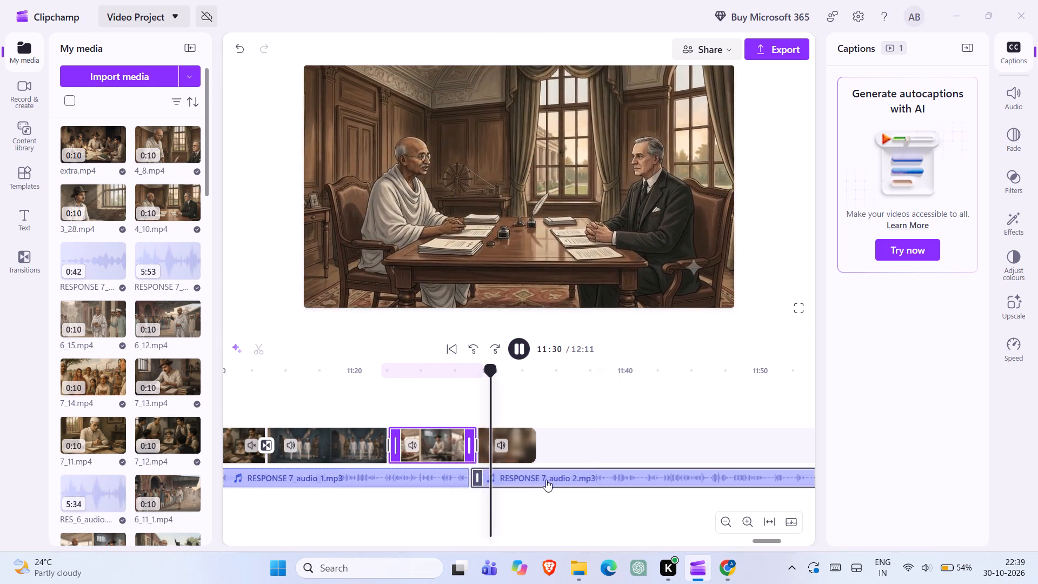
pyautogui.click(501, 446)
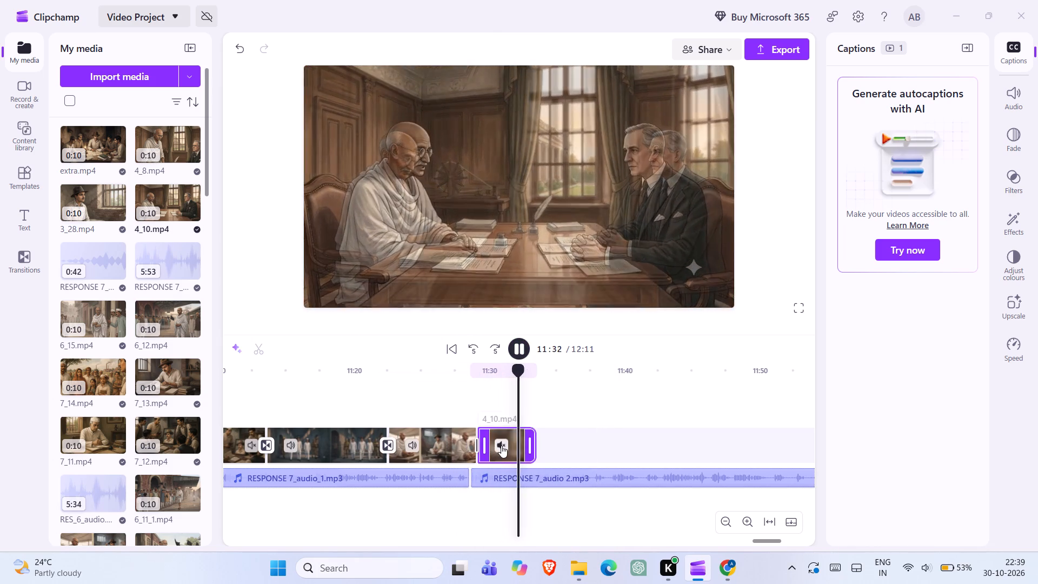
pyautogui.click(520, 353)
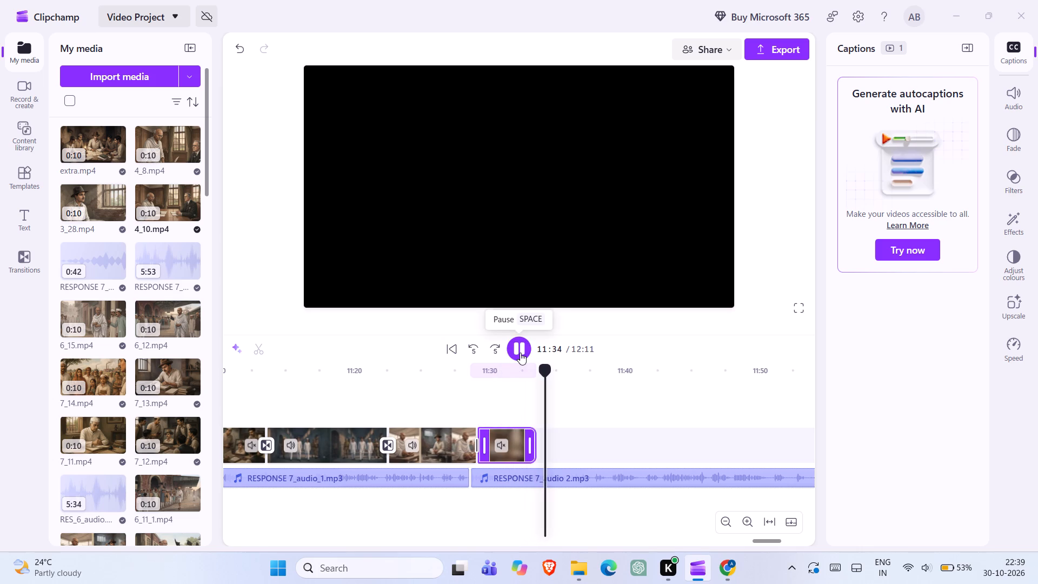
# Find 5_18.mp4 in the project media and add it to the timeline at about 11:34.
pyautogui.scroll(-1, 183, 319)
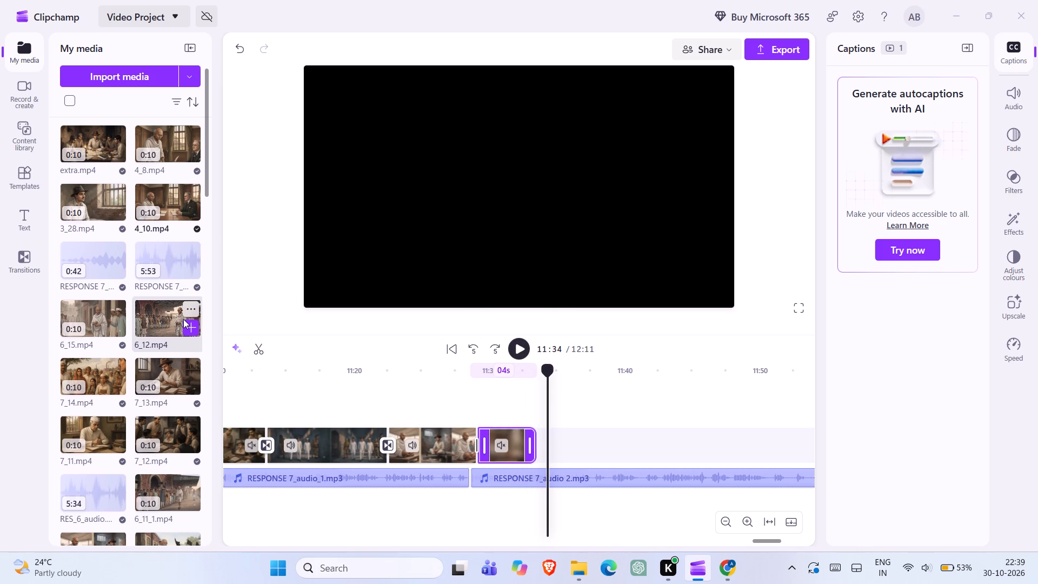
pyautogui.scroll(-1, 183, 319)
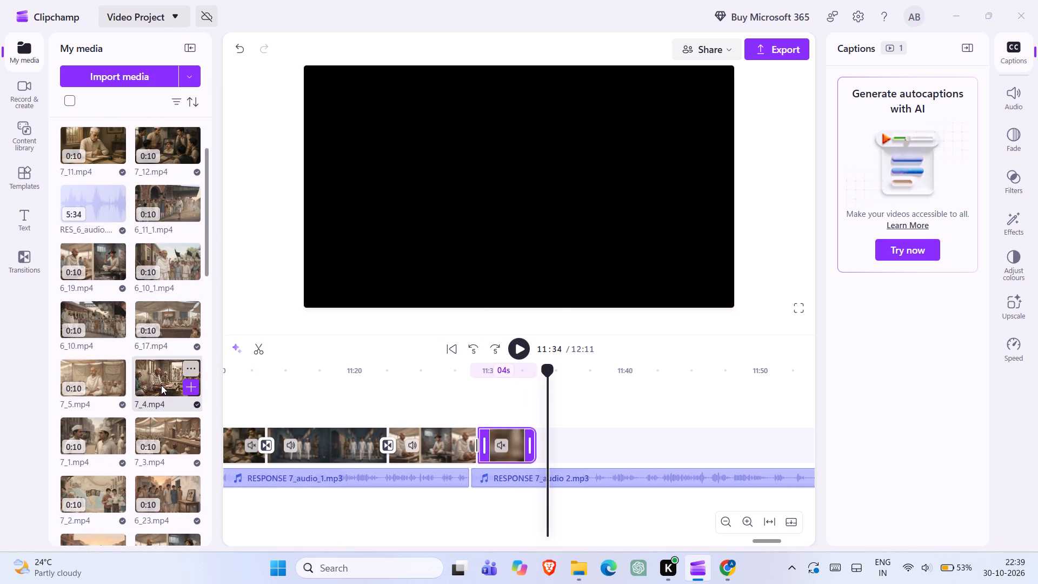
pyautogui.scroll(-1, 161, 385)
pyautogui.scroll(-1, 171, 446)
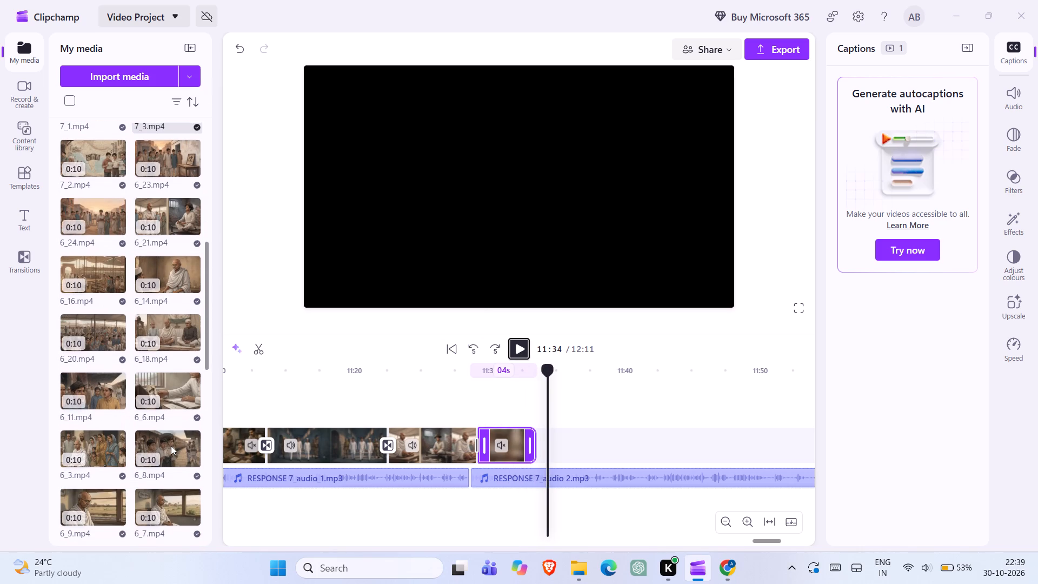
pyautogui.scroll(-1, 153, 328)
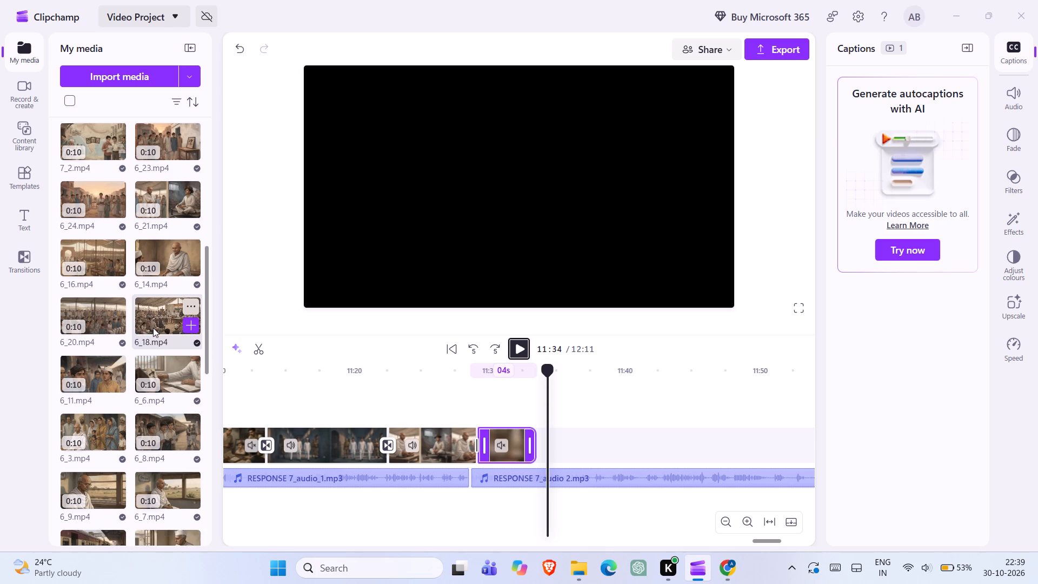
pyautogui.scroll(-1, 153, 328)
pyautogui.scroll(-1, 179, 408)
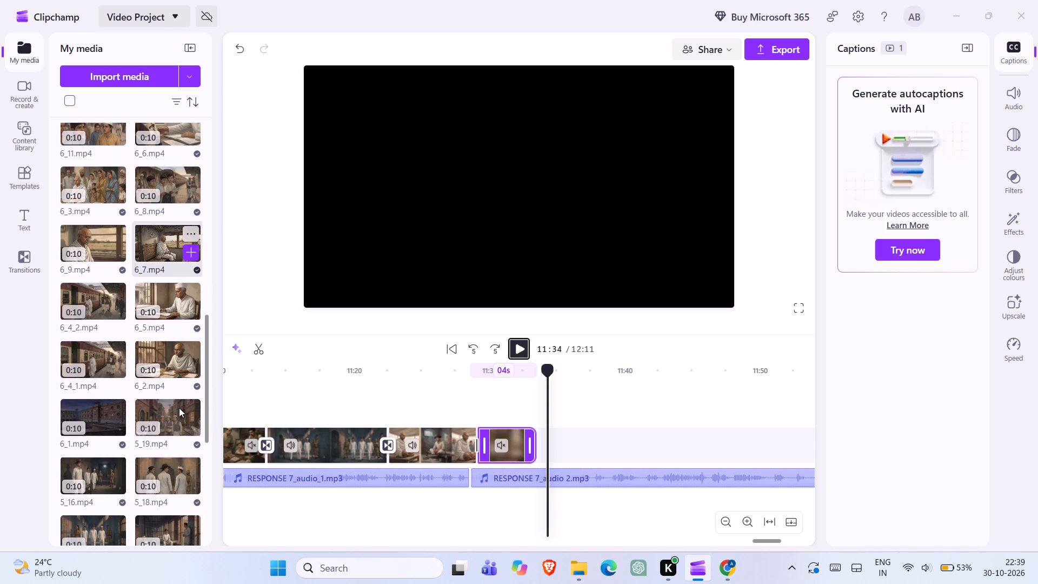
pyautogui.scroll(-1, 93, 394)
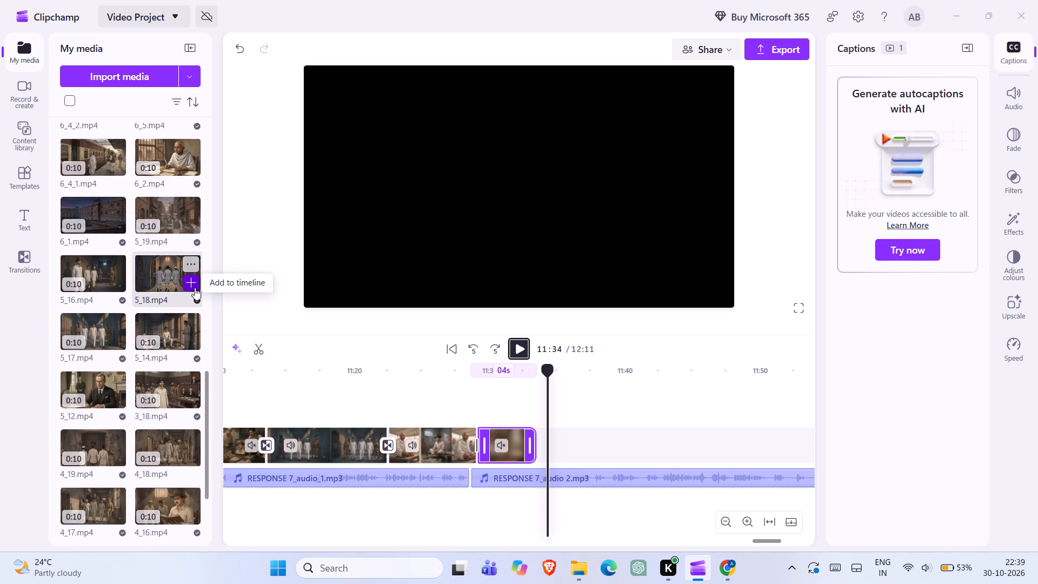
pyautogui.click(195, 288)
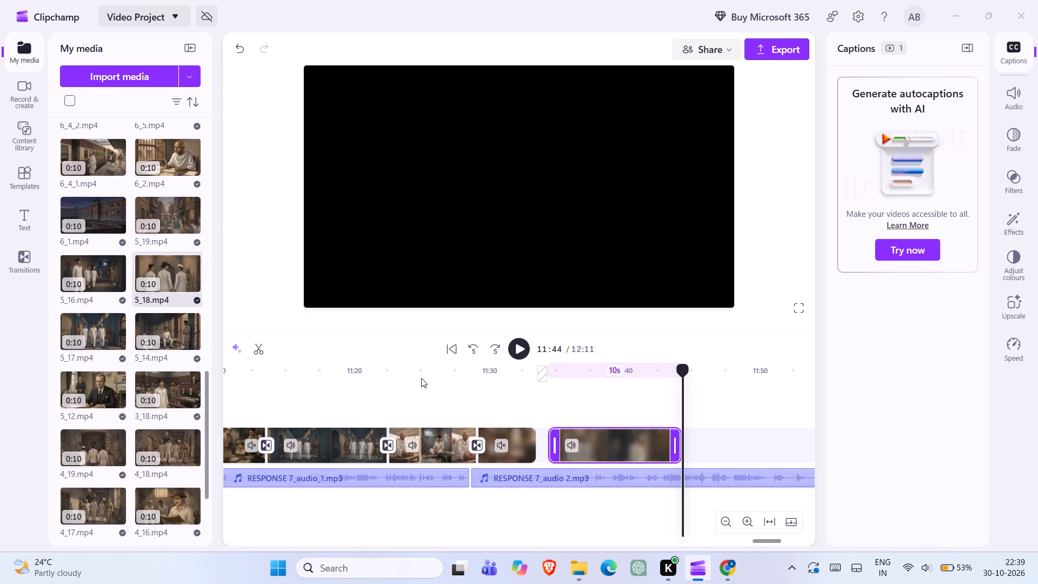
# Close the gap before 5_18.mp4 and add a transition joining it to 4_10.mp4.
pyautogui.click(542, 443)
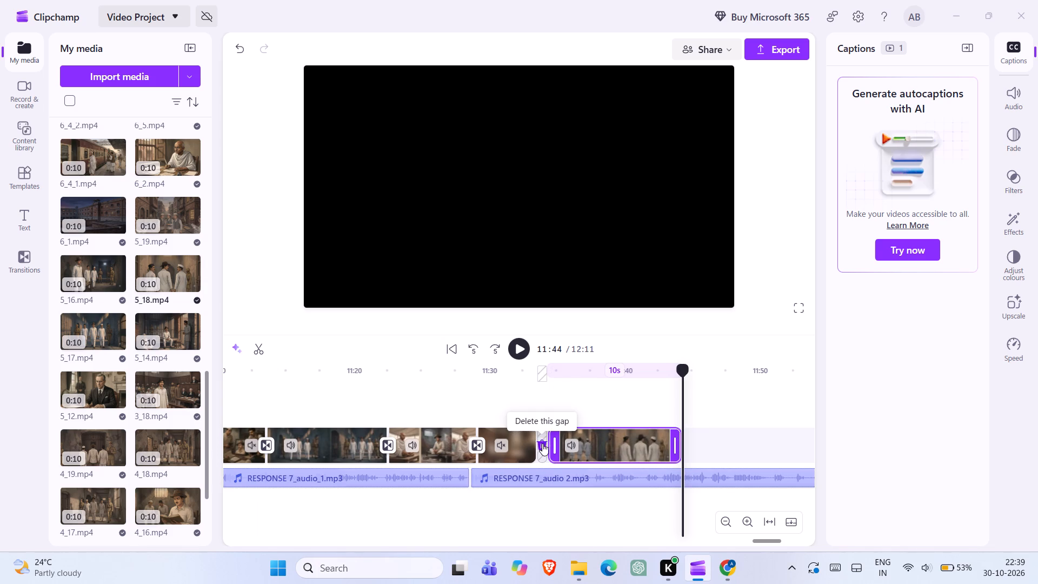
pyautogui.click(540, 444)
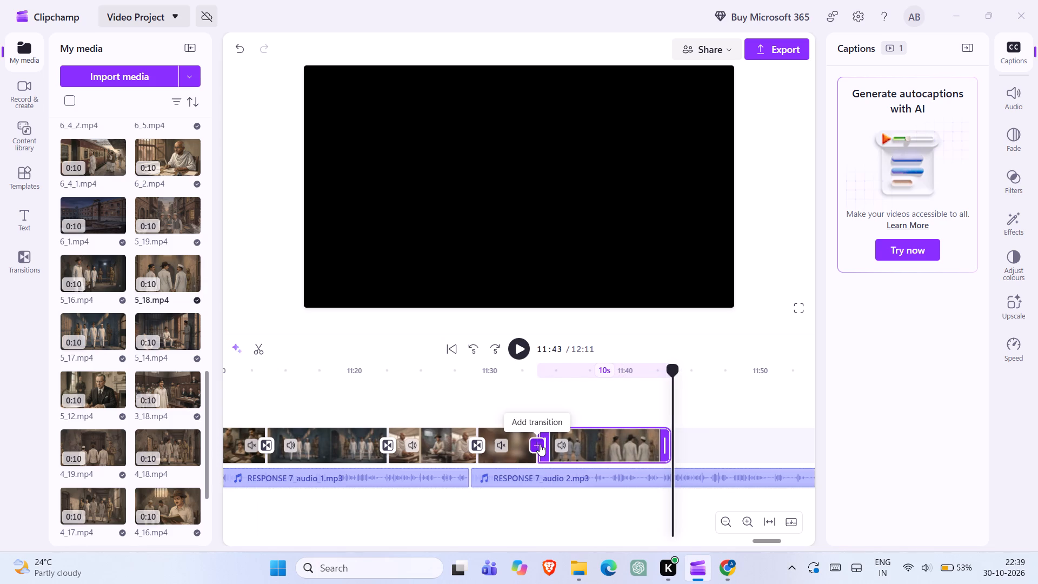
# Play back from 4_10.mp4 to about 11:42 and split 5_18.mp4 at about 11:38.
pyautogui.doubleClick(516, 436)
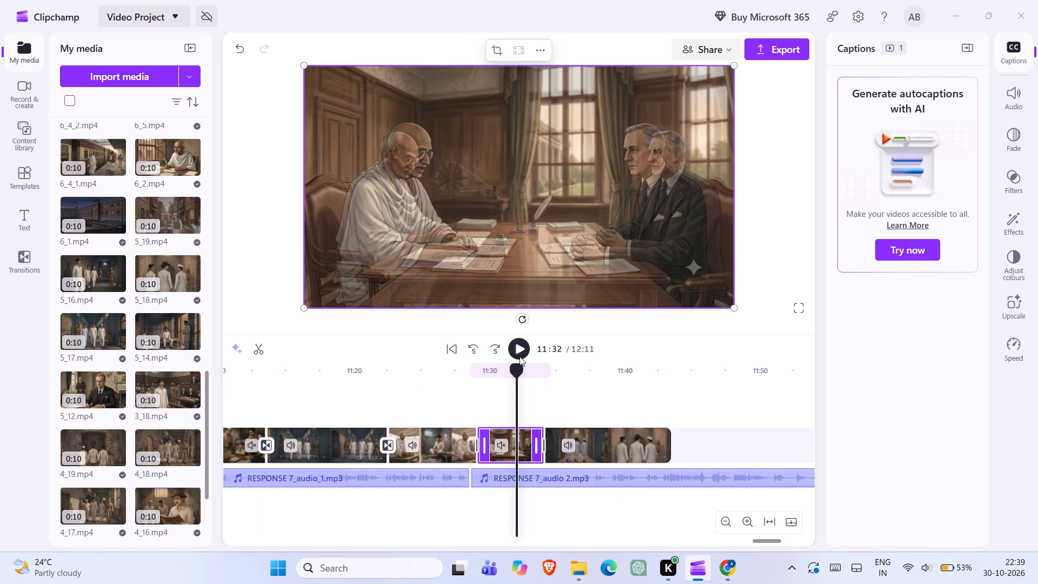
pyautogui.click(520, 354)
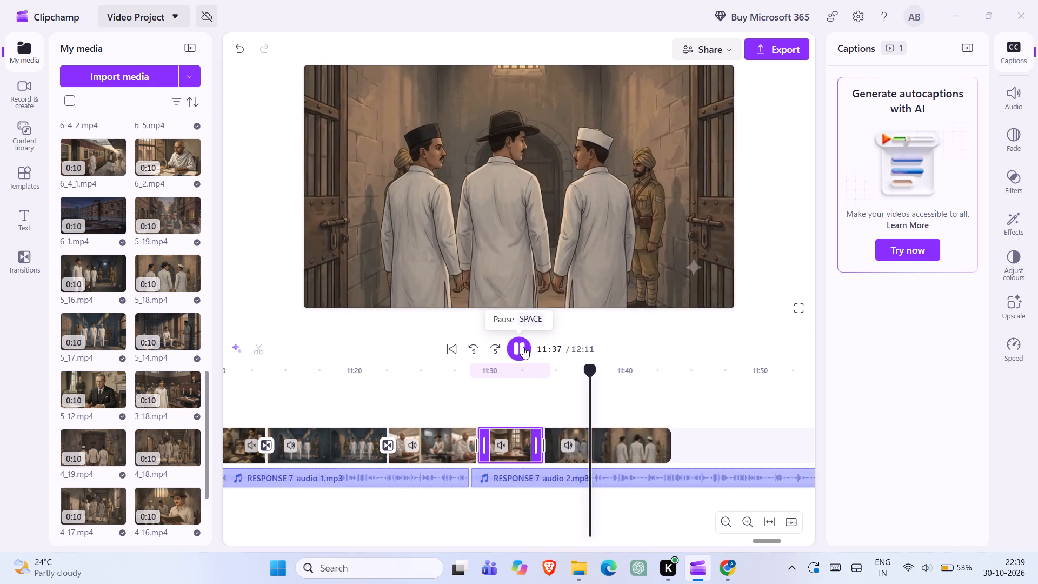
pyautogui.click(523, 347)
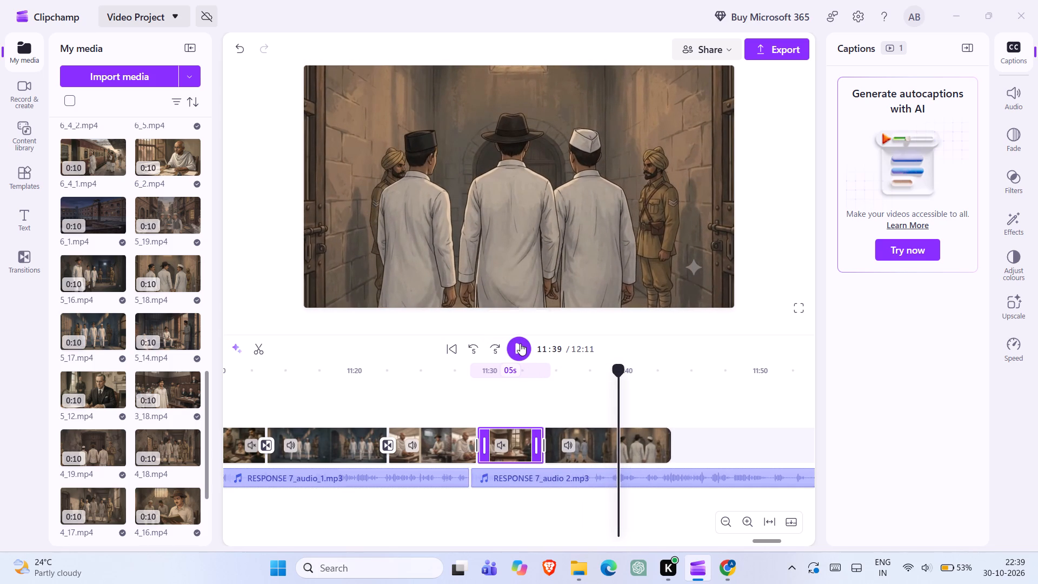
pyautogui.click(520, 343)
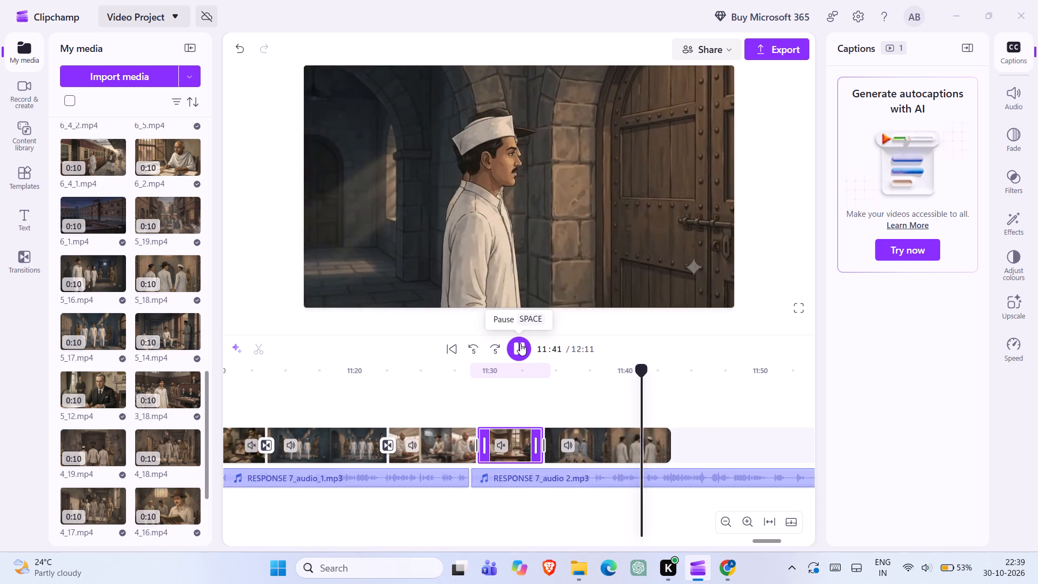
pyautogui.click(520, 343)
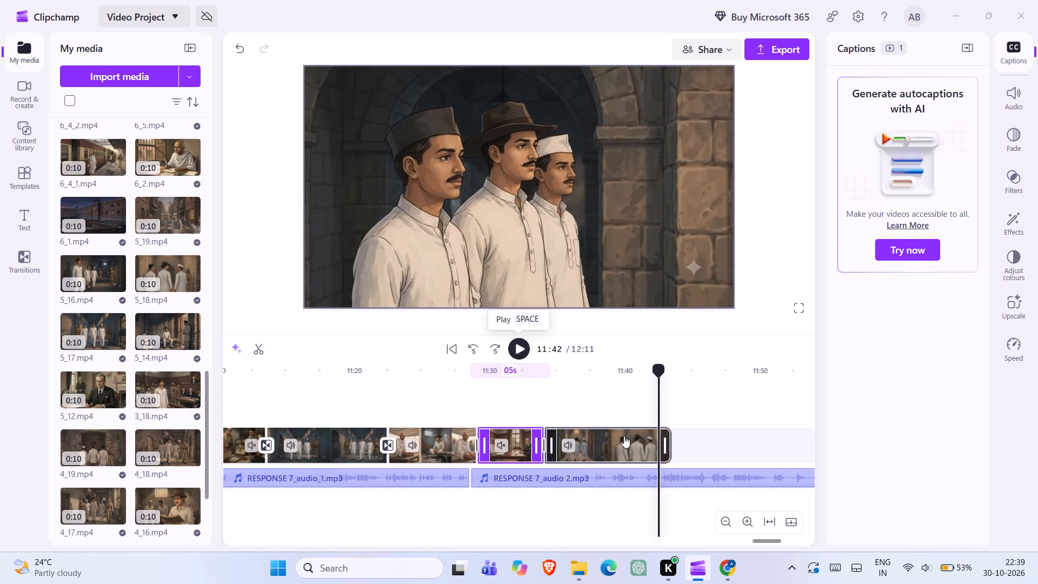
pyautogui.doubleClick(590, 437)
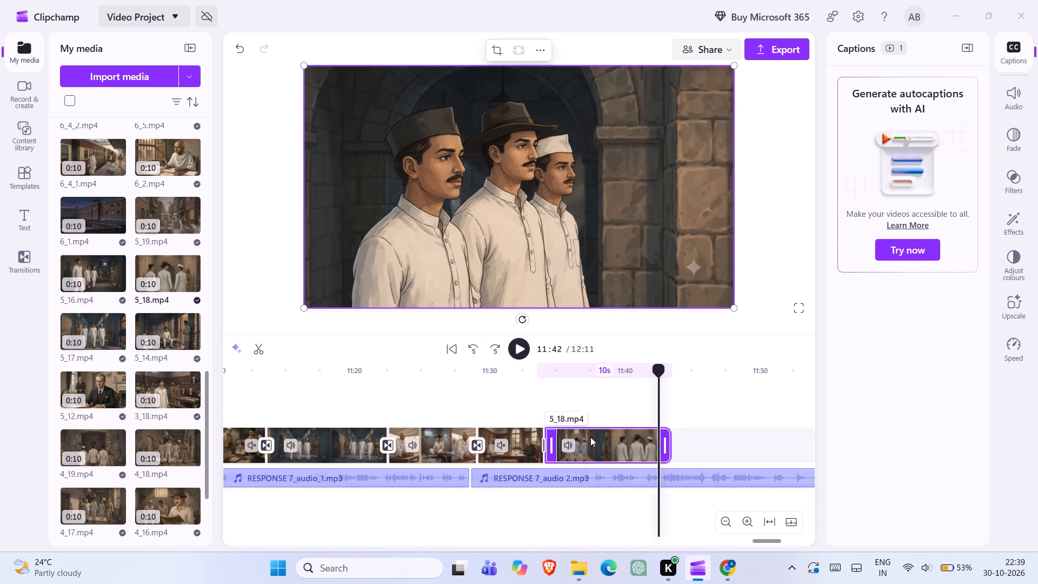
pyautogui.doubleClick(603, 441)
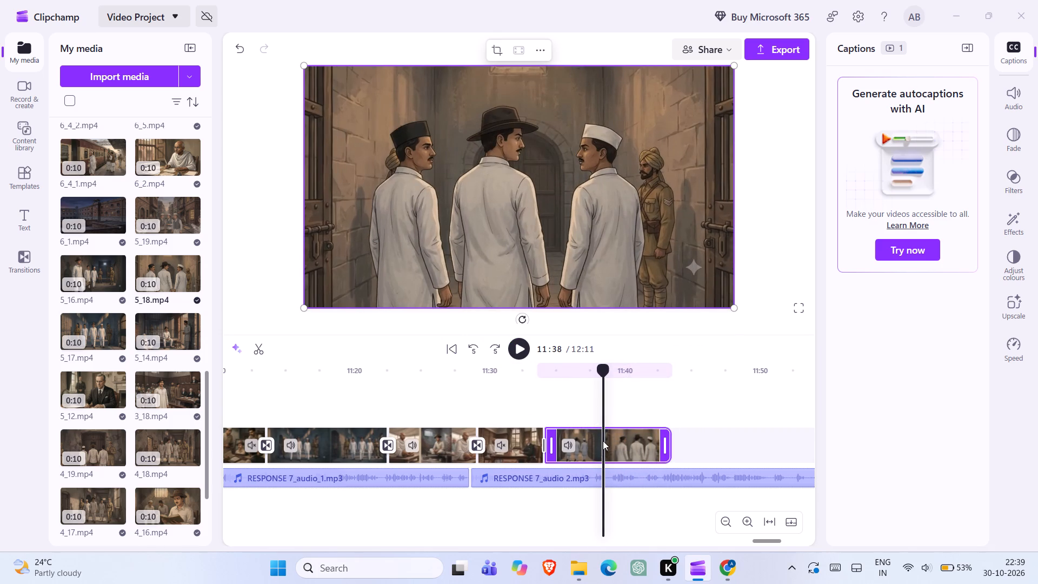
pyautogui.click(592, 441)
pyautogui.click(255, 353)
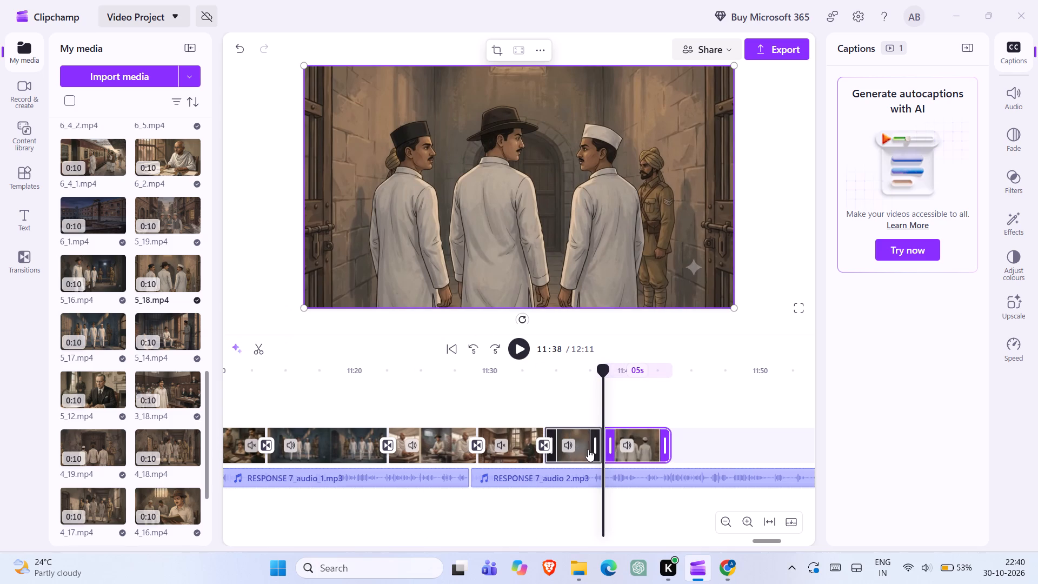
# Delete the first part of the split 5_18.mp4, close the gap, and add a transition joining the remainder to 4_10.mp4.
pyautogui.click(589, 449)
pyautogui.press('Delete')
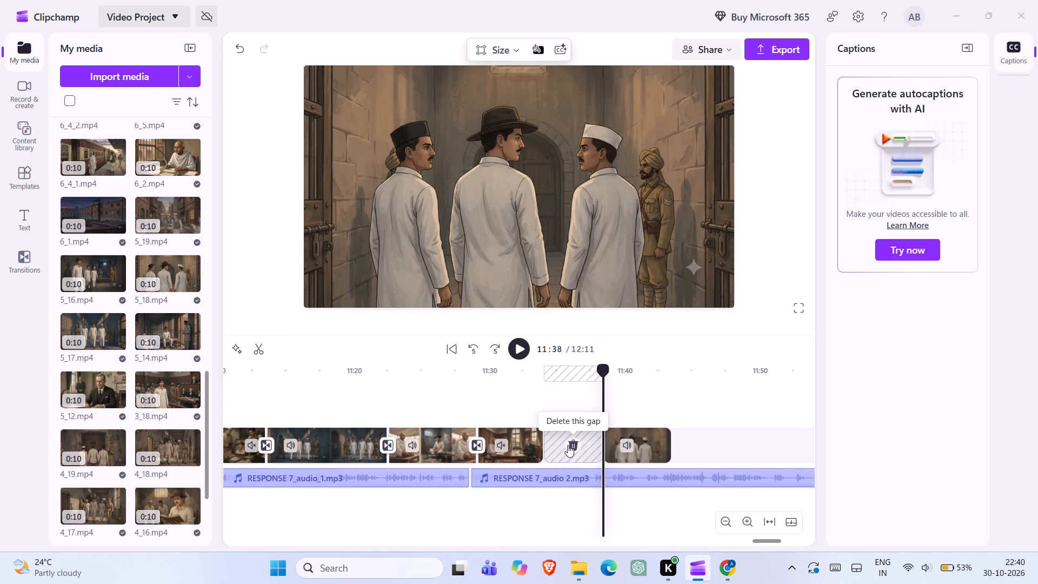
pyautogui.click(568, 445)
pyautogui.doubleClick(515, 441)
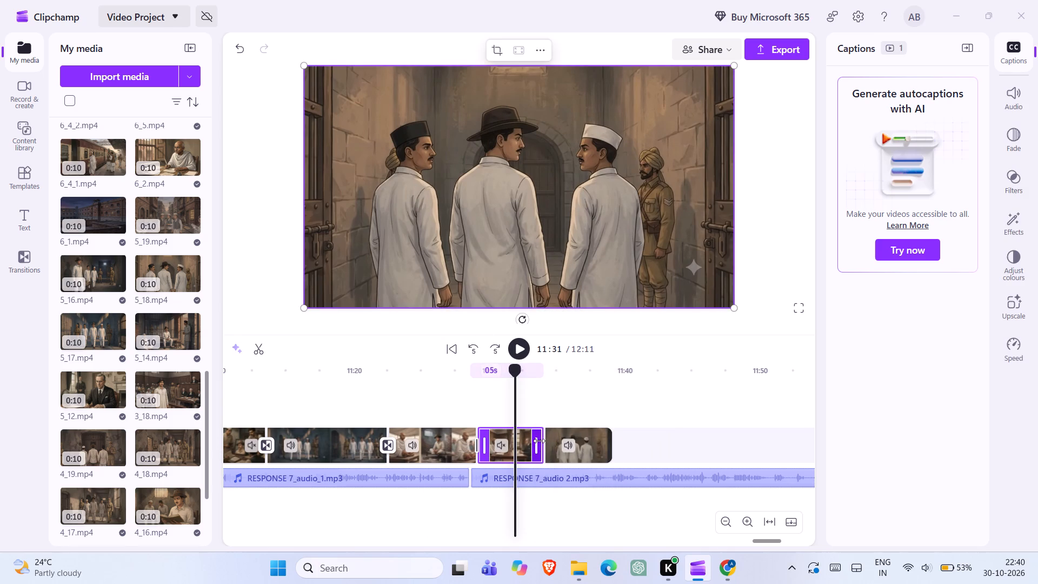
pyautogui.click(545, 443)
# Trim the end of 4_10.mp4 by about 1 second and play through its join with 5_18.mp4 to about 11:39.
pyautogui.click(523, 342)
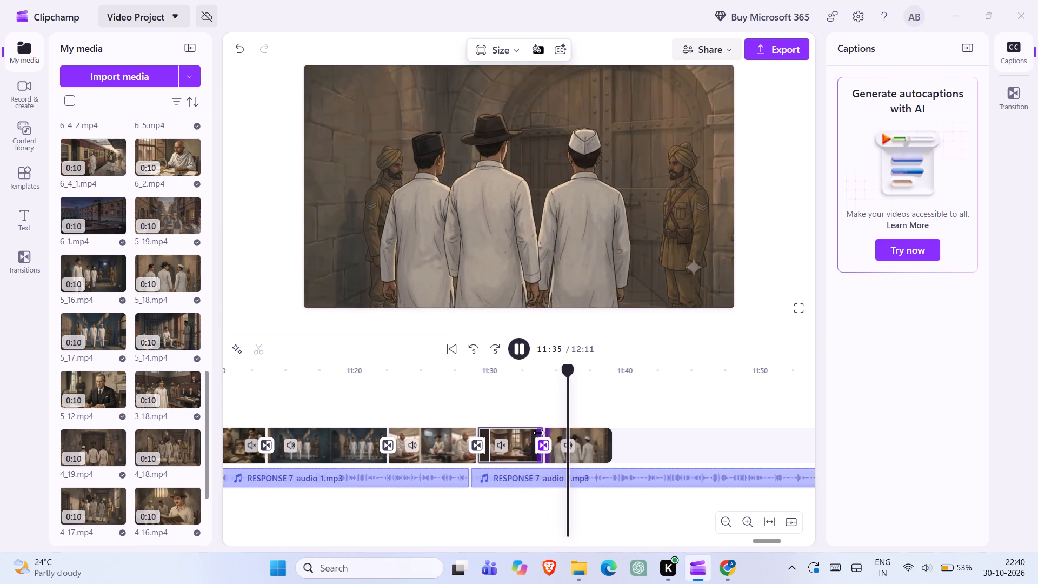
pyautogui.moveTo(538, 433); pyautogui.dragTo(528, 434)
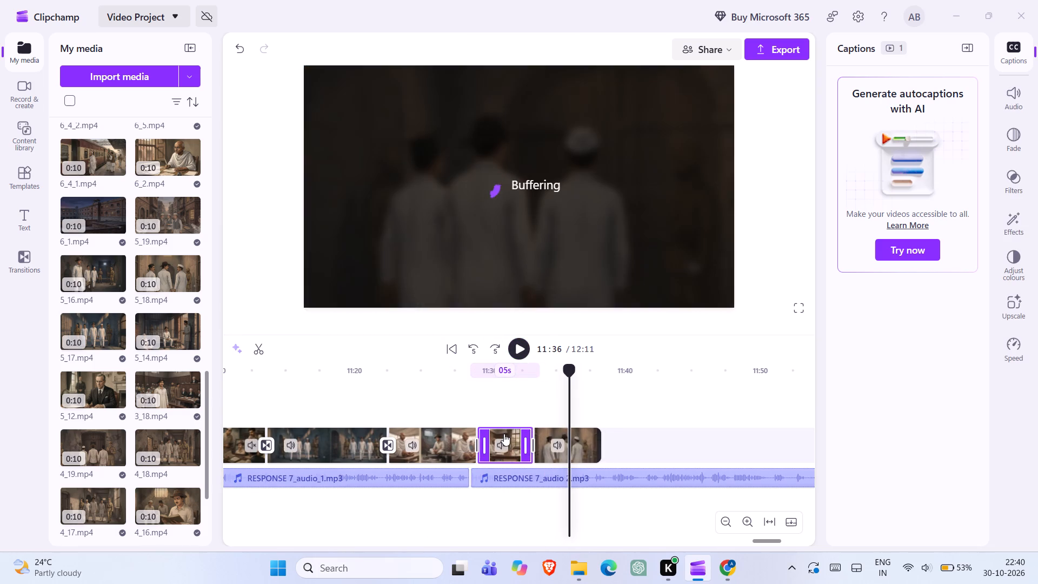
pyautogui.doubleClick(504, 434)
pyautogui.click(522, 341)
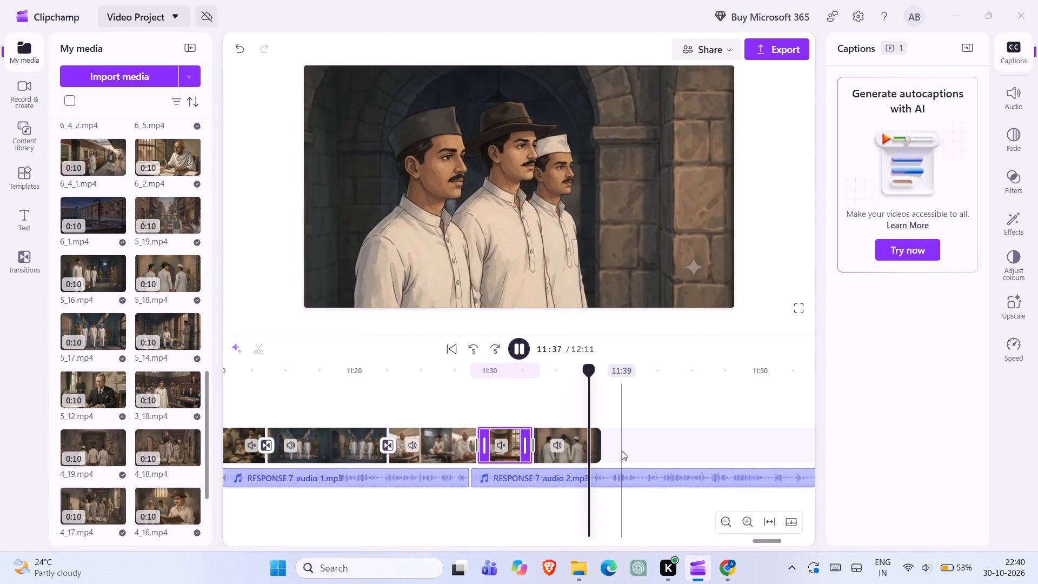
pyautogui.click(514, 341)
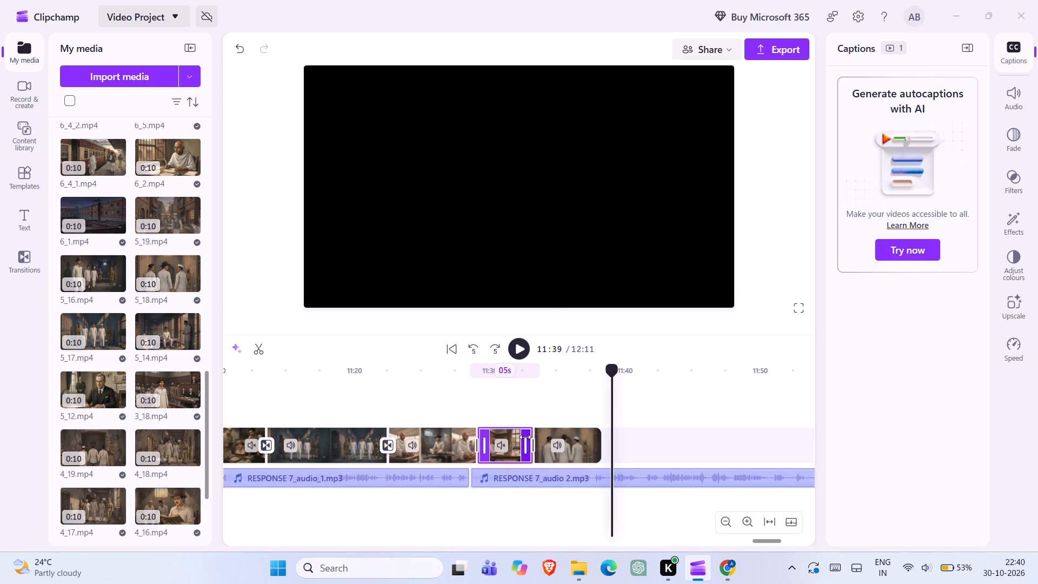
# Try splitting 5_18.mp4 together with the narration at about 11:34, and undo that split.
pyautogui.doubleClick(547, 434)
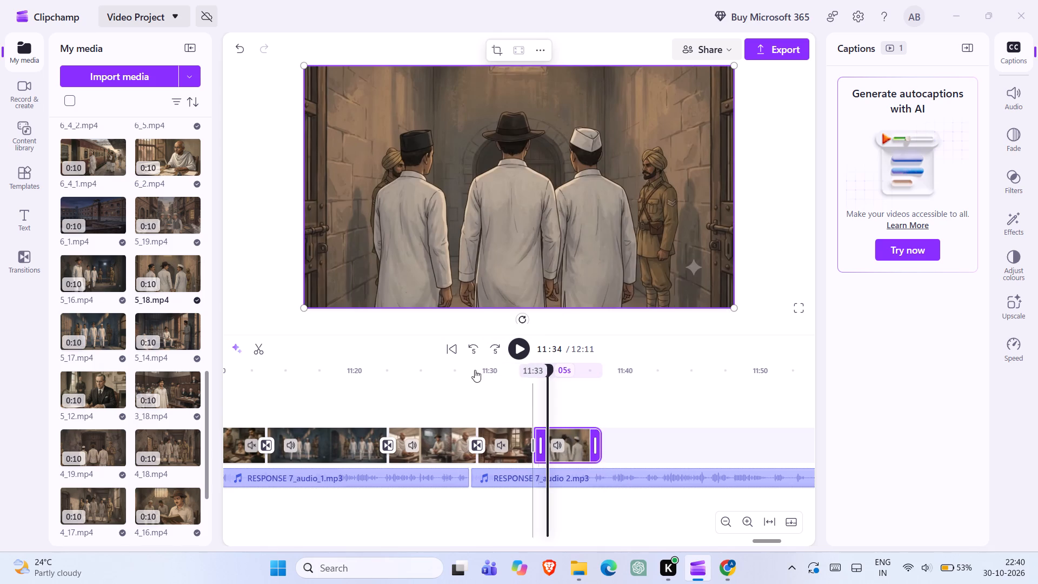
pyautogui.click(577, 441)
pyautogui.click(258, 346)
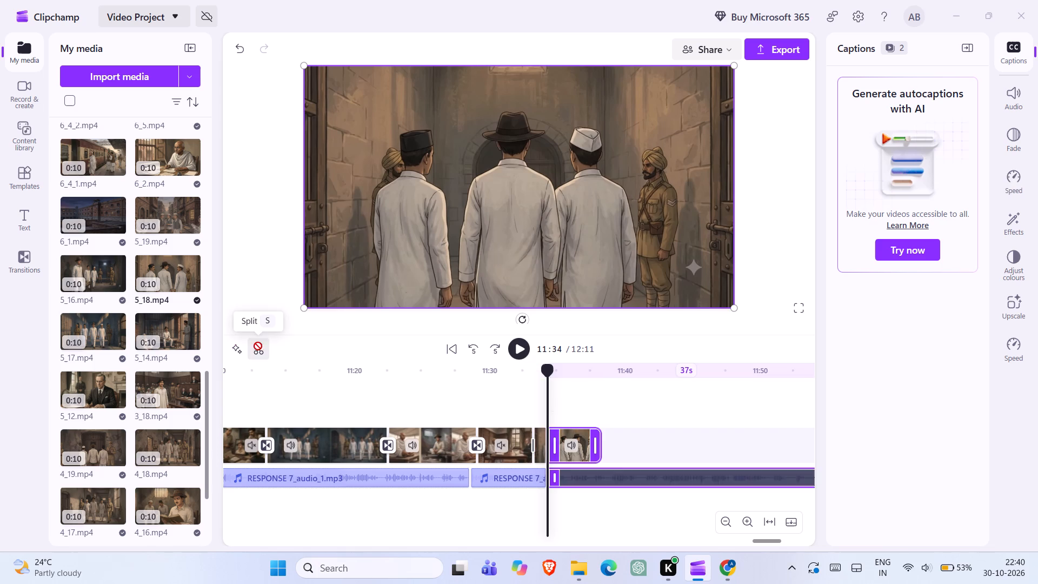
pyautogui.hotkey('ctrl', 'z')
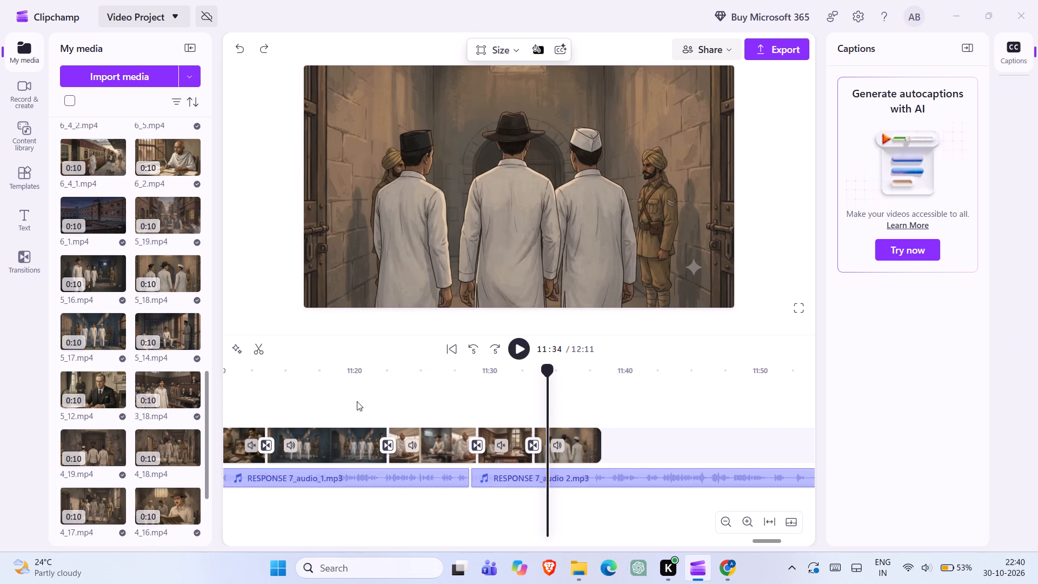
# Split only 5_18.mp4 at about 11:34, delete its short first part and close the gap.
pyautogui.click(575, 434)
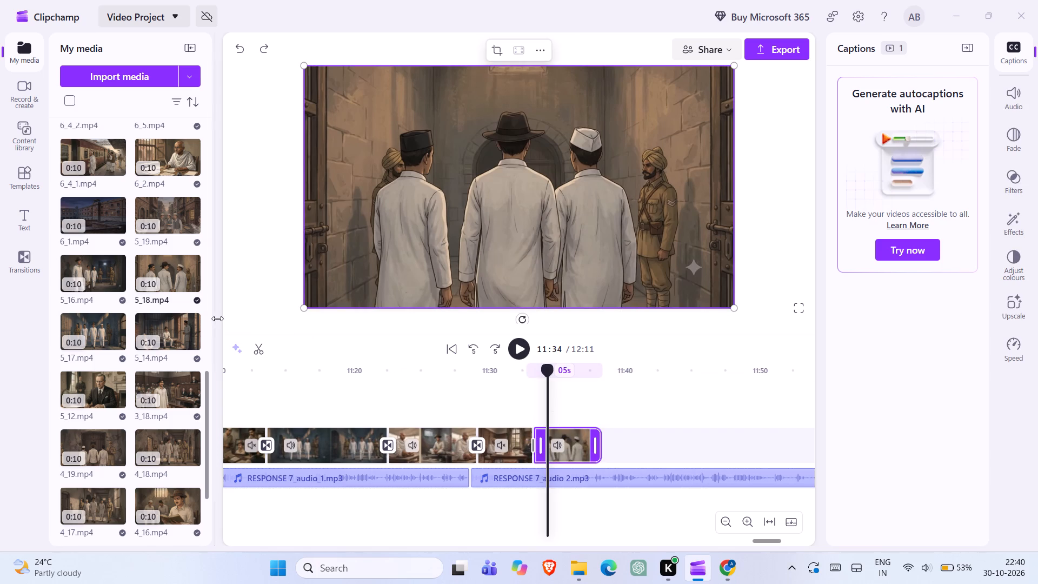
pyautogui.click(264, 346)
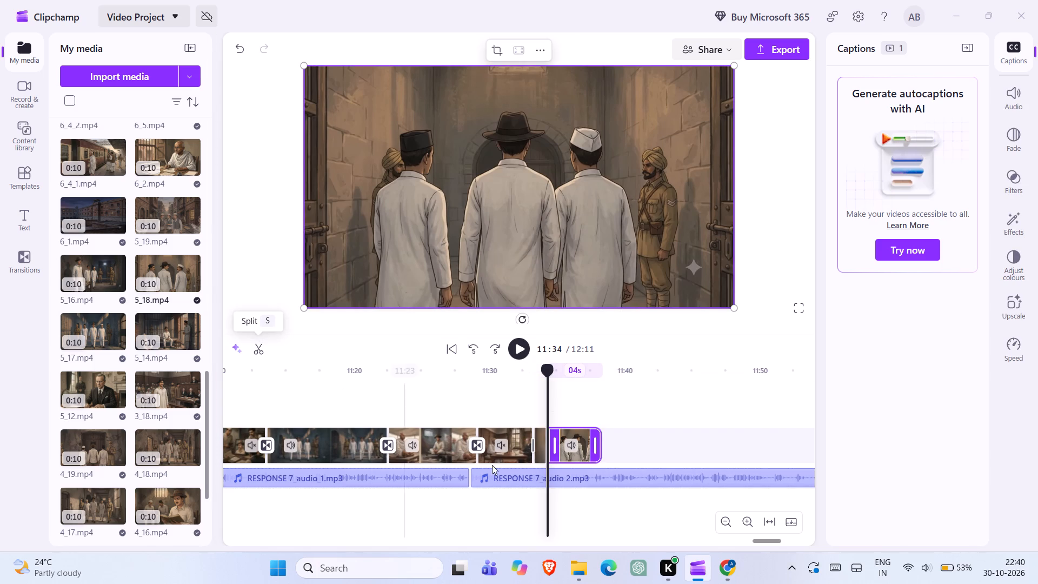
pyautogui.click(542, 437)
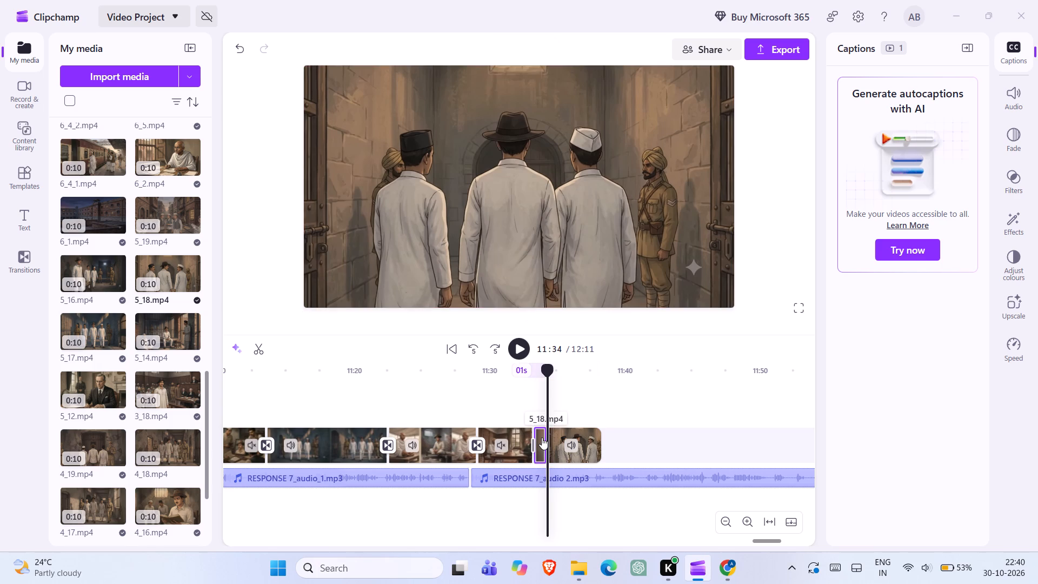
pyautogui.press('Delete')
pyautogui.click(541, 441)
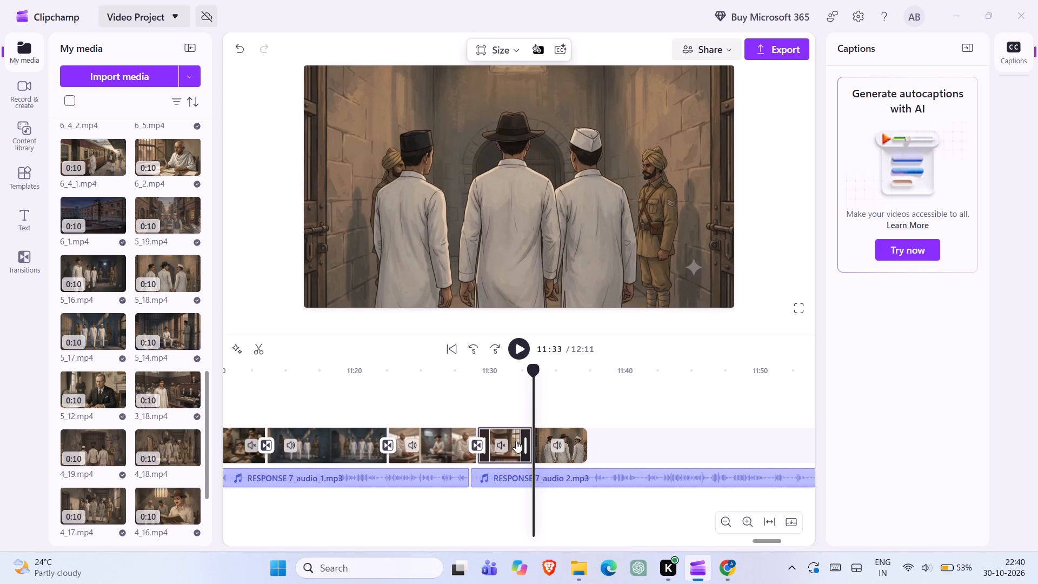
# Add a transition between 4_10.mp4 and the shortened 5_18.mp4, and play from about 11:32 to 11:38.
pyautogui.doubleClick(516, 441)
pyautogui.click(536, 444)
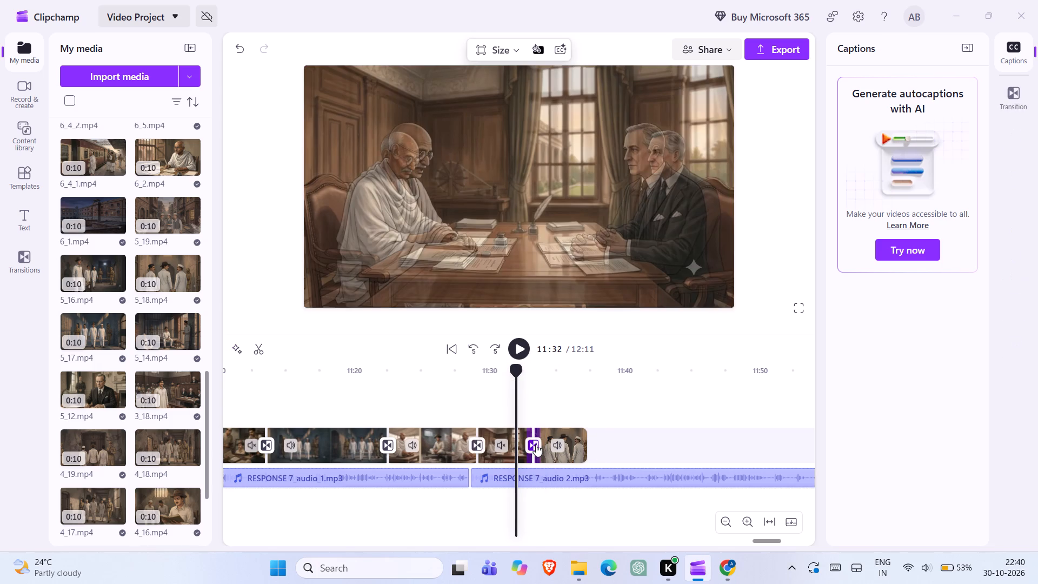
pyautogui.click(517, 344)
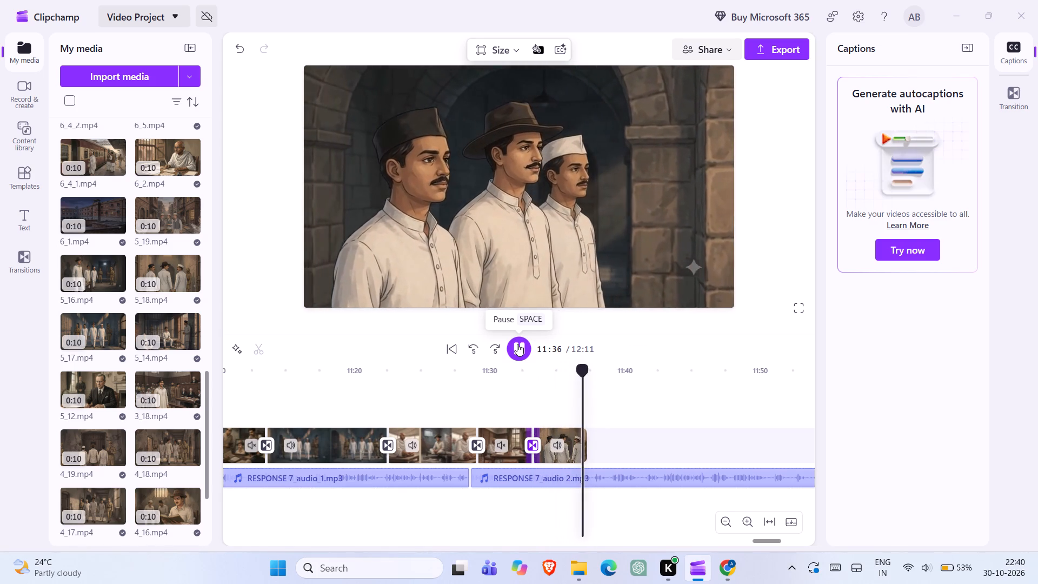
pyautogui.click(522, 349)
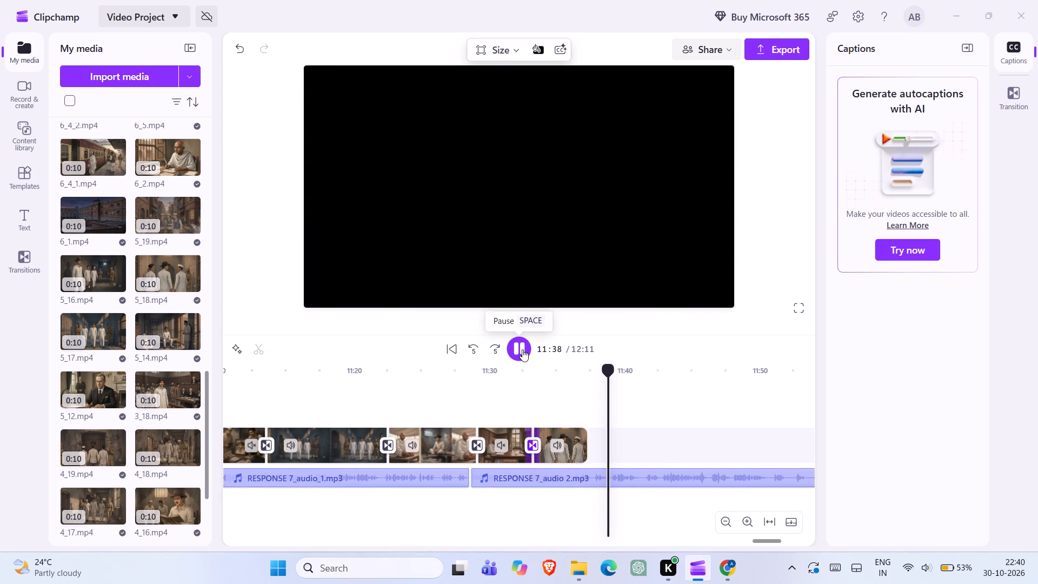
# Find 7_2.mp4 in the project media and add it to the timeline at about 11:38.
pyautogui.scroll(3, 119, 192)
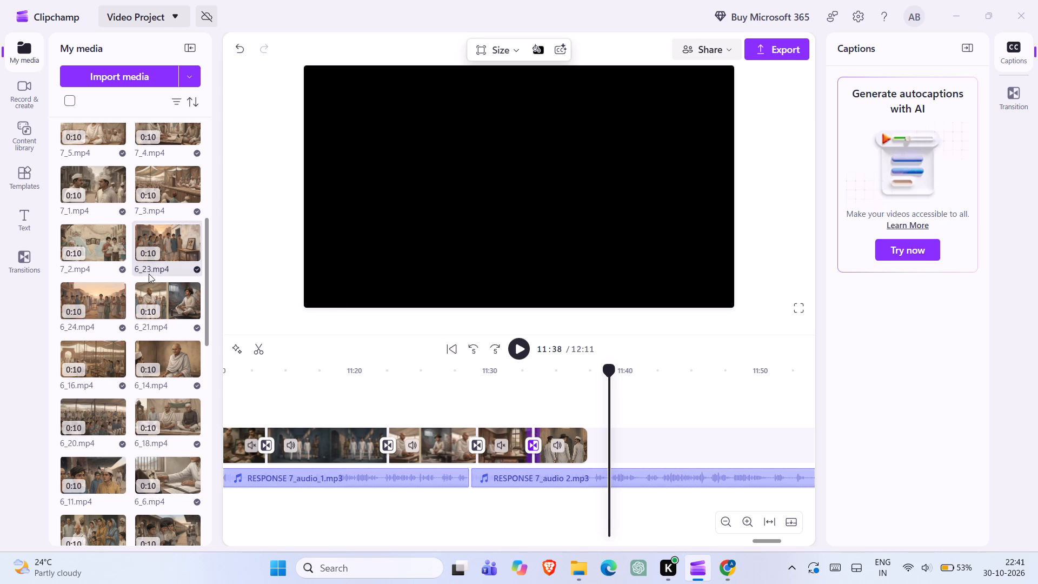
pyautogui.scroll(1, 164, 309)
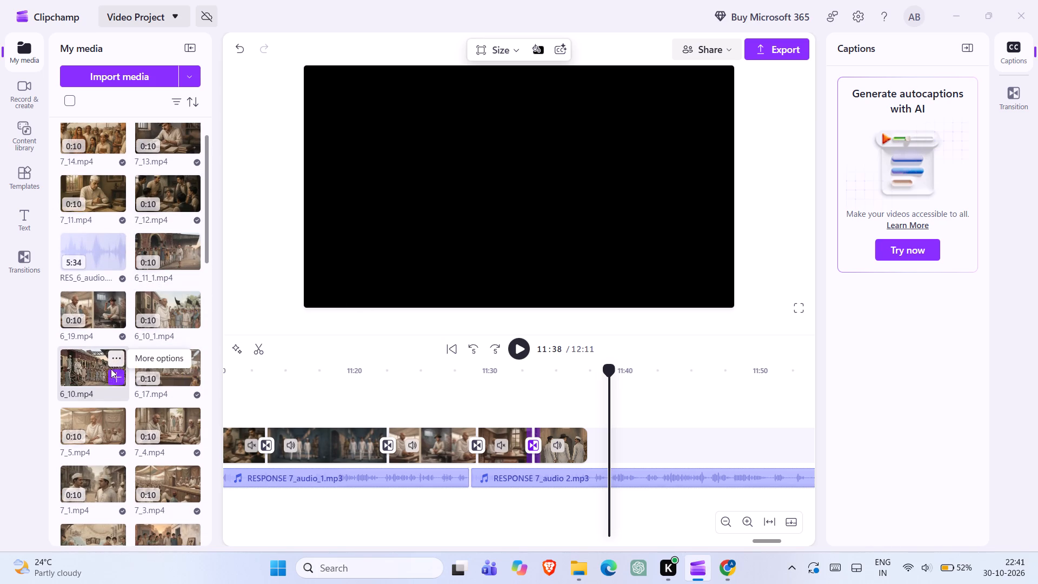
pyautogui.scroll(-1, 117, 427)
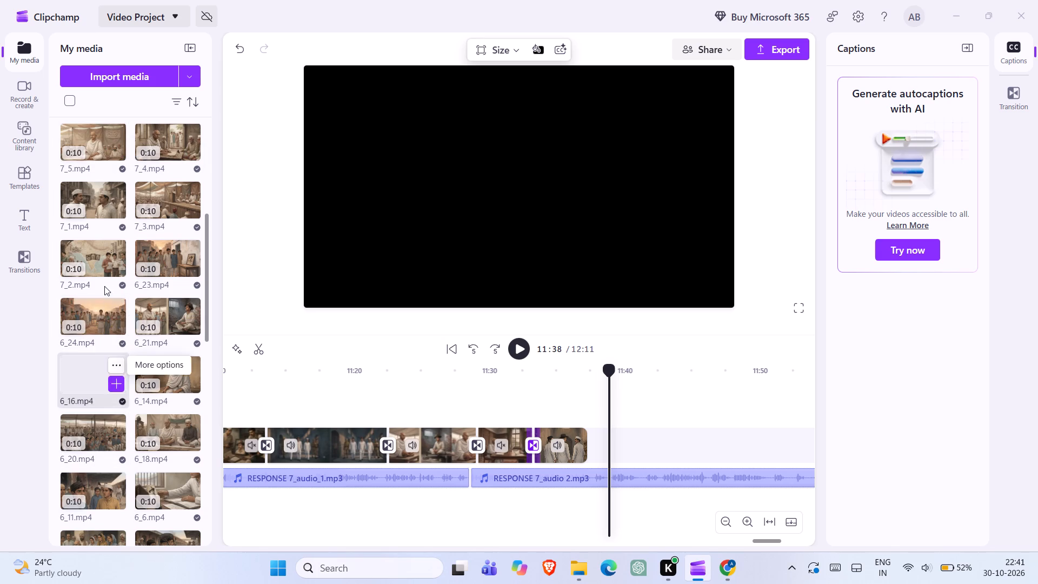
pyautogui.click(115, 267)
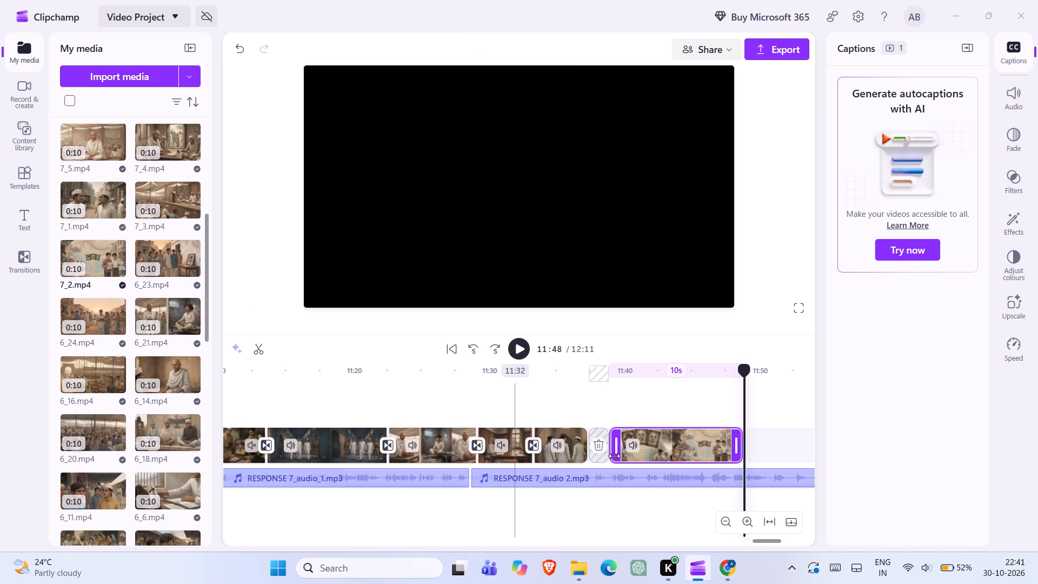
# Close the gap before 7_2.mp4, add a transition joining it to 5_18.mp4, and play on to about 11:48.
pyautogui.click(595, 450)
pyautogui.click(588, 445)
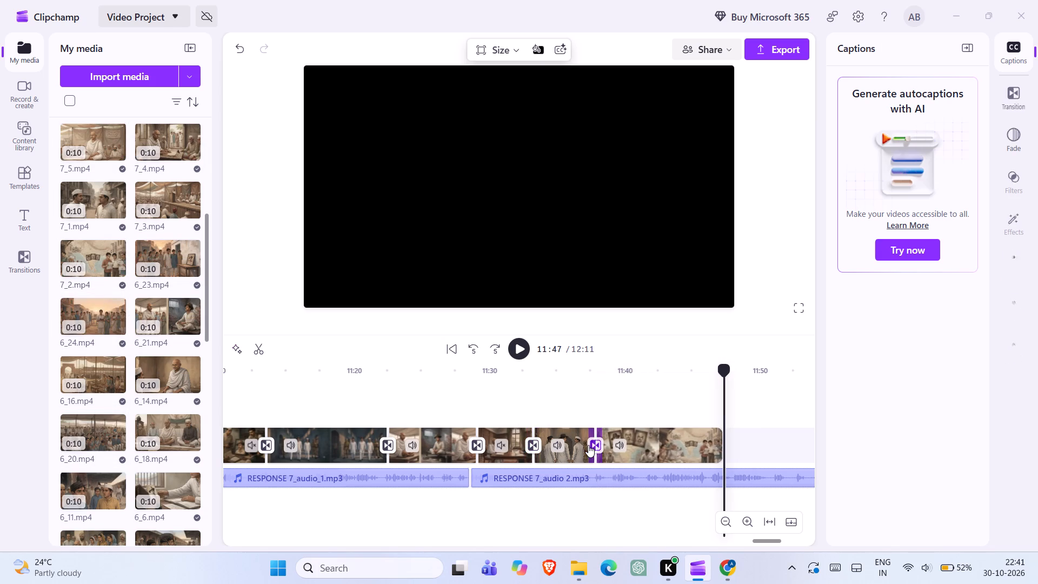
pyautogui.doubleClick(569, 437)
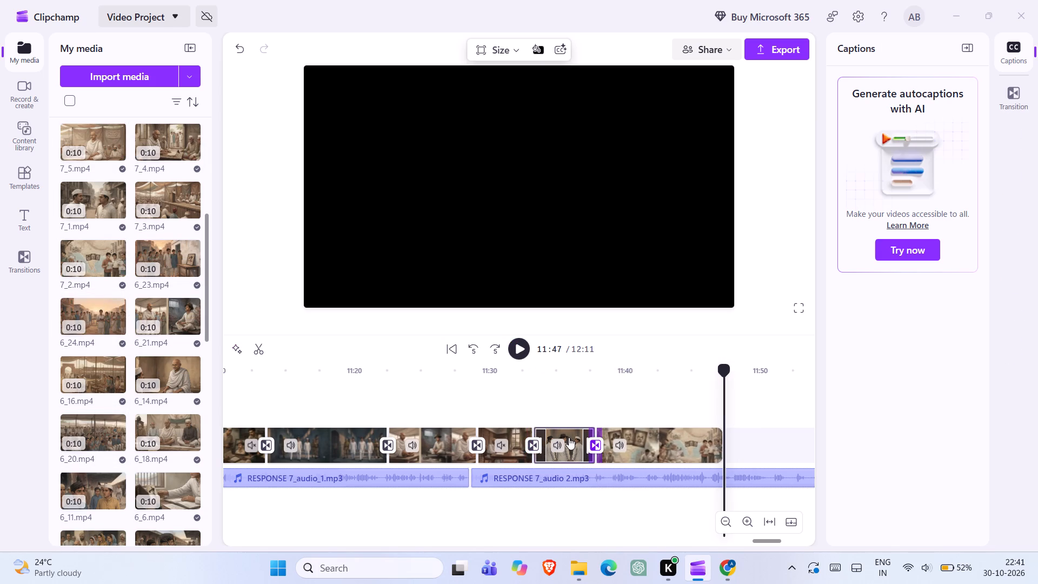
pyautogui.click(515, 350)
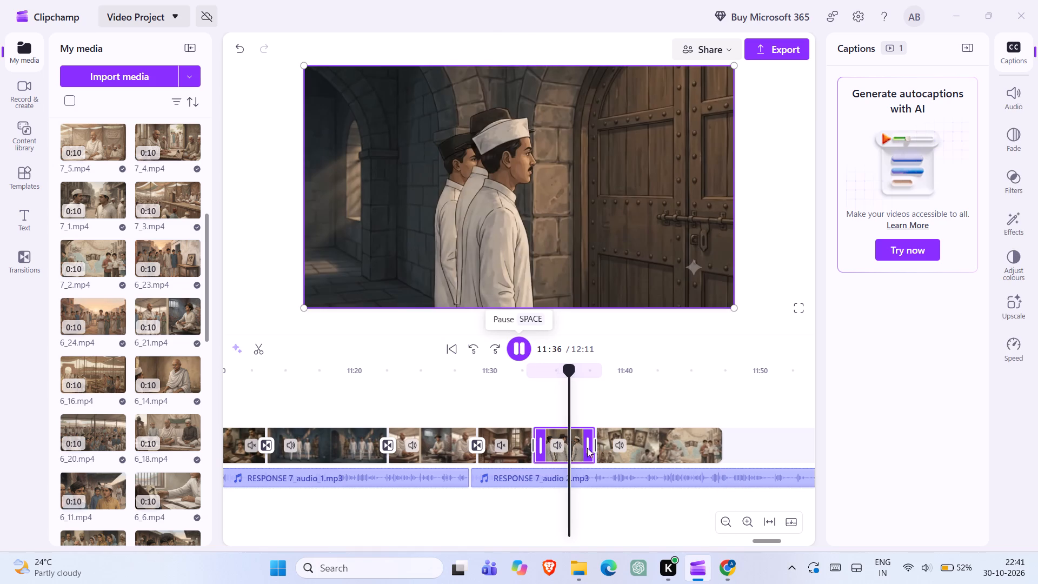
pyautogui.hscroll(-1, 631, 454)
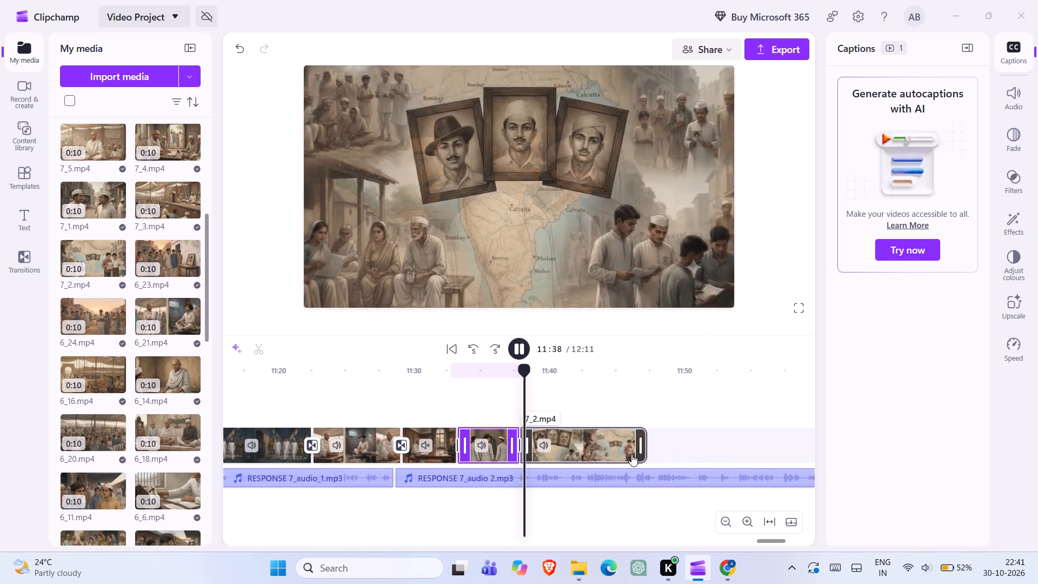
pyautogui.hscroll(-1, 612, 451)
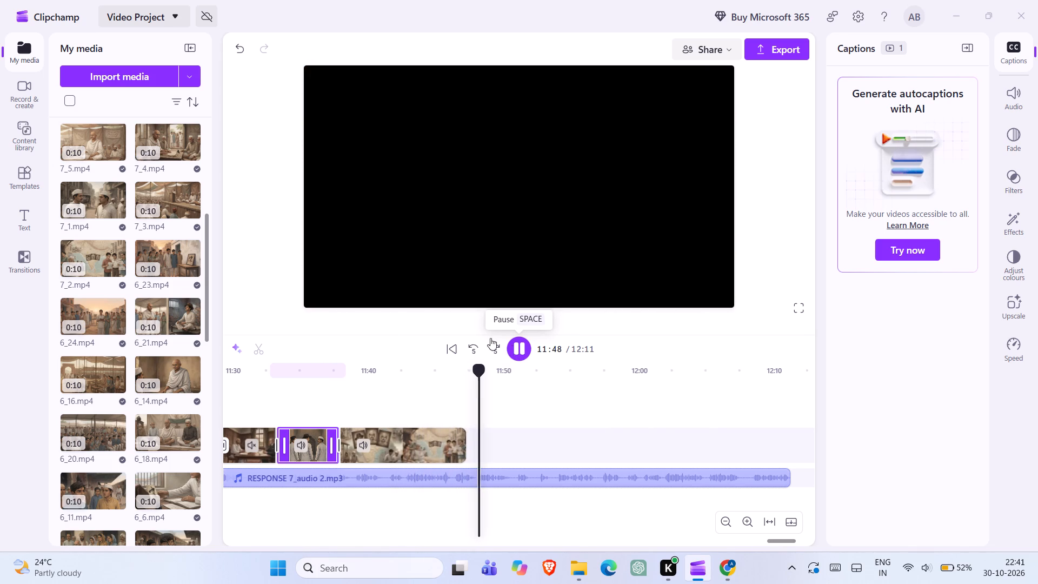
# Find 4_1.mp4 in the project media while the narration plays on, and add it to the timeline at about 12:00.
pyautogui.scroll(-2, 116, 447)
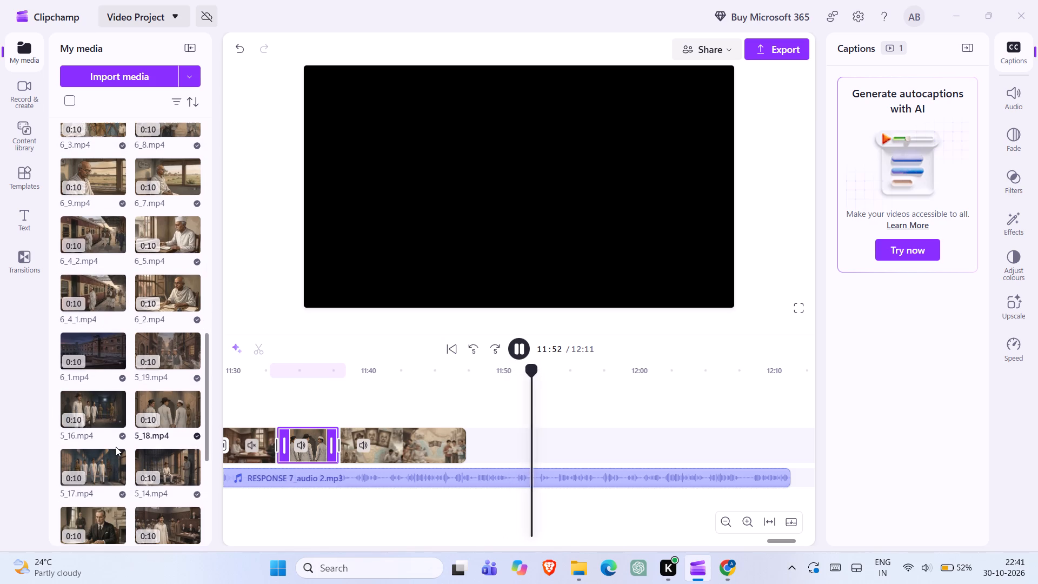
pyautogui.scroll(-1, 116, 447)
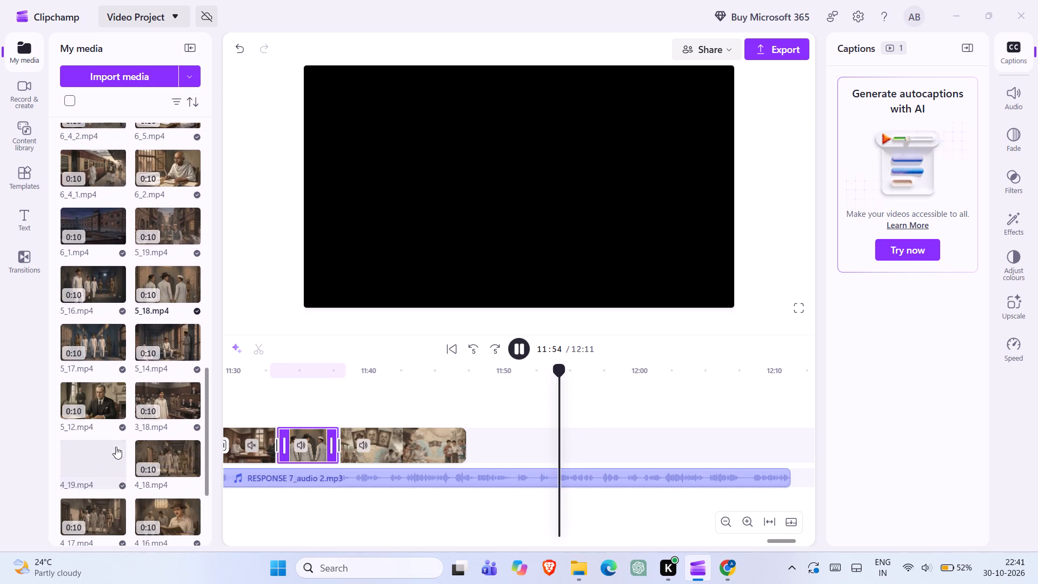
pyautogui.scroll(-1, 116, 447)
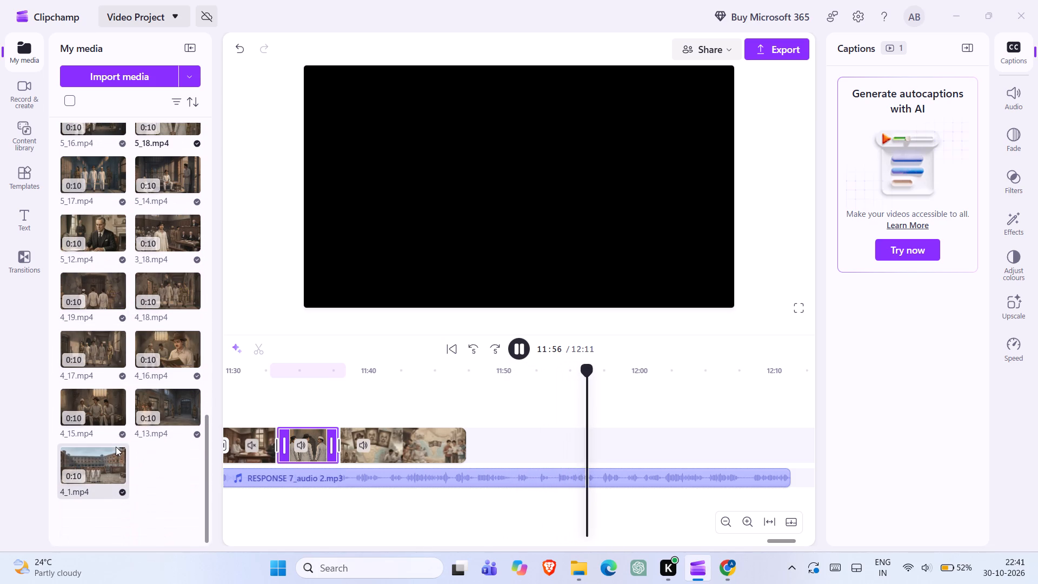
pyautogui.scroll(-1, 127, 421)
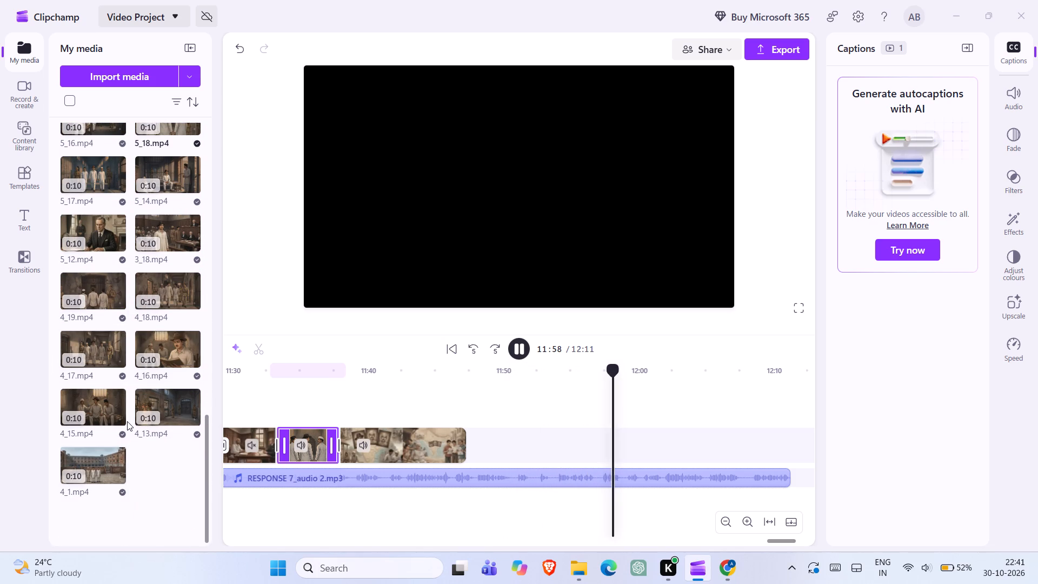
pyautogui.scroll(-1, 127, 421)
pyautogui.click(122, 476)
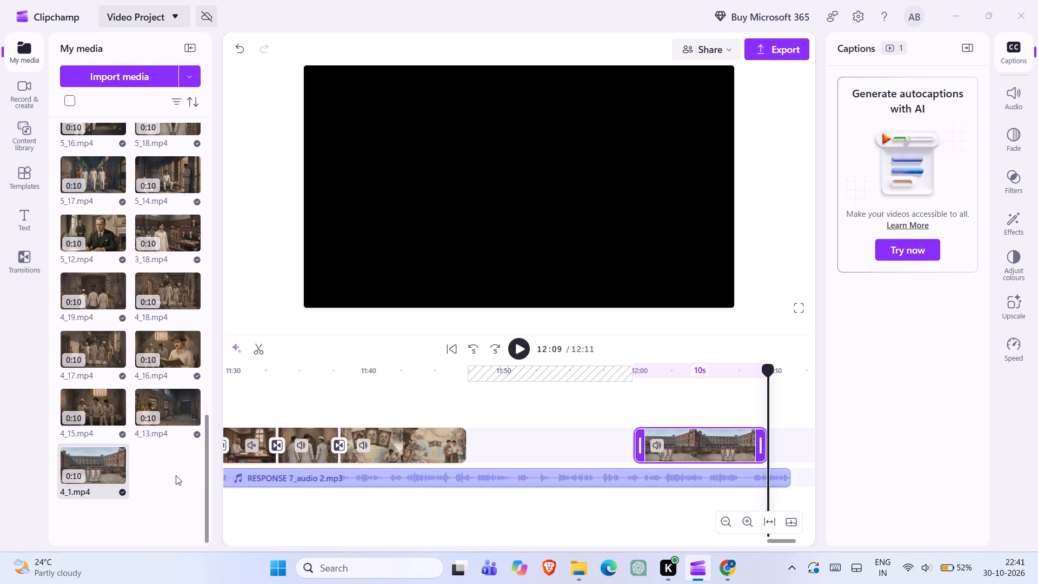
# Play to the end of the narration and move 4_1.mp4 earlier on the video track to start at about 11:54.
pyautogui.click(510, 341)
pyautogui.click(513, 344)
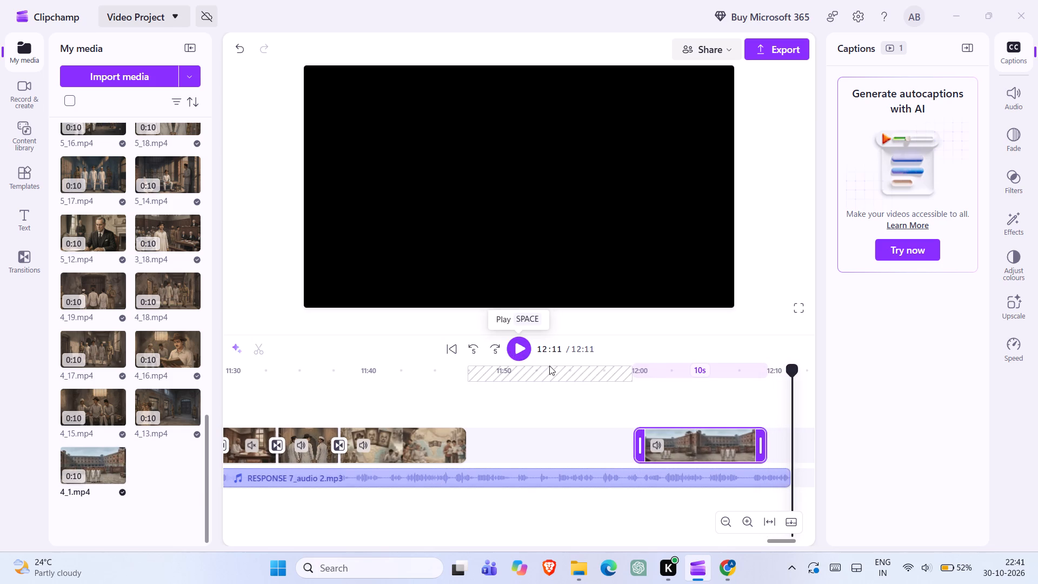
pyautogui.moveTo(697, 440); pyautogui.dragTo(727, 448)
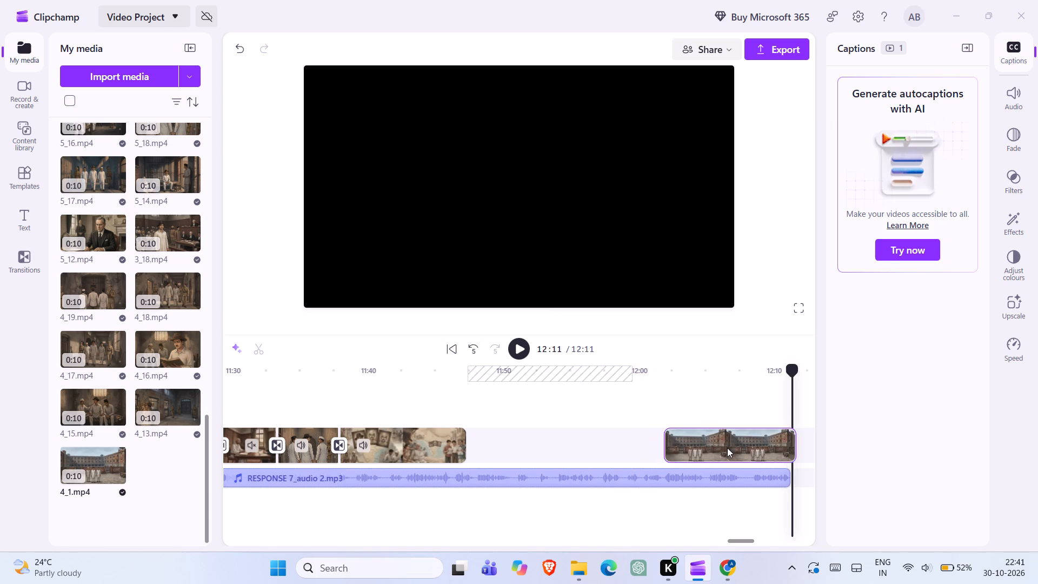
pyautogui.moveTo(727, 448); pyautogui.dragTo(624, 447)
pyautogui.click(615, 444)
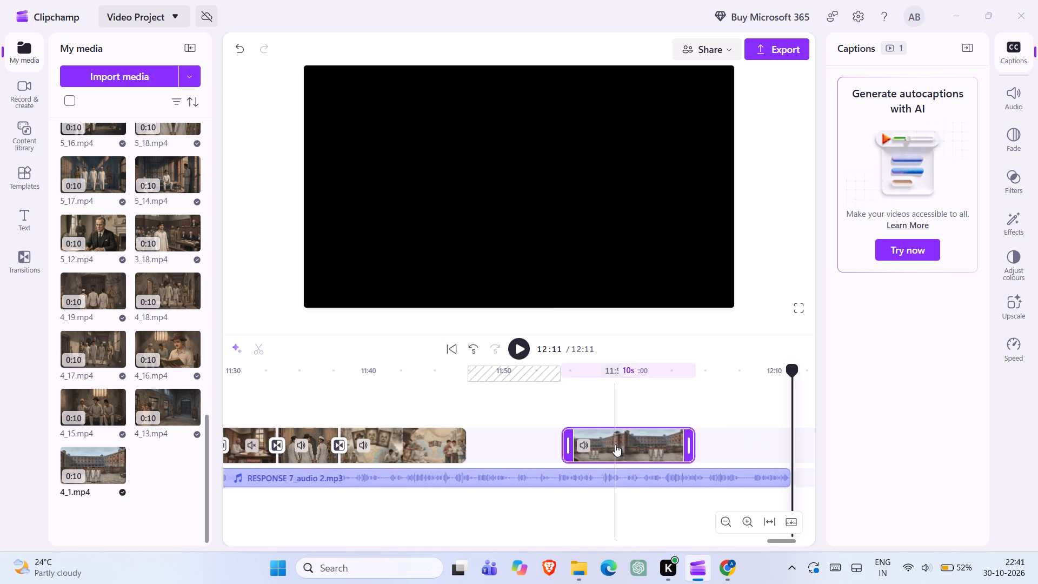
# Set the playback speed of 4_1.mp4 on the timeline to 0.8.
pyautogui.click(1027, 343)
pyautogui.click(966, 71)
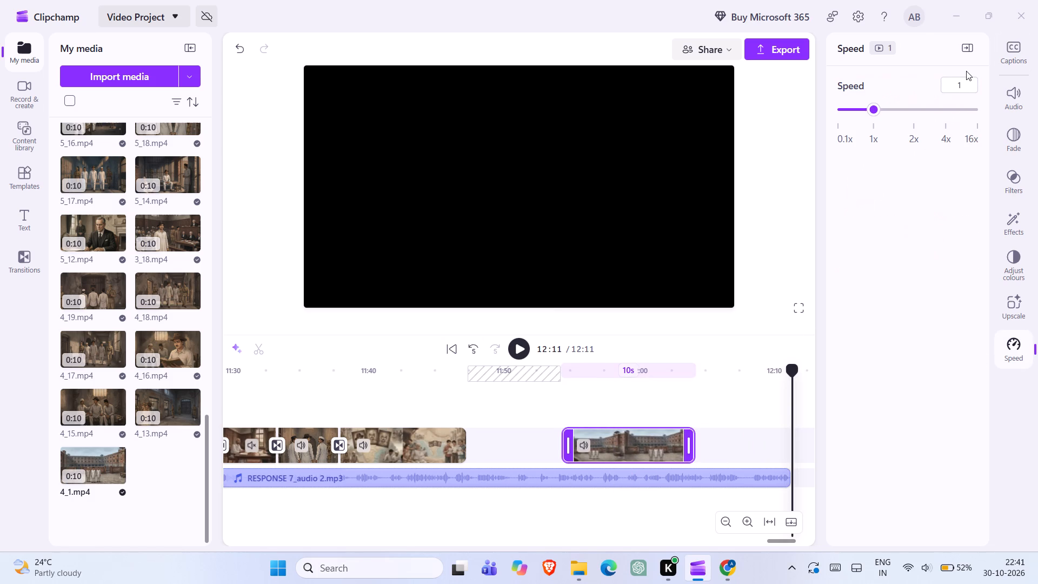
pyautogui.click(965, 85)
pyautogui.write('0.8')
pyautogui.press('Return')
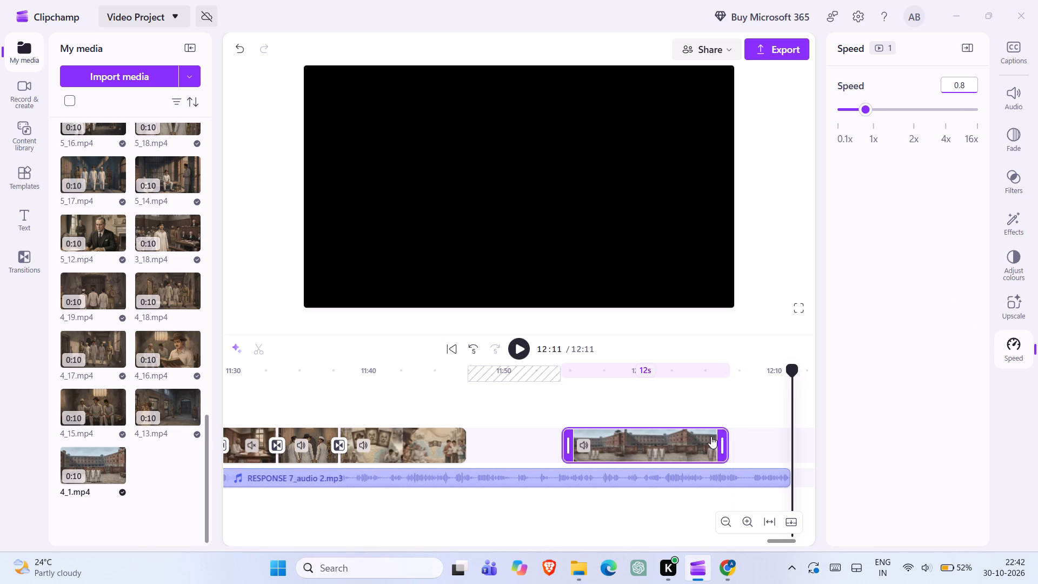
# Close the gap before the slowed 4_1.mp4 and add a transition joining it to 7_2.mp4.
pyautogui.moveTo(691, 446); pyautogui.dragTo(749, 443)
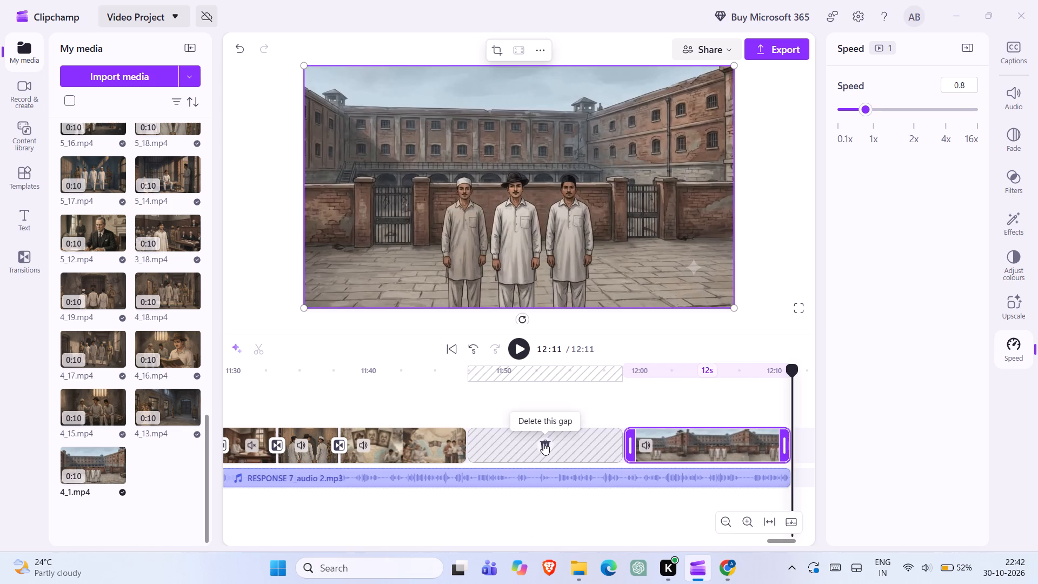
pyautogui.click(543, 443)
pyautogui.click(466, 447)
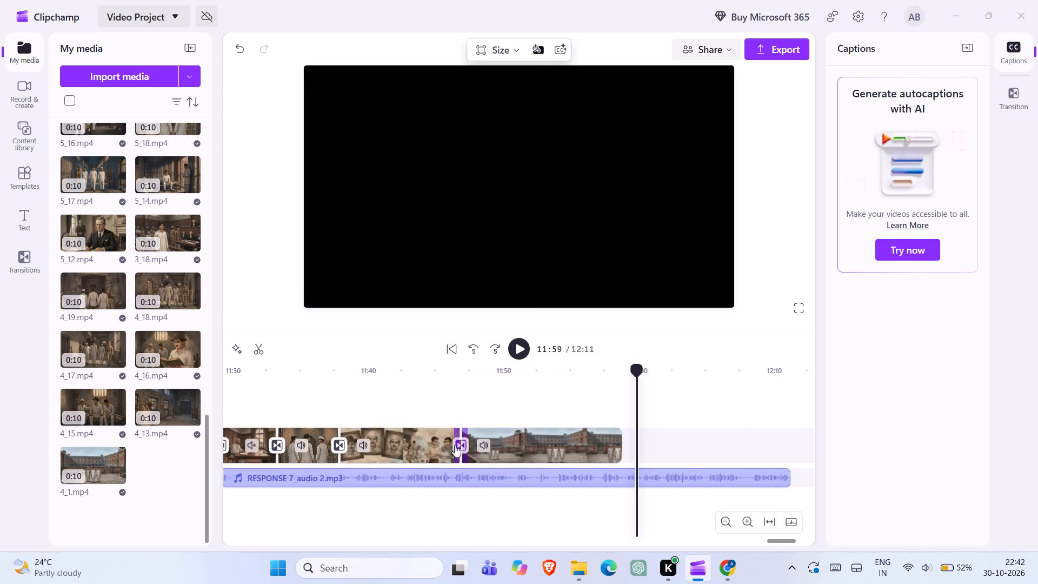
# Play on from about 11:45, find 6_23.mp4 in the project media and add it to the timeline at about 12:08.
pyautogui.doubleClick(436, 444)
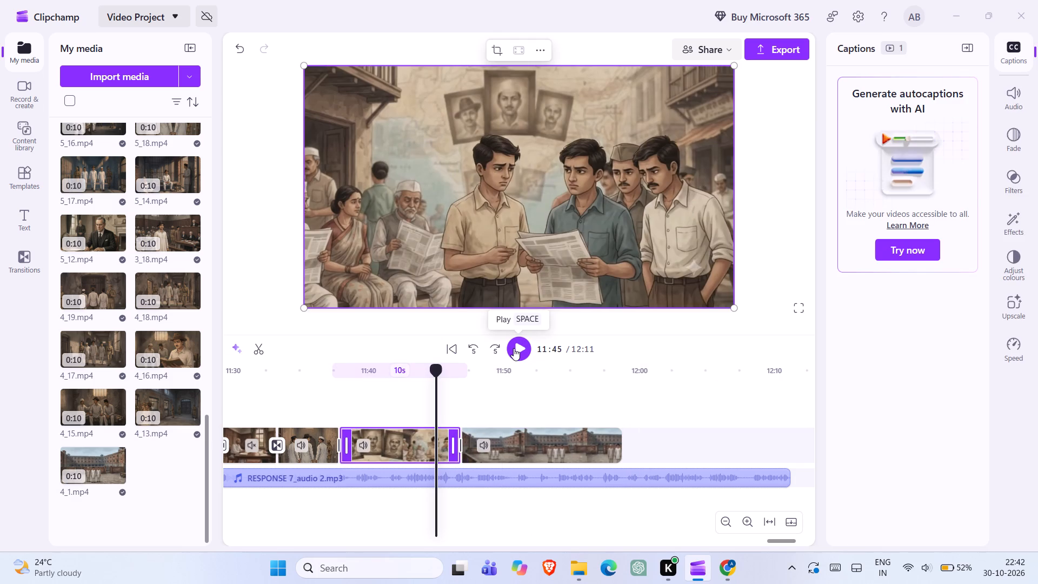
pyautogui.click(514, 348)
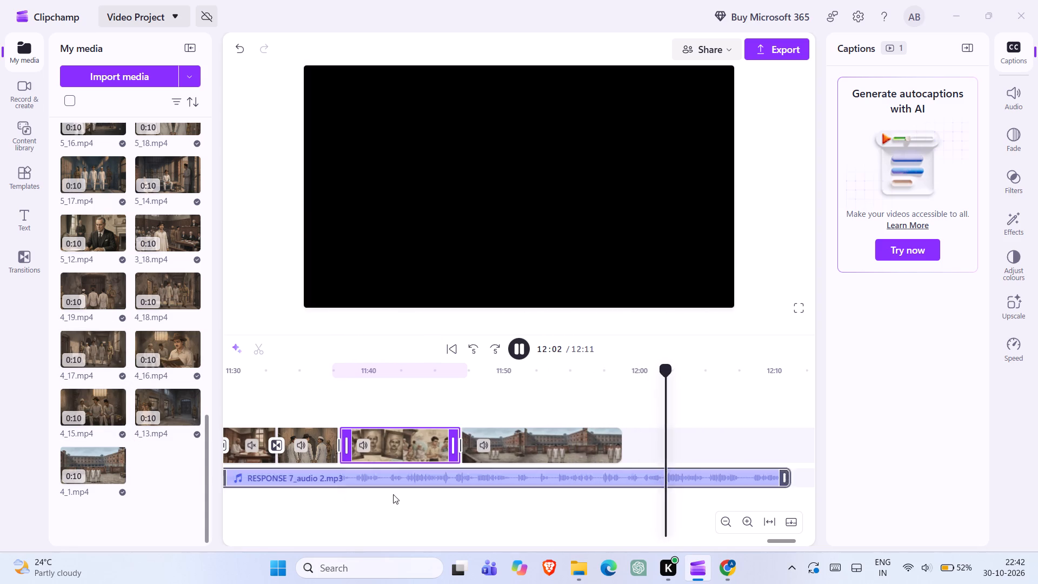
pyautogui.hscroll(1, 405, 435)
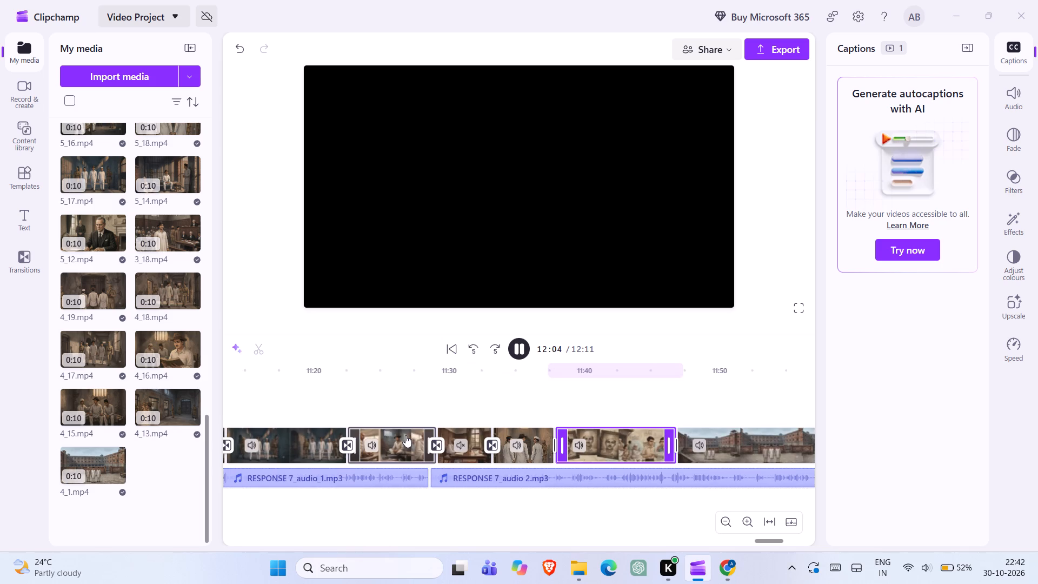
pyautogui.scroll(2, 150, 237)
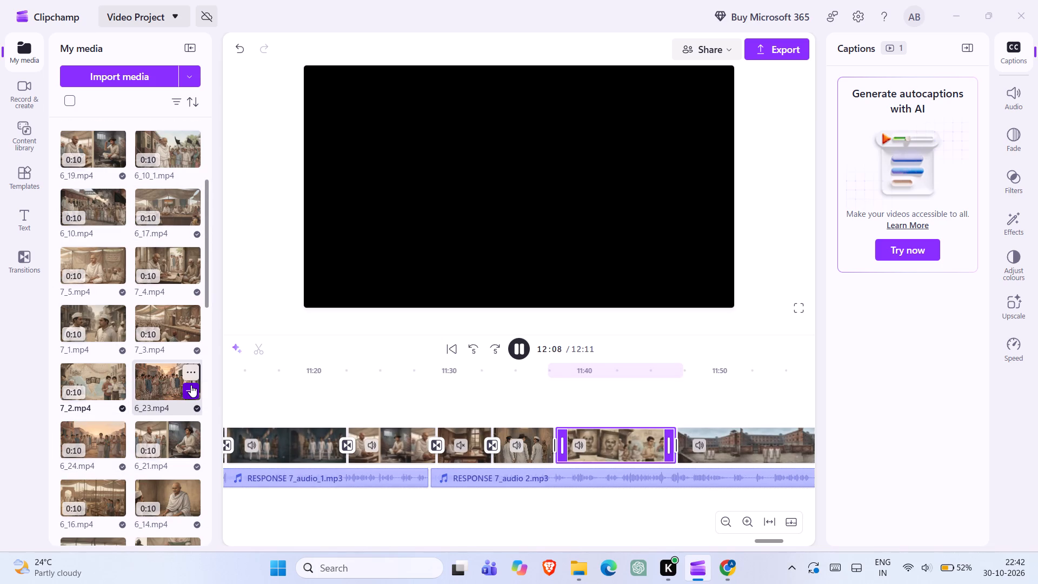
pyautogui.click(191, 385)
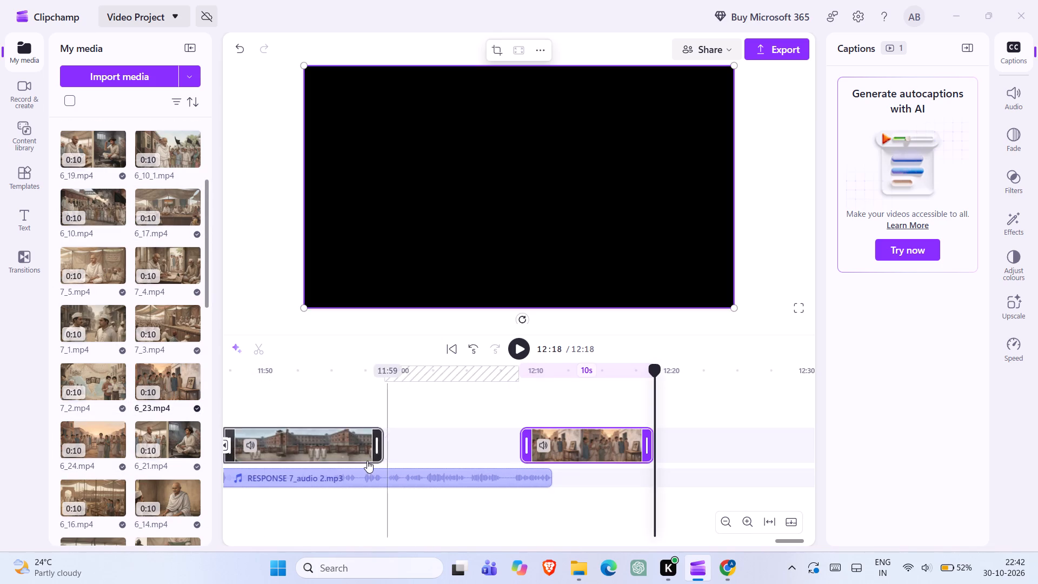
# Close the gap before 6_23.mp4 and add a transition joining it to 4_1.mp4.
pyautogui.click(441, 444)
pyautogui.click(442, 444)
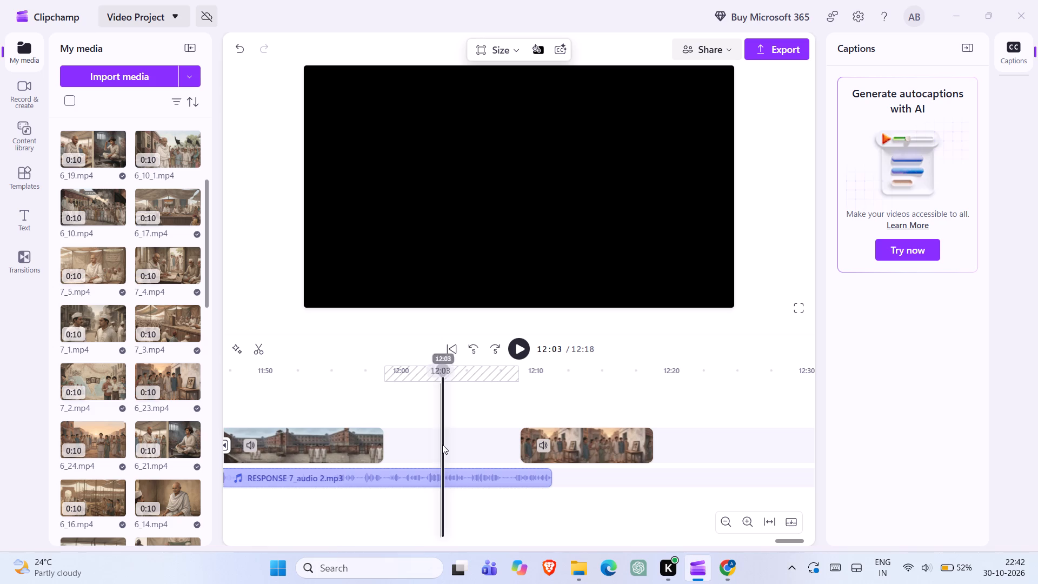
pyautogui.click(447, 444)
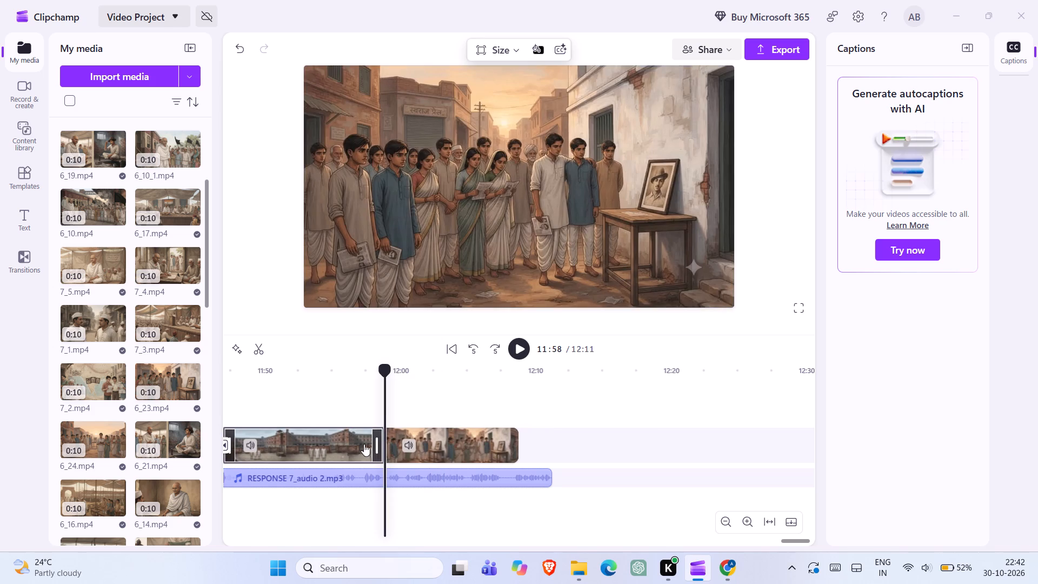
pyautogui.doubleClick(347, 443)
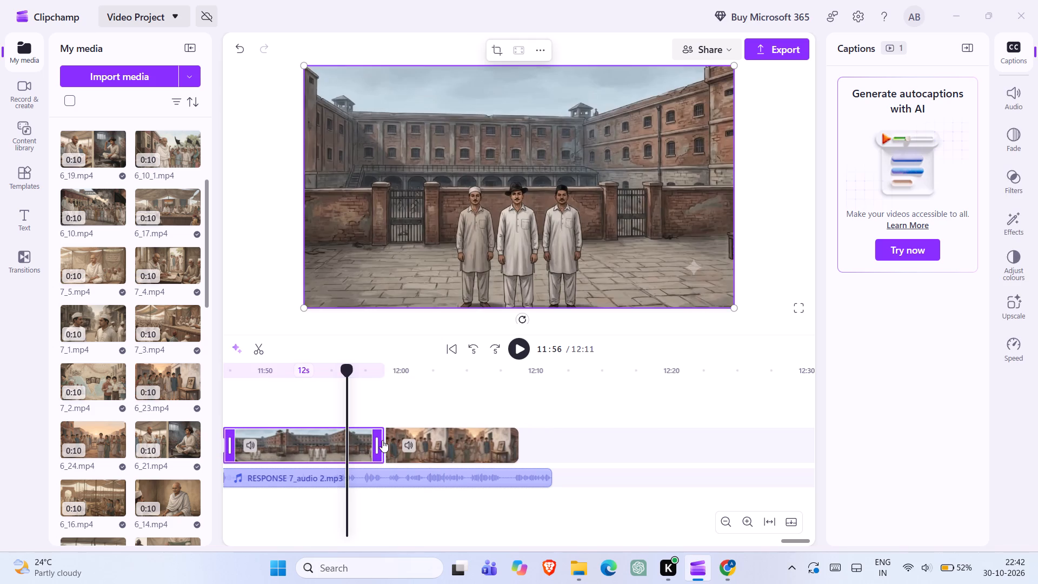
pyautogui.click(387, 443)
# Set the playback speed of 6_23.mp4 on the timeline to 0.8.
pyautogui.click(490, 443)
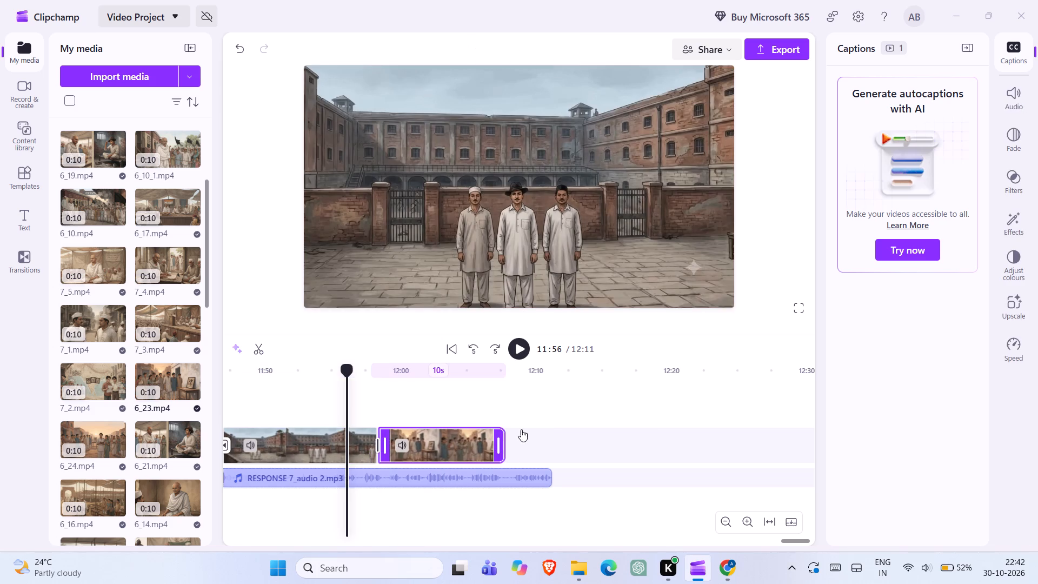
pyautogui.click(1019, 345)
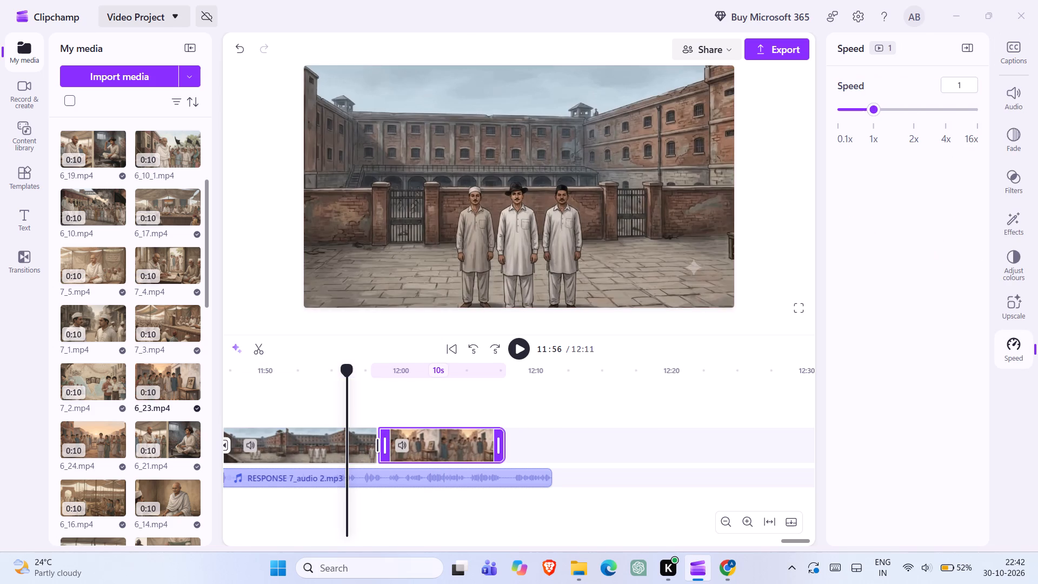
pyautogui.click(967, 89)
pyautogui.write('0.8')
pyautogui.press('Return')
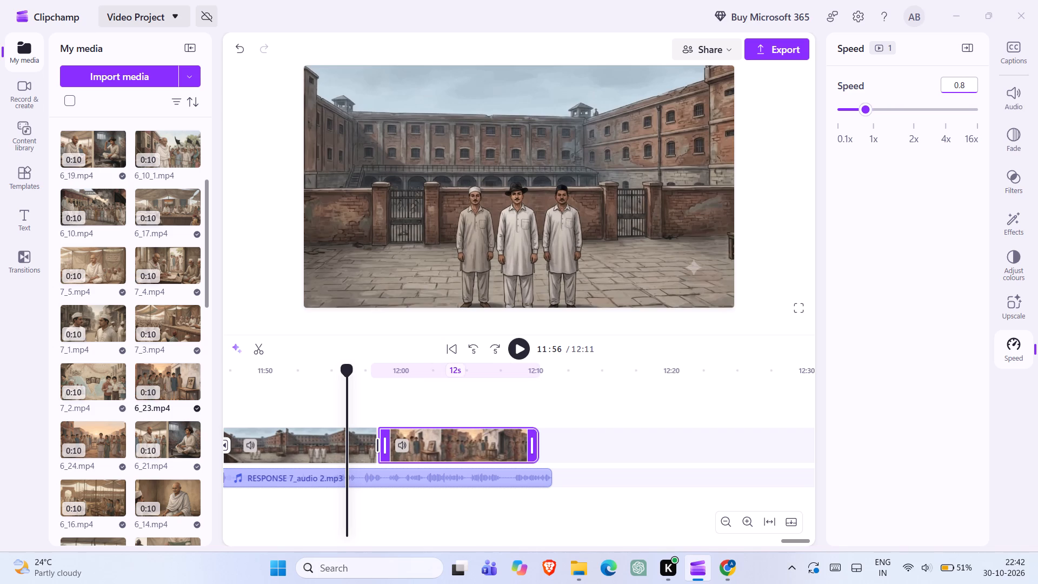
# Set the playback speed of the 7_2.mp4 clip at about 11:40 to 0.9.
pyautogui.hscroll(1, 444, 459)
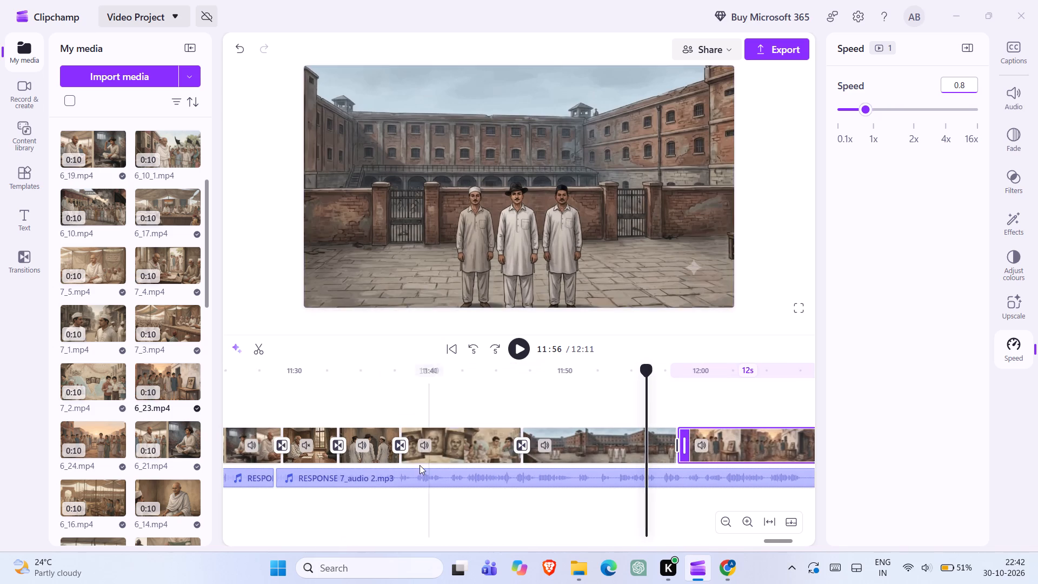
pyautogui.click(478, 448)
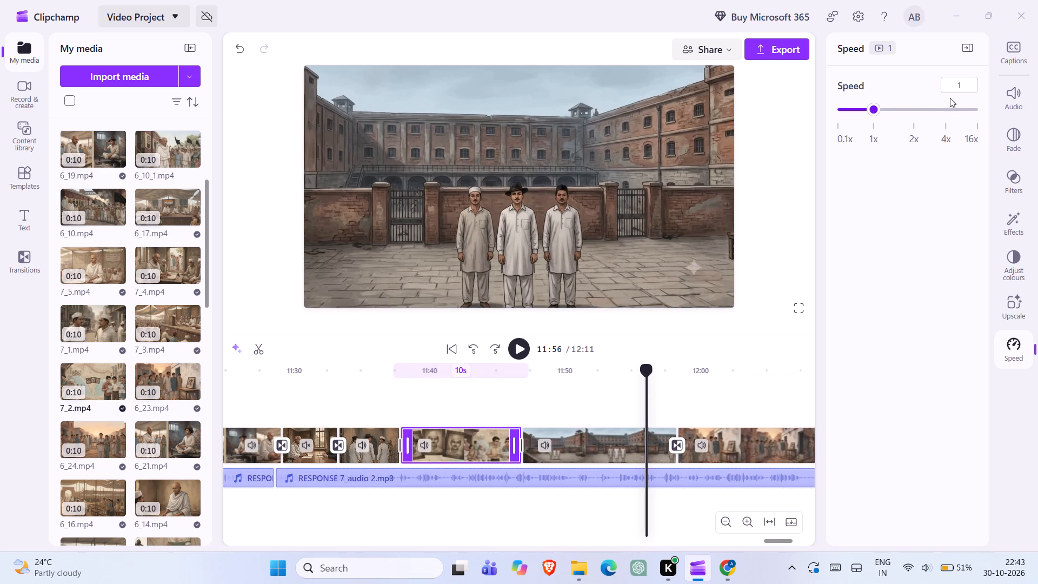
pyautogui.click(961, 88)
pyautogui.write('0.9')
pyautogui.press('Return')
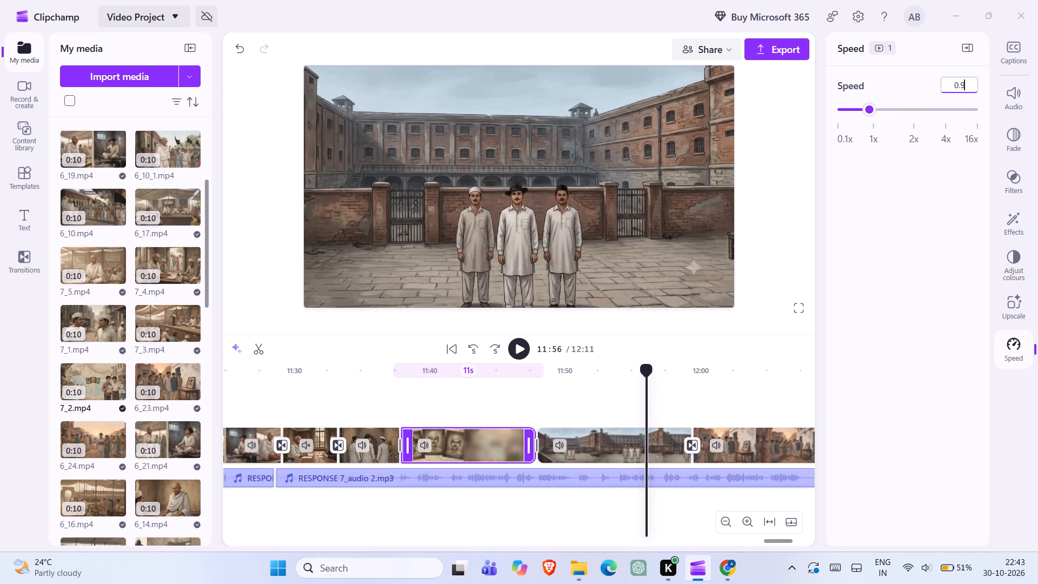
# Trim the end of 6_23.mp4 to line up with the end of the narration audio at about 12:11.
pyautogui.hscroll(-1, 622, 453)
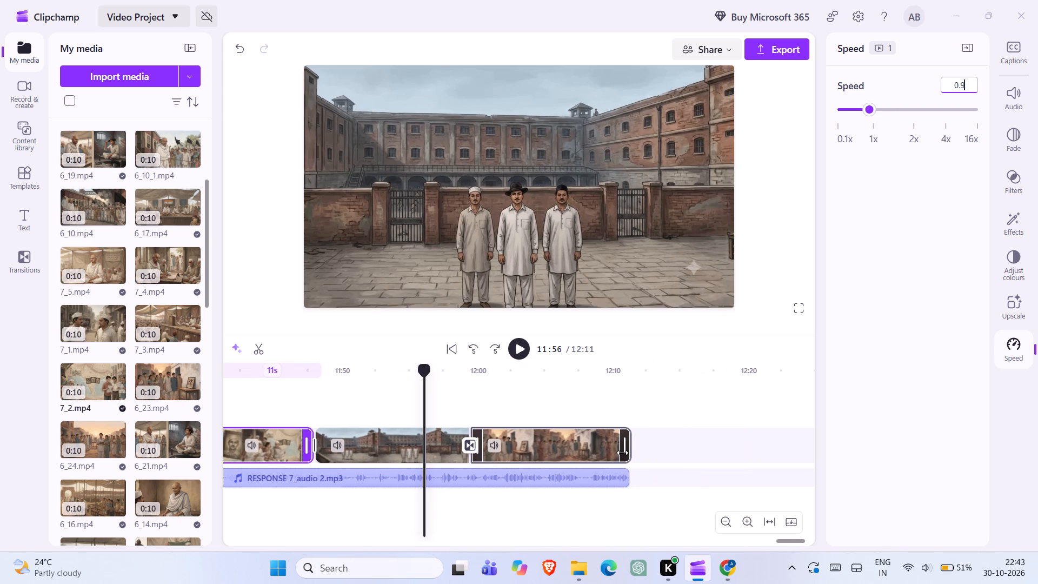
pyautogui.moveTo(627, 445); pyautogui.dragTo(627, 445)
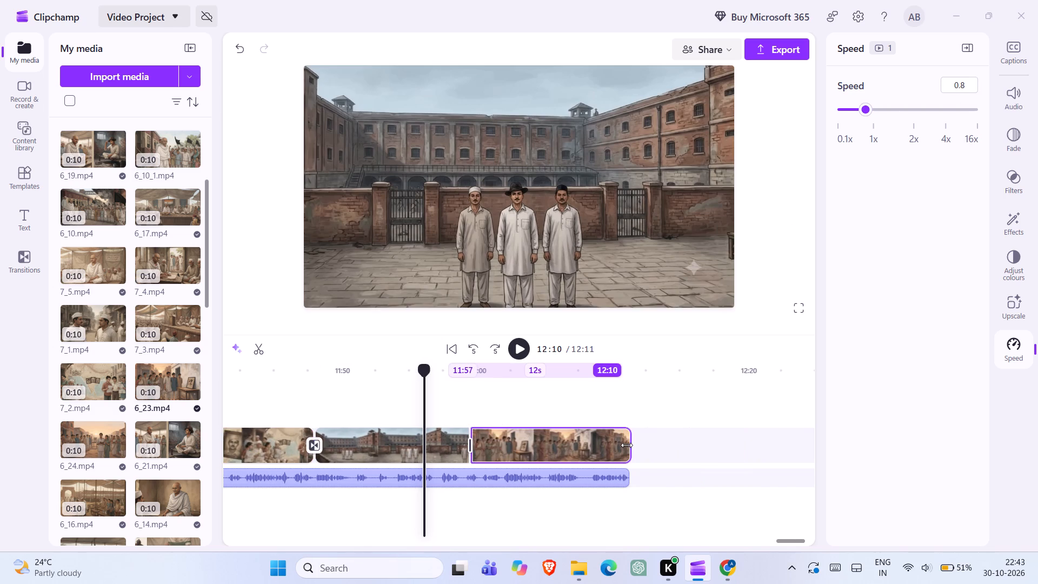
pyautogui.moveTo(627, 445); pyautogui.dragTo(620, 445)
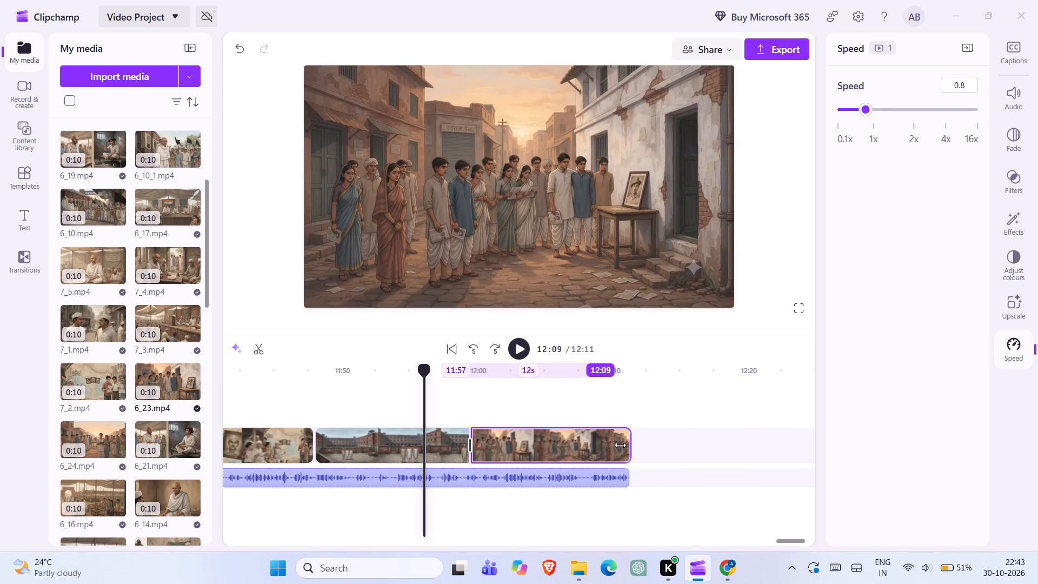
pyautogui.moveTo(620, 445); pyautogui.dragTo(619, 441)
# Play the closing section from about 11:56 to the end of the video to check the last clips.
pyautogui.click(520, 353)
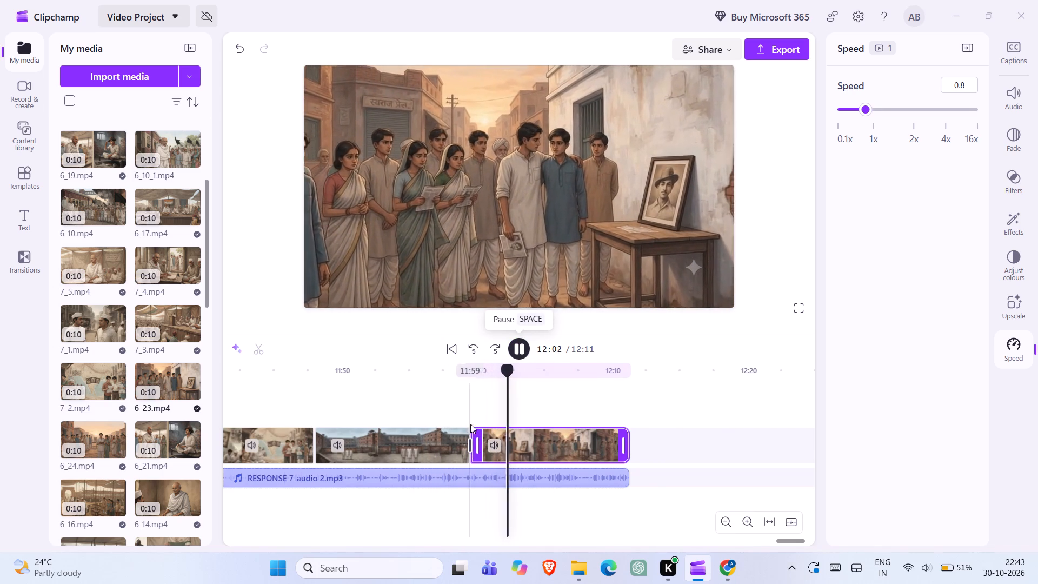
pyautogui.hscroll(1, 431, 454)
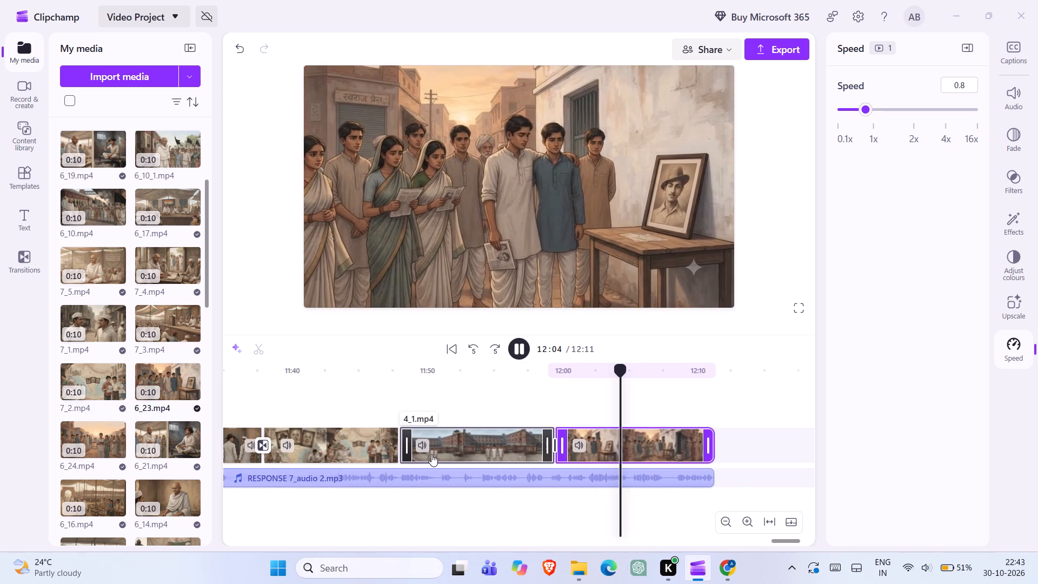
pyautogui.hscroll(7, 431, 454)
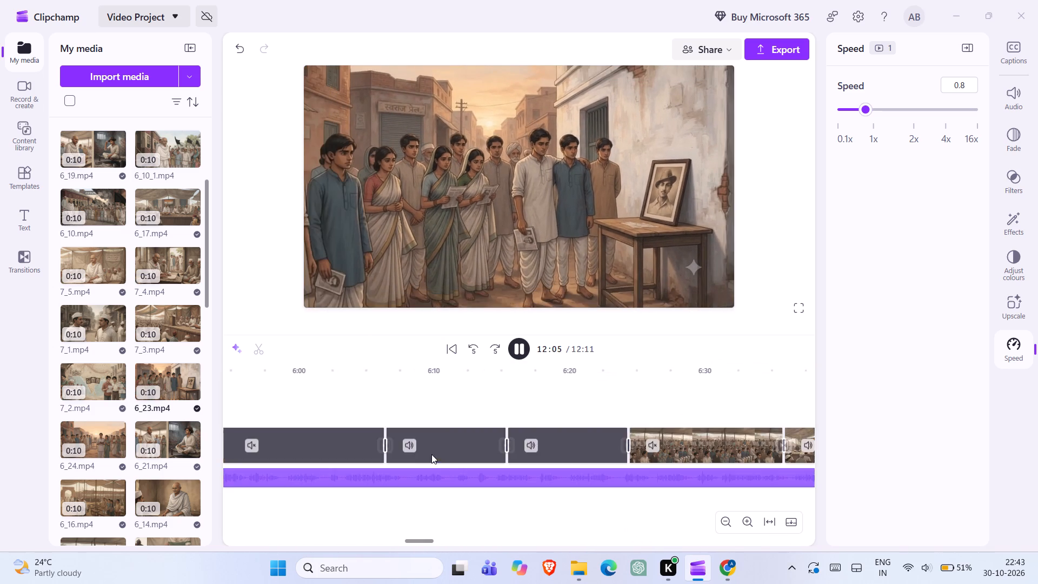
pyautogui.hscroll(1, 350, 443)
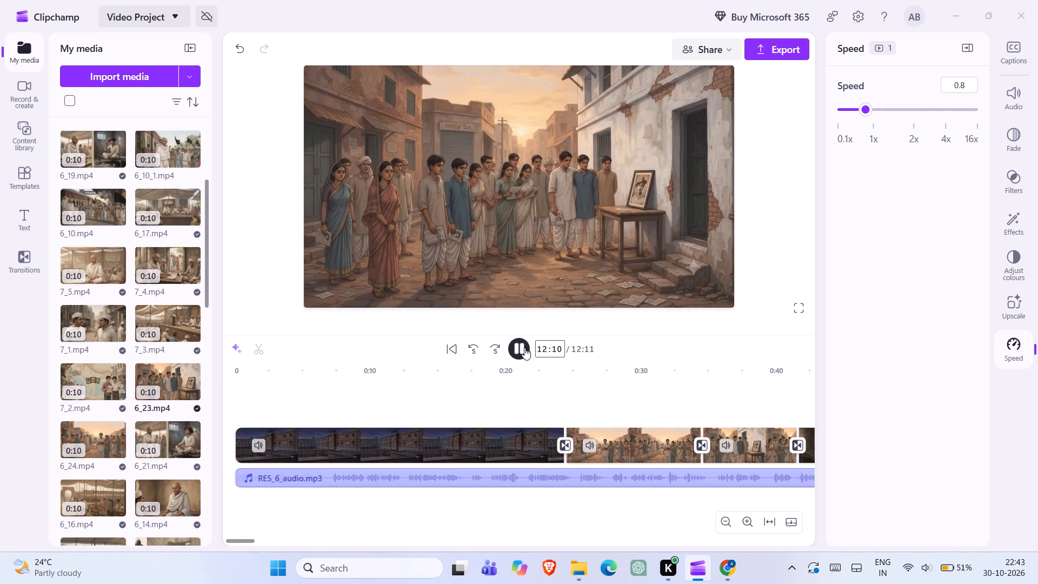
pyautogui.click(519, 351)
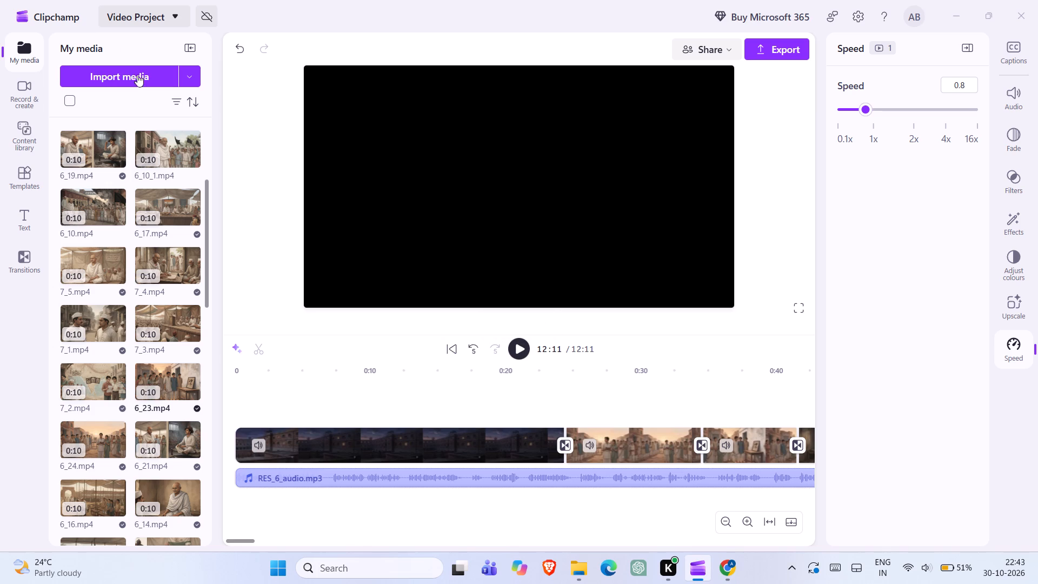
# Search the Downloads folder for "logo" and import the logo image into the project media.
pyautogui.click(141, 78)
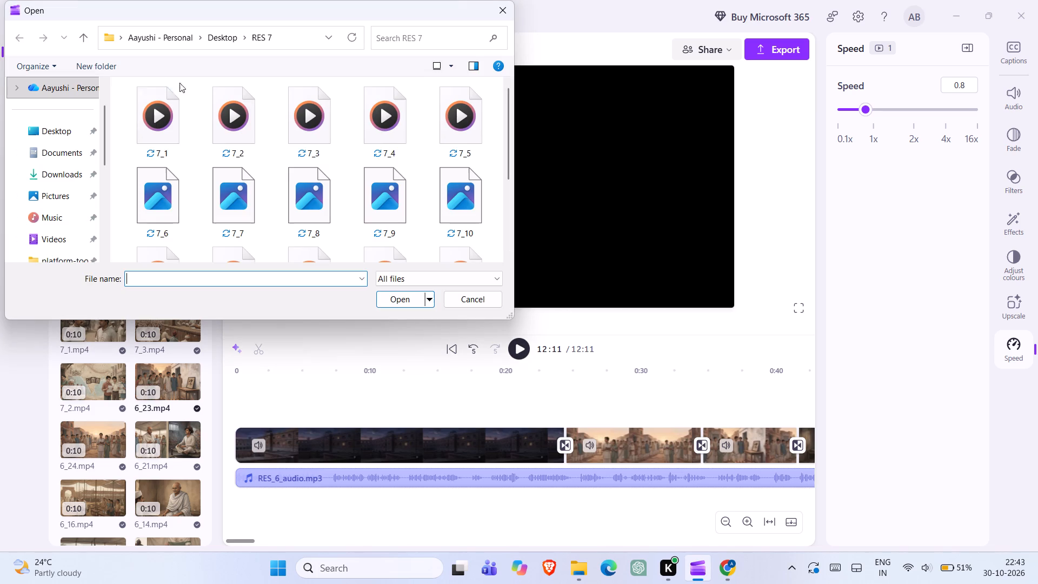
pyautogui.click(48, 172)
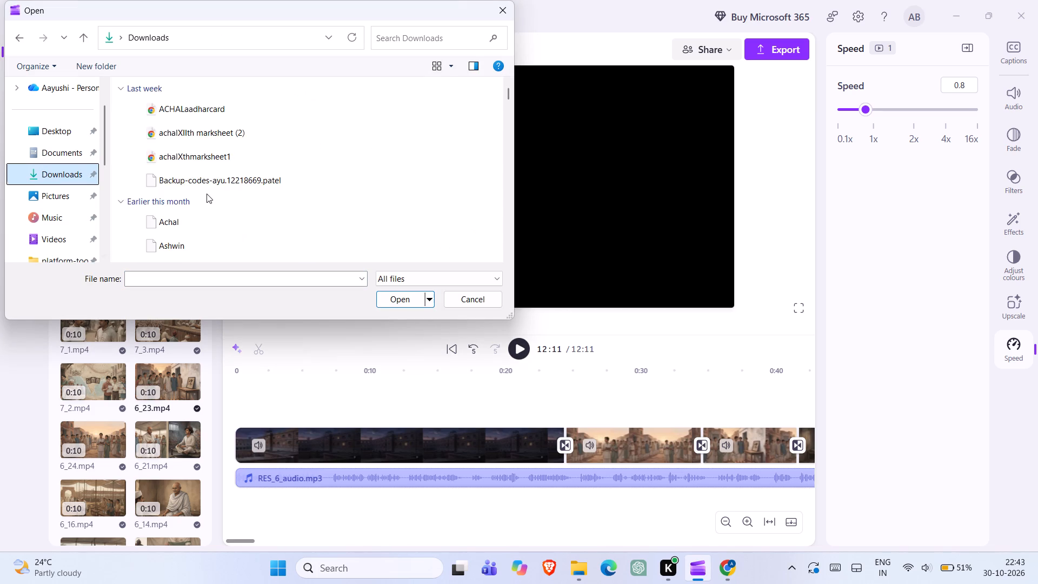
pyautogui.click(439, 38)
pyautogui.write('logo')
pyautogui.press('Return')
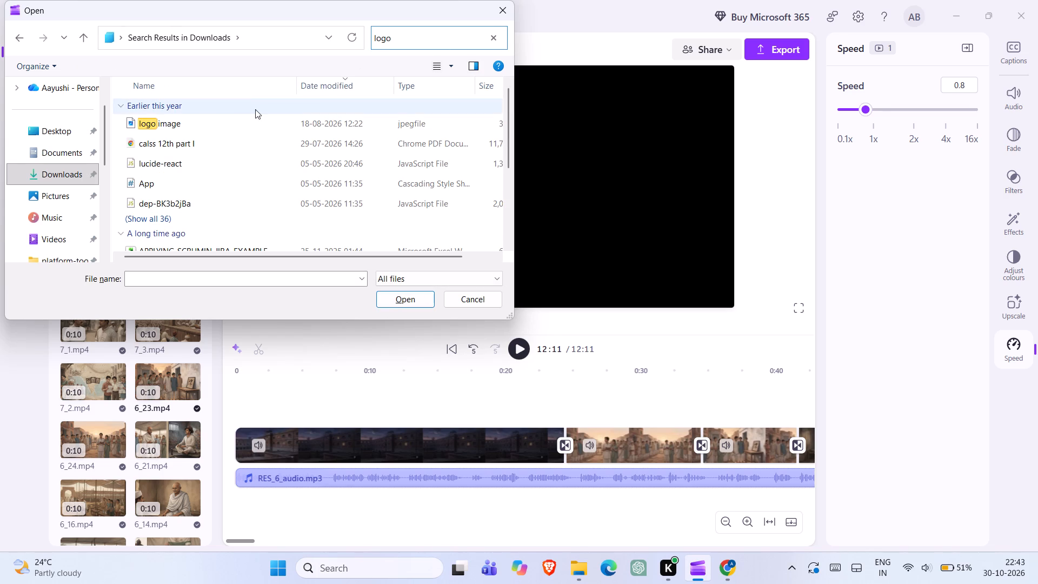
pyautogui.click(250, 123)
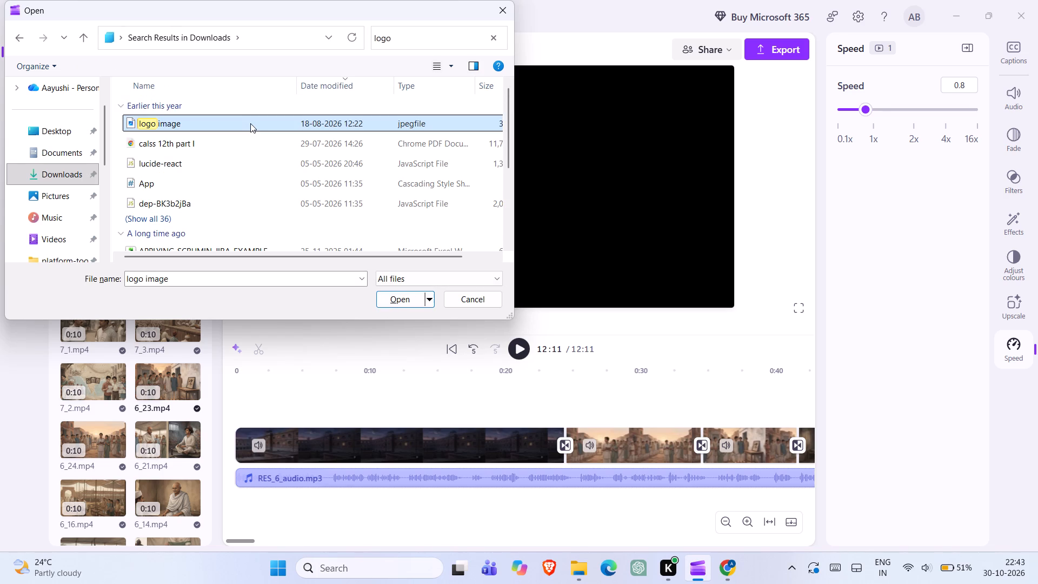
pyautogui.press('Return')
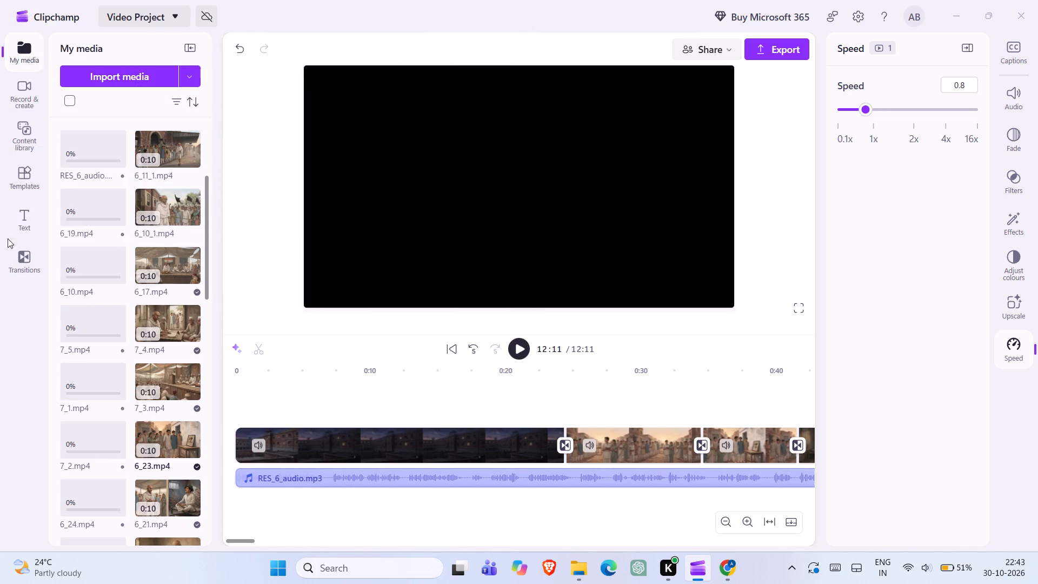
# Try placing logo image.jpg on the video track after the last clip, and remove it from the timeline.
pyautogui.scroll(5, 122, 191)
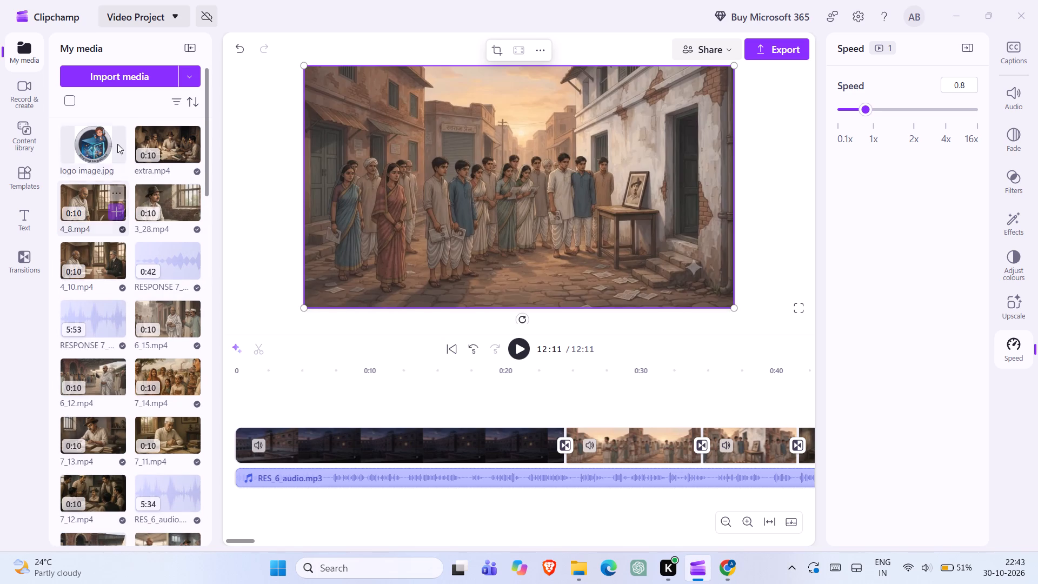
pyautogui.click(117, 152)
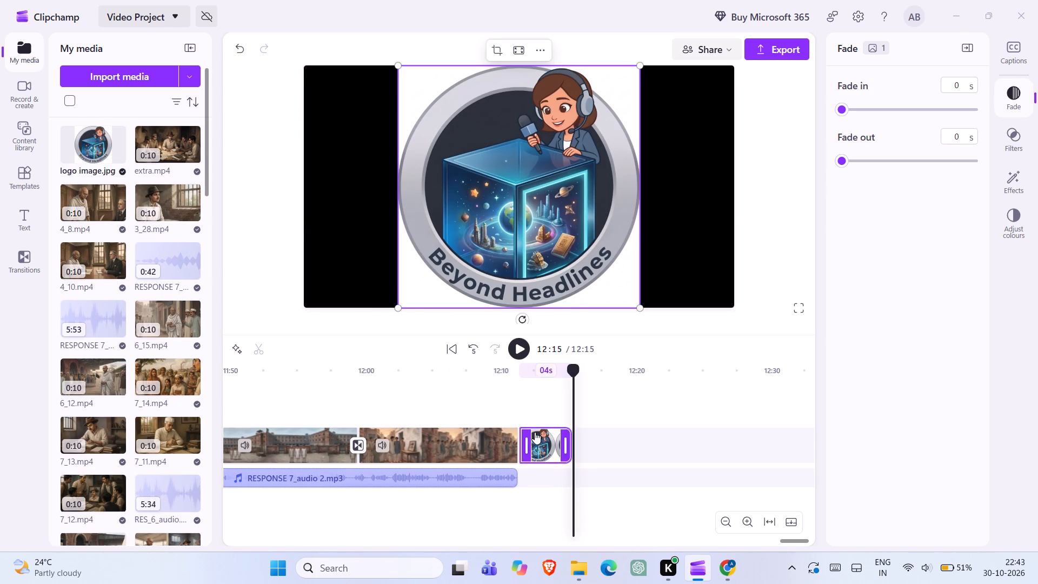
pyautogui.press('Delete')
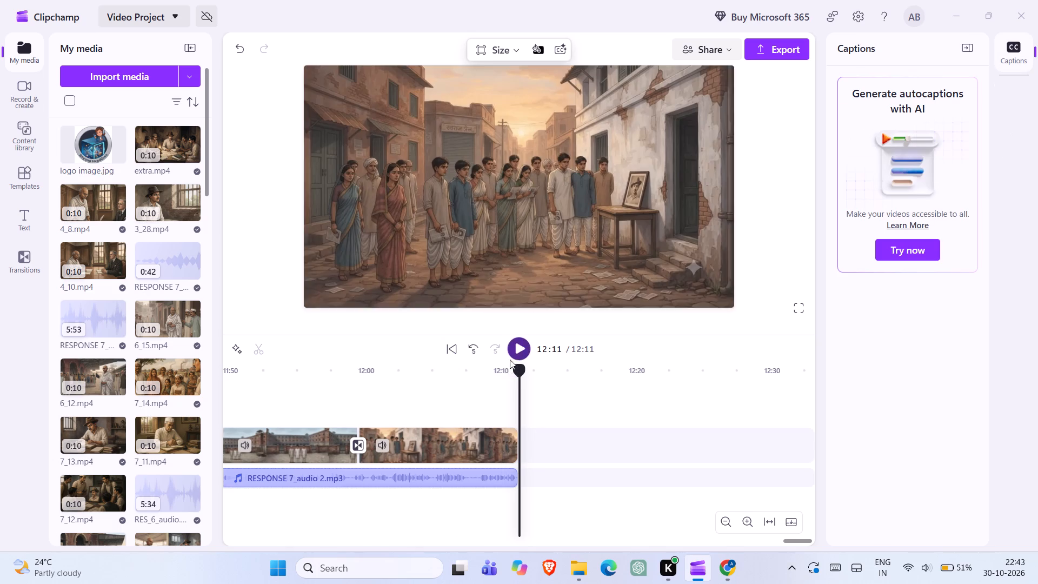
# Place logo image.jpg on a new track above the video clips, starting at 0:00, and return the playhead to the start.
pyautogui.click(520, 350)
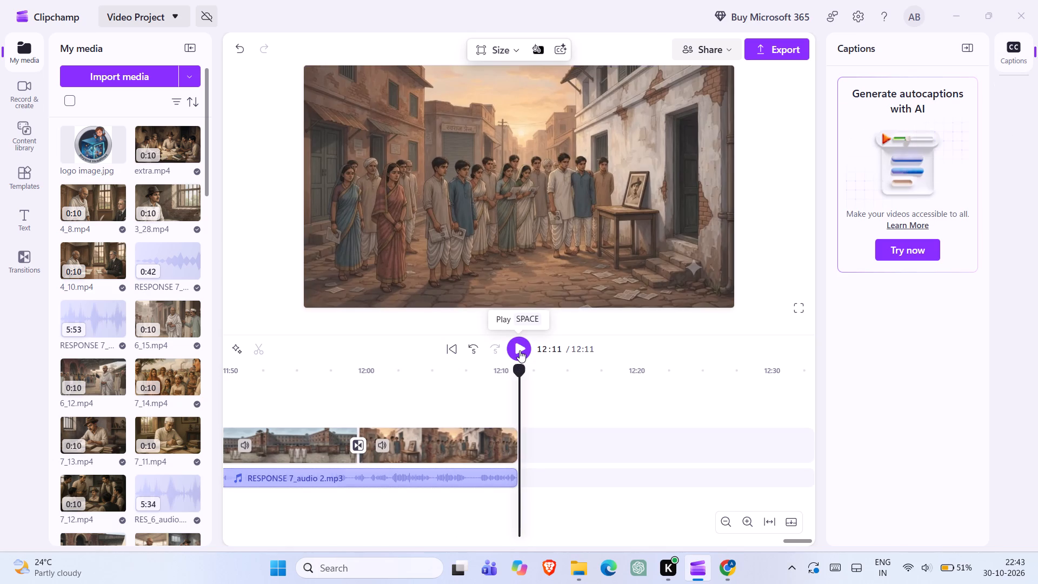
pyautogui.click(520, 350)
pyautogui.hscroll(3, 451, 476)
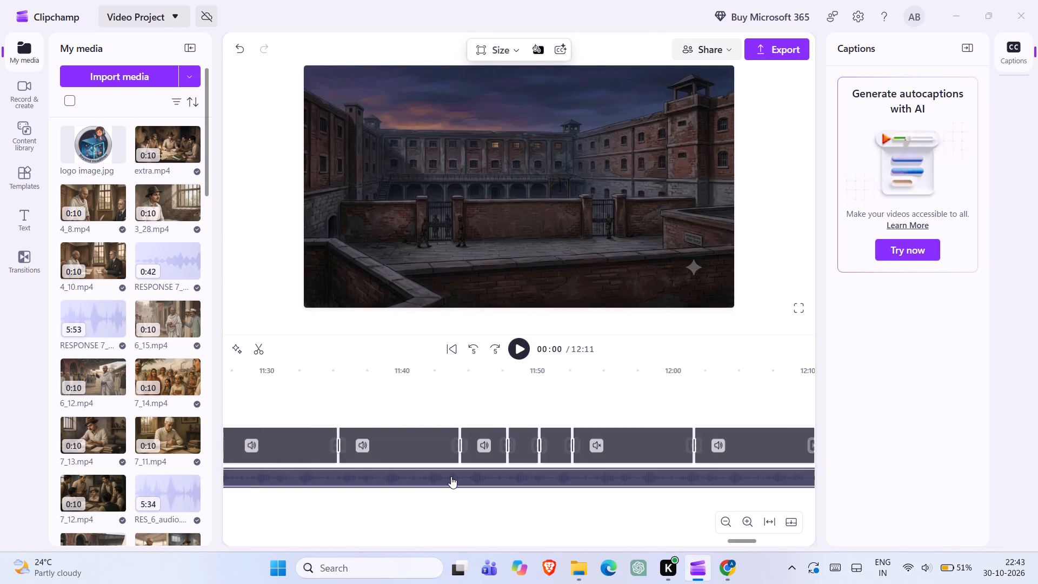
pyautogui.hscroll(9, 451, 476)
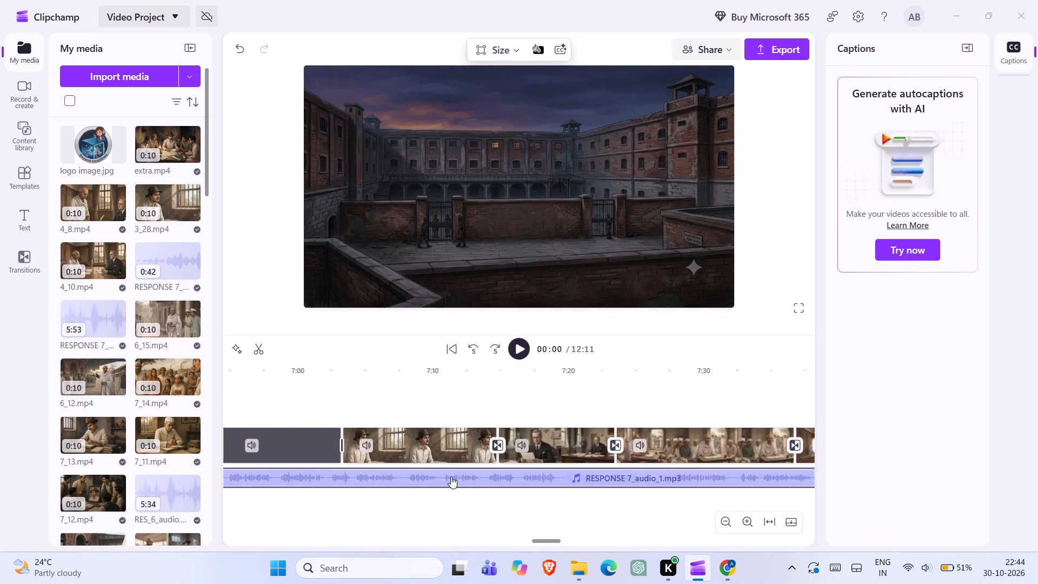
pyautogui.hscroll(9, 451, 476)
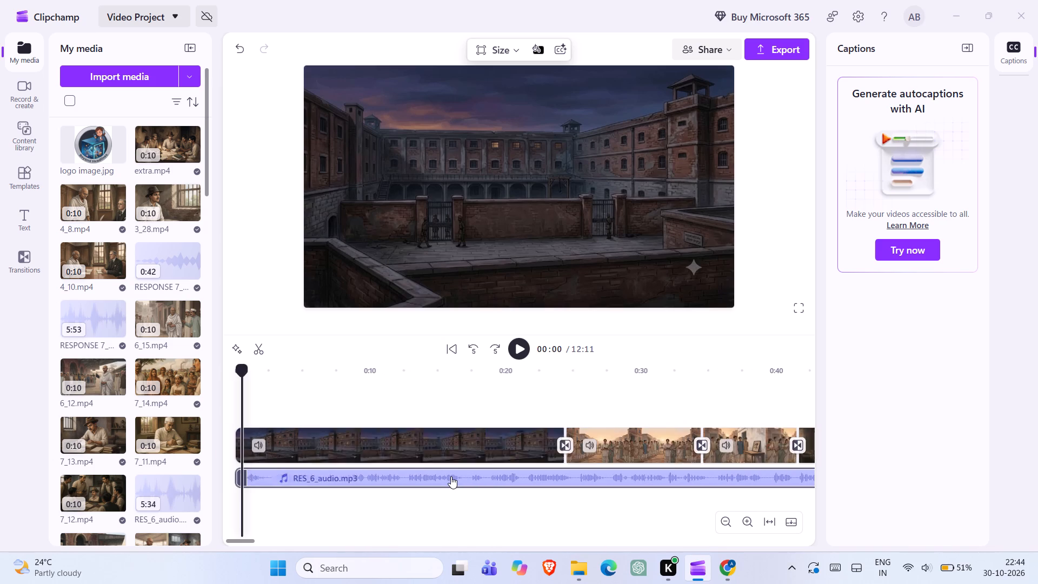
pyautogui.moveTo(235, 370); pyautogui.dragTo(228, 370)
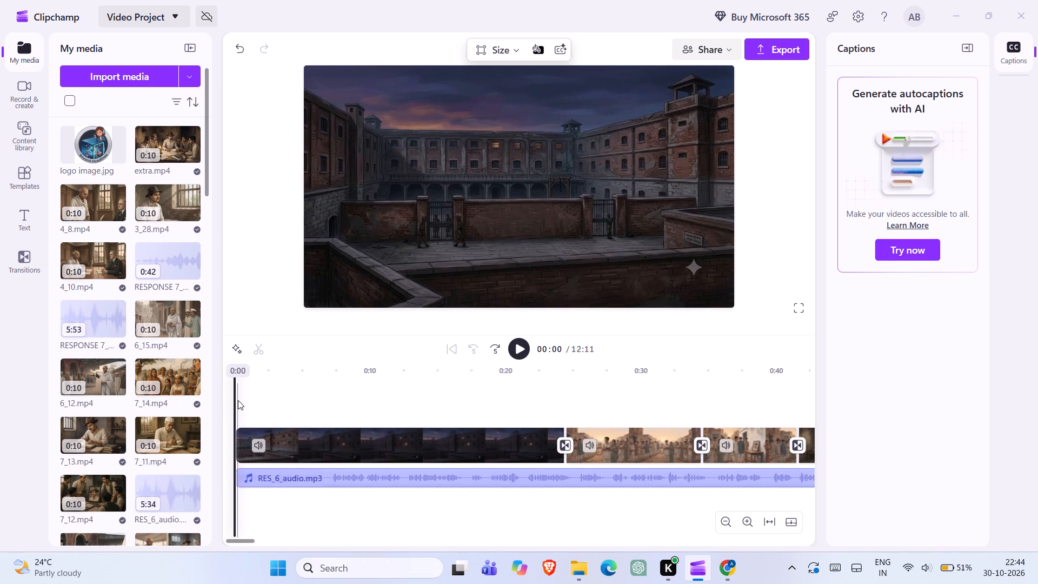
pyautogui.click(232, 370)
pyautogui.click(118, 149)
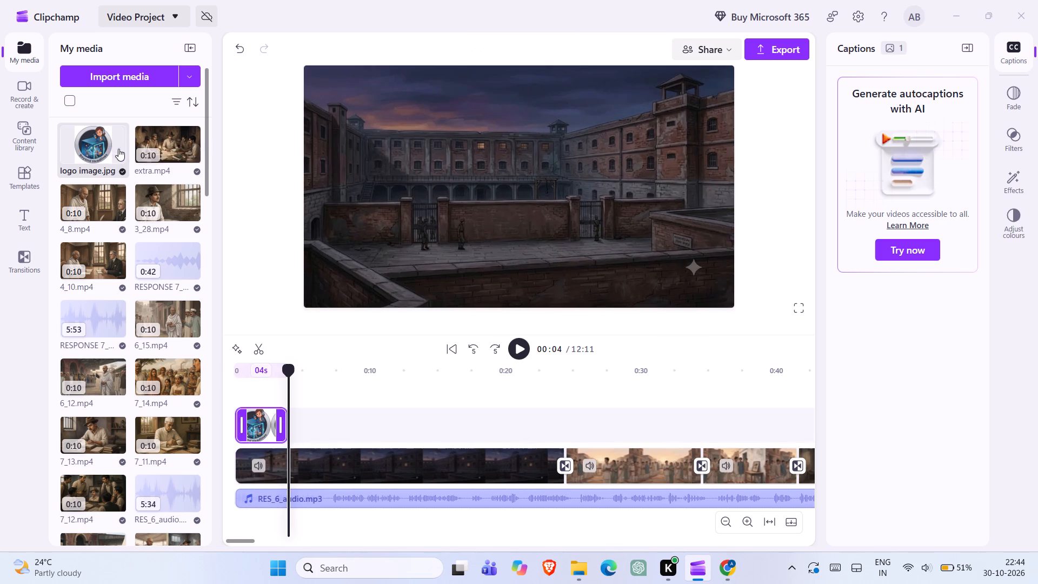
pyautogui.doubleClick(235, 423)
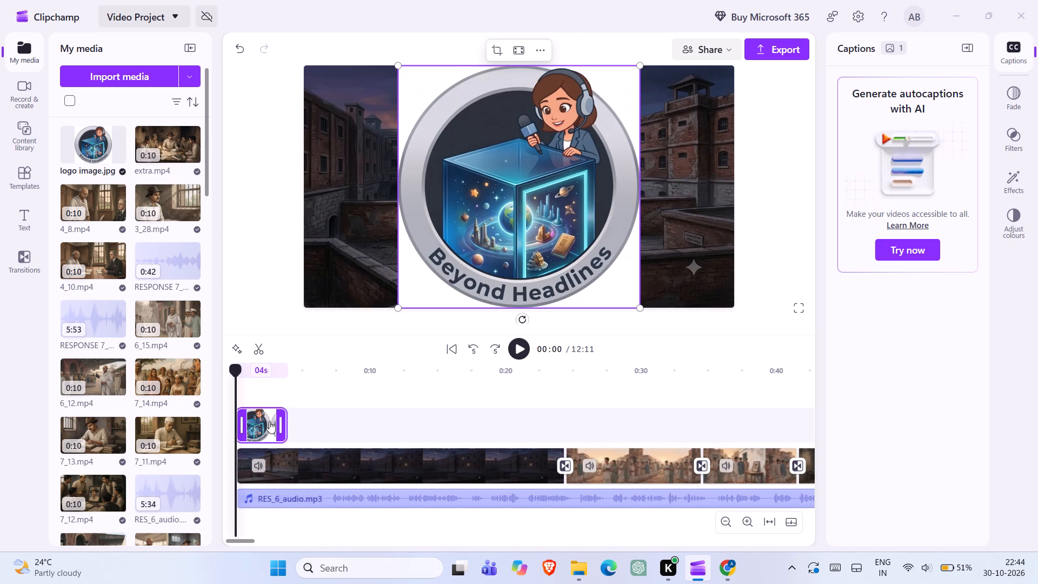
# Extend the end of the logo image above the video clips to about 1:55.
pyautogui.moveTo(284, 421); pyautogui.dragTo(472, 421)
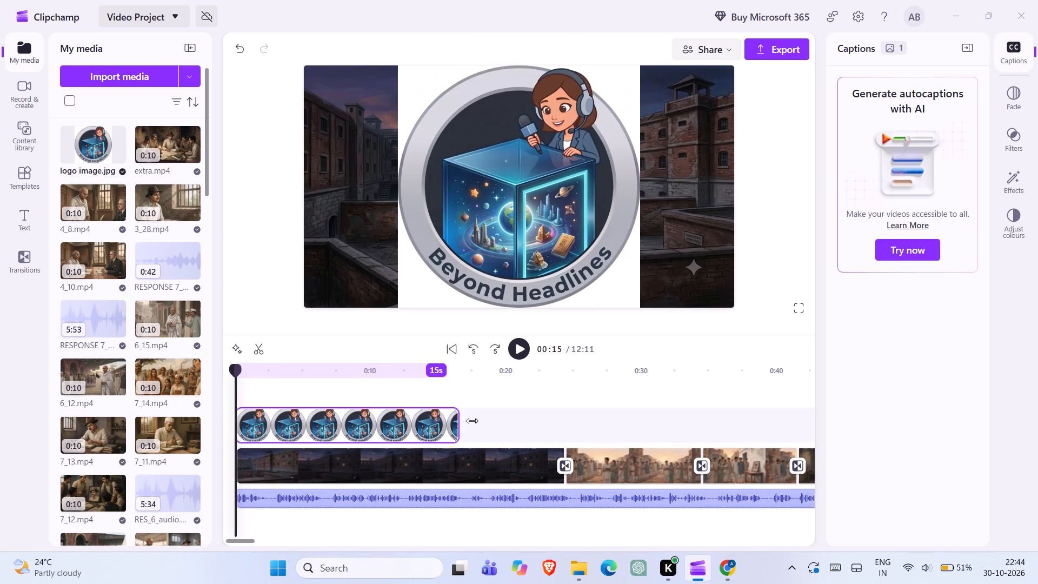
pyautogui.moveTo(472, 421); pyautogui.dragTo(569, 424)
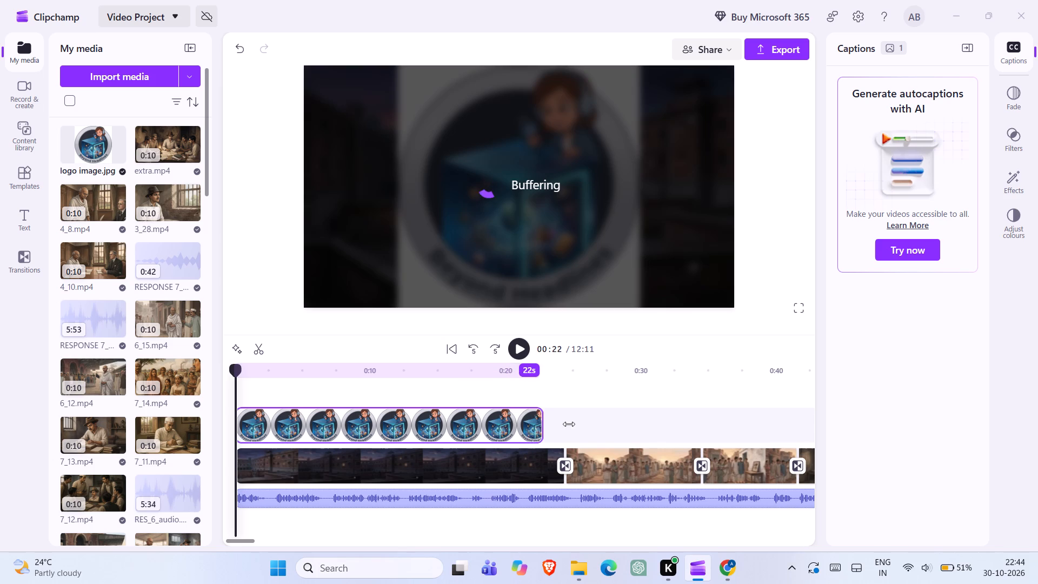
pyautogui.moveTo(569, 424); pyautogui.dragTo(766, 424)
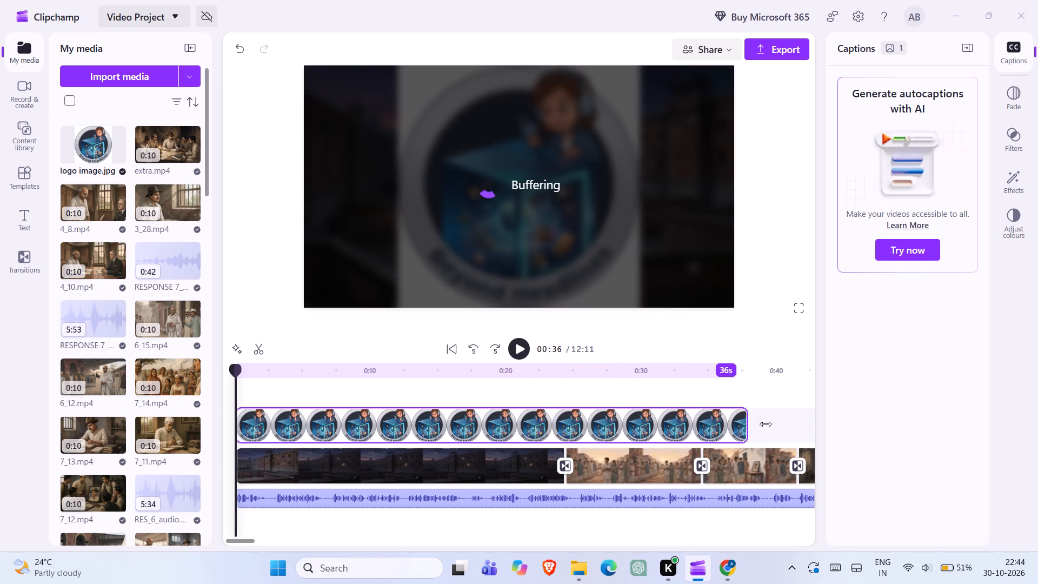
pyautogui.moveTo(766, 424); pyautogui.dragTo(947, 425)
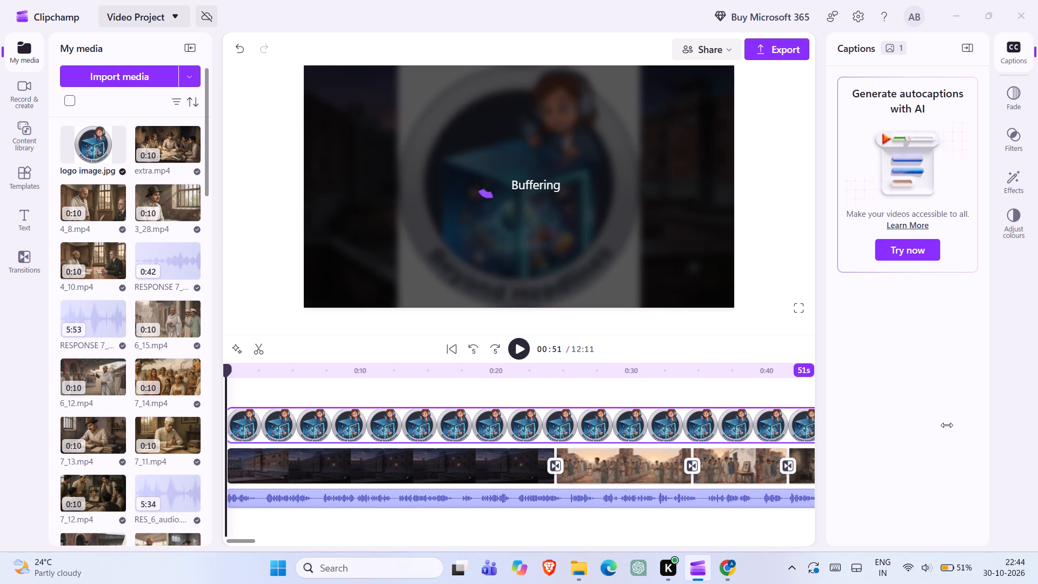
pyautogui.moveTo(947, 425); pyautogui.dragTo(1037, 426)
pyautogui.press('Right')
pyautogui.press('Right')
pyautogui.press('Right')
pyautogui.press('Right')
pyautogui.press('Right')
pyautogui.press('Right')
pyautogui.press('Right')
pyautogui.press('Right')
pyautogui.press('Right')
pyautogui.press('Right')
pyautogui.press('Right')
pyautogui.press('Right')
pyautogui.press('Right')
pyautogui.press('Right')
pyautogui.press('Right')
pyautogui.press('Right')
pyautogui.press('Right')
pyautogui.press('Right')
pyautogui.press('Right')
pyautogui.press('Right')
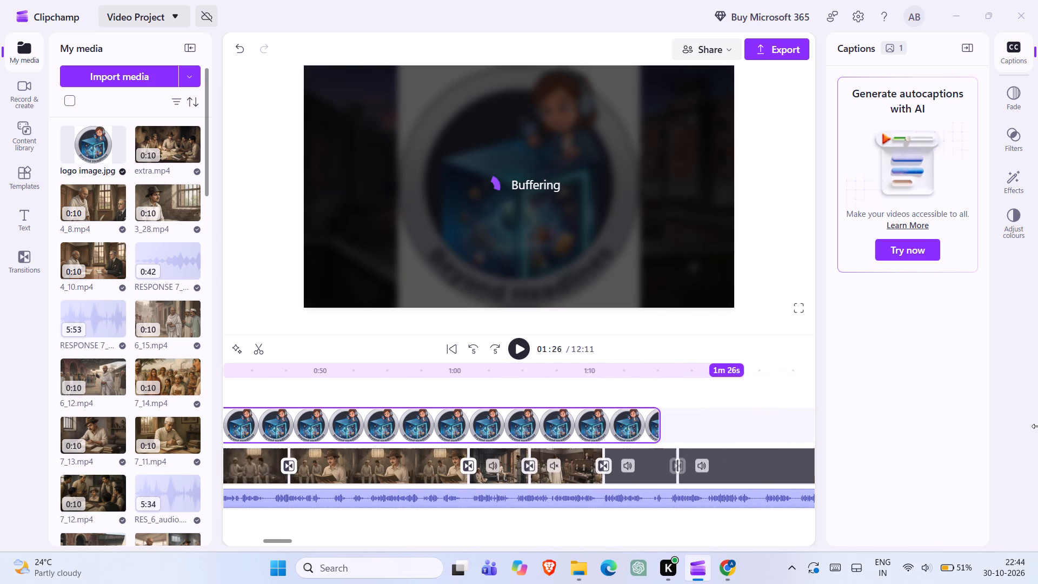
pyautogui.moveTo(1037, 426); pyautogui.dragTo(794, 436)
pyautogui.press('Right')
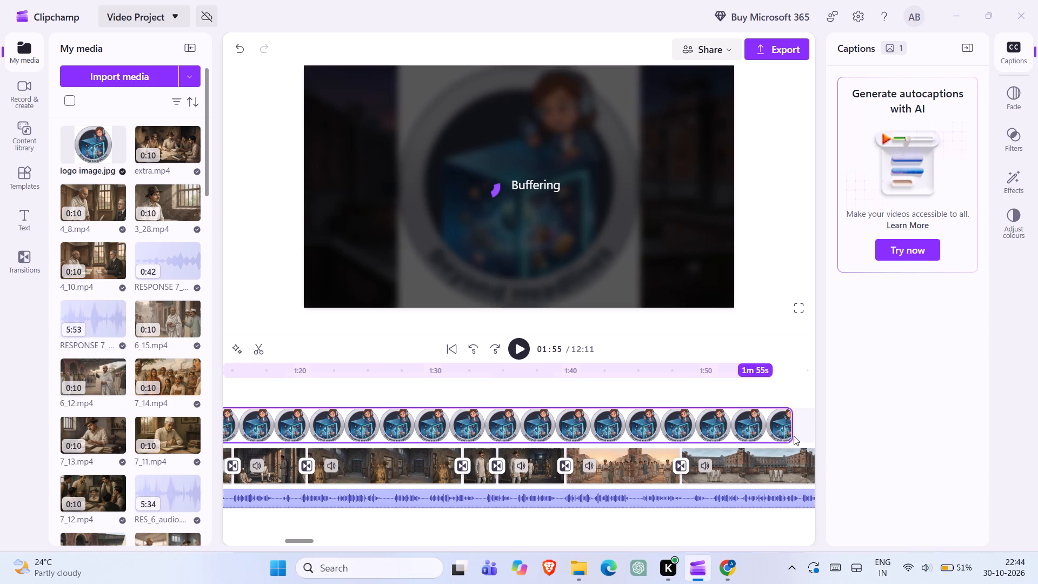
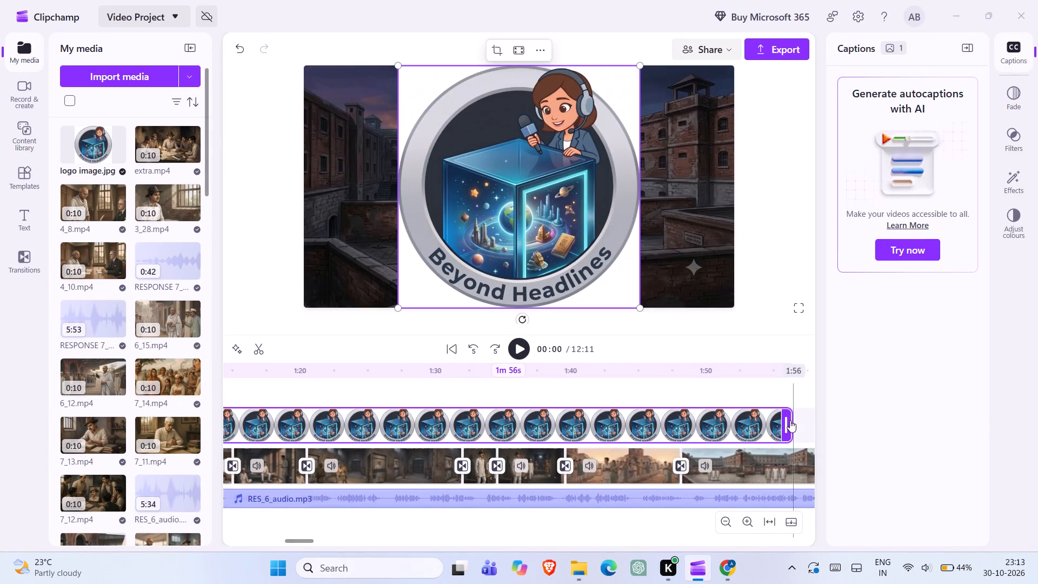
# Extend the end of the logo image on the track above the video clips to about 7:29.
pyautogui.moveTo(787, 421); pyautogui.dragTo(843, 416)
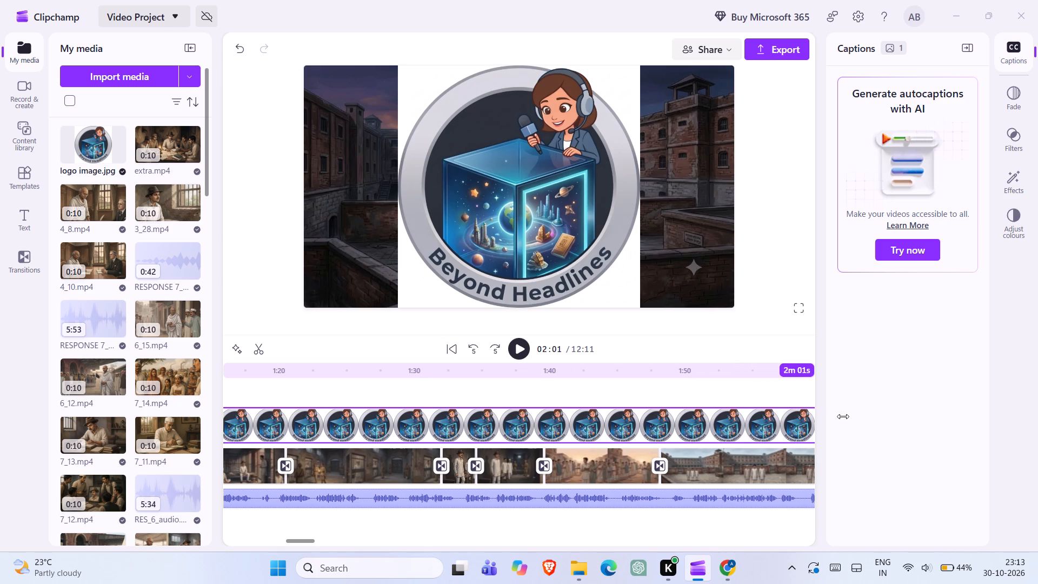
pyautogui.moveTo(843, 416); pyautogui.dragTo(804, 428)
pyautogui.press('Right')
pyautogui.press('Right')
pyautogui.press('Right')
pyautogui.press('Right')
pyautogui.press('Right')
pyautogui.press('Right')
pyautogui.press('Right')
pyautogui.press('Right')
pyautogui.press('Right')
pyautogui.press('Right')
pyautogui.press('Right')
pyautogui.press('Right')
pyautogui.press('Right')
pyautogui.press('Right')
pyautogui.press('Right')
pyautogui.press('Right')
pyautogui.press('Right')
pyautogui.press('Right')
pyautogui.press('Right')
pyautogui.press('Right')
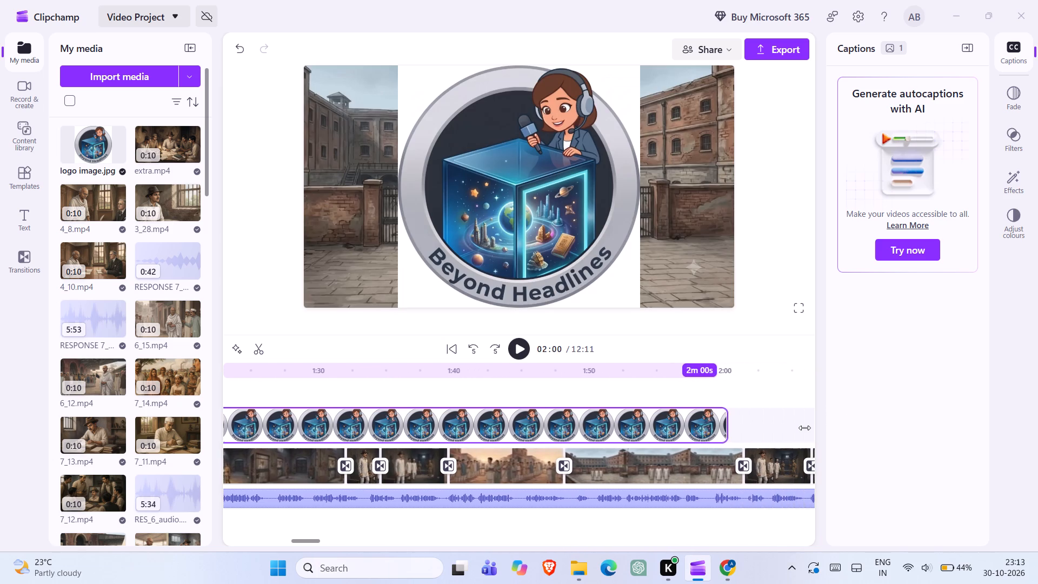
pyautogui.moveTo(804, 428); pyautogui.dragTo(806, 428)
pyautogui.press('Right')
pyautogui.press('Right')
pyautogui.press('Right')
pyautogui.press('Right')
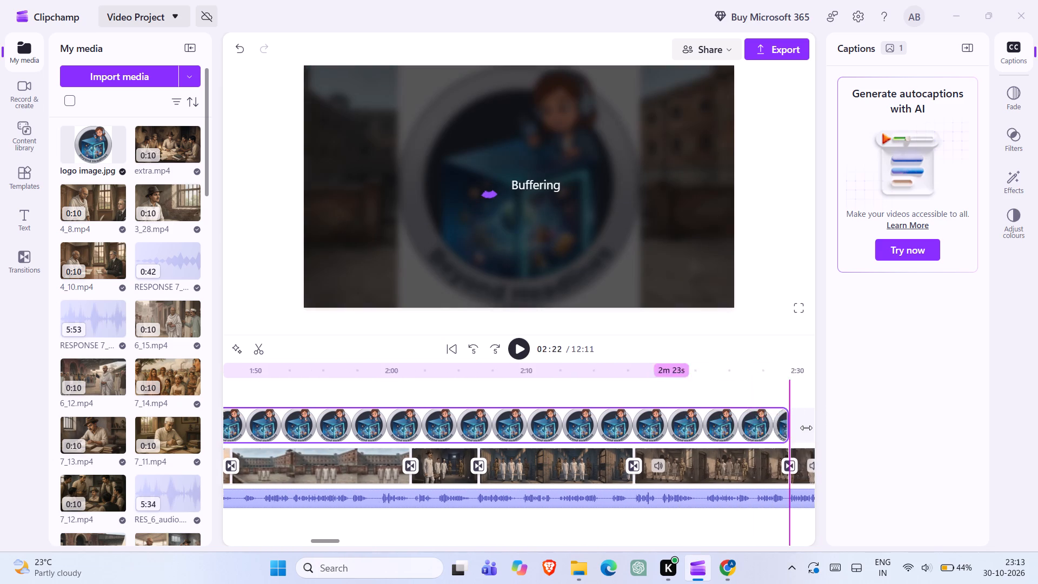
pyautogui.moveTo(806, 428); pyautogui.dragTo(797, 424)
pyautogui.press('Right')
pyautogui.press('Right')
pyautogui.press('Right')
pyautogui.press('Right')
pyautogui.press('Right')
pyautogui.press('Right')
pyautogui.press('Right')
pyautogui.press('Right')
pyautogui.press('Right')
pyautogui.press('Right')
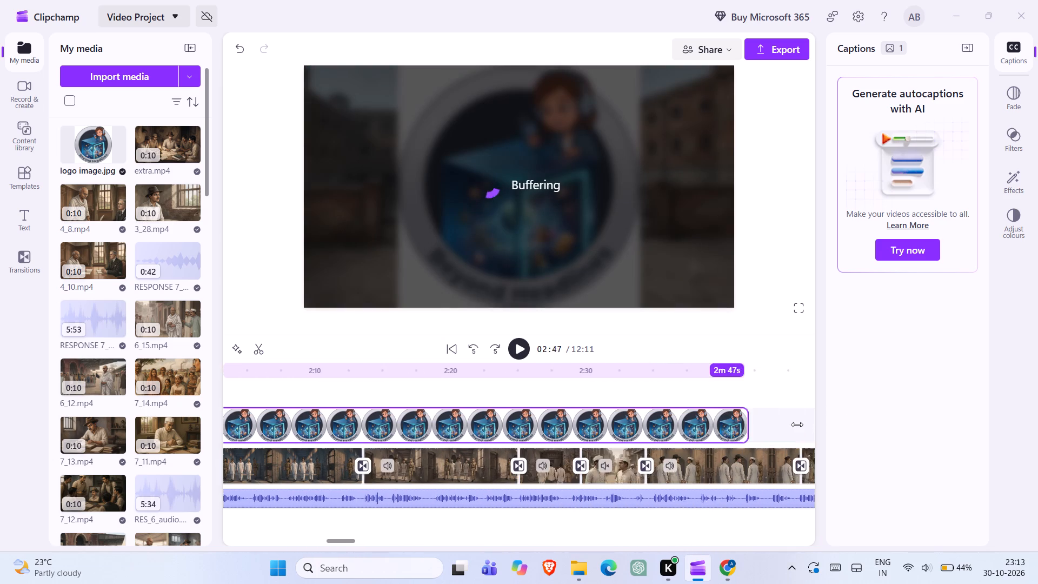
pyautogui.moveTo(797, 424); pyautogui.dragTo(800, 424)
pyautogui.press('Right')
pyautogui.press('Right')
pyautogui.press('Right')
pyautogui.press('Right')
pyautogui.press('Right')
pyautogui.press('Right')
pyautogui.press('Right')
pyautogui.press('Right')
pyautogui.press('Right')
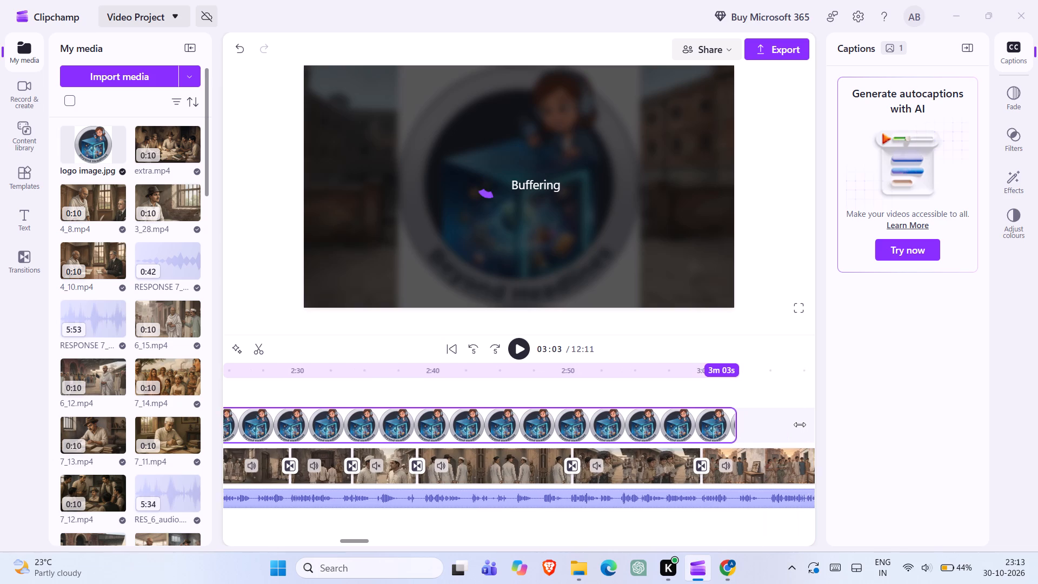
pyautogui.press('Right')
pyautogui.moveTo(800, 424); pyautogui.dragTo(800, 424)
pyautogui.press('Right')
pyautogui.press('Right')
pyautogui.press('Right')
pyautogui.press('Right')
pyautogui.press('Right')
pyautogui.press('Right')
pyautogui.press('Right')
pyautogui.press('Right')
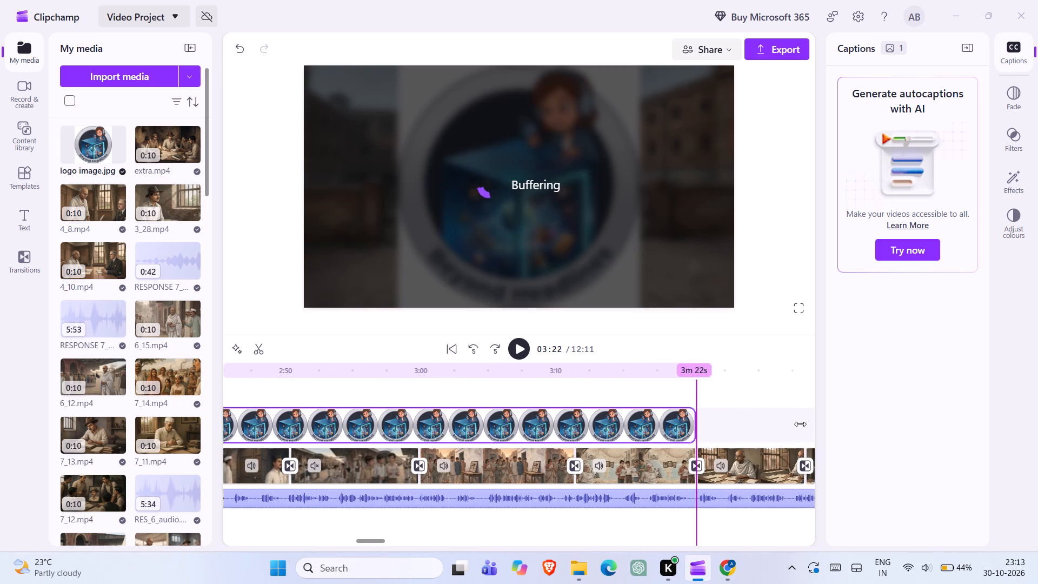
pyautogui.press('Right')
pyautogui.moveTo(800, 424); pyautogui.dragTo(802, 423)
pyautogui.press('Right')
pyautogui.press('Right')
pyautogui.press('Right')
pyautogui.press('Right')
pyautogui.press('Right')
pyautogui.press('Right')
pyautogui.press('Right')
pyautogui.press('Right')
pyautogui.press('Right')
pyautogui.press('Right')
pyautogui.press('Right')
pyautogui.press('Right')
pyautogui.press('Right')
pyautogui.press('Right')
pyautogui.press('Right')
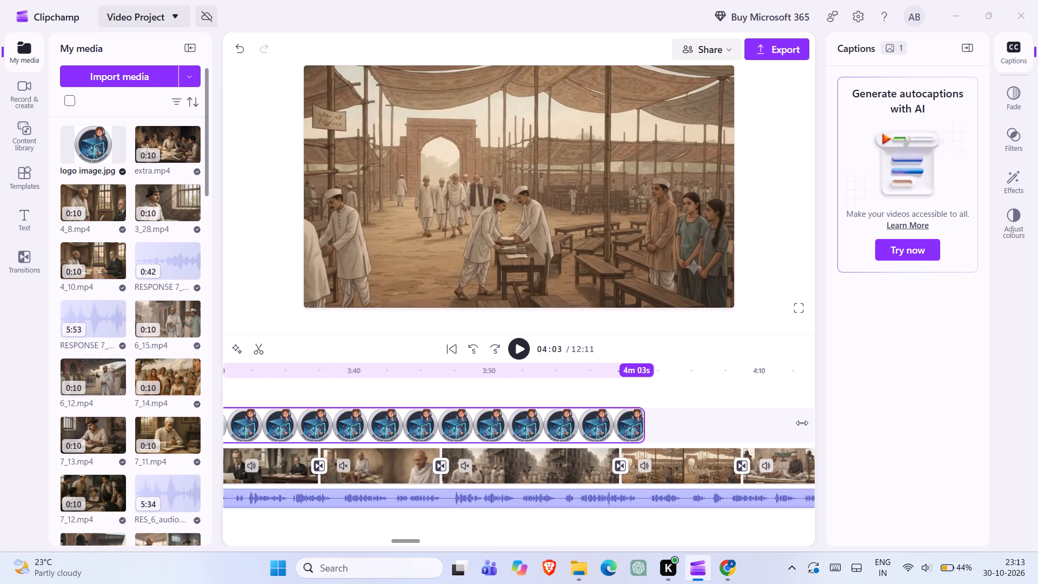
pyautogui.moveTo(802, 423); pyautogui.dragTo(802, 424)
pyautogui.press('Right')
pyautogui.press('Right')
pyautogui.press('Right')
pyautogui.press('Right')
pyautogui.press('Right')
pyautogui.press('Right')
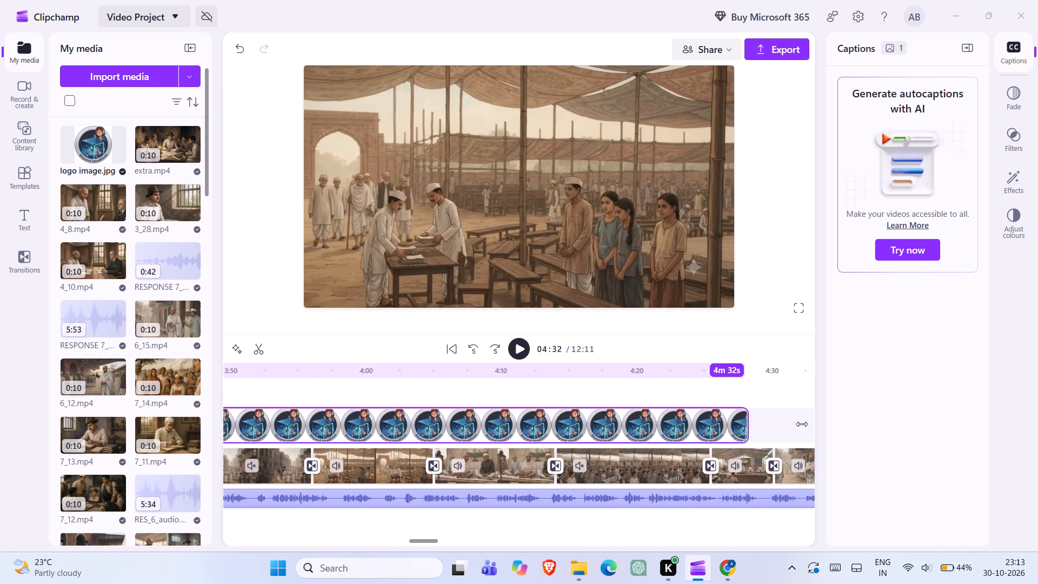
pyautogui.moveTo(802, 424); pyautogui.dragTo(802, 425)
pyautogui.press('Right')
pyautogui.press('Right')
pyautogui.press('Right')
pyautogui.press('Right')
pyautogui.press('Right')
pyautogui.press('Right')
pyautogui.press('Right')
pyautogui.press('Right')
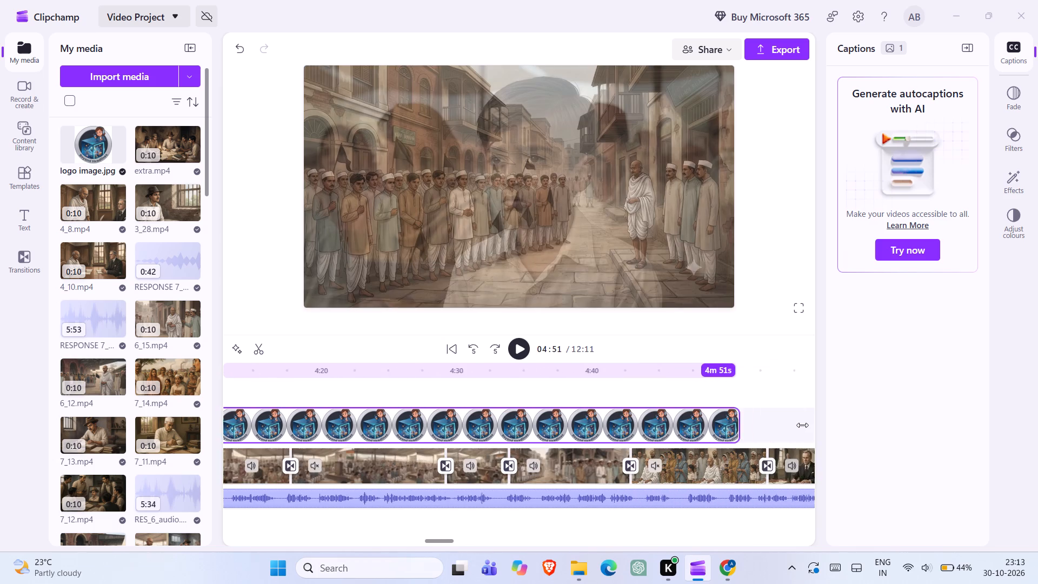
pyautogui.moveTo(802, 425); pyautogui.dragTo(803, 426)
pyautogui.press('Right')
pyautogui.press('Right')
pyautogui.press('Right')
pyautogui.press('Right')
pyautogui.press('Right')
pyautogui.press('Right')
pyautogui.press('Right')
pyautogui.press('Right')
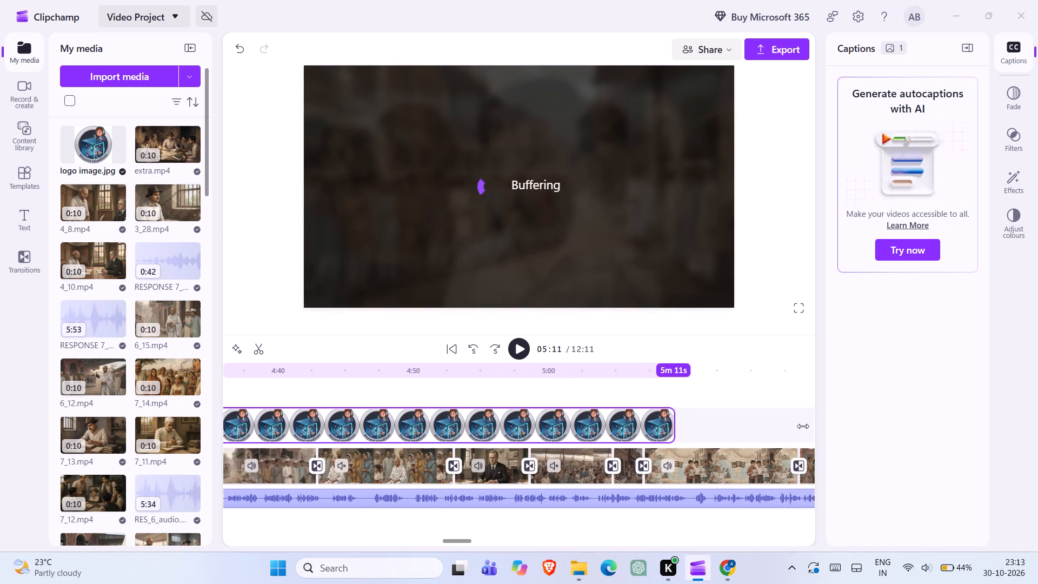
pyautogui.moveTo(803, 426); pyautogui.dragTo(803, 427)
pyautogui.press('Right')
pyautogui.press('Right')
pyautogui.press('Right')
pyautogui.press('Right')
pyautogui.press('Right')
pyautogui.press('Right')
pyautogui.press('Right')
pyautogui.press('Right')
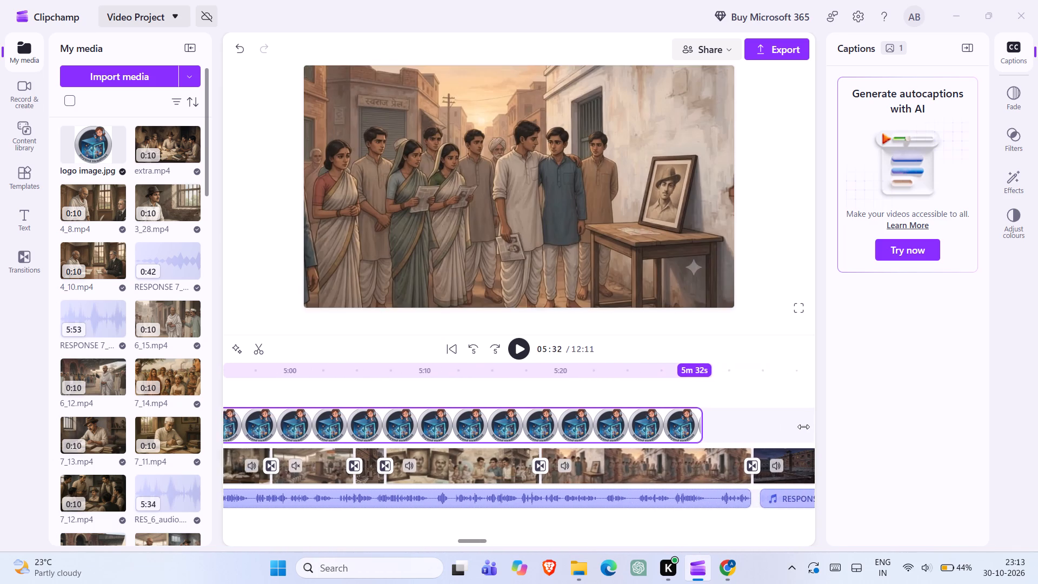
pyautogui.moveTo(803, 427); pyautogui.dragTo(804, 427)
pyautogui.press('Right')
pyautogui.press('Right')
pyautogui.press('Right')
pyautogui.press('Right')
pyautogui.press('Right')
pyautogui.press('Right')
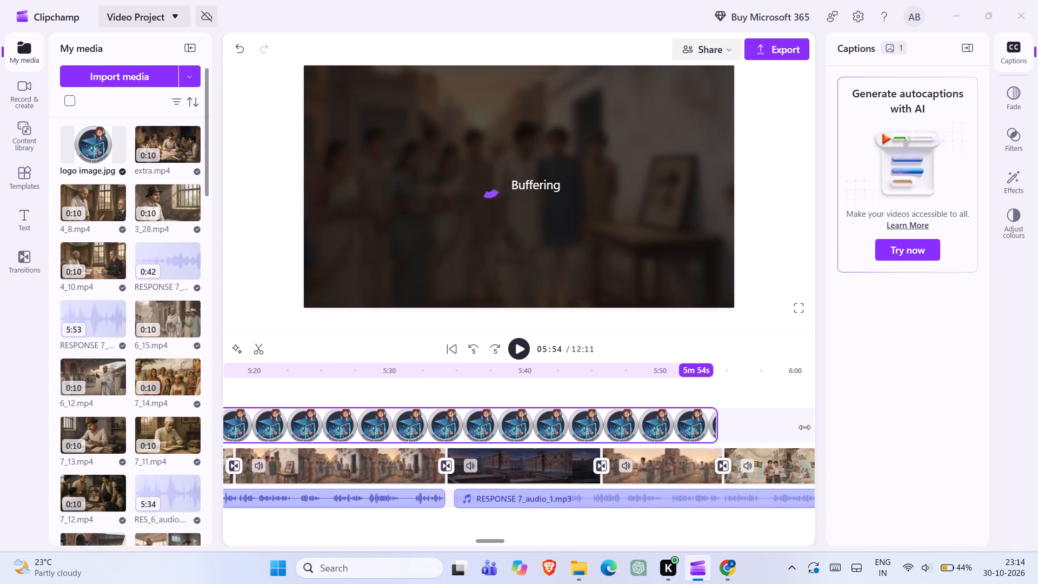
pyautogui.moveTo(804, 427); pyautogui.dragTo(804, 428)
pyautogui.press('Right')
pyautogui.press('Right')
pyautogui.press('Right')
pyautogui.press('Right')
pyautogui.press('Right')
pyautogui.press('Right')
pyautogui.press('Right')
pyautogui.press('Right')
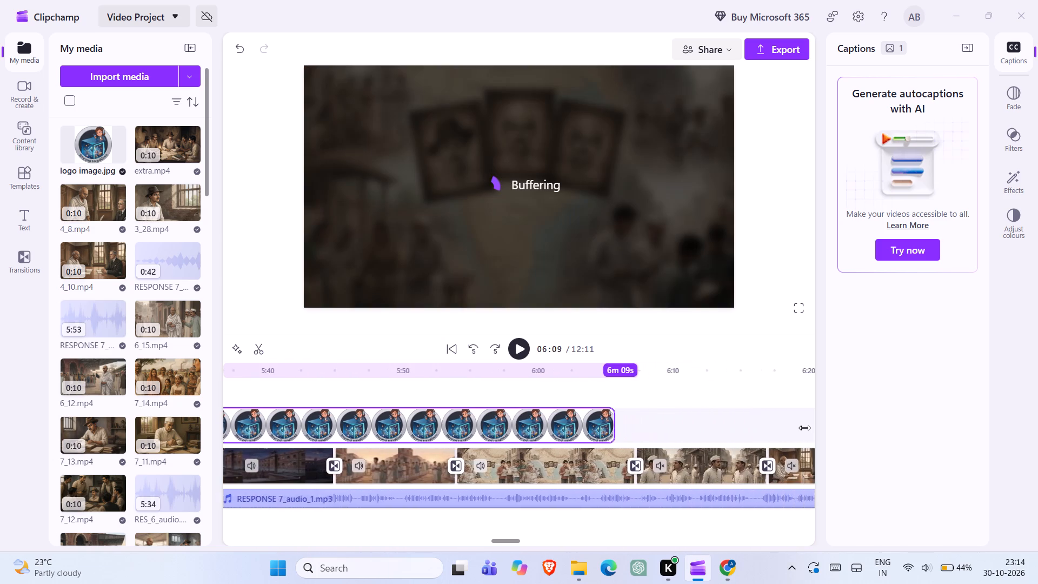
pyautogui.moveTo(804, 428); pyautogui.dragTo(804, 428)
pyautogui.press('Right')
pyautogui.press('Right')
pyautogui.press('Right')
pyautogui.press('Right')
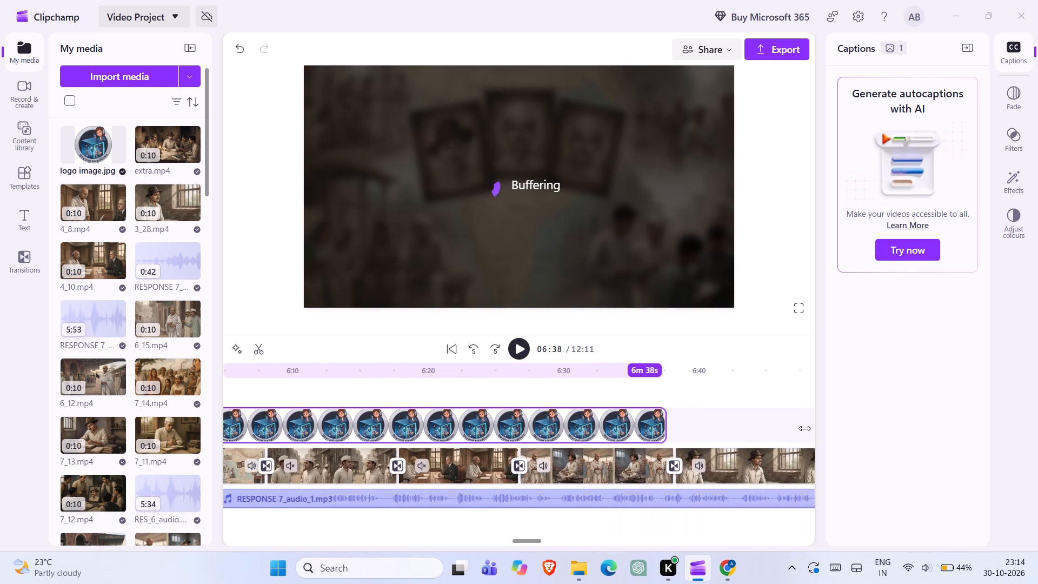
pyautogui.moveTo(804, 428); pyautogui.dragTo(803, 428)
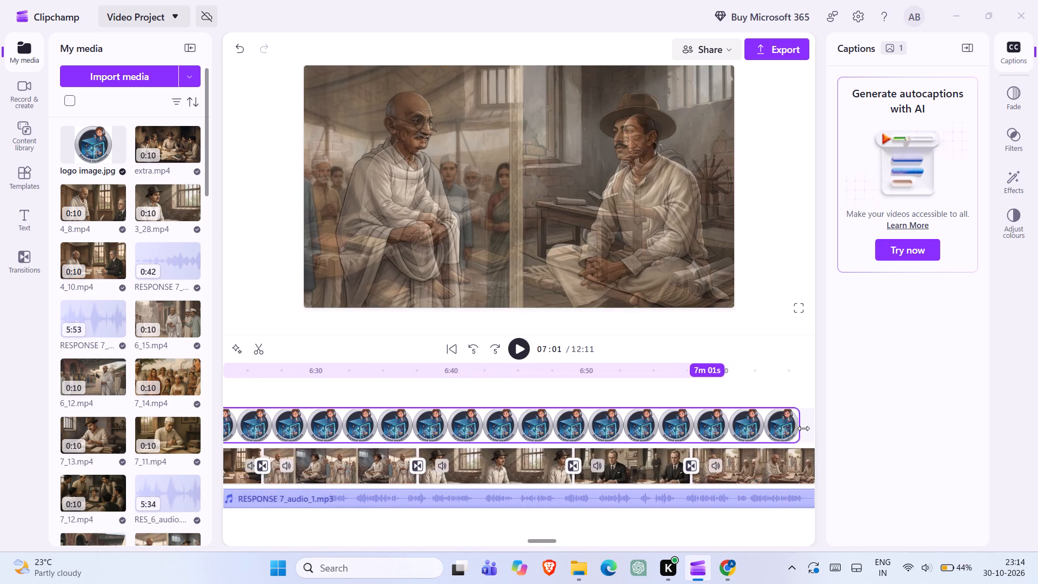
pyautogui.moveTo(803, 428); pyautogui.dragTo(803, 429)
pyautogui.press('Right')
pyautogui.press('Right')
pyautogui.press('Right')
pyautogui.press('Right')
pyautogui.press('Right')
pyautogui.press('Right')
pyautogui.press('Right')
pyautogui.press('Right')
pyautogui.press('Right')
pyautogui.press('Right')
pyautogui.press('Right')
pyautogui.press('Right')
pyautogui.press('Right')
pyautogui.press('Right')
pyautogui.press('Right')
pyautogui.press('Right')
pyautogui.press('Right')
pyautogui.press('Right')
pyautogui.press('Right')
pyautogui.press('Right')
pyautogui.press('Right')
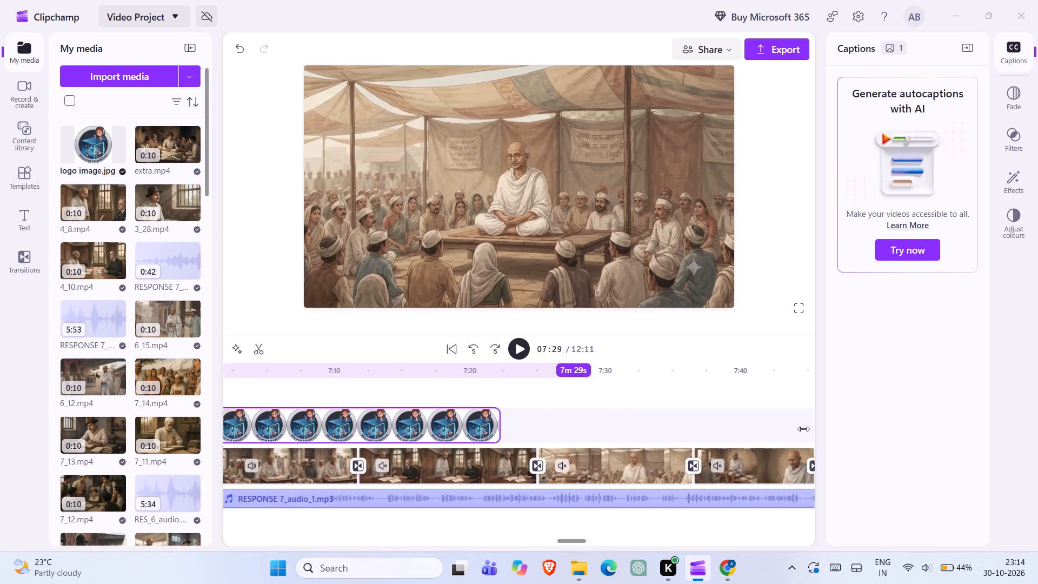
# Extend the end of the logo image on the track above the video clips to about 9:14.
pyautogui.moveTo(803, 429); pyautogui.dragTo(804, 429)
pyautogui.press('Right')
pyautogui.press('Right')
pyautogui.press('Right')
pyautogui.press('Right')
pyautogui.press('Right')
pyautogui.press('Right')
pyautogui.press('Right')
pyautogui.press('Right')
pyautogui.press('Right')
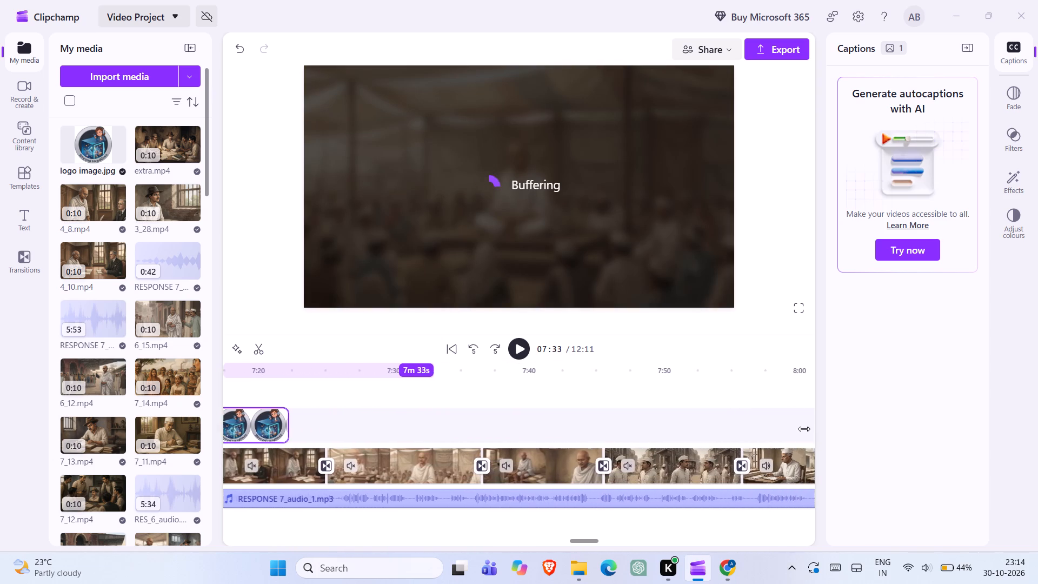
pyautogui.moveTo(804, 429); pyautogui.dragTo(804, 428)
pyautogui.press('Right')
pyautogui.press('Right')
pyautogui.press('Right')
pyautogui.press('Right')
pyautogui.press('Right')
pyautogui.press('Right')
pyautogui.press('Right')
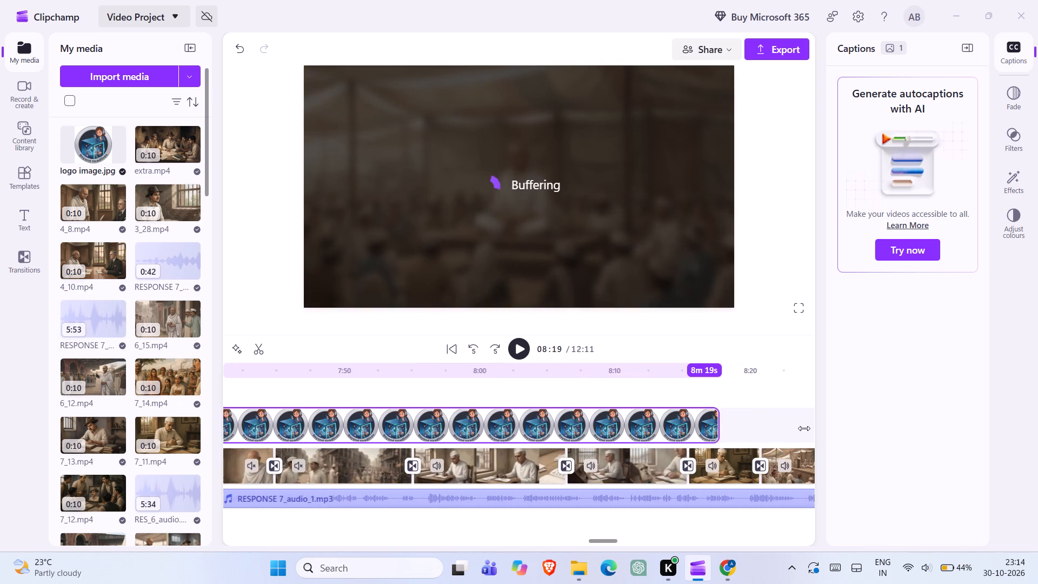
pyautogui.moveTo(804, 428); pyautogui.dragTo(804, 428)
pyautogui.press('Right')
pyautogui.press('Right')
pyautogui.press('Right')
pyautogui.press('Right')
pyautogui.press('Right')
pyautogui.press('Right')
pyautogui.press('Right')
pyautogui.press('Right')
pyautogui.press('Right')
pyautogui.press('Right')
pyautogui.press('Right')
pyautogui.press('Right')
pyautogui.press('Right')
pyautogui.press('Right')
pyautogui.press('Right')
pyautogui.press('Right')
pyautogui.press('Right')
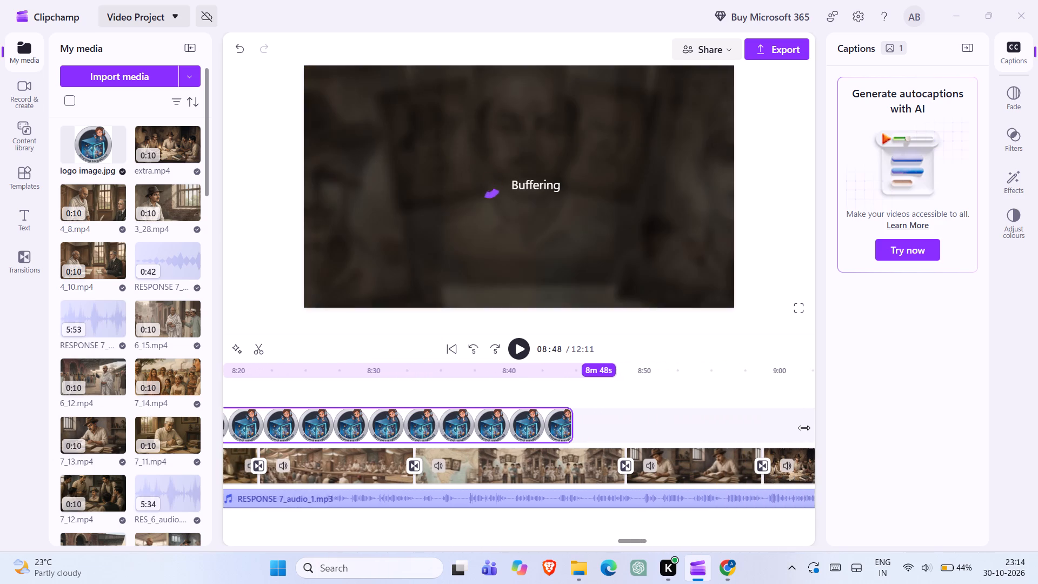
pyautogui.moveTo(804, 428); pyautogui.dragTo(804, 428)
pyautogui.press('Right')
pyautogui.press('Right')
pyautogui.press('Right')
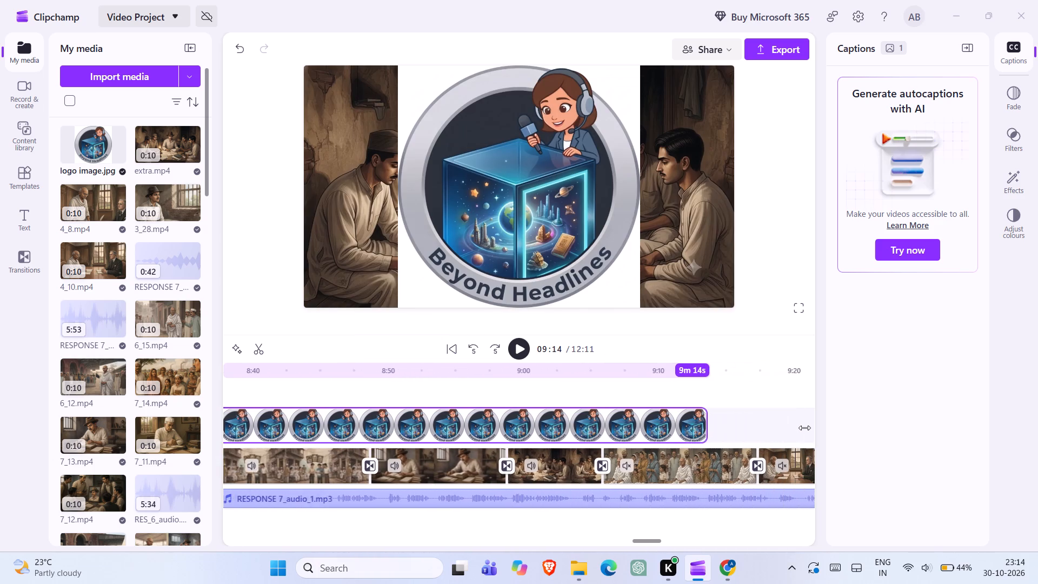
# Extend the end of the logo image past the last video clip, to about 12:19.
pyautogui.moveTo(804, 428); pyautogui.dragTo(805, 428)
pyautogui.press('Right')
pyautogui.press('Right')
pyautogui.press('Right')
pyautogui.press('Right')
pyautogui.press('Right')
pyautogui.press('Right')
pyautogui.press('Right')
pyautogui.press('Right')
pyautogui.press('Right')
pyautogui.press('Right')
pyautogui.press('Right')
pyautogui.press('Right')
pyautogui.press('Right')
pyautogui.press('Right')
pyautogui.press('Right')
pyautogui.press('Right')
pyautogui.press('Right')
pyautogui.press('Right')
pyautogui.press('Right')
pyautogui.press('Right')
pyautogui.press('Right')
pyautogui.press('Right')
pyautogui.press('Right')
pyautogui.press('Right')
pyautogui.press('Right')
pyautogui.press('Right')
pyautogui.press('Right')
pyautogui.press('Right')
pyautogui.press('Right')
pyautogui.press('Right')
pyautogui.press('Right')
pyautogui.press('Right')
pyautogui.press('Right')
pyautogui.press('Right')
pyautogui.press('Right')
pyautogui.press('Right')
pyautogui.press('Right')
pyautogui.press('Right')
pyautogui.press('Right')
pyautogui.press('Right')
pyautogui.press('Right')
pyautogui.press('Right')
pyautogui.press('Right')
pyautogui.press('Right')
pyautogui.press('Right')
pyautogui.press('Right')
pyautogui.press('Right')
pyautogui.press('Right')
pyautogui.press('Right')
pyautogui.press('Right')
pyautogui.press('Right')
pyautogui.press('Right')
pyautogui.press('Right')
pyautogui.press('Right')
pyautogui.press('Right')
pyautogui.press('Right')
pyautogui.press('Right')
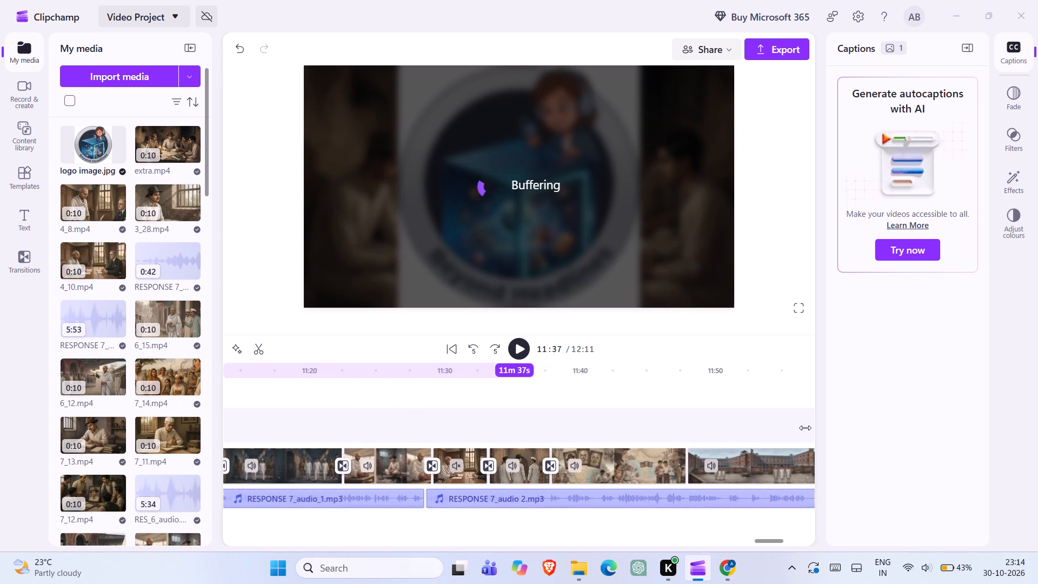
pyautogui.moveTo(805, 428); pyautogui.dragTo(841, 417)
pyautogui.press('Right')
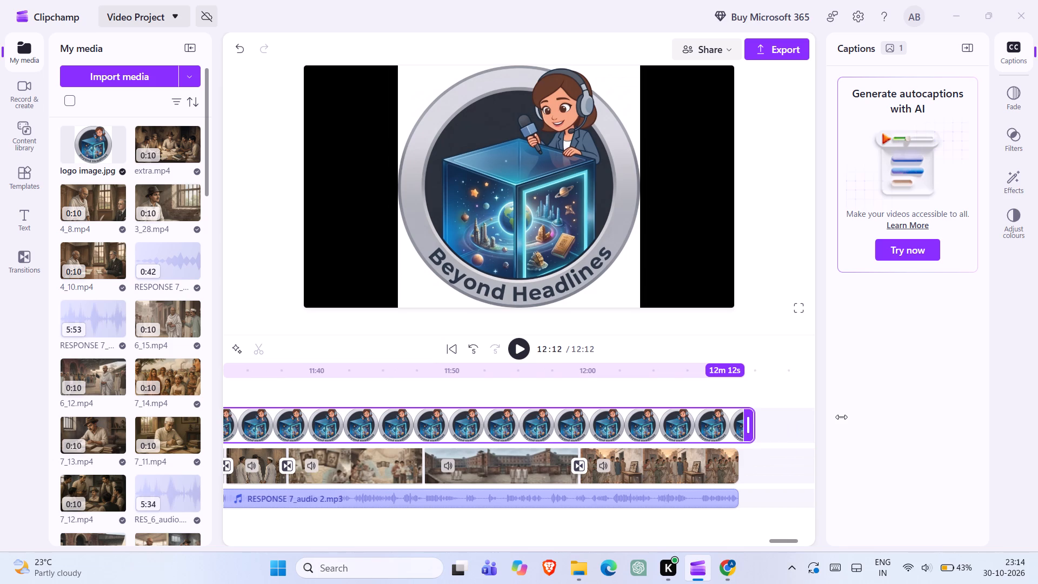
pyautogui.moveTo(841, 417); pyautogui.dragTo(841, 417)
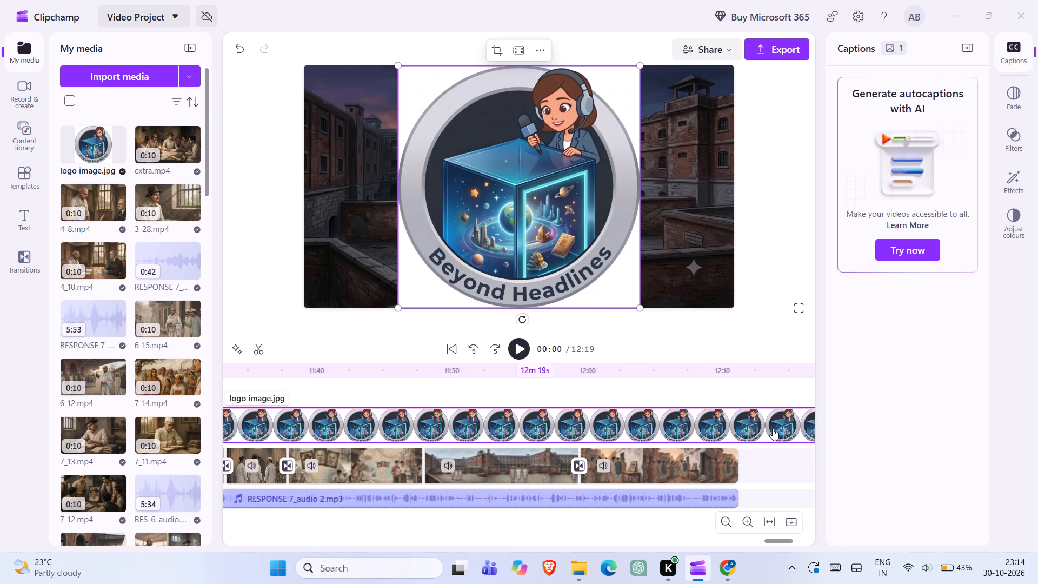
# Trim the end of the logo image back to 12:11, flush with the end of the last clip and narration.
pyautogui.hscroll(-1, 746, 430)
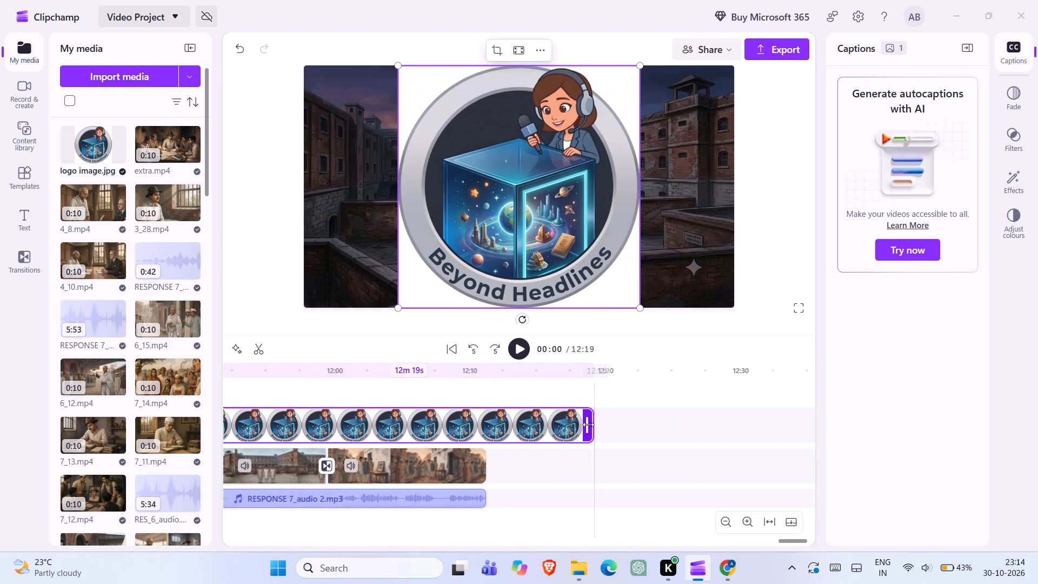
pyautogui.moveTo(587, 424); pyautogui.dragTo(481, 422)
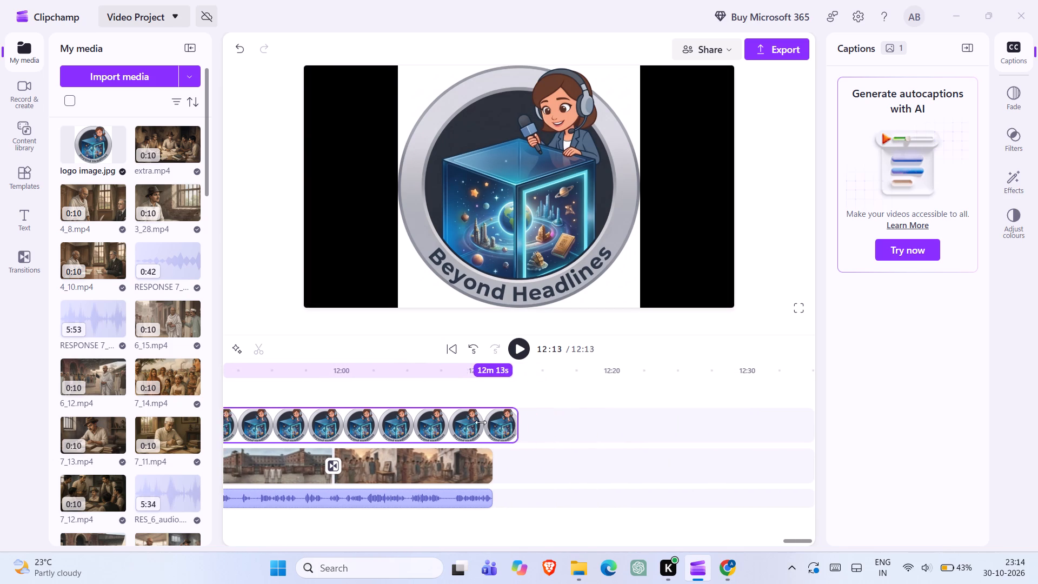
pyautogui.moveTo(481, 422); pyautogui.dragTo(509, 423)
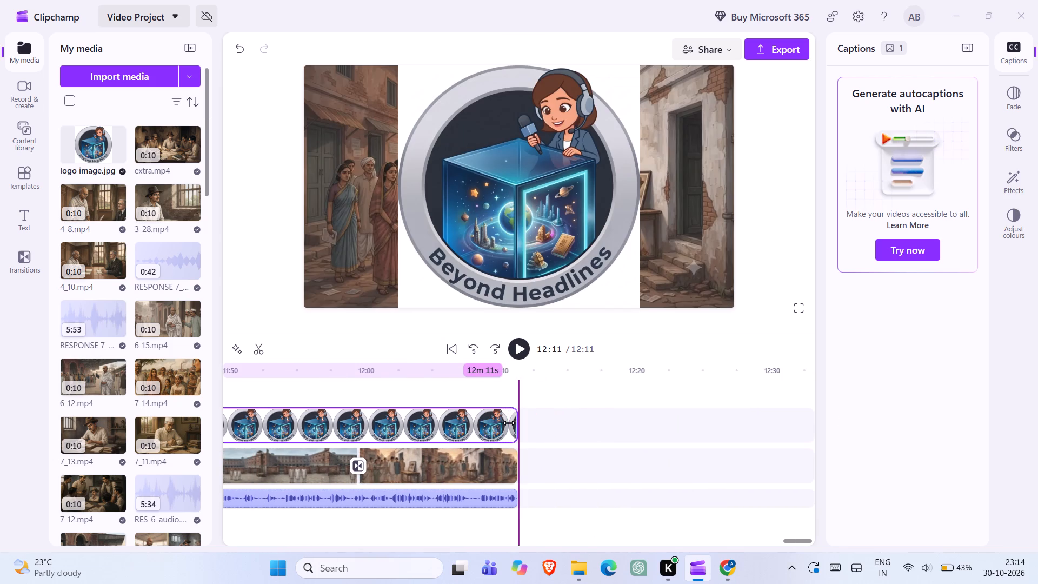
pyautogui.moveTo(509, 423); pyautogui.dragTo(509, 423)
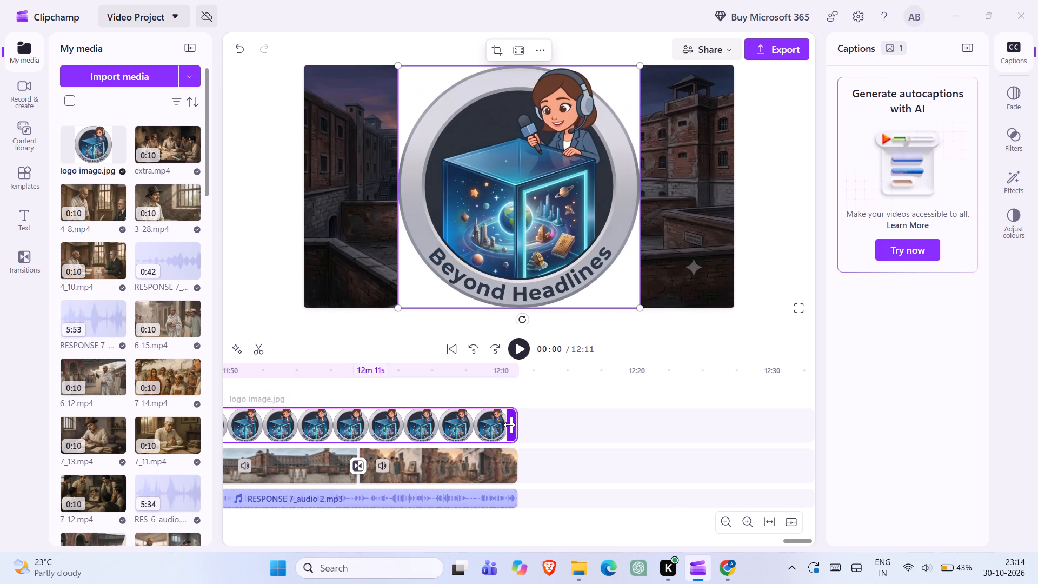
pyautogui.click(514, 420)
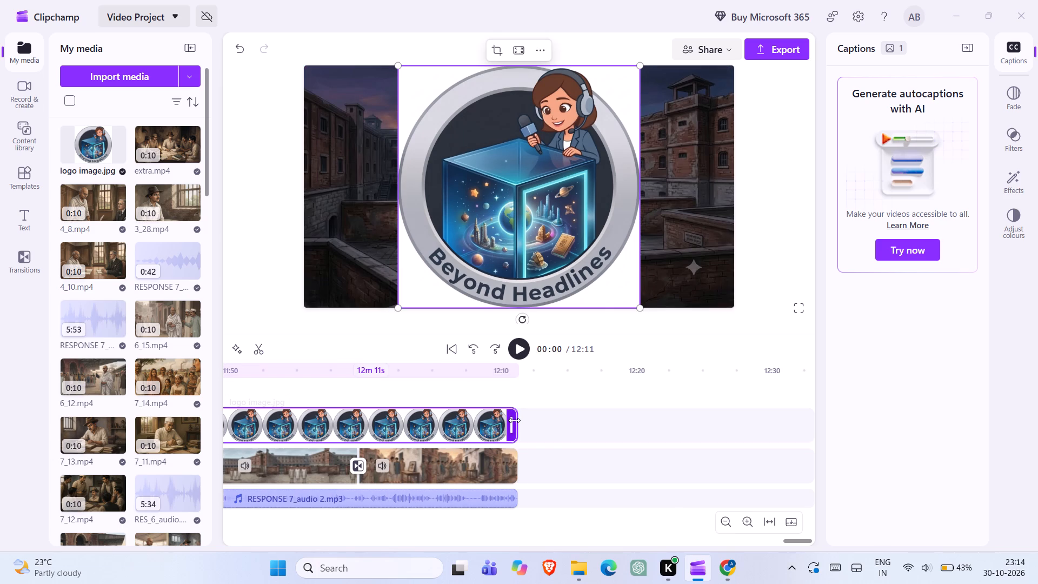
pyautogui.click(514, 420)
# Shrink the logo overlay in the preview to a small square, roughly one-seventh of the frame's height.
pyautogui.moveTo(640, 306); pyautogui.dragTo(482, 181)
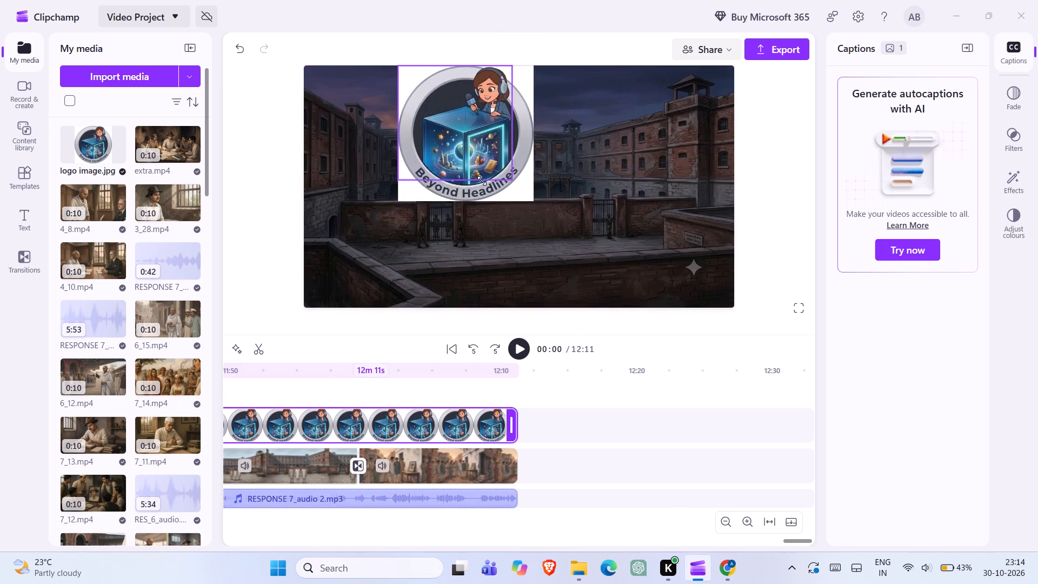
pyautogui.moveTo(482, 181); pyautogui.dragTo(429, 152)
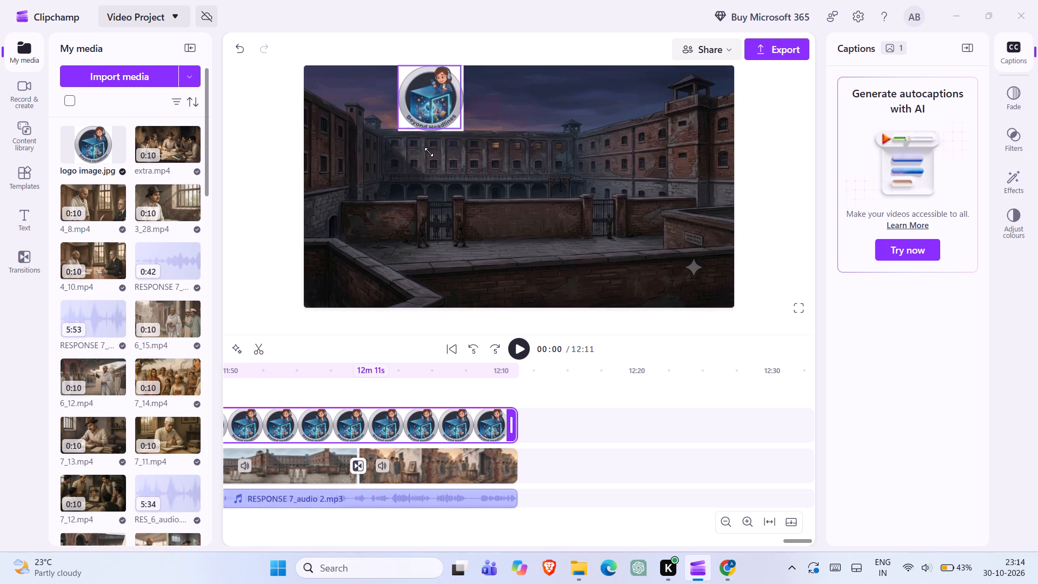
pyautogui.moveTo(429, 152); pyautogui.dragTo(414, 137)
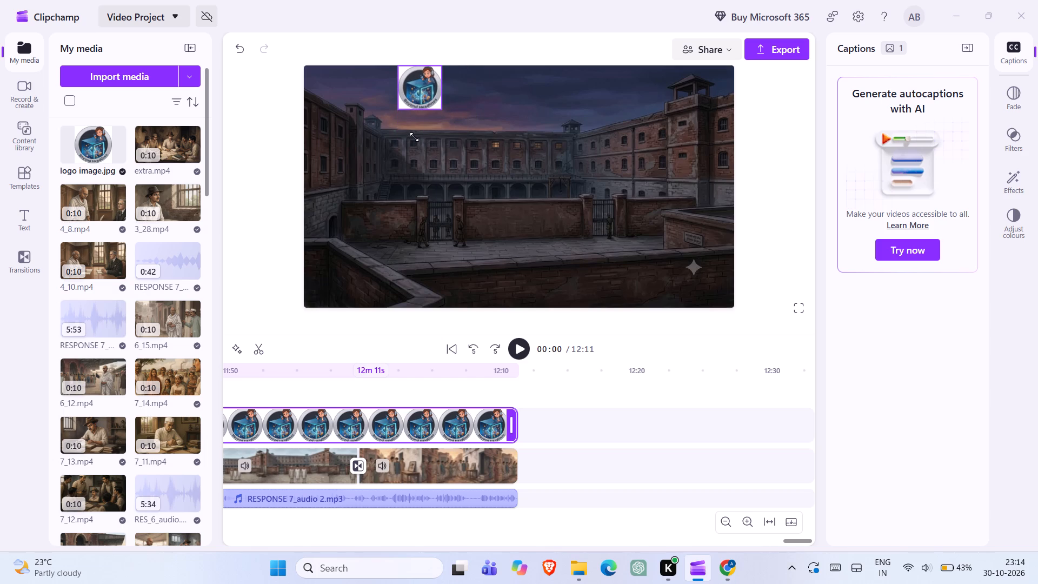
pyautogui.moveTo(414, 137); pyautogui.dragTo(413, 116)
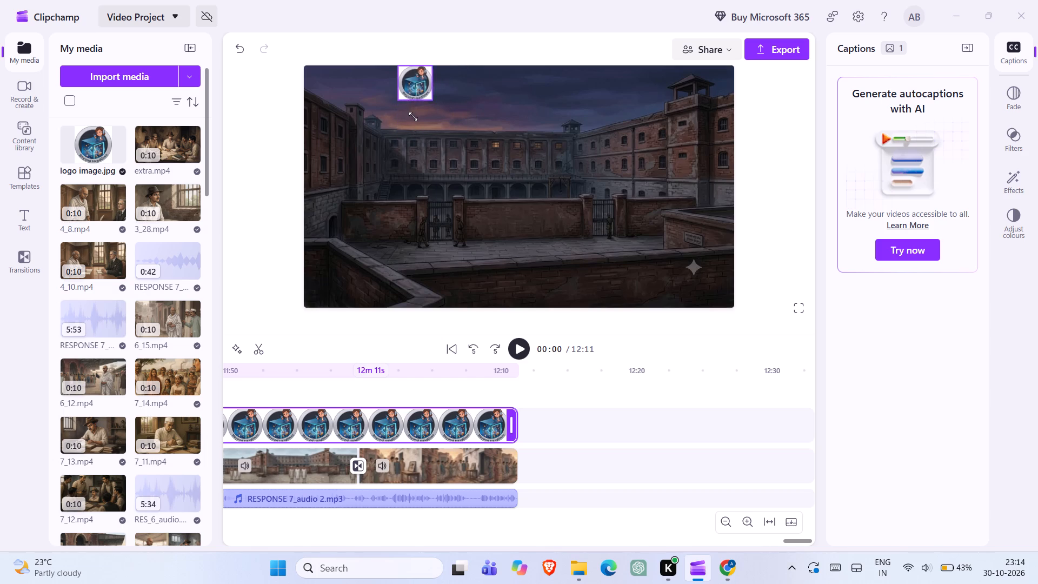
pyautogui.moveTo(413, 116); pyautogui.dragTo(413, 113)
# Position the logo over the sparkle mark in the frame's lower-right corner, shrink it slightly more, and deselect it.
pyautogui.moveTo(410, 83); pyautogui.dragTo(687, 266)
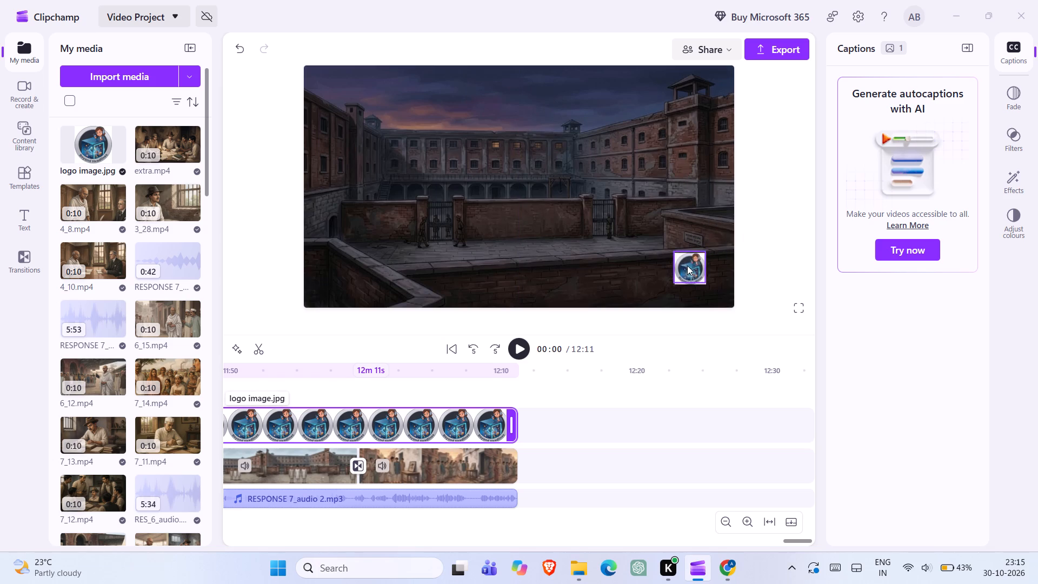
pyautogui.moveTo(687, 266); pyautogui.dragTo(689, 266)
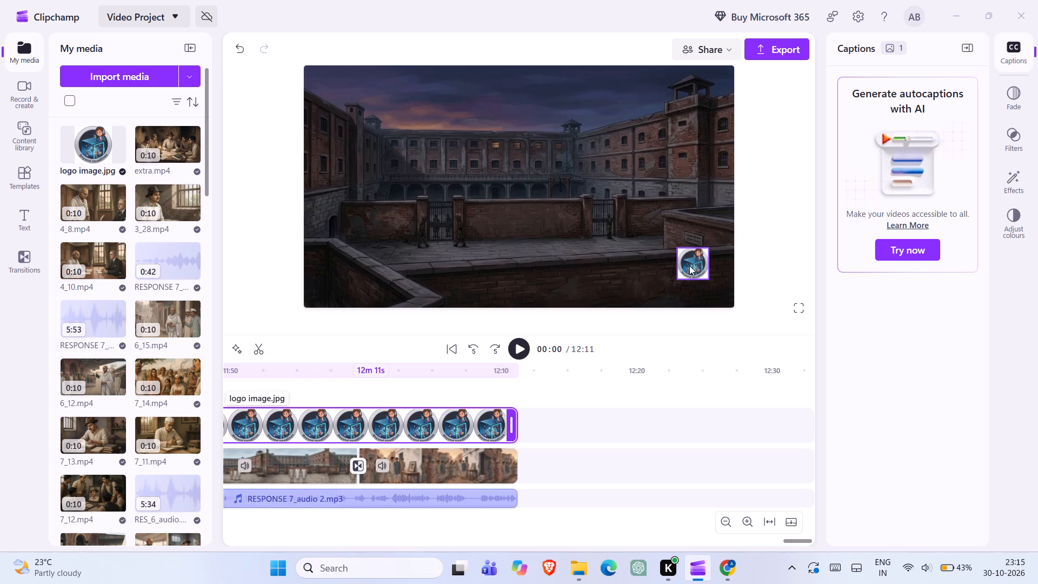
pyautogui.moveTo(689, 266); pyautogui.dragTo(690, 266)
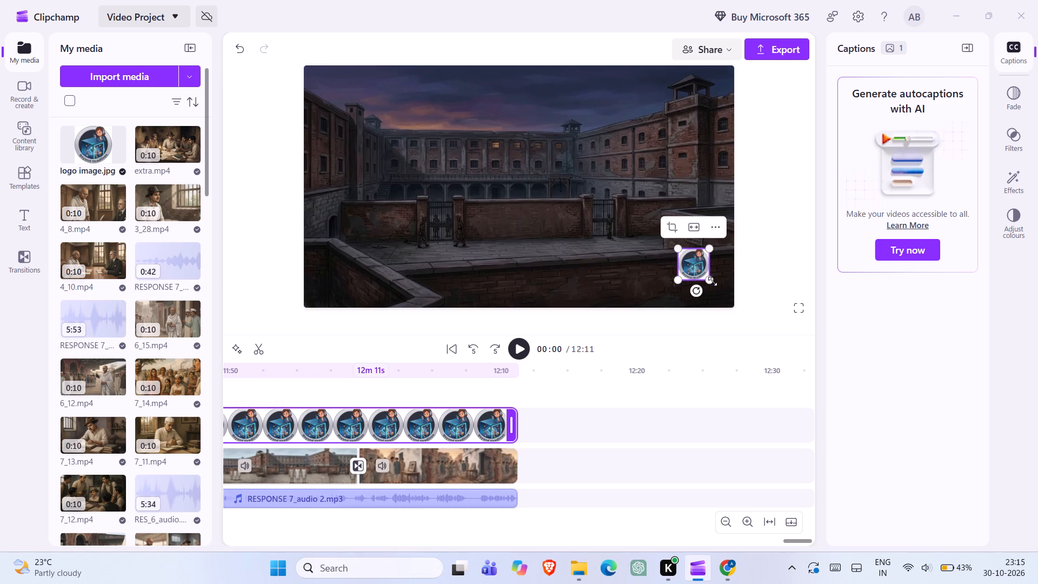
pyautogui.moveTo(713, 281); pyautogui.dragTo(707, 278)
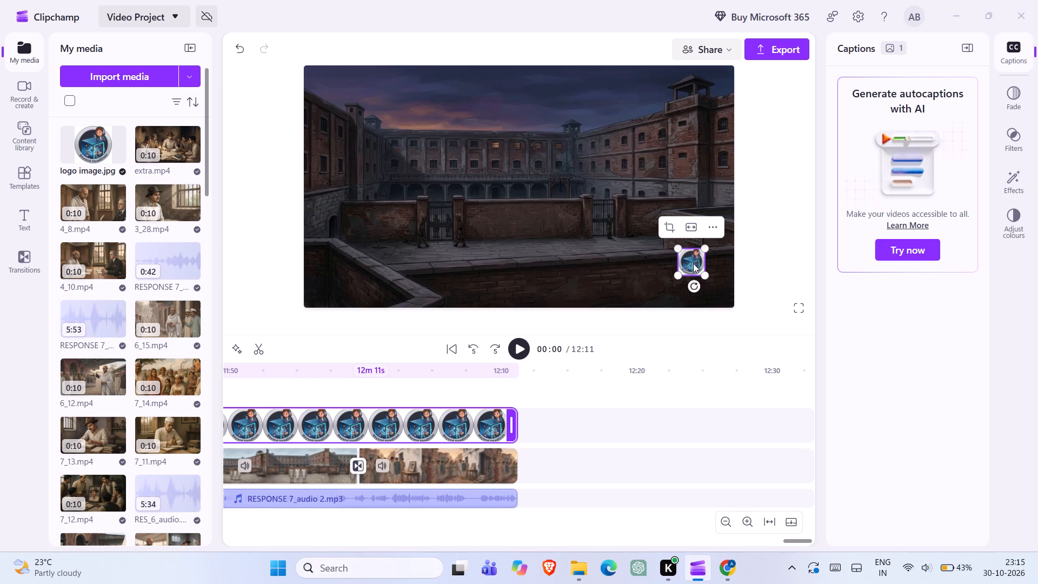
pyautogui.moveTo(691, 262); pyautogui.dragTo(701, 261)
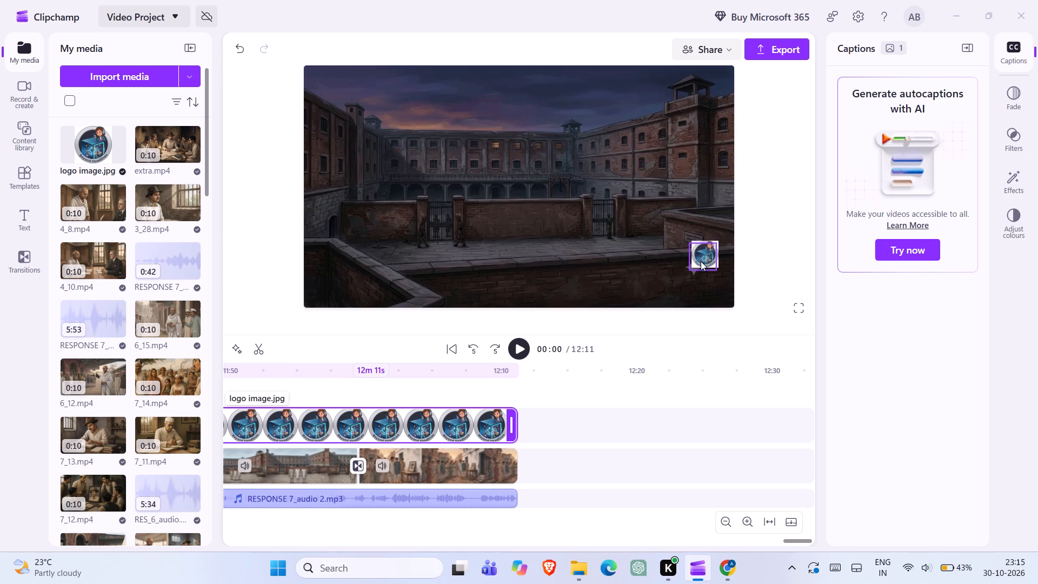
pyautogui.moveTo(701, 261); pyautogui.dragTo(696, 267)
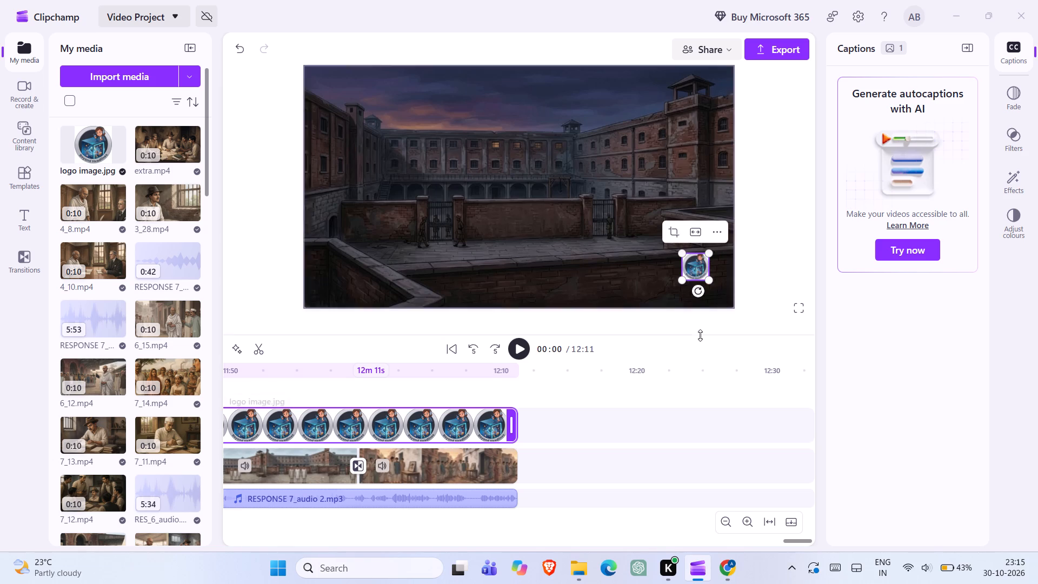
pyautogui.click(721, 349)
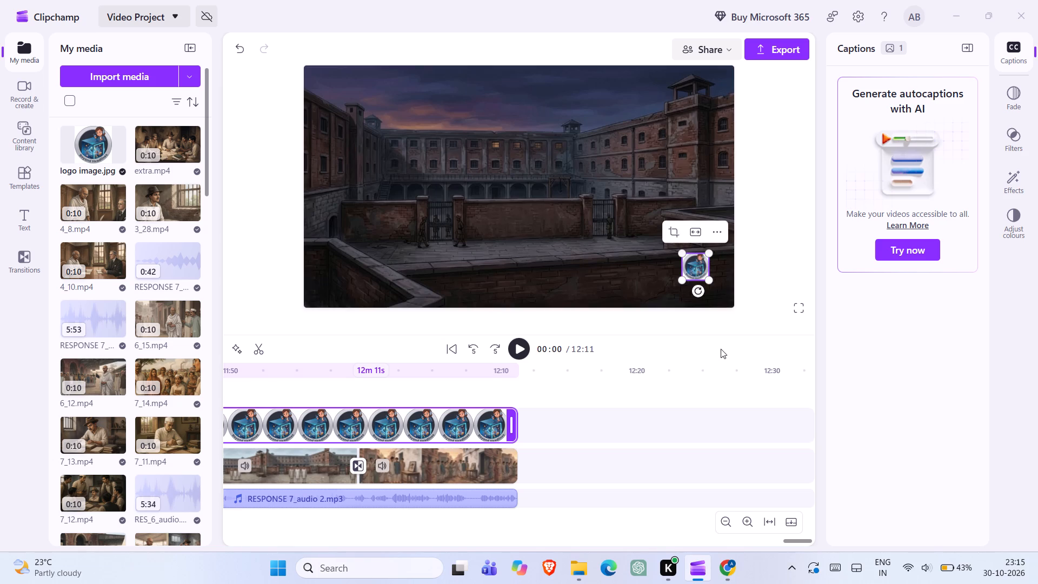
pyautogui.click(772, 252)
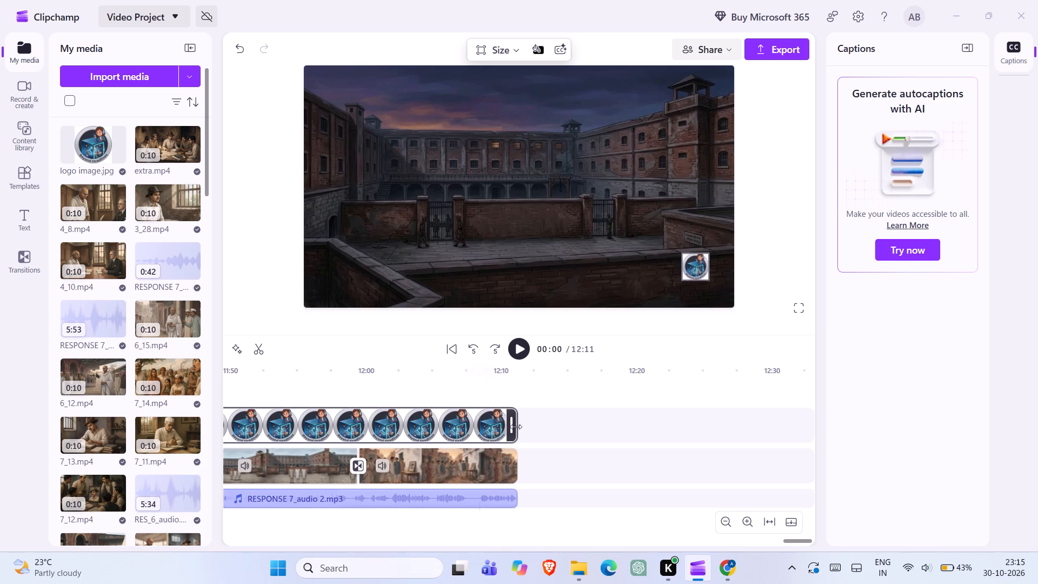
# Set the audio volume of the first video clip, starting at 0:00, to 23%.
pyautogui.hscroll(17, 505, 416)
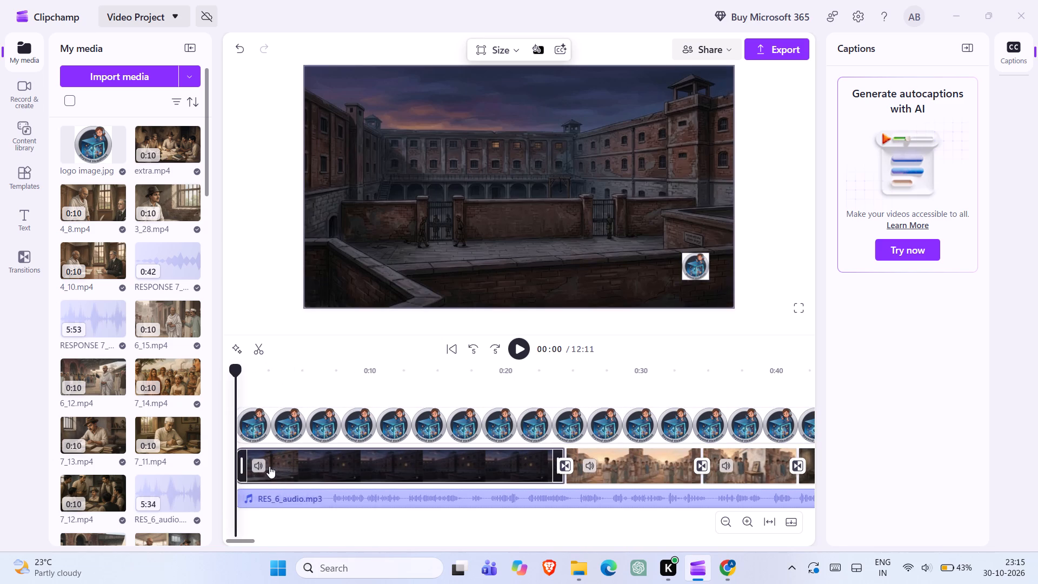
pyautogui.click(315, 459)
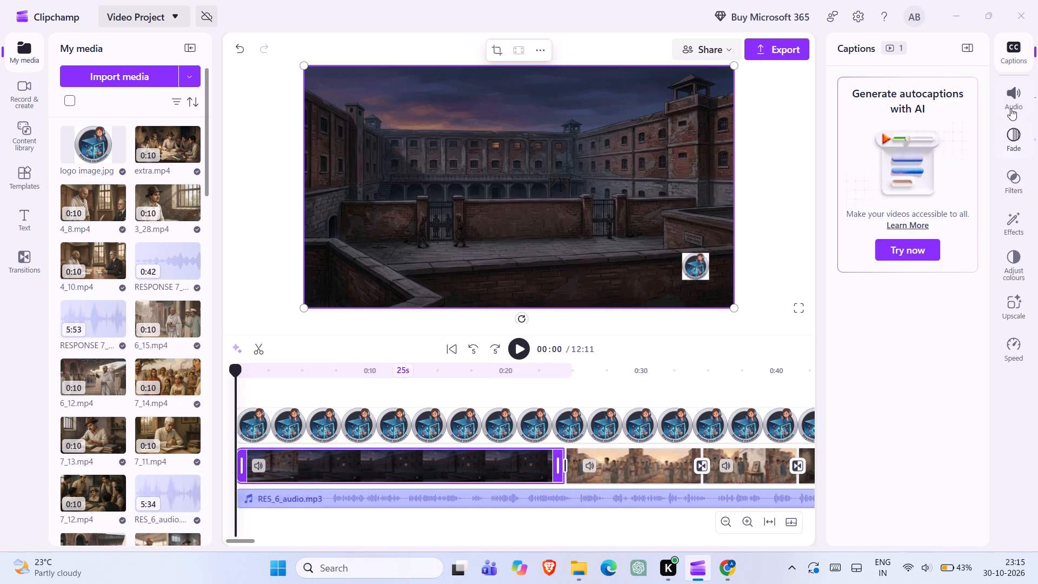
pyautogui.click(1013, 104)
pyautogui.click(887, 105)
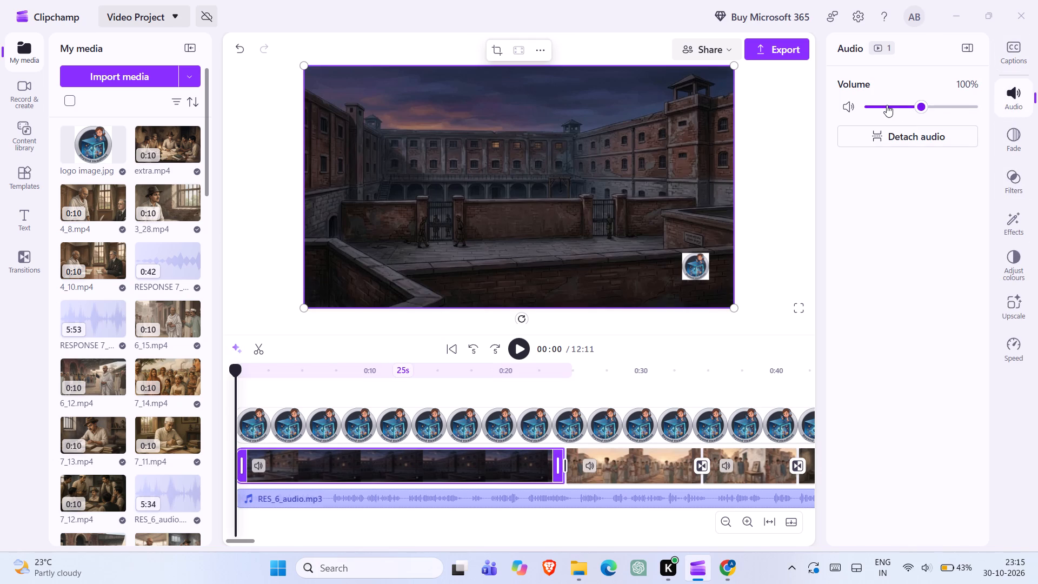
pyautogui.moveTo(887, 105); pyautogui.dragTo(882, 105)
pyautogui.moveTo(882, 105); pyautogui.dragTo(882, 105)
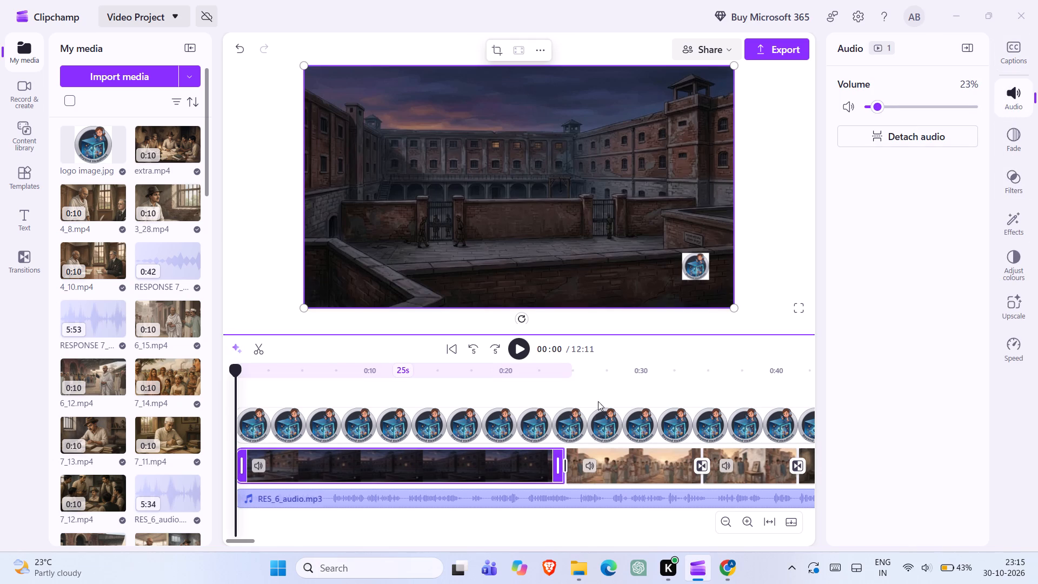
# Set the audio volume of the second video clip, starting at about 0:24, to 22%.
pyautogui.click(647, 454)
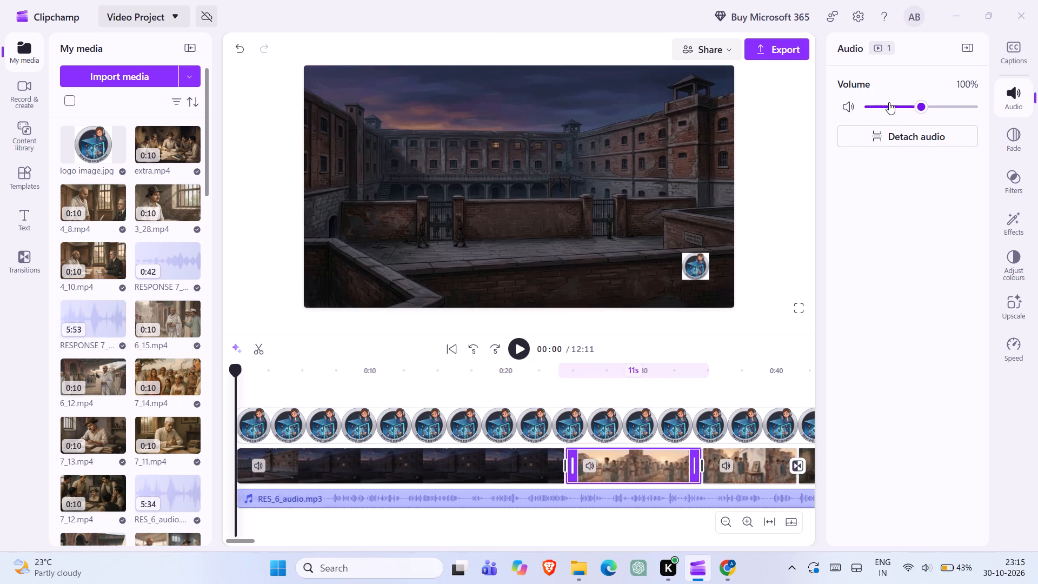
pyautogui.click(884, 103)
pyautogui.click(884, 103)
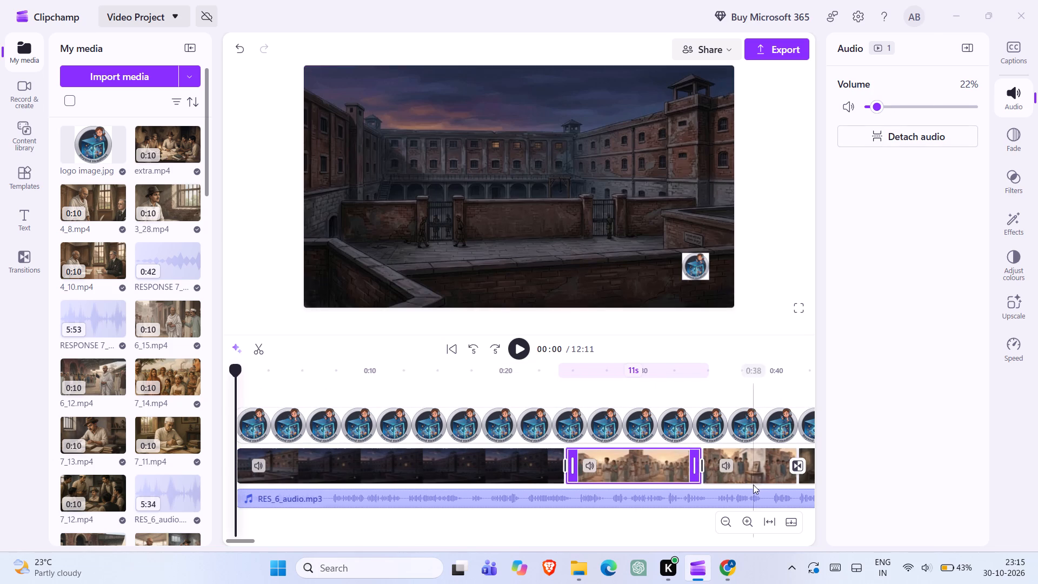
# Set the audio volume of the third video clip, starting at about 0:34, to 23%.
pyautogui.click(769, 466)
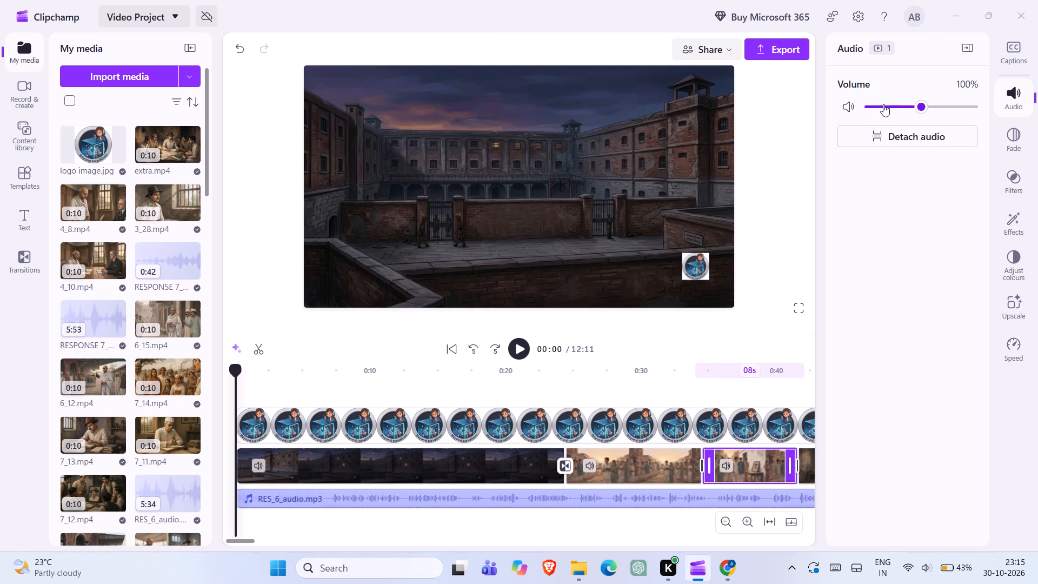
pyautogui.click(882, 102)
# Set the audio volume of the fourth video clip, 4_15.mp4, starting at about 0:42, to 22%.
pyautogui.hscroll(-1, 777, 460)
pyautogui.click(764, 466)
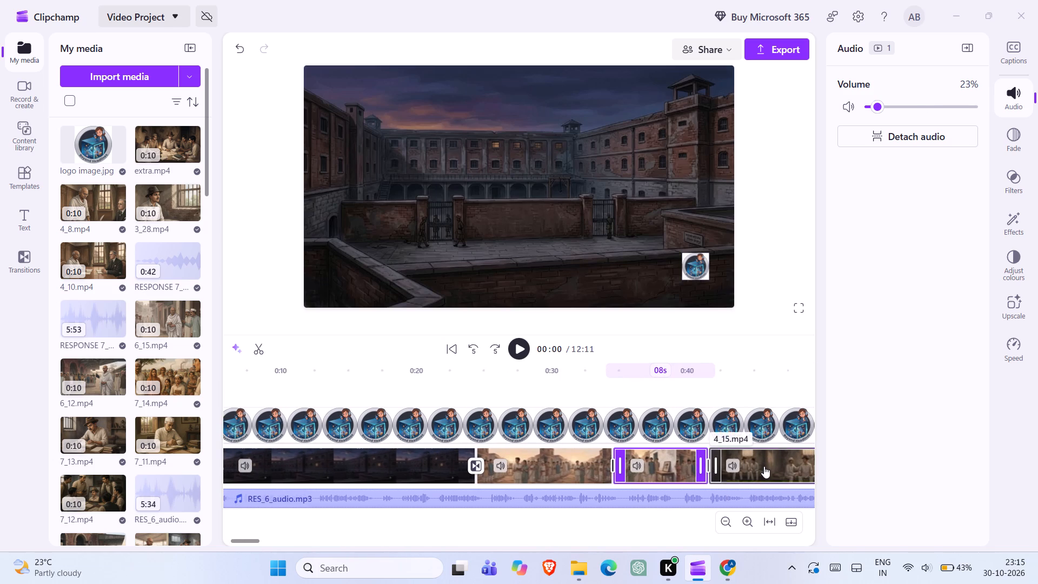
pyautogui.click(880, 104)
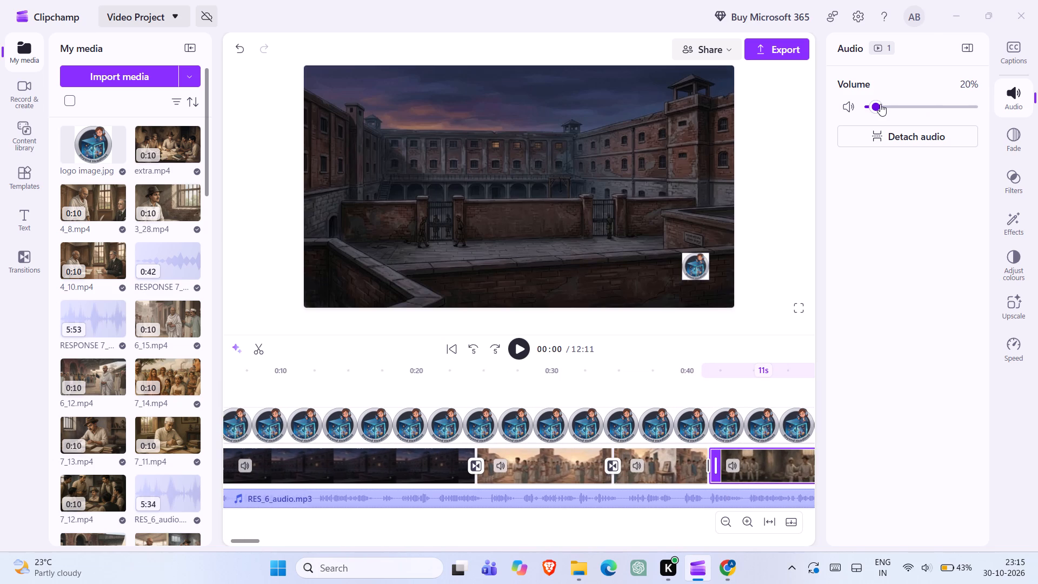
pyautogui.click(880, 104)
# Set the audio volume of the fifth video clip, starting at about 0:52, to 25%.
pyautogui.hscroll(-2, 745, 474)
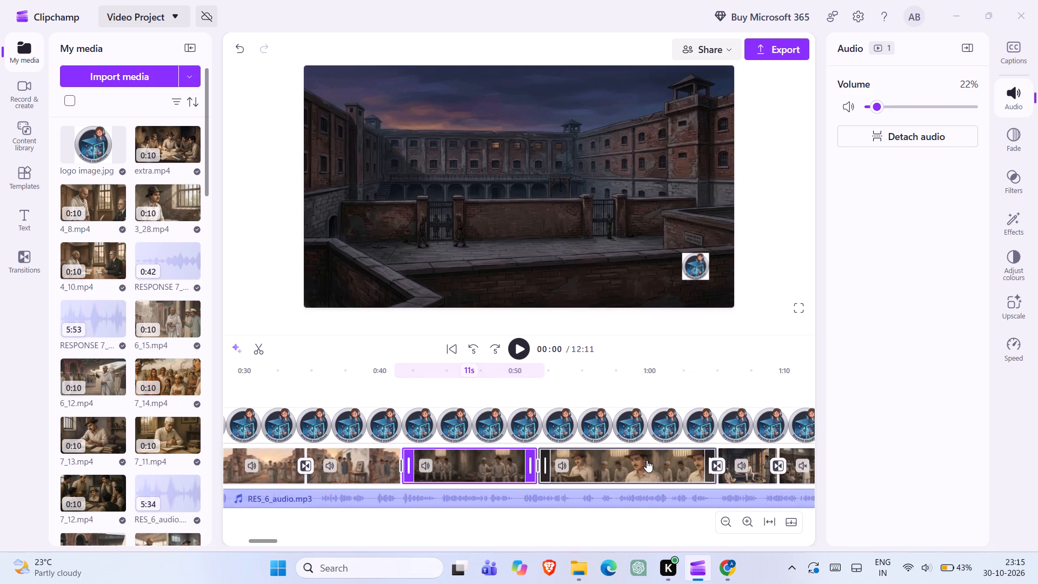
pyautogui.click(646, 460)
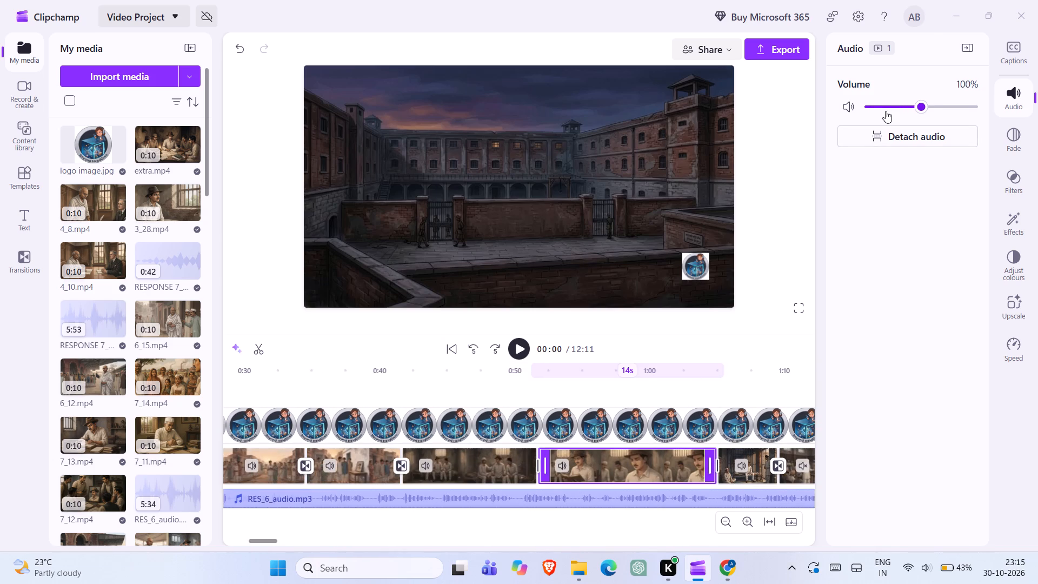
pyautogui.click(886, 111)
pyautogui.click(886, 111)
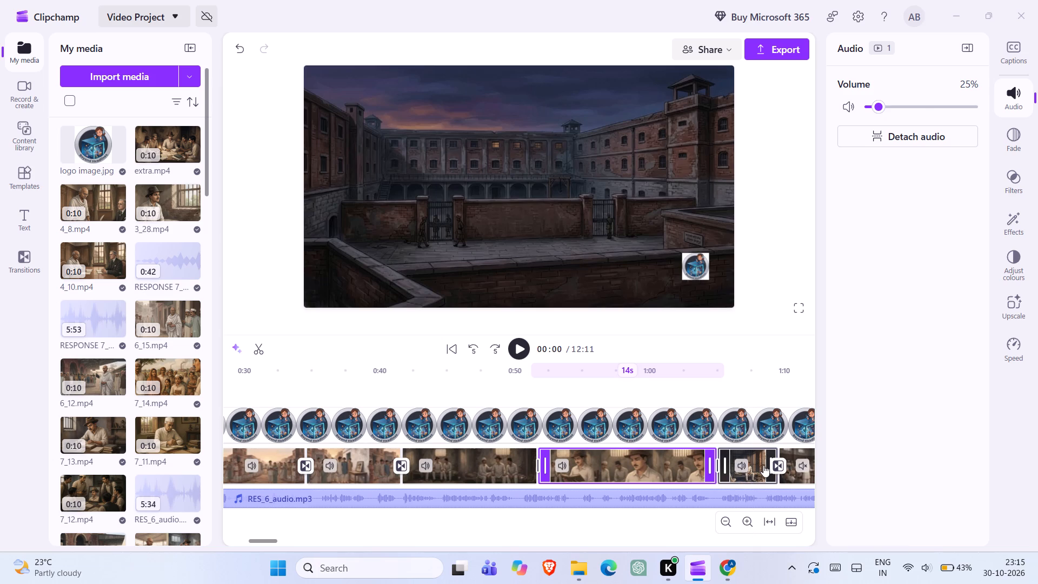
# Set the audio volume of the 5-second video clip starting at about 1:05 to 21%.
pyautogui.click(763, 465)
pyautogui.click(881, 108)
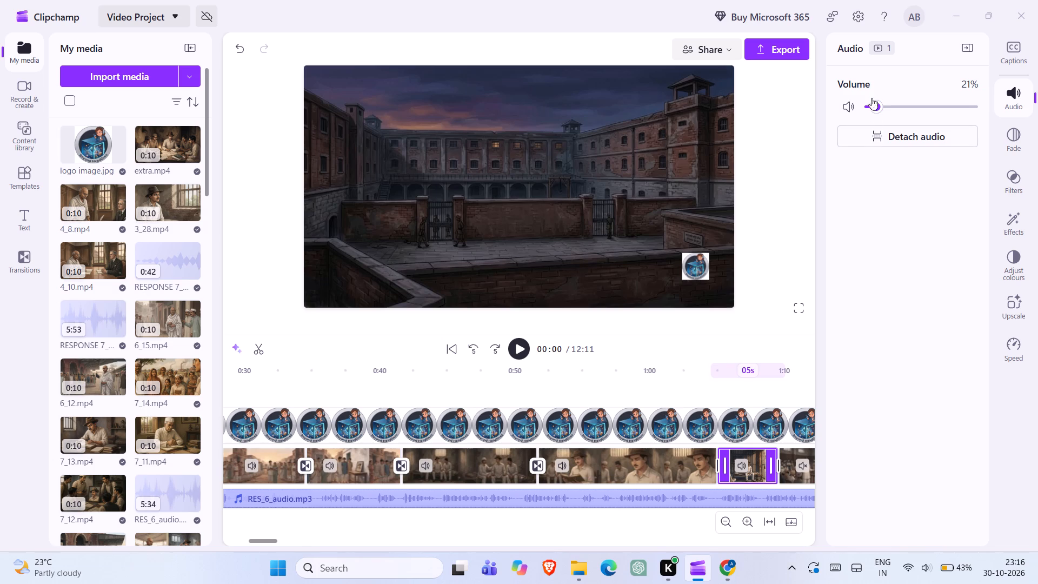
# Set the audio volume of the 6-second video clip starting at about 1:15, after the muted clip, to 23%.
pyautogui.hscroll(-1, 668, 453)
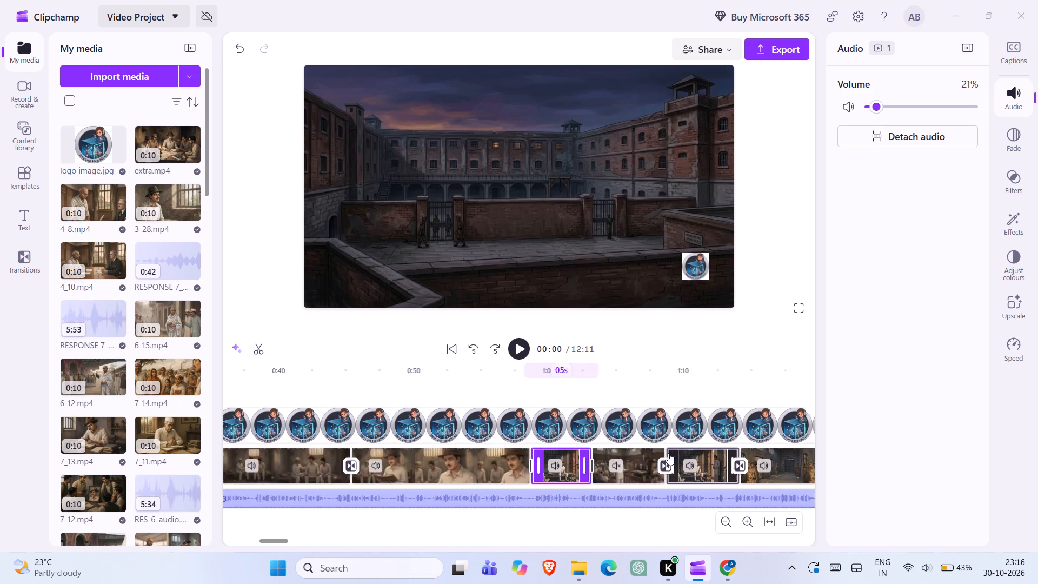
pyautogui.click(655, 468)
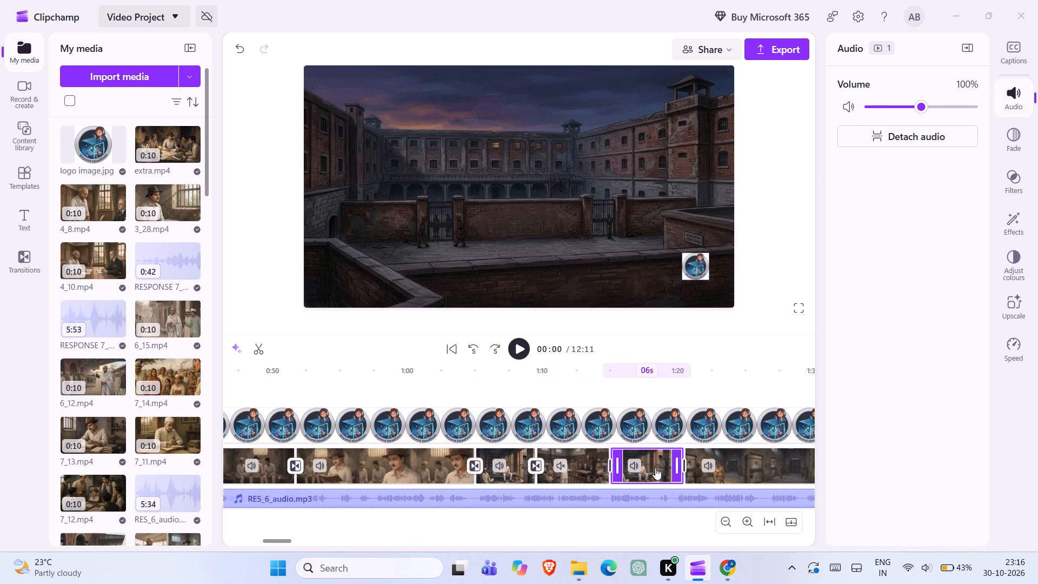
pyautogui.click(882, 106)
# Set the audio volume of the 12-second video clip starting at about 1:21 to 24%.
pyautogui.click(772, 465)
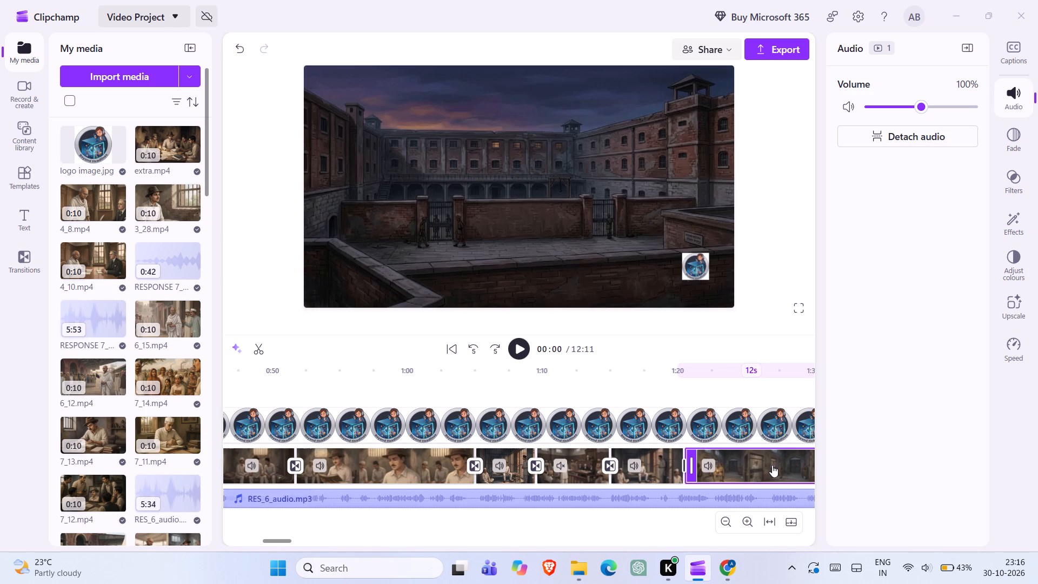
pyautogui.click(882, 106)
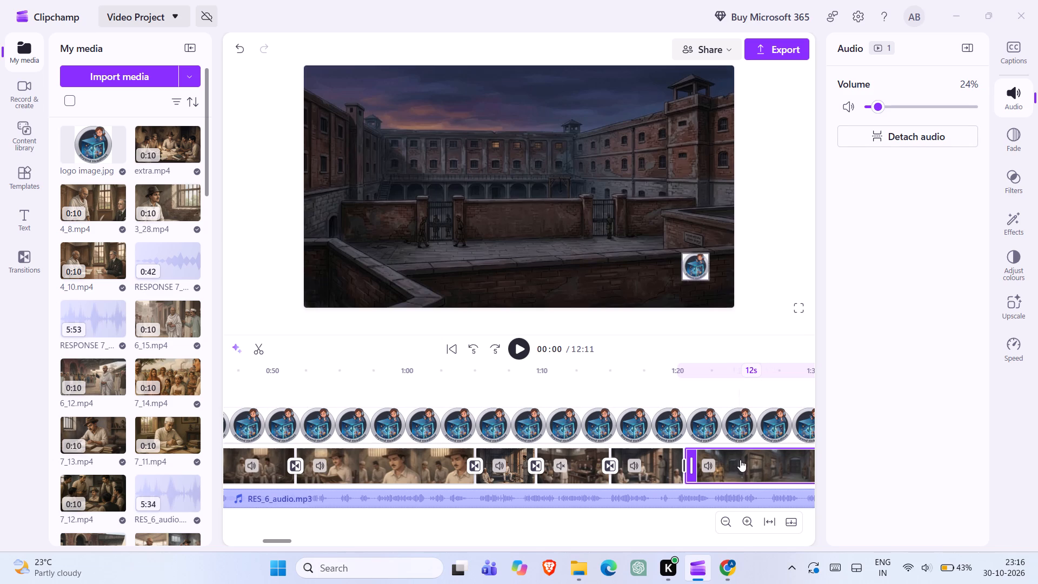
# Set the audio volume of the short 3-second video clip starting at about 1:32 to 24%.
pyautogui.hscroll(-5, 740, 460)
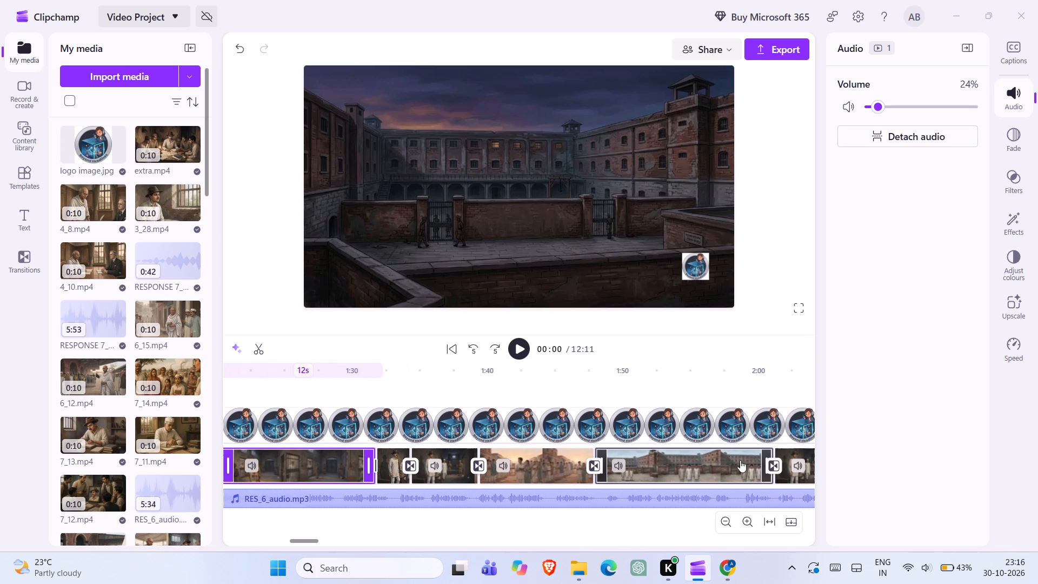
pyautogui.click(392, 464)
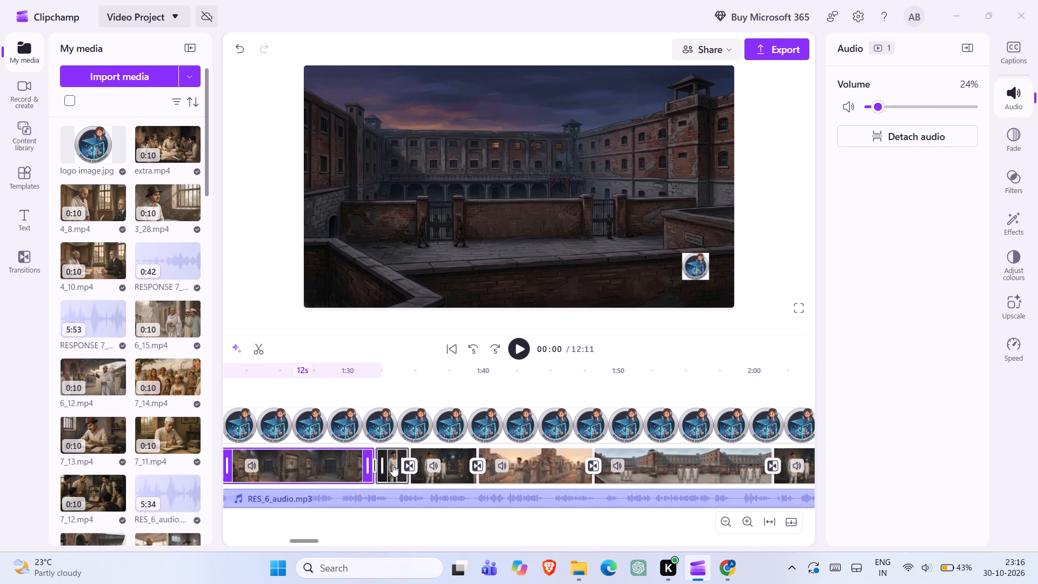
pyautogui.click(882, 109)
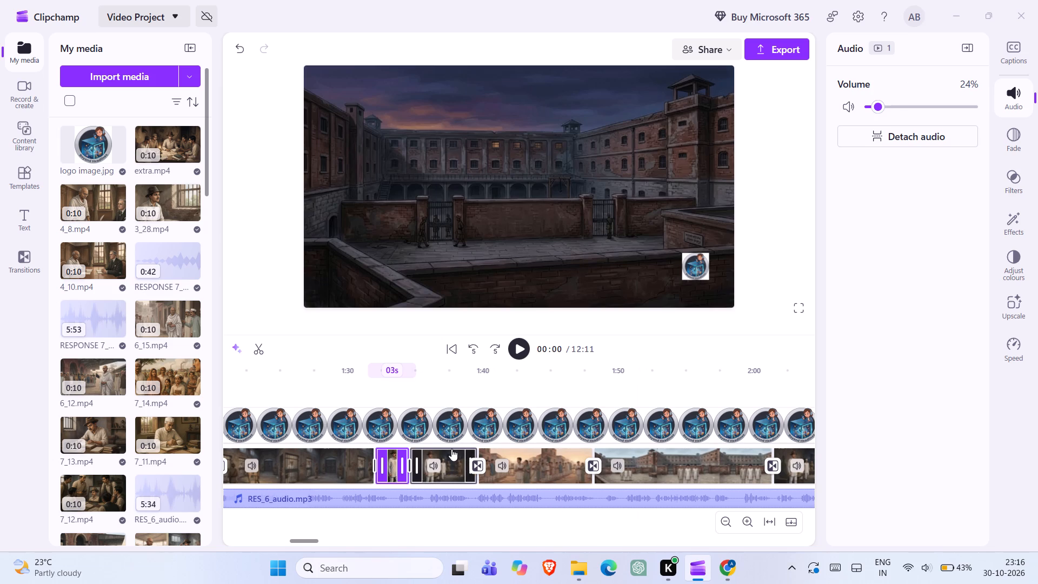
# Set the audio volume of the 6-second video clip starting at about 1:35 to 22%.
pyautogui.click(453, 455)
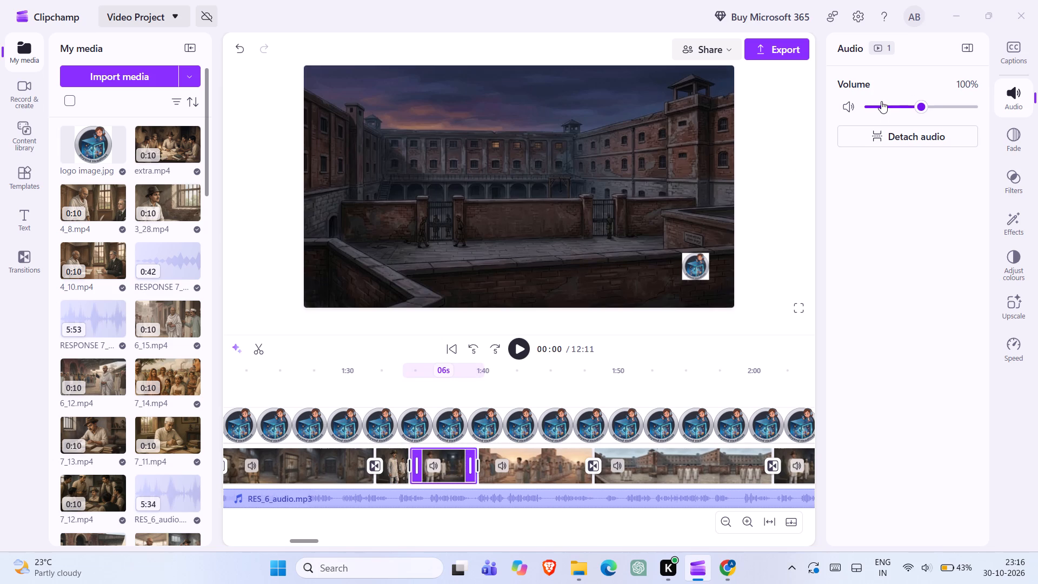
pyautogui.click(881, 101)
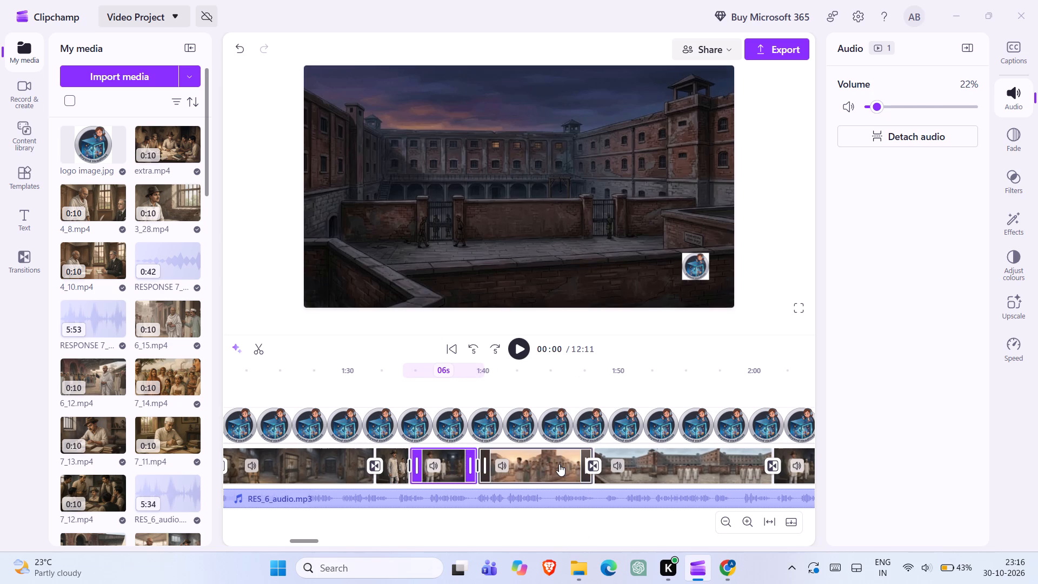
# Set the audio volume of the 9-second video clip starting at about 1:40 to 24%.
pyautogui.click(559, 464)
pyautogui.click(887, 105)
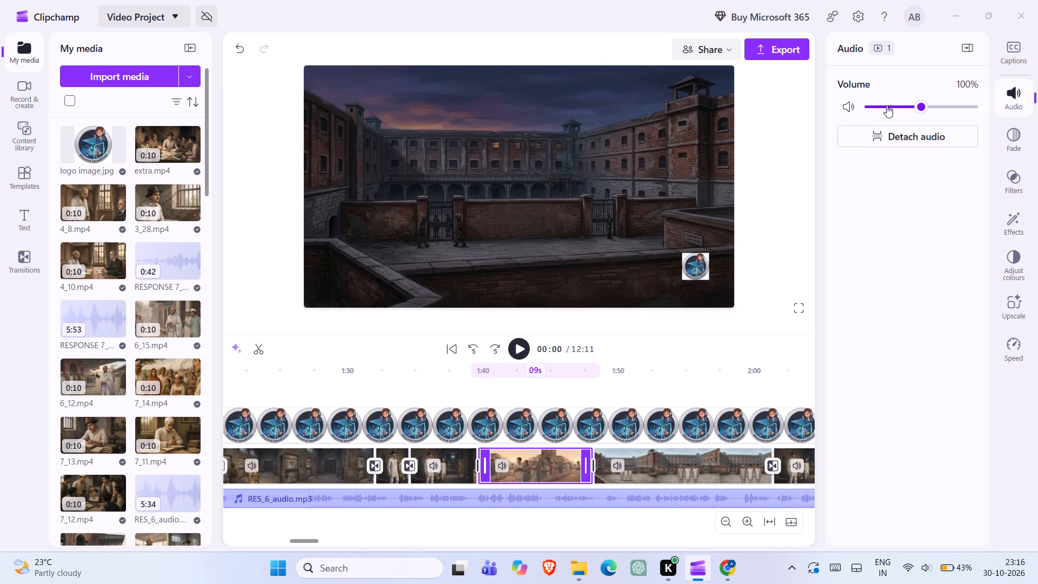
pyautogui.click(887, 105)
# Set the audio volume of the 14-second prison courtyard clip starting at about 1:48 to 22%.
pyautogui.click(666, 460)
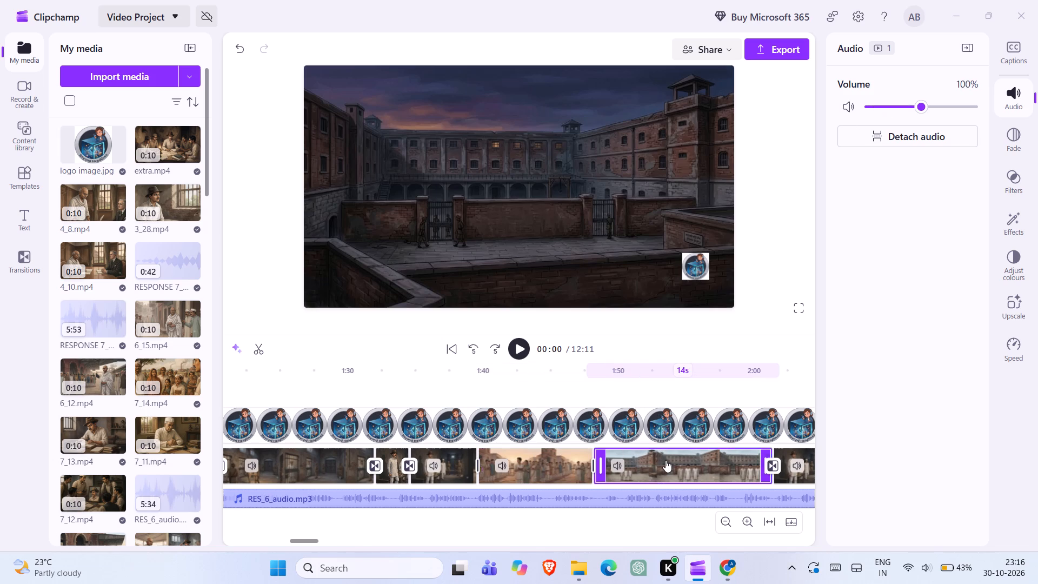
pyautogui.click(888, 104)
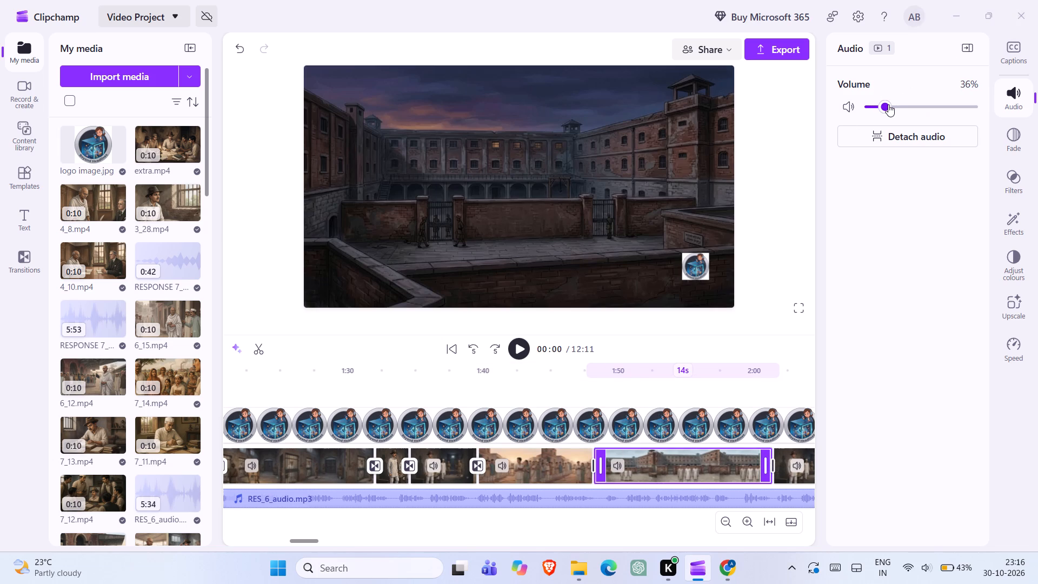
pyautogui.moveTo(887, 104); pyautogui.dragTo(882, 107)
pyautogui.doubleClick(882, 107)
# Set the audio volume of the 6-second video clip starting at about 2:01 to 23%.
pyautogui.hscroll(-1, 714, 456)
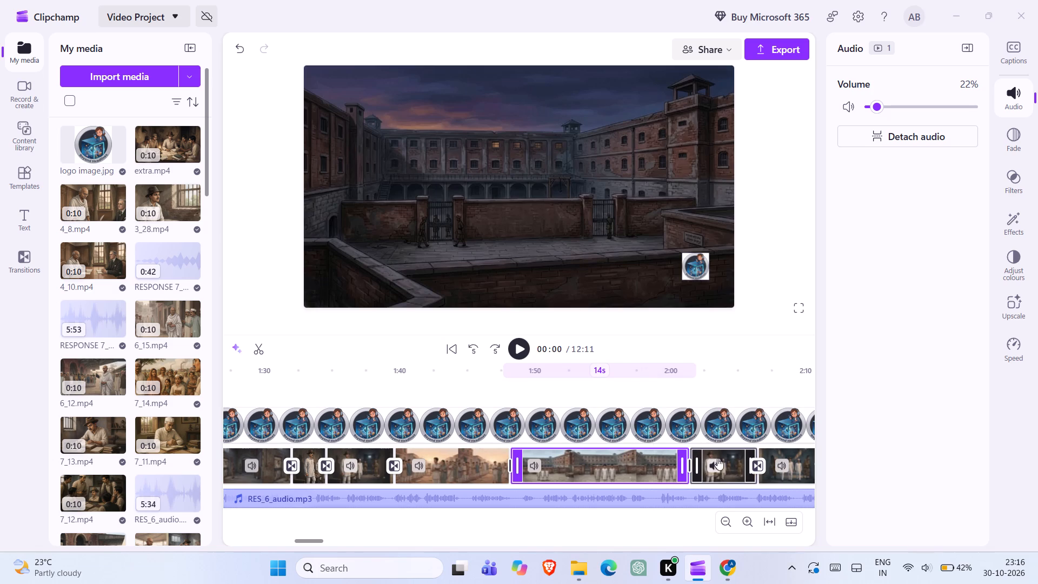
pyautogui.click(731, 460)
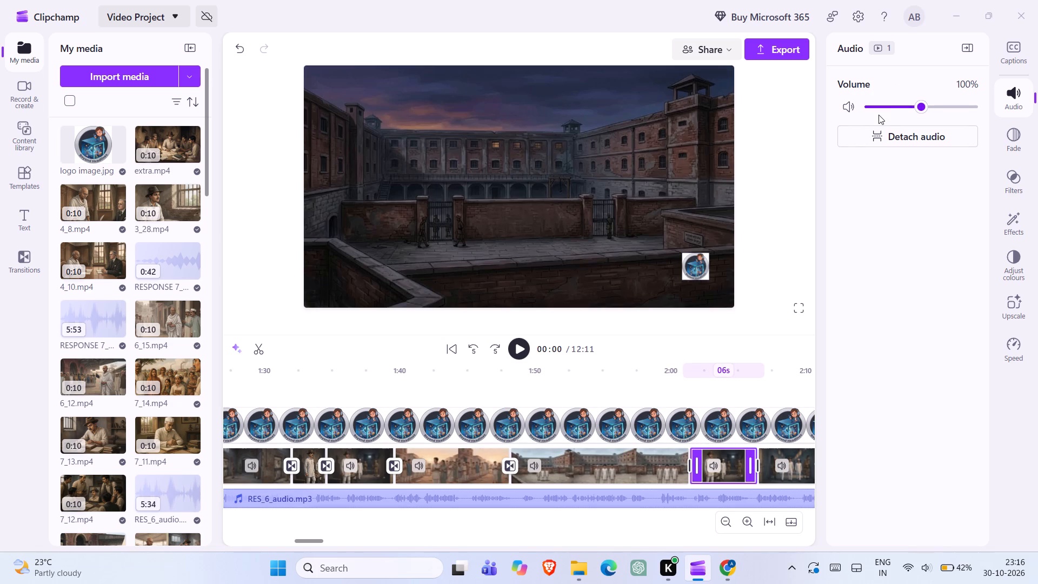
pyautogui.click(882, 108)
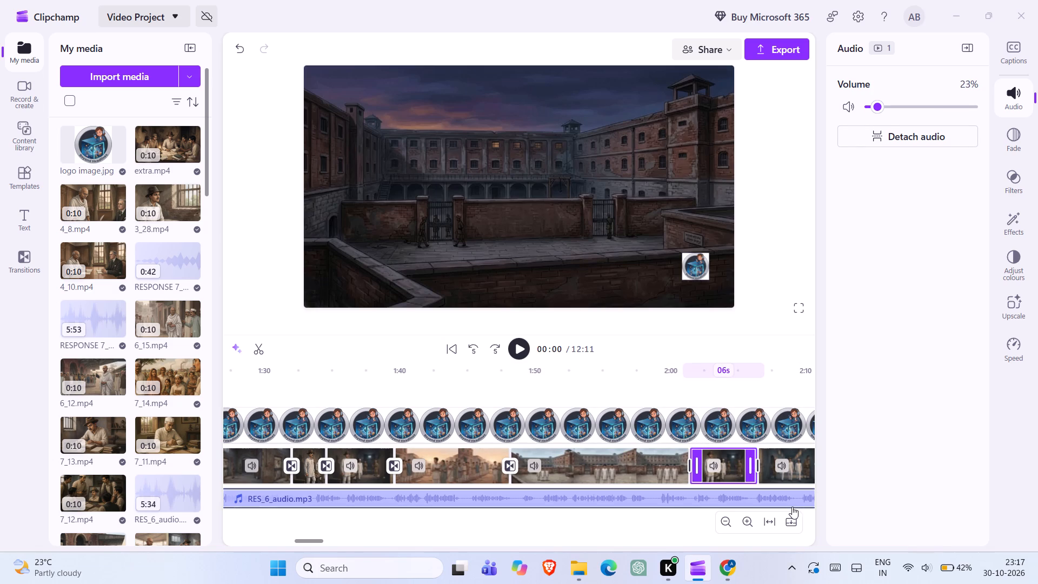
# Set the audio volume of the 12-second video clip starting at about 2:06 to 22%.
pyautogui.click(802, 474)
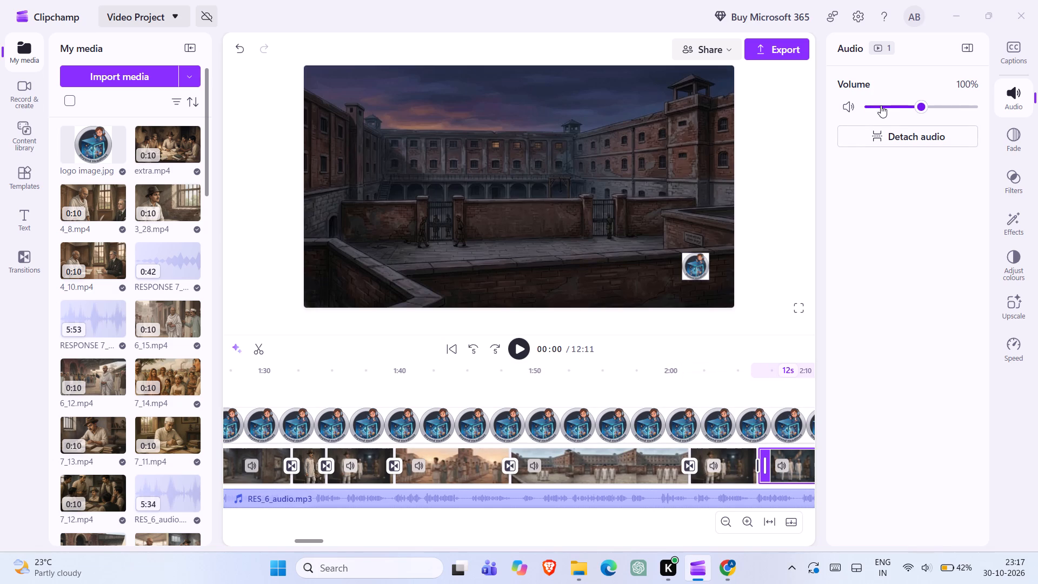
pyautogui.click(881, 102)
pyautogui.click(881, 102)
# Set the audio volume of the 12-second video clip starting at about 2:18 to 23%.
pyautogui.hscroll(-2, 734, 472)
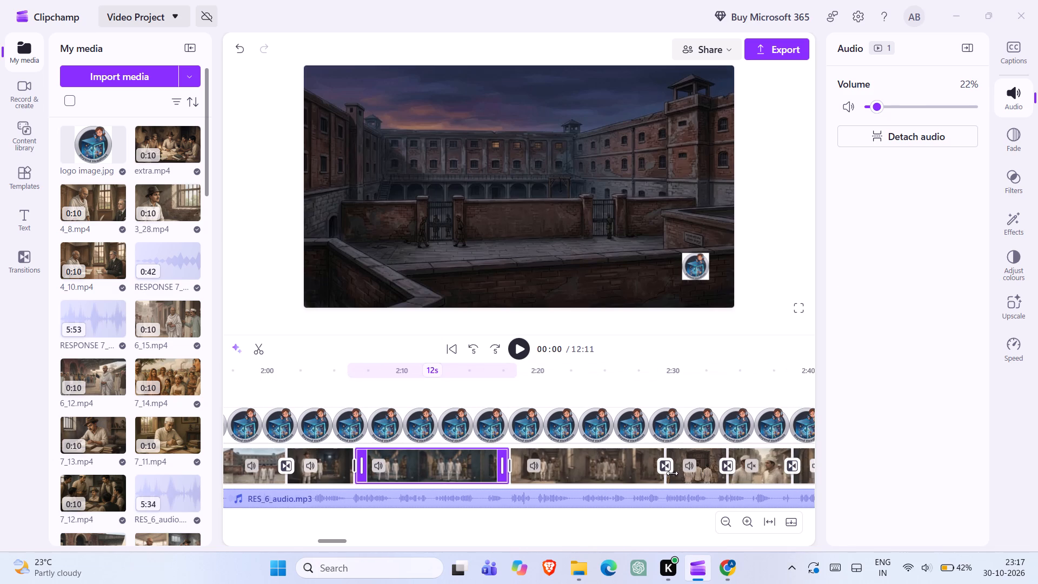
pyautogui.click(630, 471)
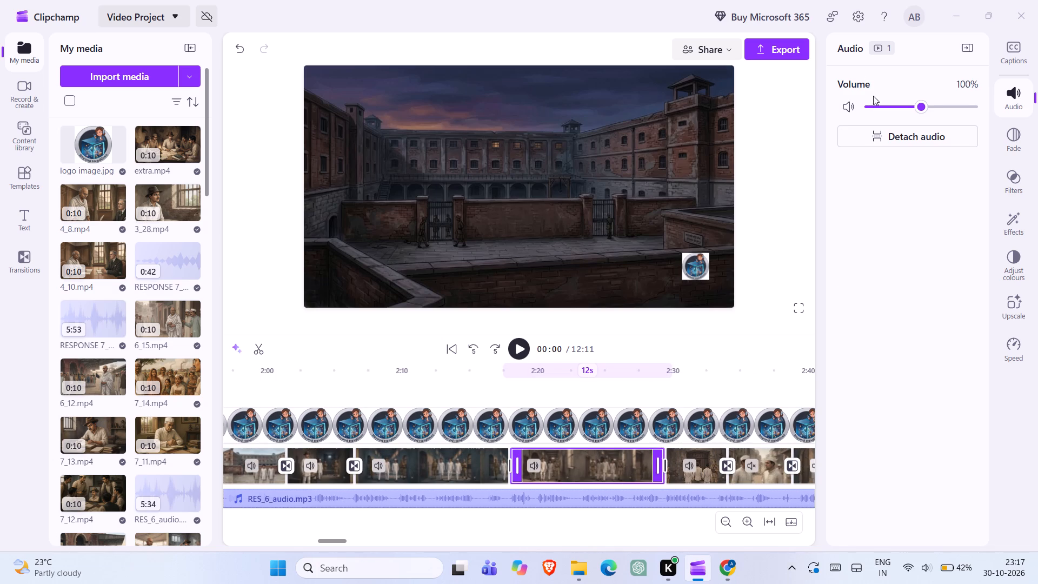
pyautogui.click(878, 103)
pyautogui.click(878, 103)
# Set the audio volume of the 5-second video clip starting at about 2:29 to 23%.
pyautogui.click(707, 475)
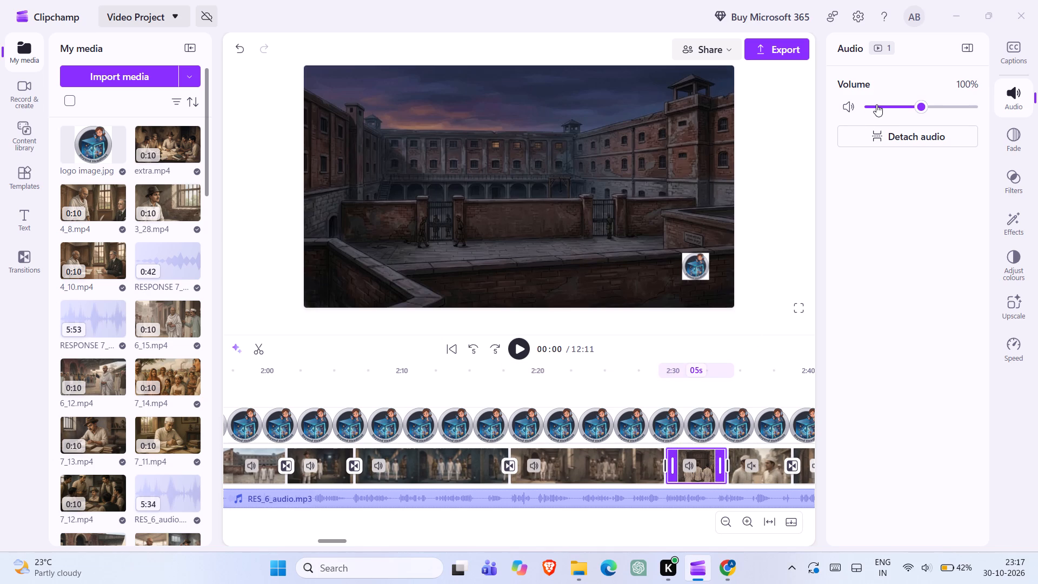
pyautogui.click(883, 105)
pyautogui.click(883, 105)
# Set the audio volume of the 12-second video clip starting at about 2:39 to 23%.
pyautogui.hscroll(-2, 760, 461)
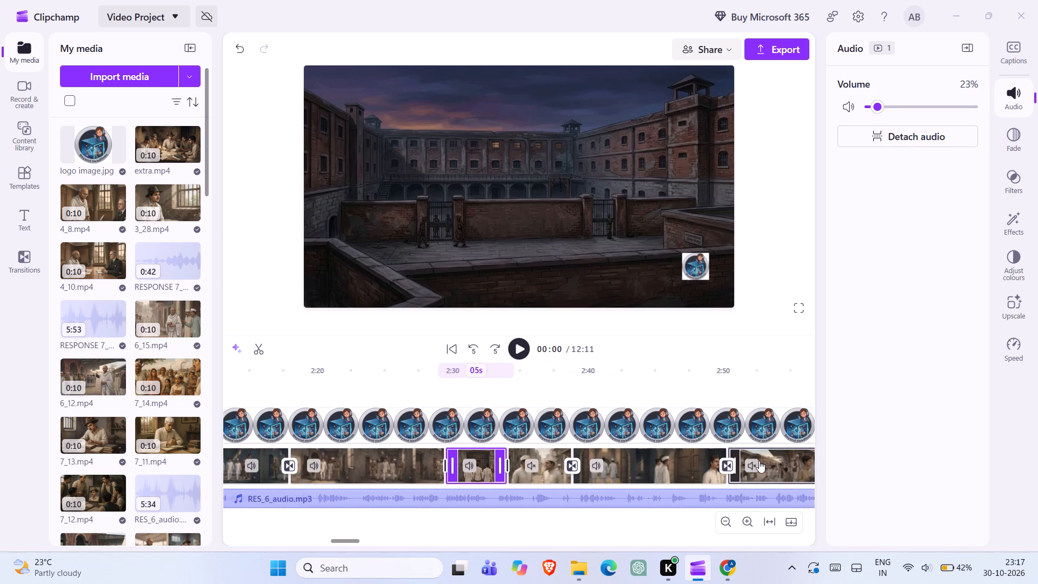
pyautogui.click(638, 471)
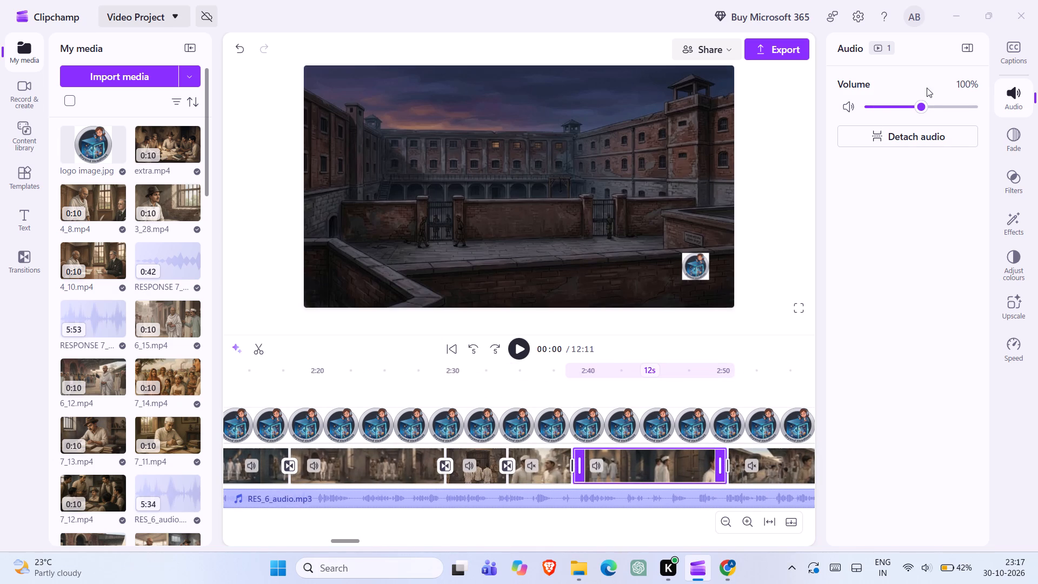
pyautogui.click(888, 104)
pyautogui.moveTo(888, 104); pyautogui.dragTo(886, 104)
pyautogui.moveTo(886, 104); pyautogui.dragTo(882, 106)
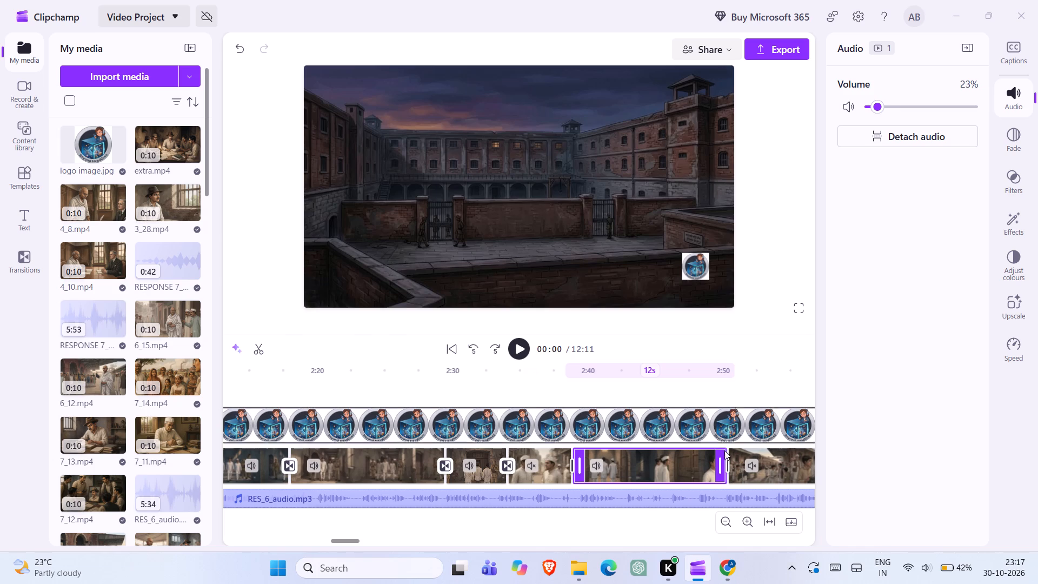
# Set the audio volume of the 12-second video clip starting at about 3:00 to 22%.
pyautogui.hscroll(-1, 796, 471)
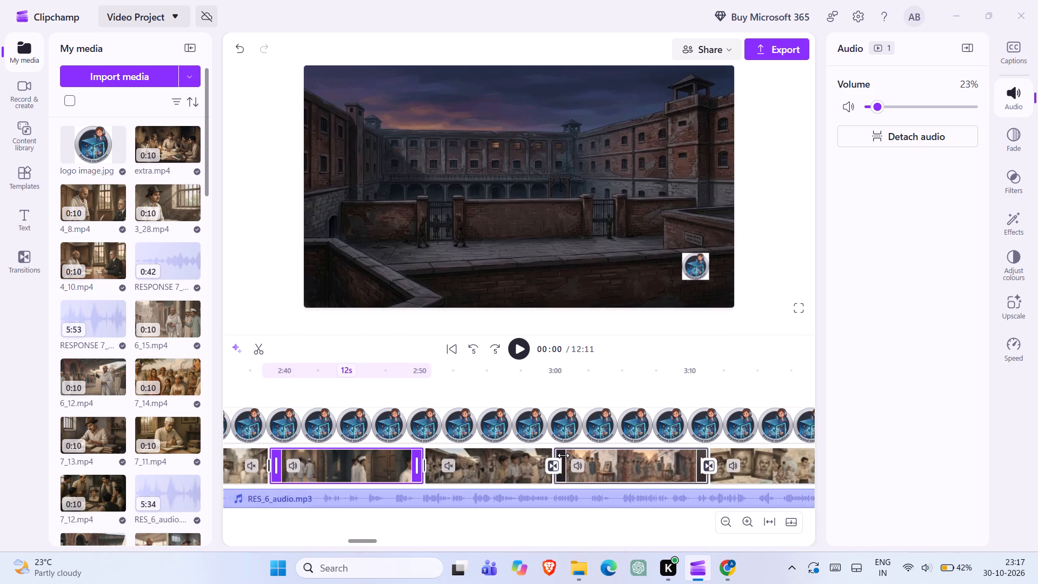
pyautogui.click(615, 465)
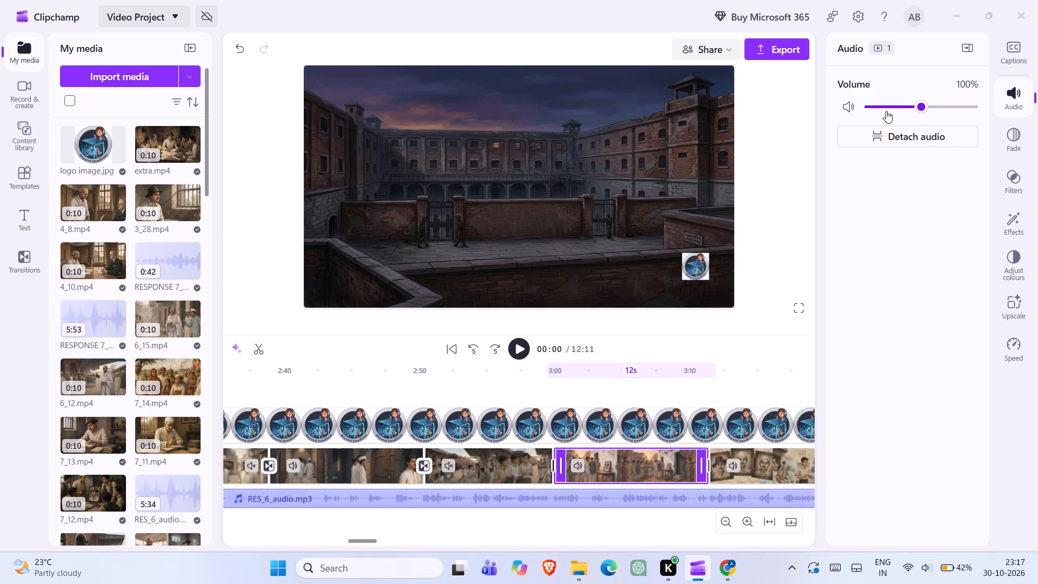
pyautogui.click(883, 108)
pyautogui.click(883, 108)
# Set the audio volume of the 10-second video clip starting at about 3:11 to 23%.
pyautogui.click(777, 451)
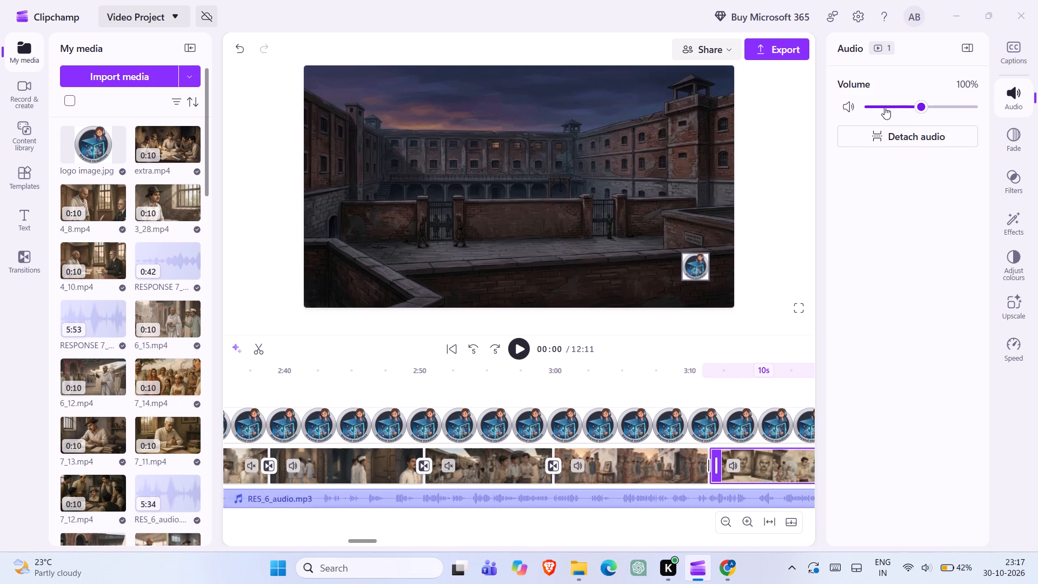
pyautogui.click(883, 107)
pyautogui.click(883, 107)
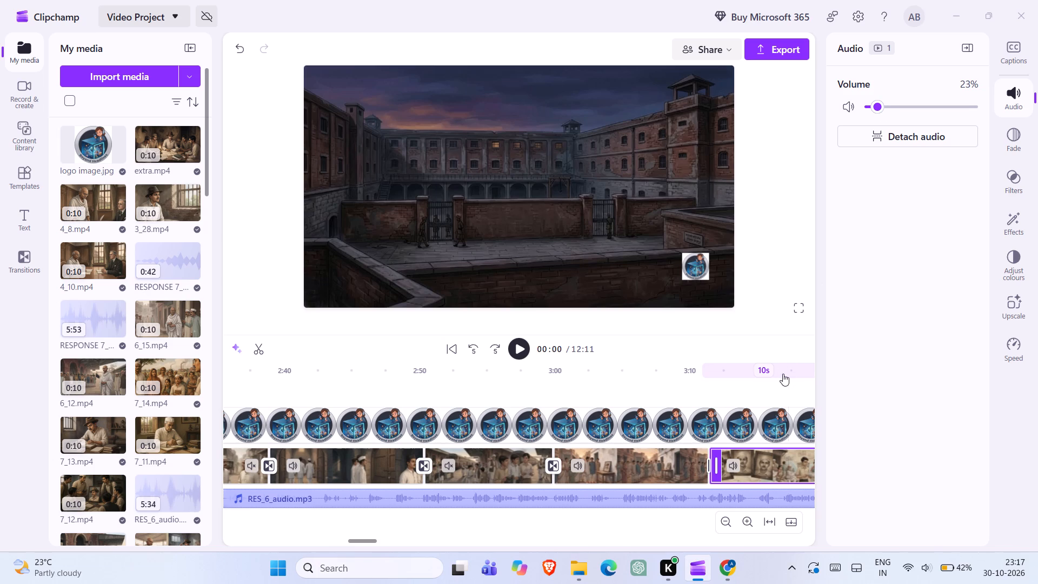
# Set the audio volume of the 9-second video clip starting at about 3:20 to 22%.
pyautogui.scroll(1, 647, 473)
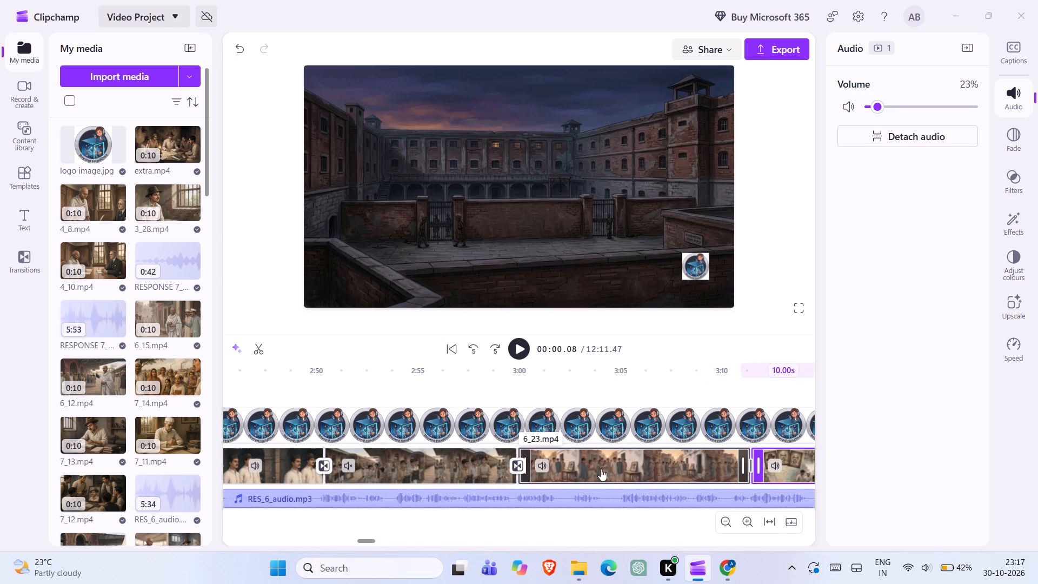
pyautogui.hscroll(-1, 584, 467)
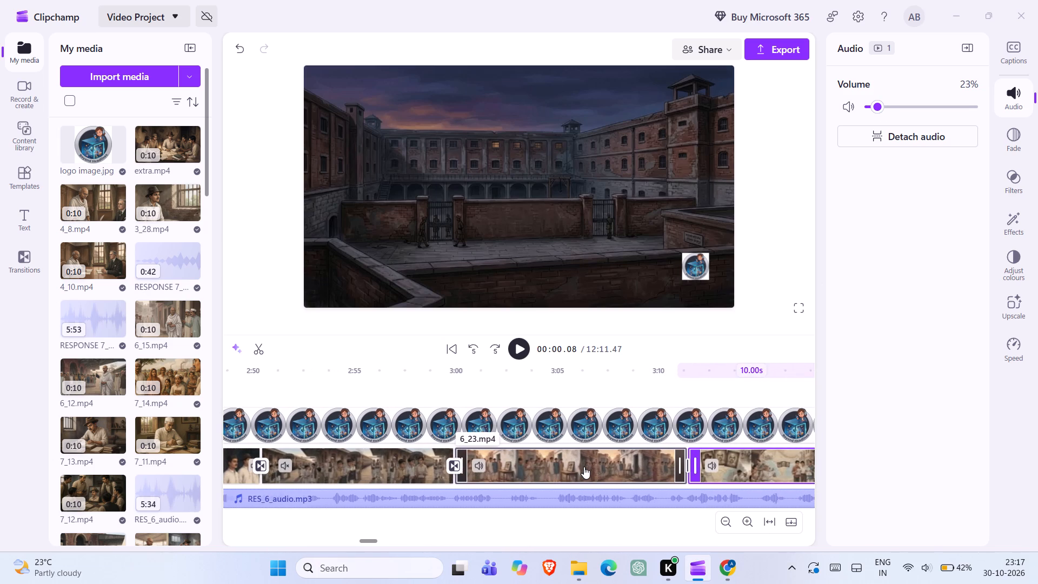
pyautogui.click(584, 467)
pyautogui.doubleClick(584, 467)
pyautogui.hscroll(-2, 584, 467)
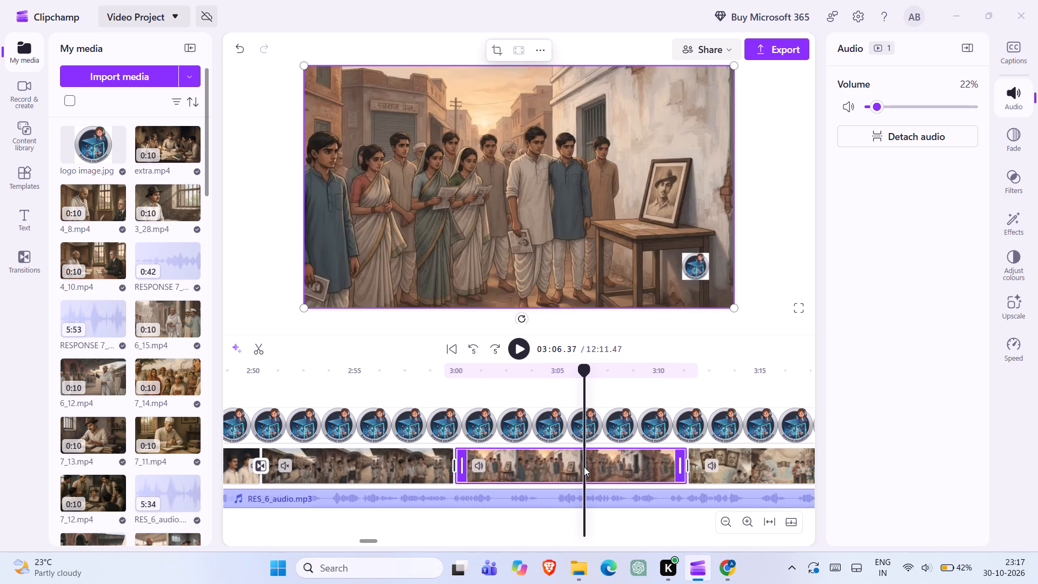
pyautogui.hscroll(-2, 761, 472)
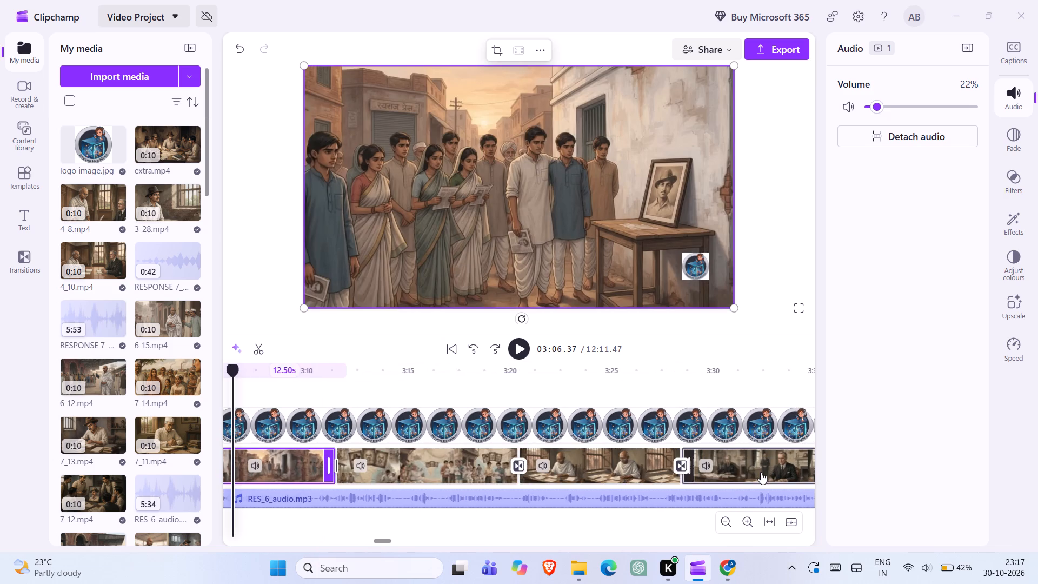
pyautogui.click(481, 461)
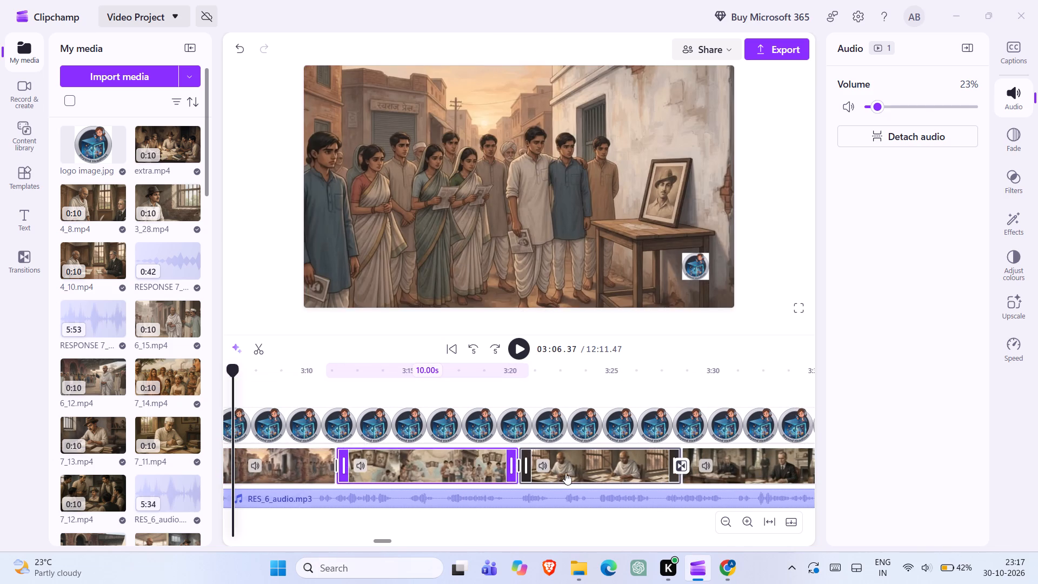
pyautogui.click(584, 474)
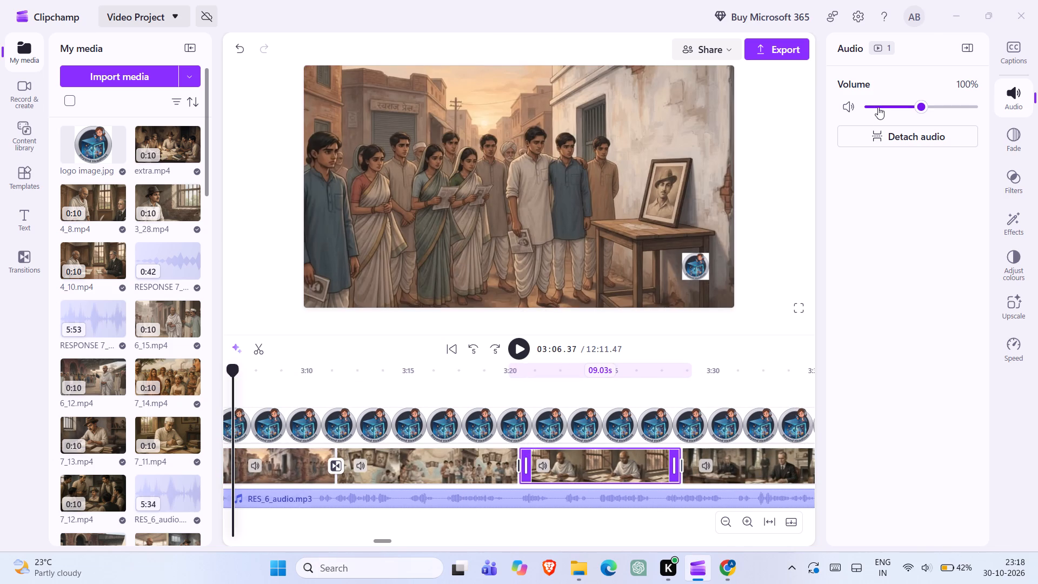
pyautogui.click(878, 107)
pyautogui.click(878, 107)
# Set the audio volume of the 10-second video clip starting at about 3:28 to 22%.
pyautogui.click(744, 455)
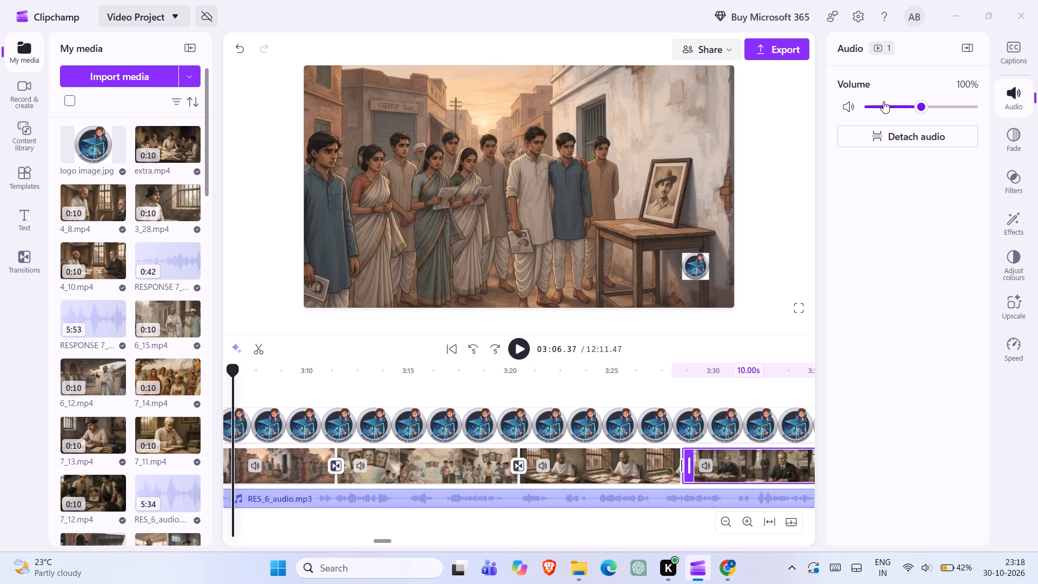
pyautogui.click(883, 106)
pyautogui.click(883, 106)
# Set the audio volume of the 10-second video clip starting at about 4:00 to 22%.
pyautogui.hscroll(-2, 760, 470)
pyautogui.click(710, 463)
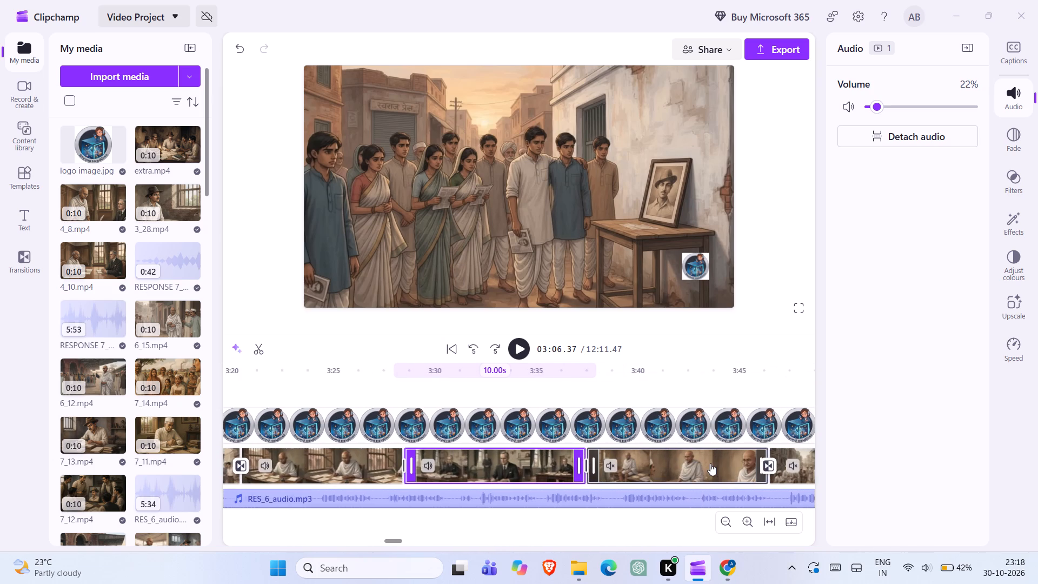
pyautogui.hscroll(-1, 737, 461)
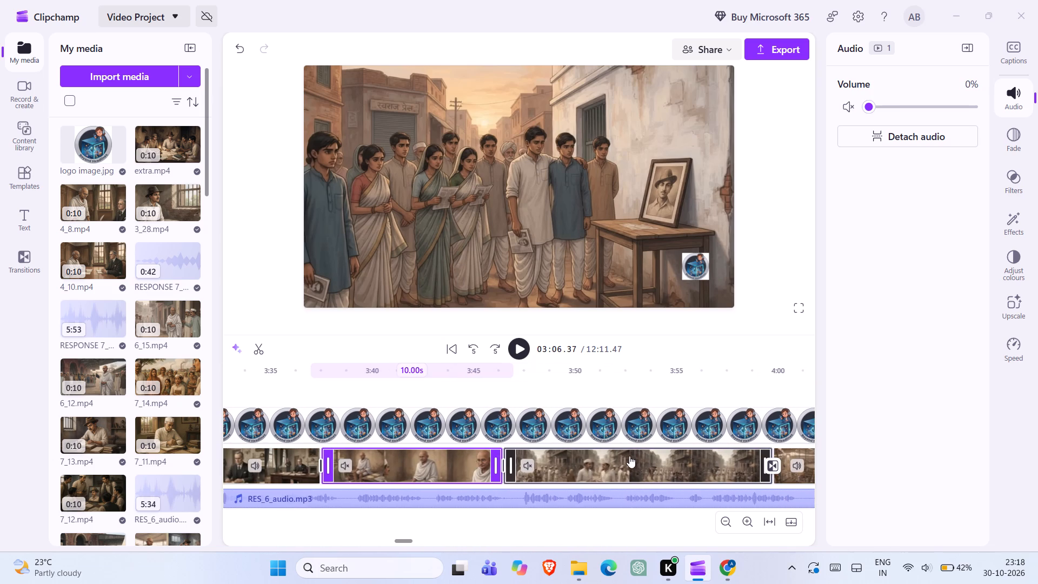
pyautogui.hscroll(-1, 625, 456)
pyautogui.click(537, 454)
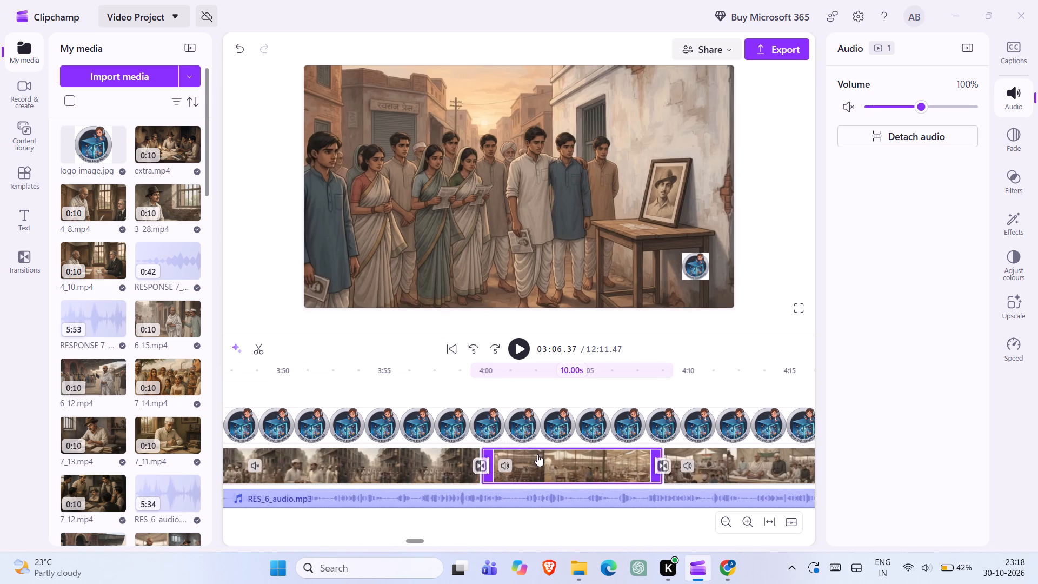
pyautogui.click(883, 105)
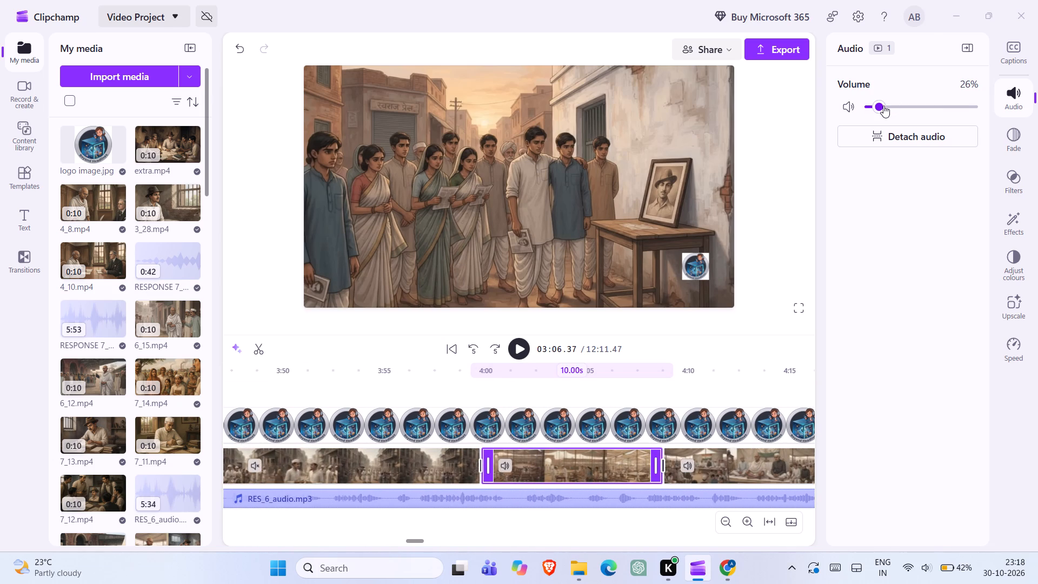
pyautogui.click(883, 105)
# Set the audio volume of the 10-second video clip starting at about 4:09 to 23%.
pyautogui.click(749, 475)
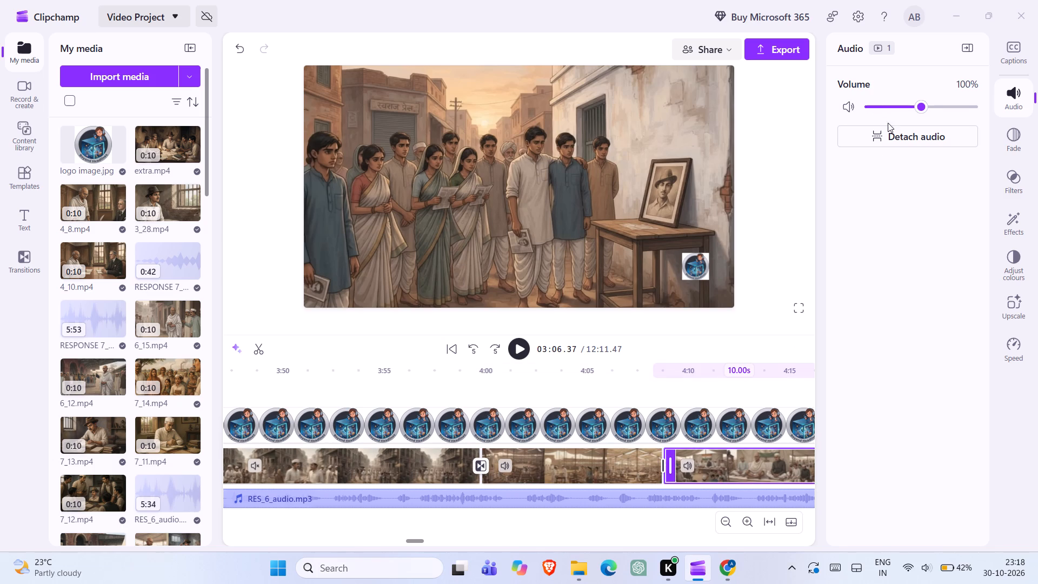
pyautogui.click(882, 107)
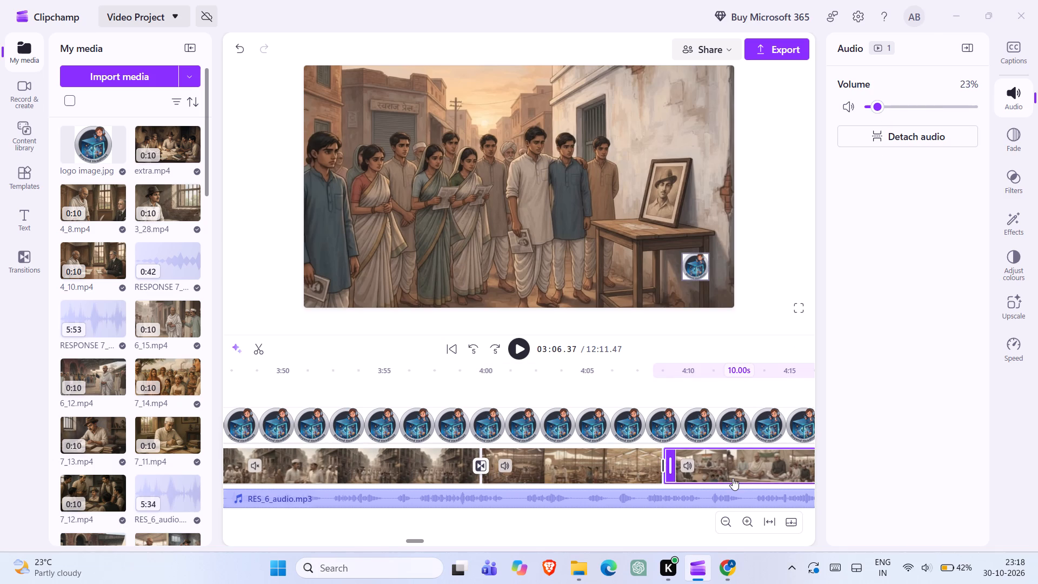
# Set the audio volume of the 5.67-second video clip starting at about 4:29 to 24%.
pyautogui.hscroll(-2, 733, 478)
pyautogui.hscroll(-1, 628, 470)
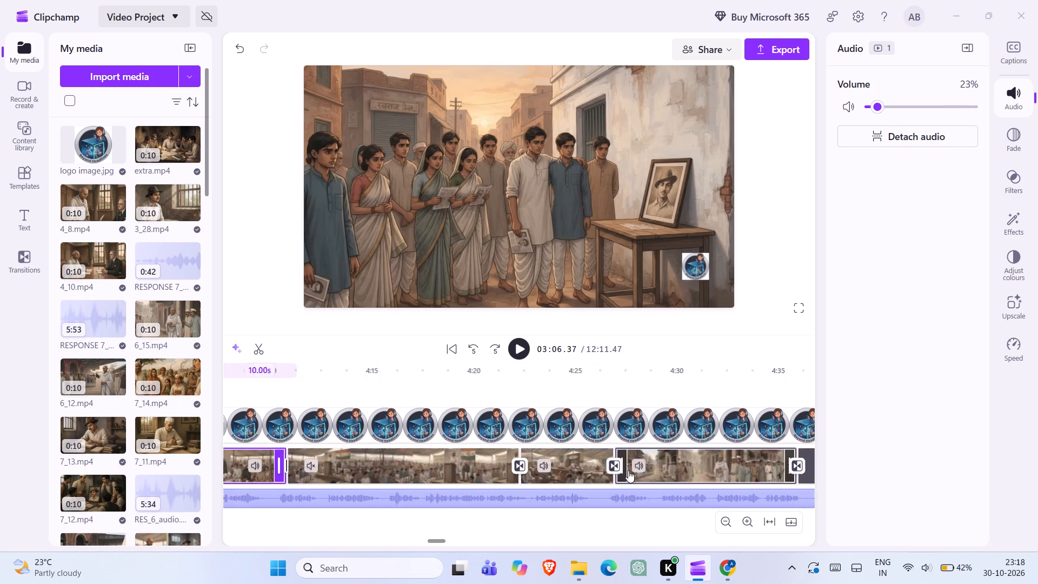
pyautogui.click(458, 467)
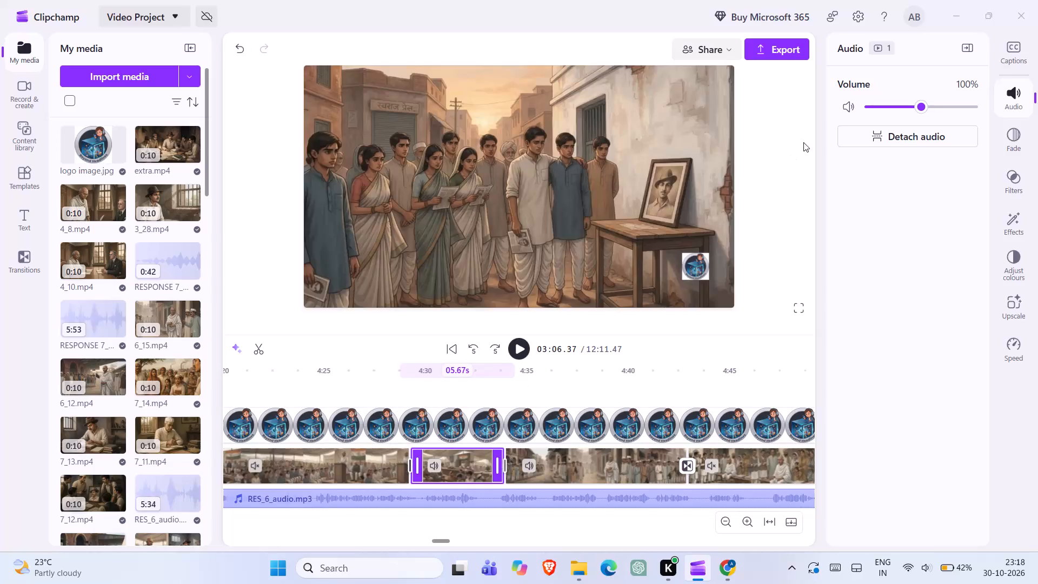
pyautogui.click(877, 104)
pyautogui.moveTo(877, 104); pyautogui.dragTo(880, 104)
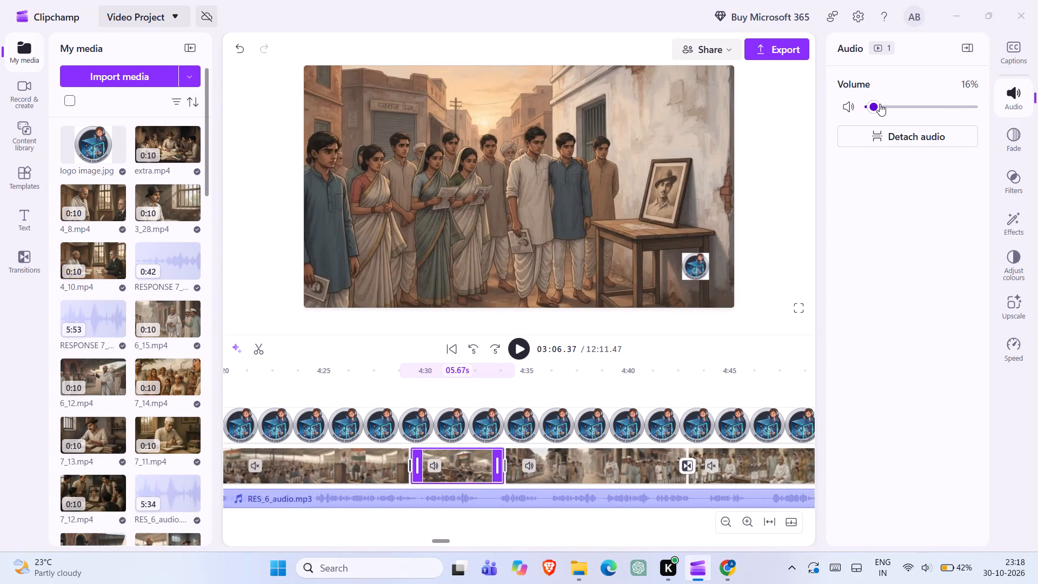
pyautogui.moveTo(880, 104); pyautogui.dragTo(882, 102)
# Set the audio volume of the 10-second video clip starting at about 4:34 to 23%.
pyautogui.click(637, 478)
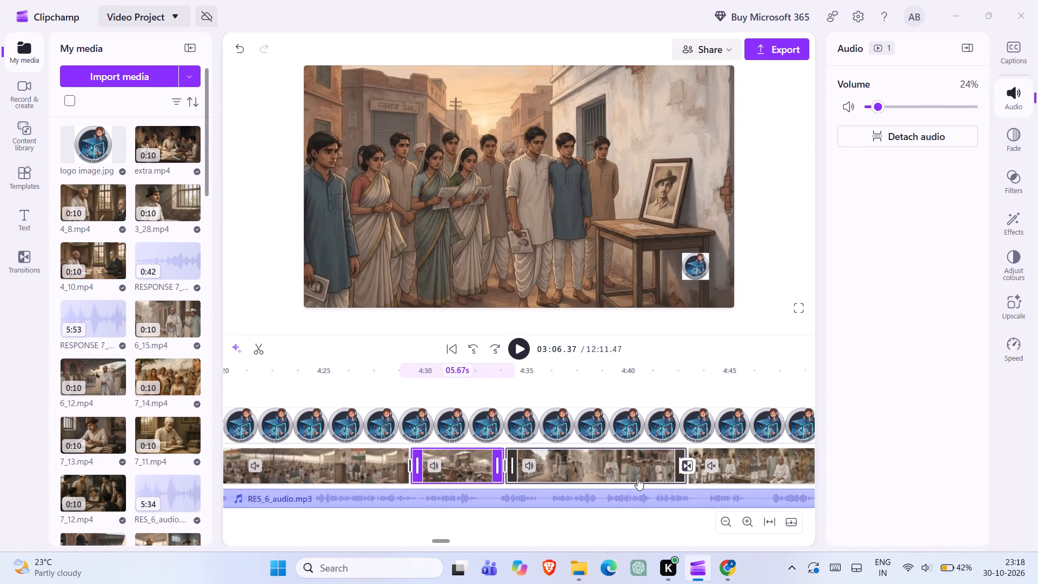
pyautogui.click(883, 105)
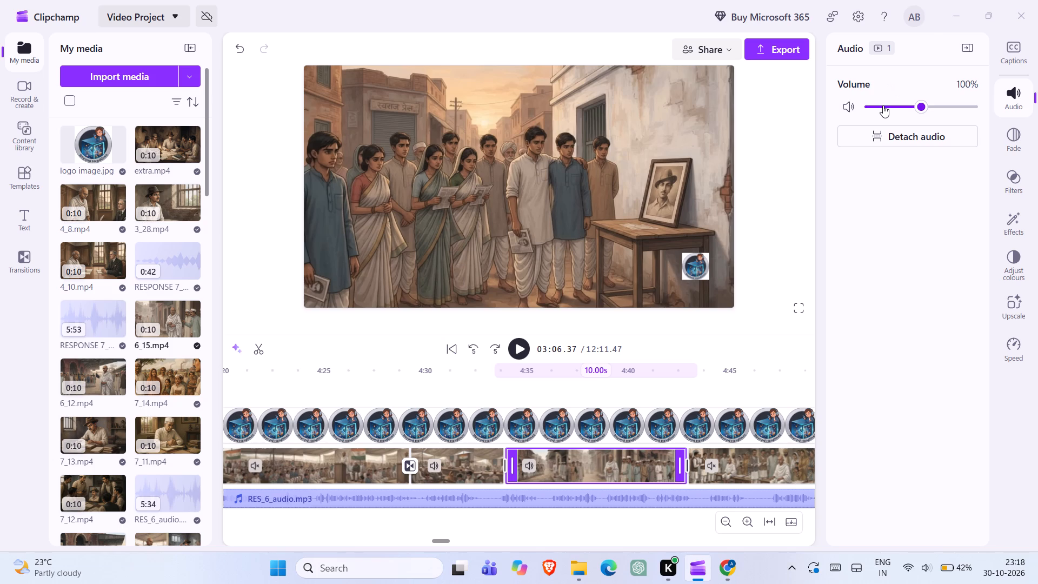
pyautogui.click(883, 105)
# Set the audio volume of the 6.6-second video clip starting at about 4:53 to 22%.
pyautogui.hscroll(-1, 755, 466)
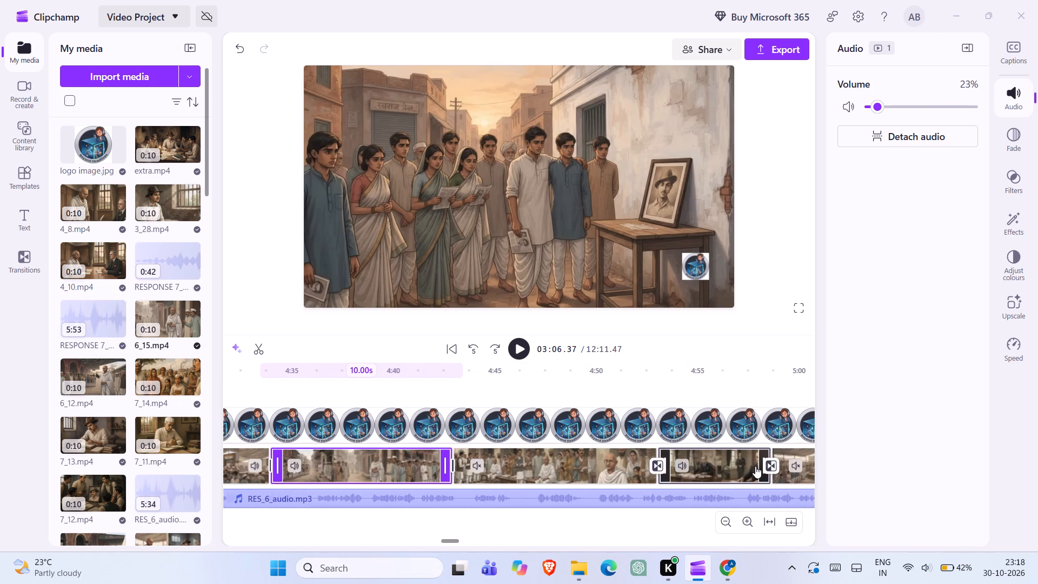
pyautogui.click(727, 462)
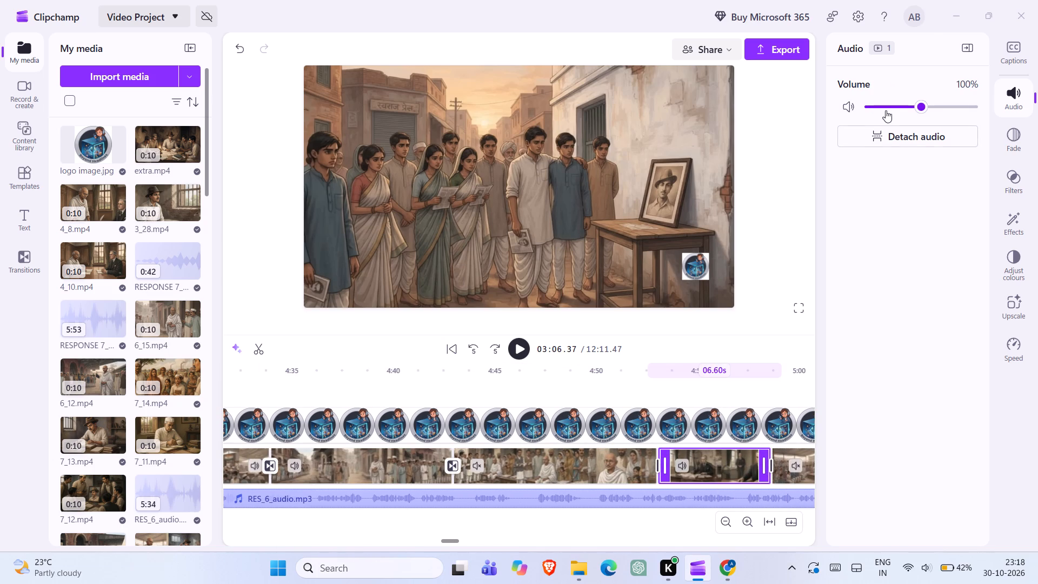
pyautogui.click(881, 106)
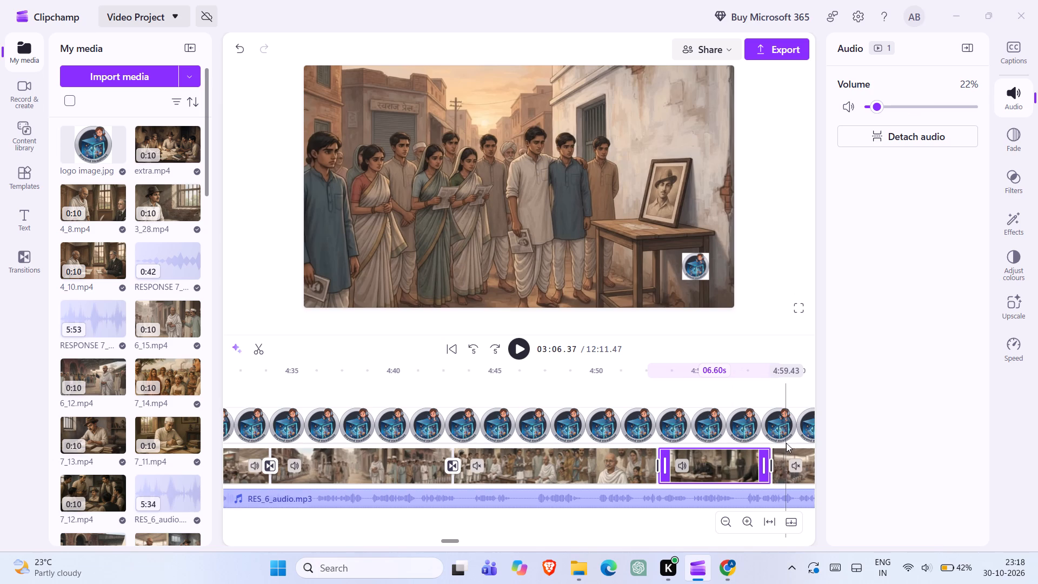
# Set the audio volume of the 3.25-second video clip starting at about 5:04 to 24%.
pyautogui.hscroll(-2, 786, 443)
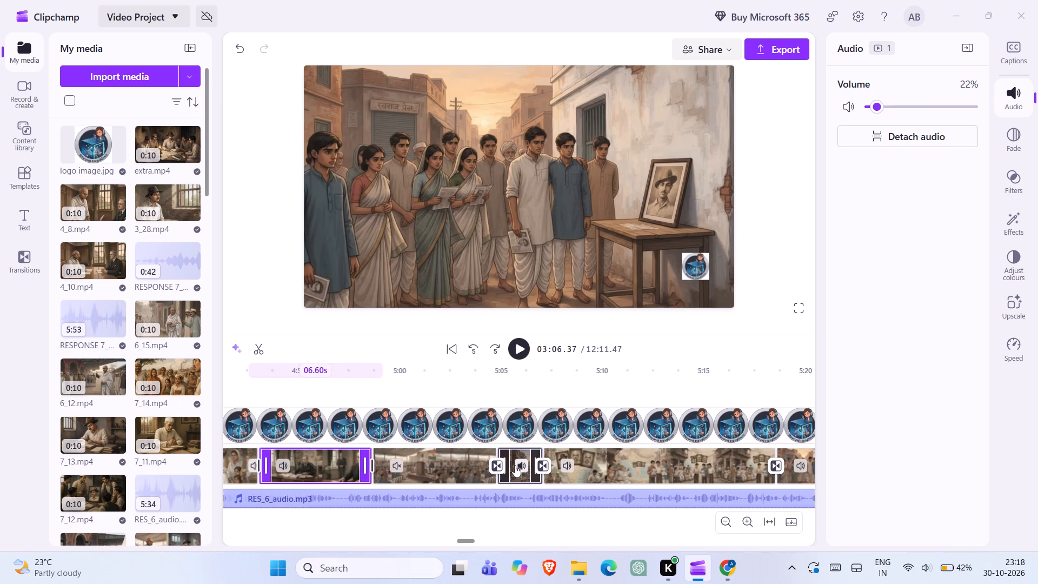
pyautogui.click(515, 454)
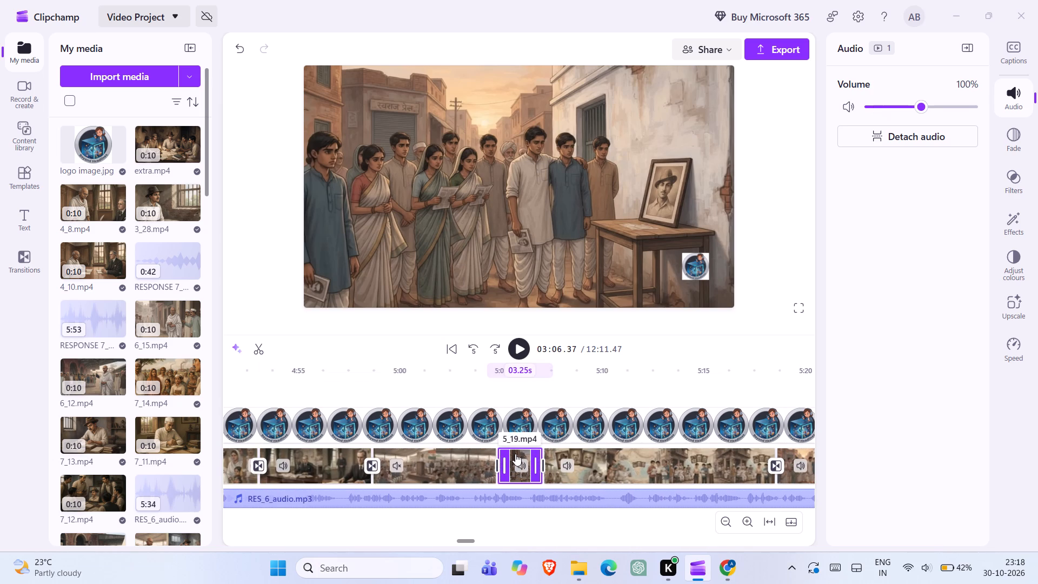
pyautogui.click(882, 104)
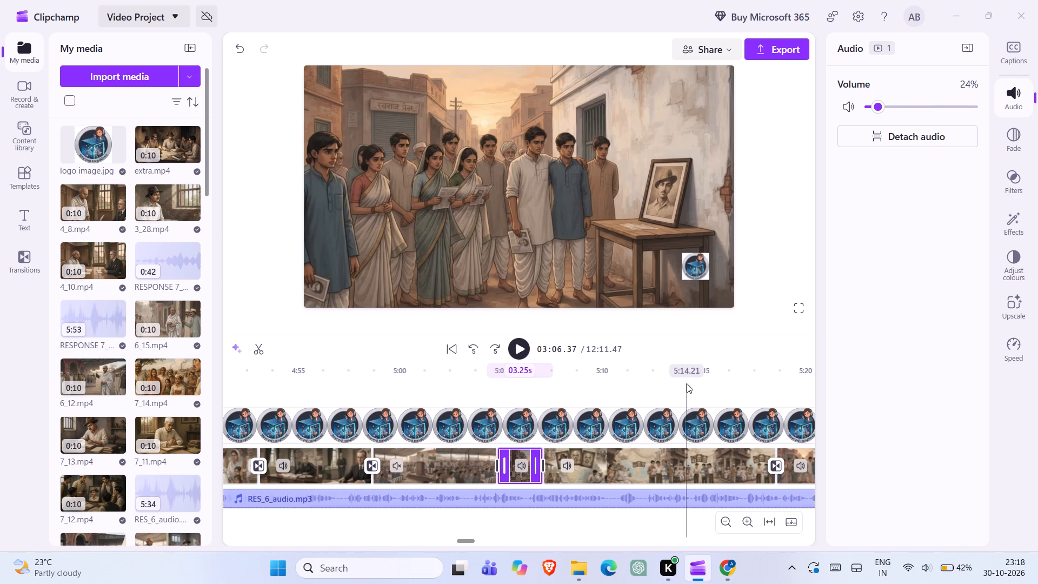
# Set the audio volume of the 12.5-second video clip starting at about 5:07 to 22%.
pyautogui.click(660, 448)
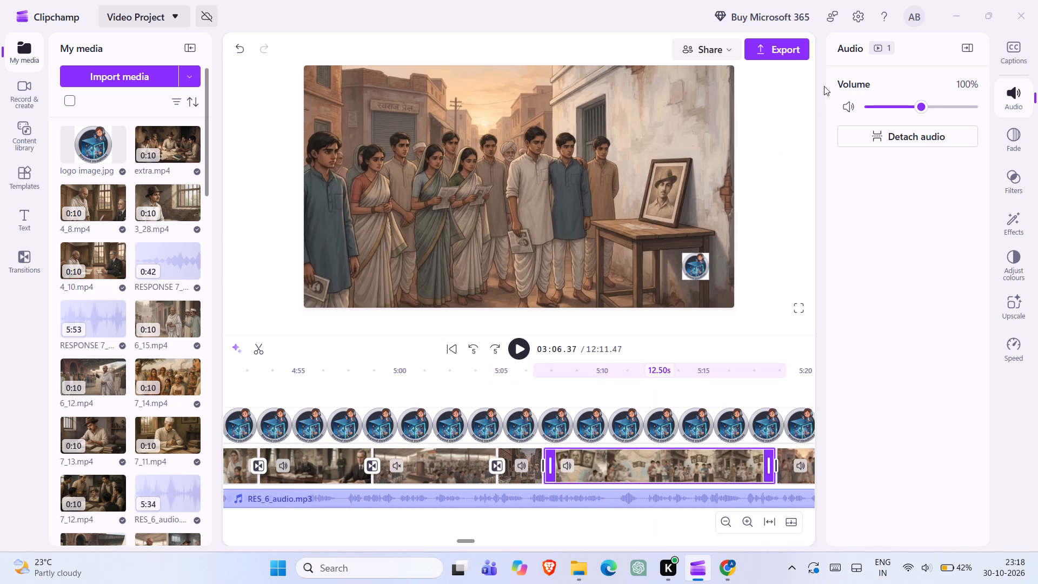
pyautogui.click(878, 105)
pyautogui.click(878, 105)
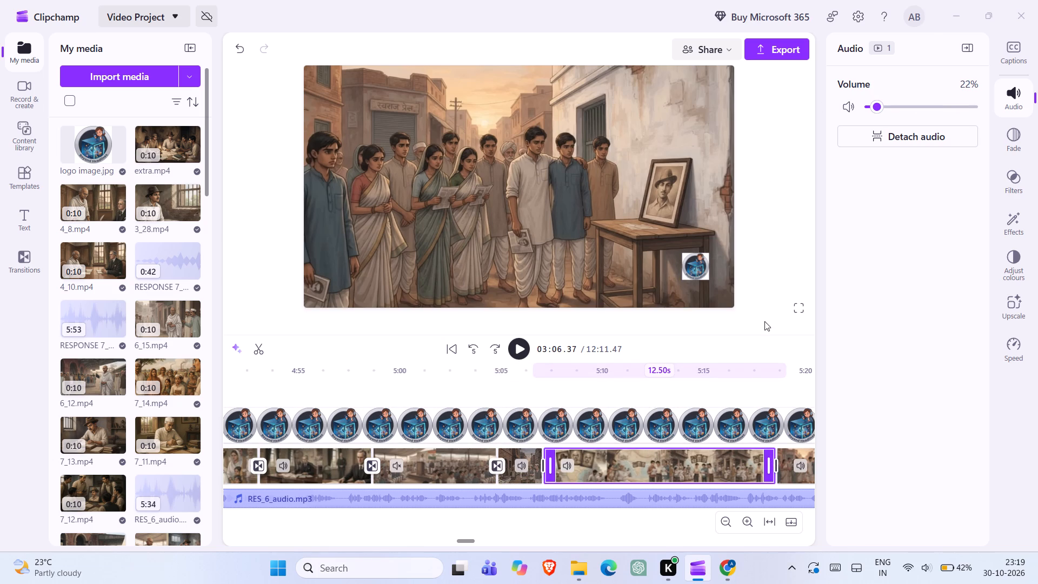
# Set the audio volume of the 16.66-second video clip starting at about 5:18 to 24%.
pyautogui.hscroll(-1, 737, 480)
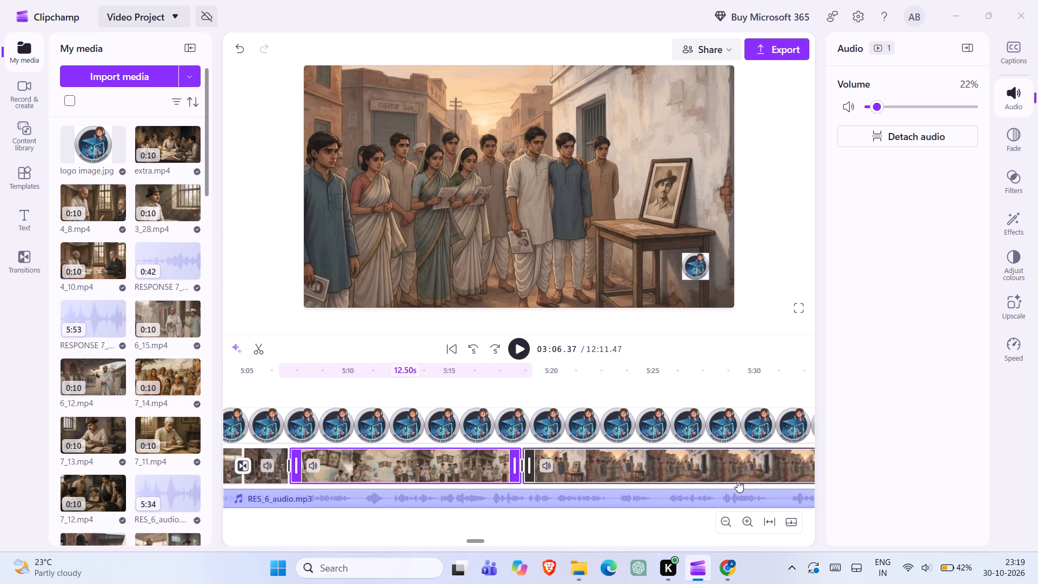
pyautogui.click(656, 462)
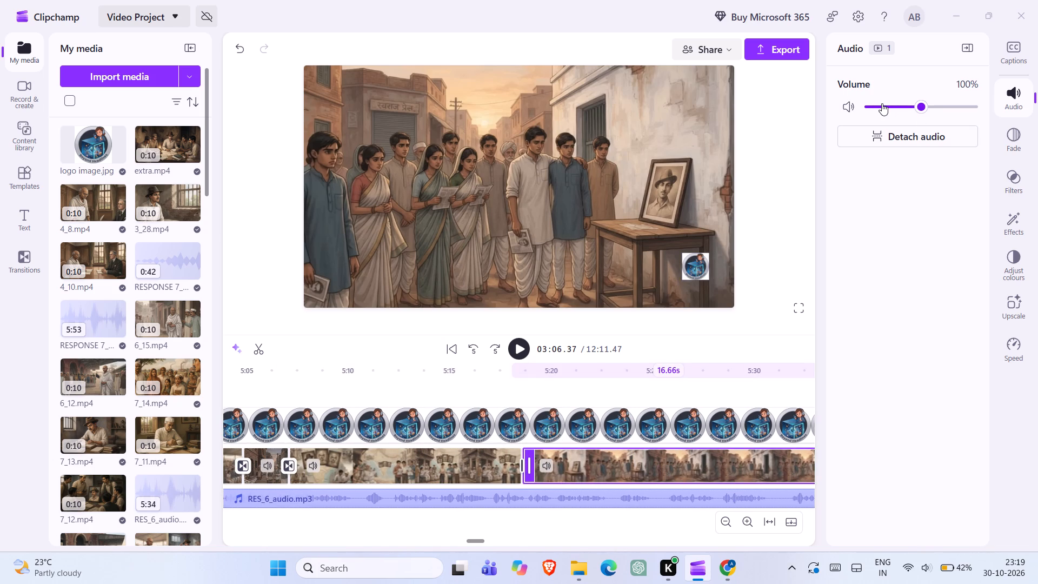
pyautogui.click(886, 103)
pyautogui.click(886, 103)
# Set the audio volume of the 12.5-second video clip starting at about 5:34 to 23%.
pyautogui.hscroll(-2, 754, 459)
pyautogui.click(719, 463)
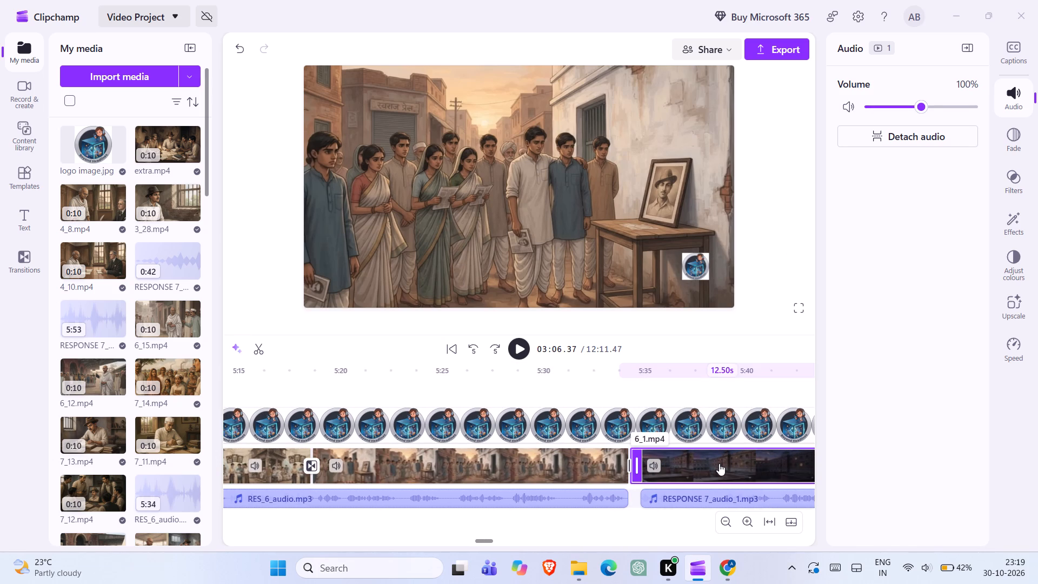
pyautogui.click(883, 105)
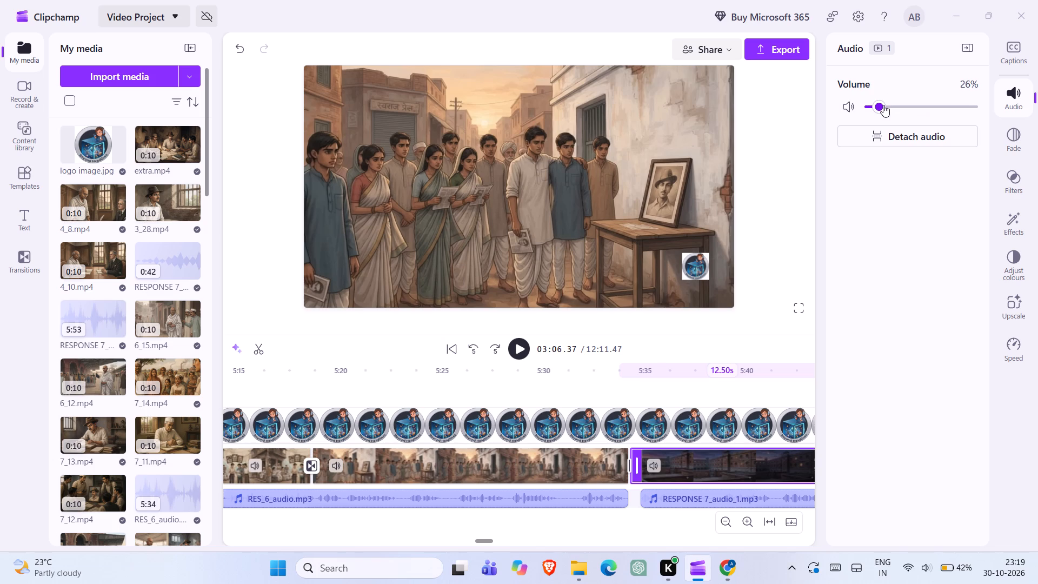
pyautogui.click(883, 105)
# Set the audio volume of the 10-second video clip starting at about 5:45 to 24%.
pyautogui.hscroll(-1, 751, 471)
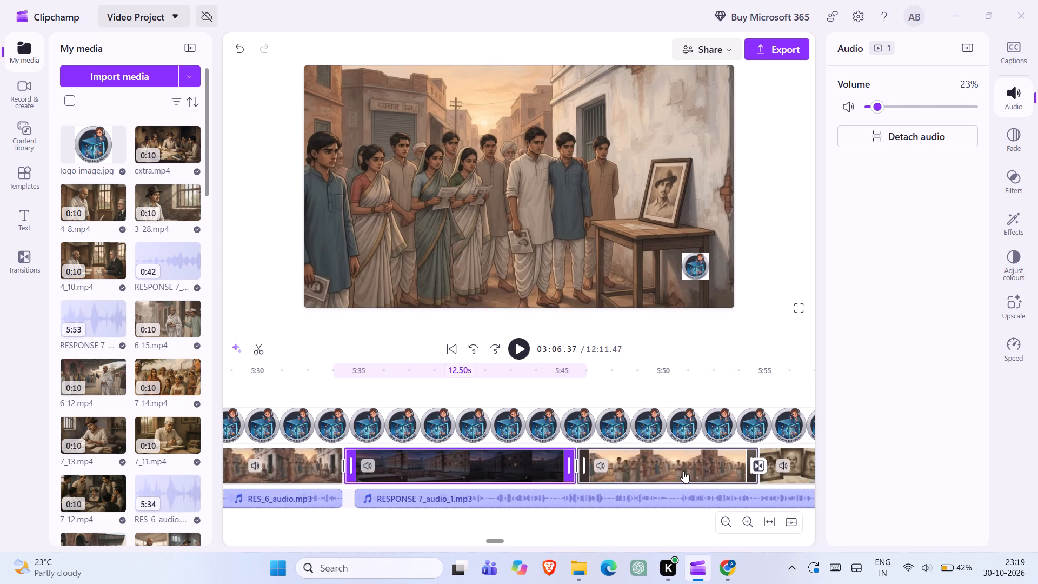
pyautogui.click(683, 471)
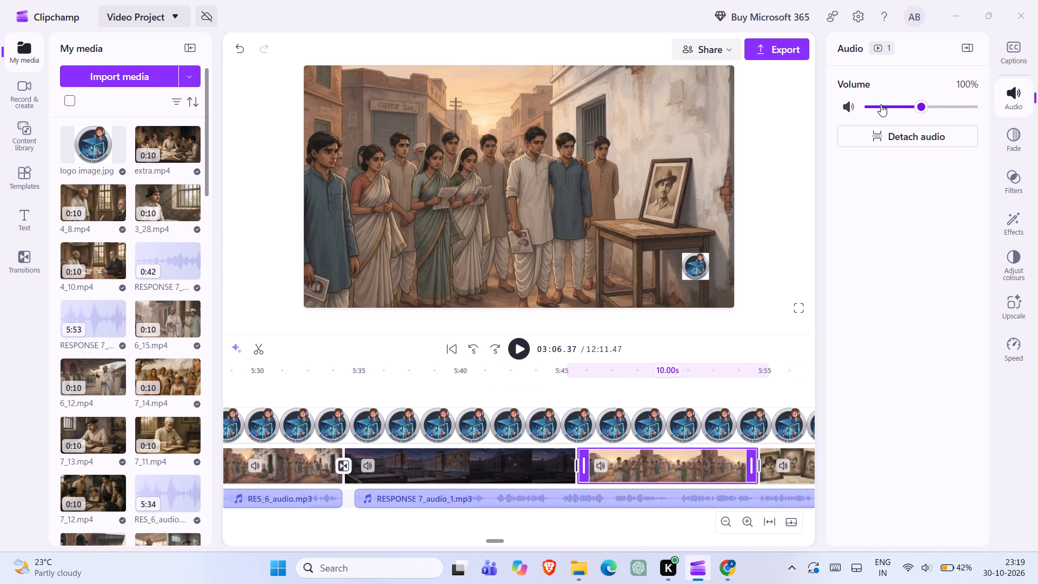
pyautogui.click(882, 104)
pyautogui.click(882, 104)
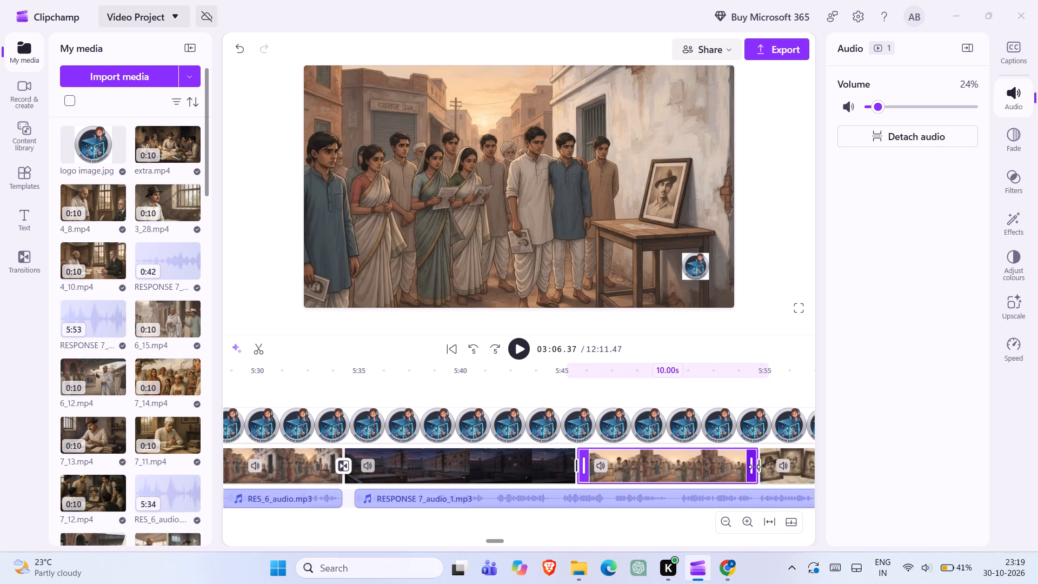
# Set the audio volume of the 14.28-second video clip starting at about 5:54 to 23%.
pyautogui.hscroll(-1, 754, 467)
pyautogui.click(673, 457)
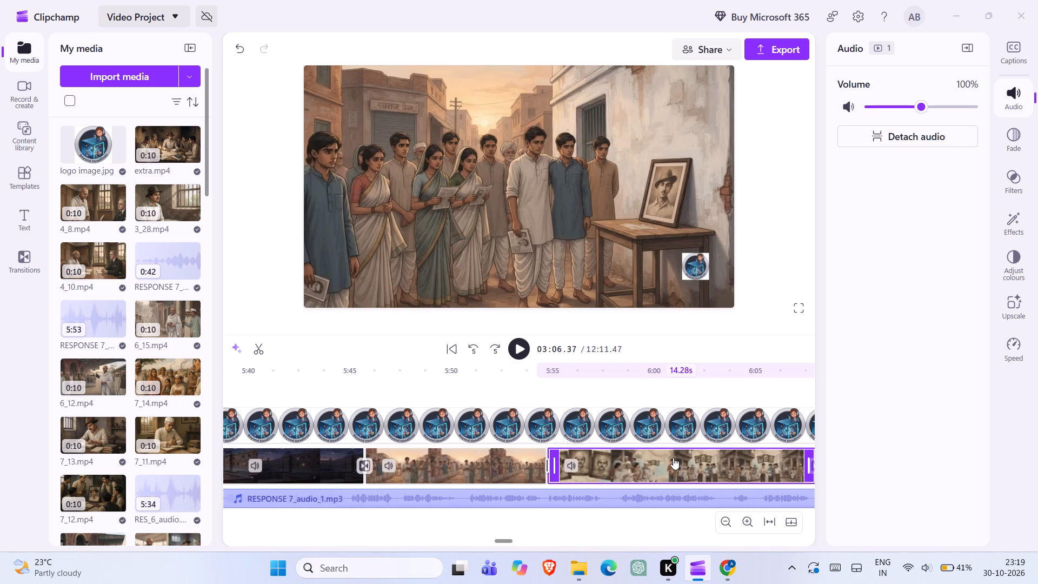
pyautogui.click(884, 104)
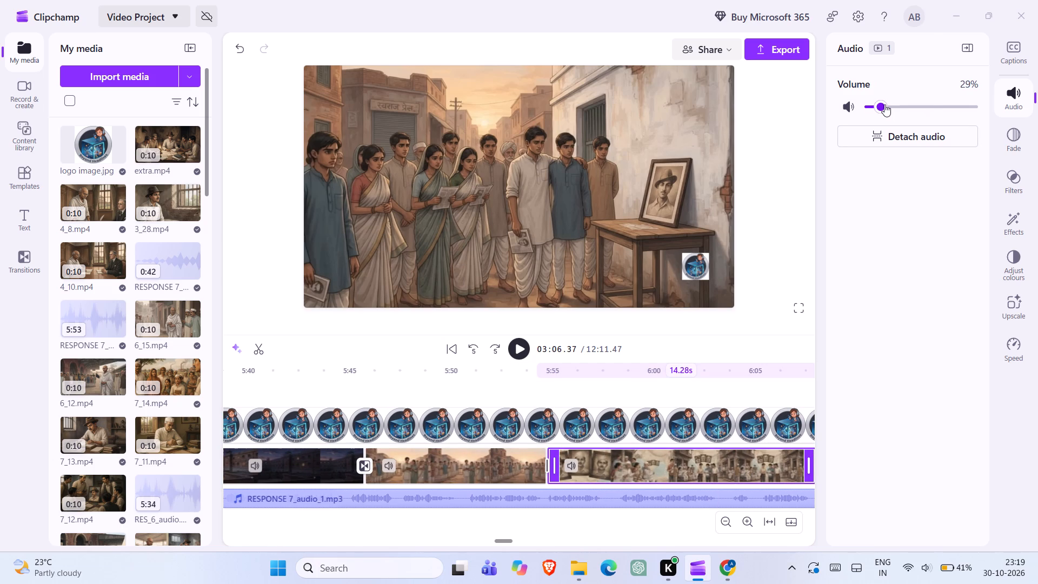
pyautogui.click(884, 104)
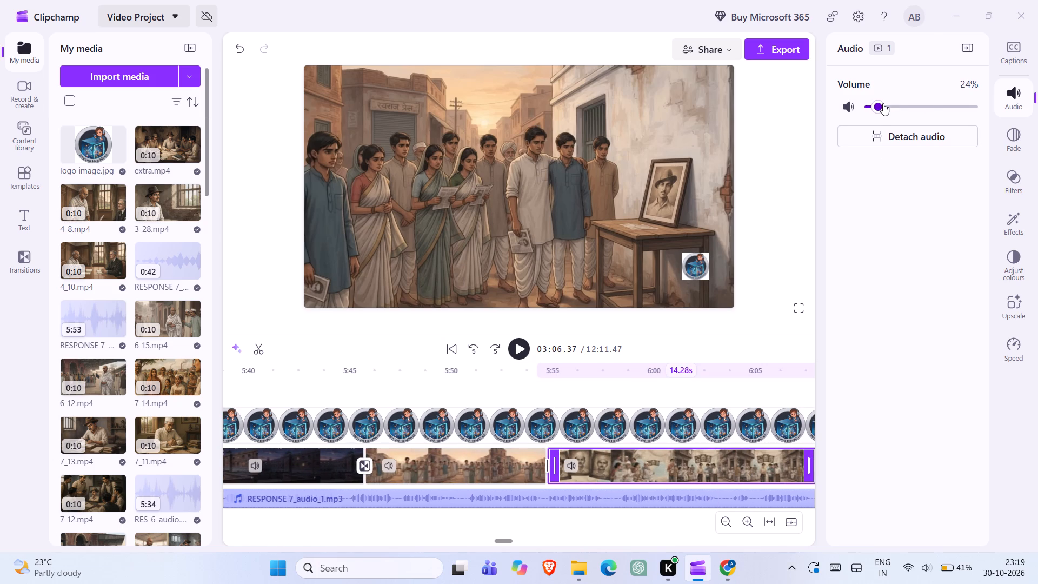
pyautogui.click(883, 103)
# Set the audio volume of the 12.5-second clip 6_21.mp4 starting at about 6:26 to 23%.
pyautogui.hscroll(-1, 773, 475)
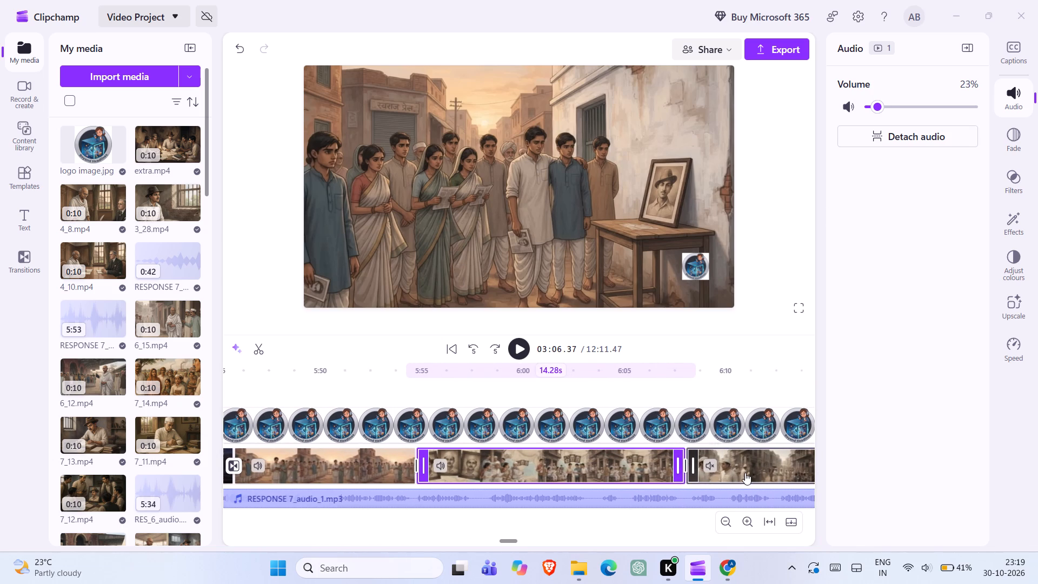
pyautogui.hscroll(-2, 745, 473)
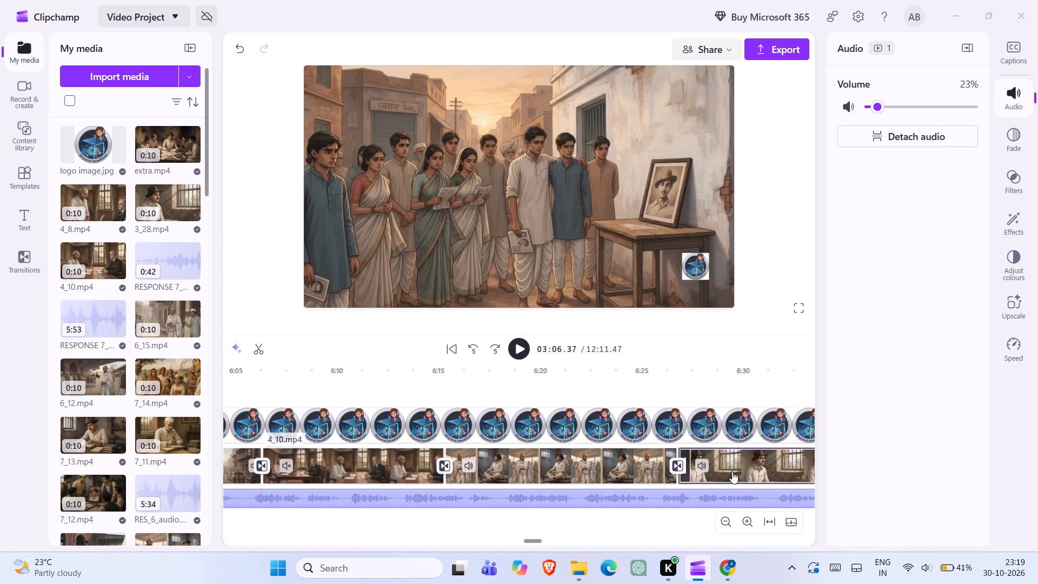
pyautogui.click(598, 473)
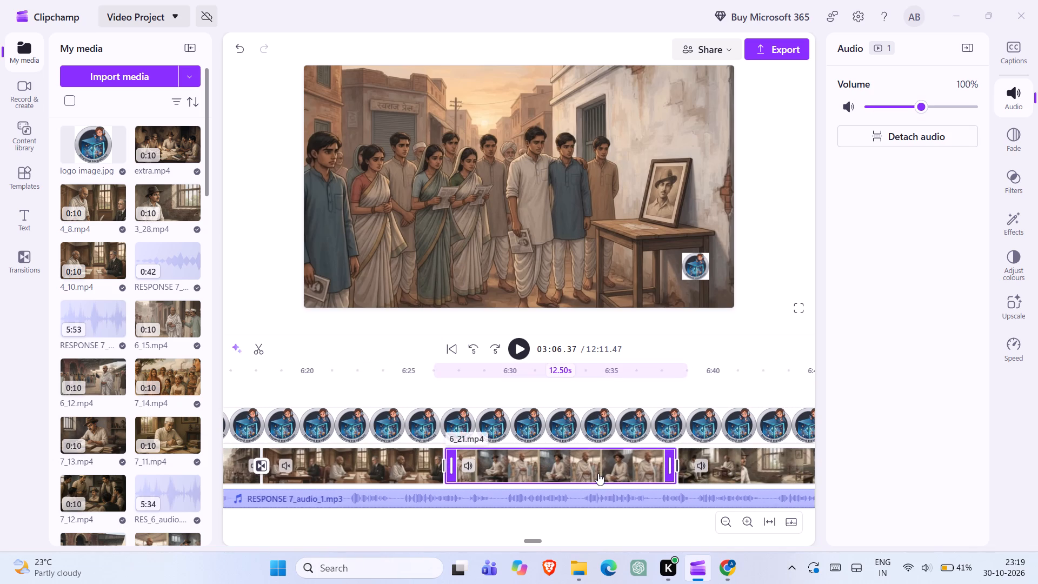
pyautogui.click(883, 106)
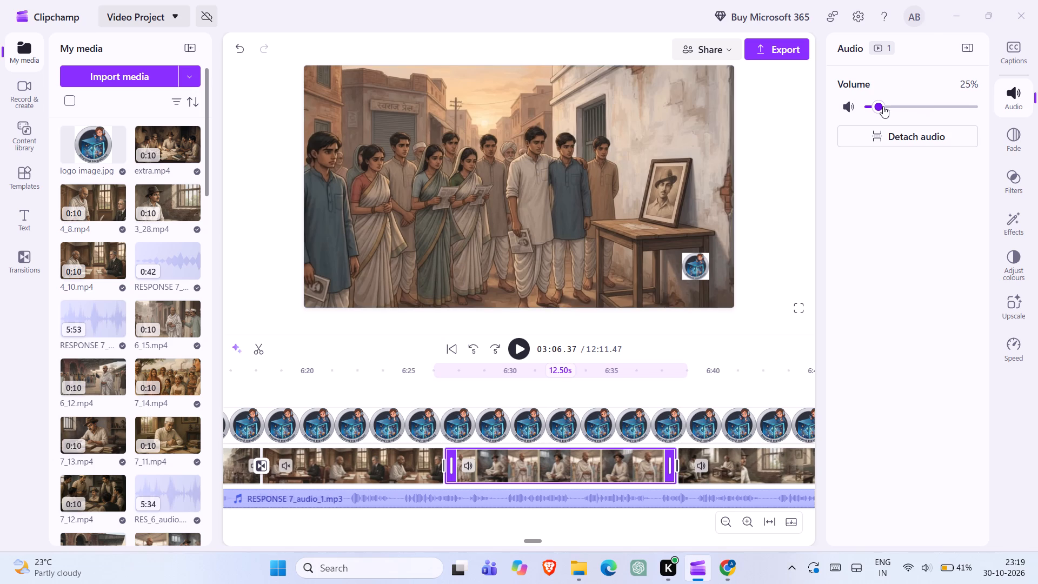
pyautogui.click(883, 106)
# Set the audio volume of the 12.5-second video clip starting at about 6:38 to 24%.
pyautogui.click(763, 460)
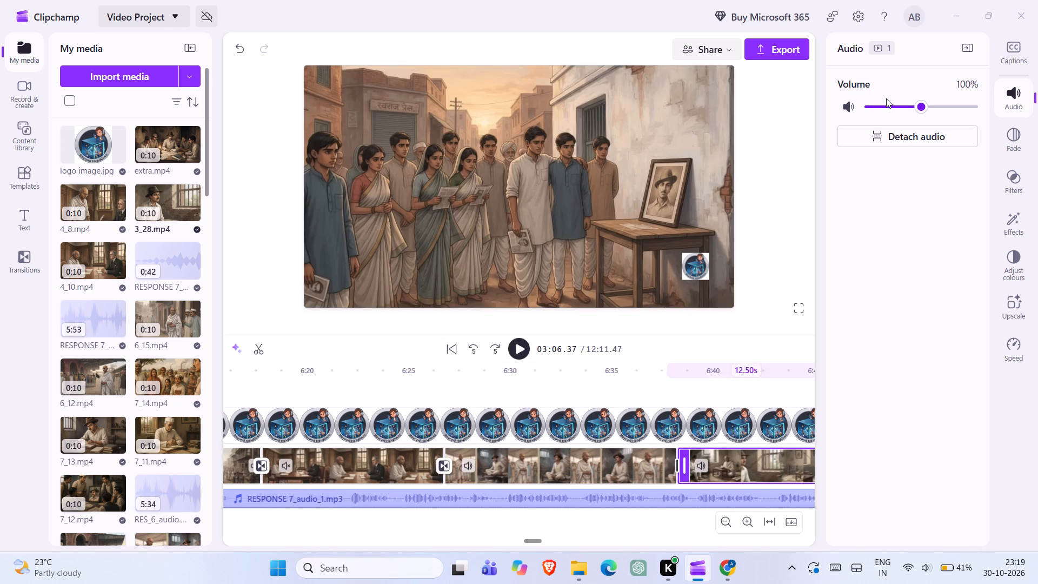
pyautogui.click(880, 109)
pyautogui.click(880, 109)
# Set the audio volume of the 9.73-second video clip starting at about 6:49 to 23%.
pyautogui.hscroll(-2, 746, 463)
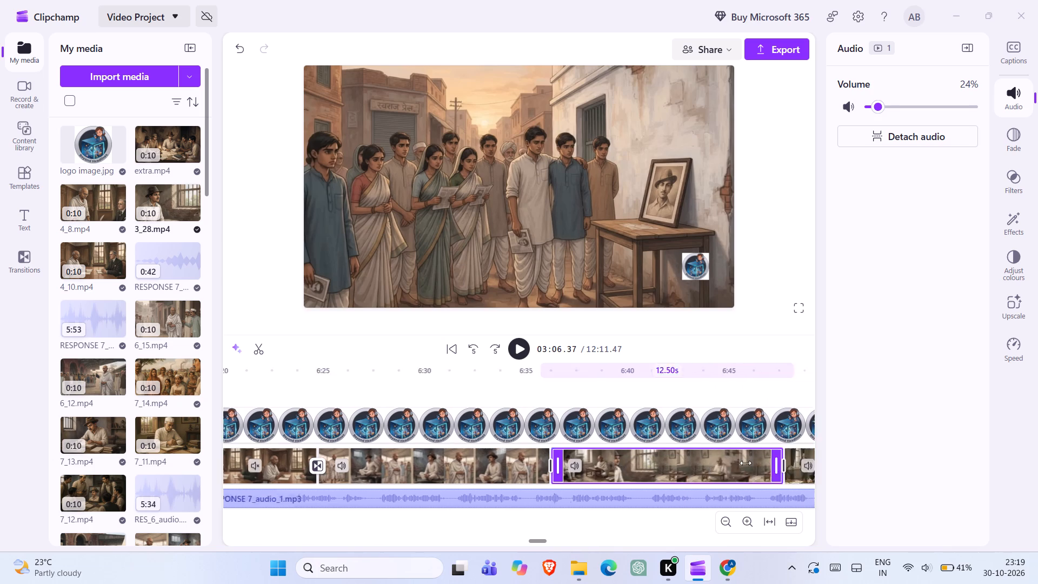
pyautogui.click(752, 461)
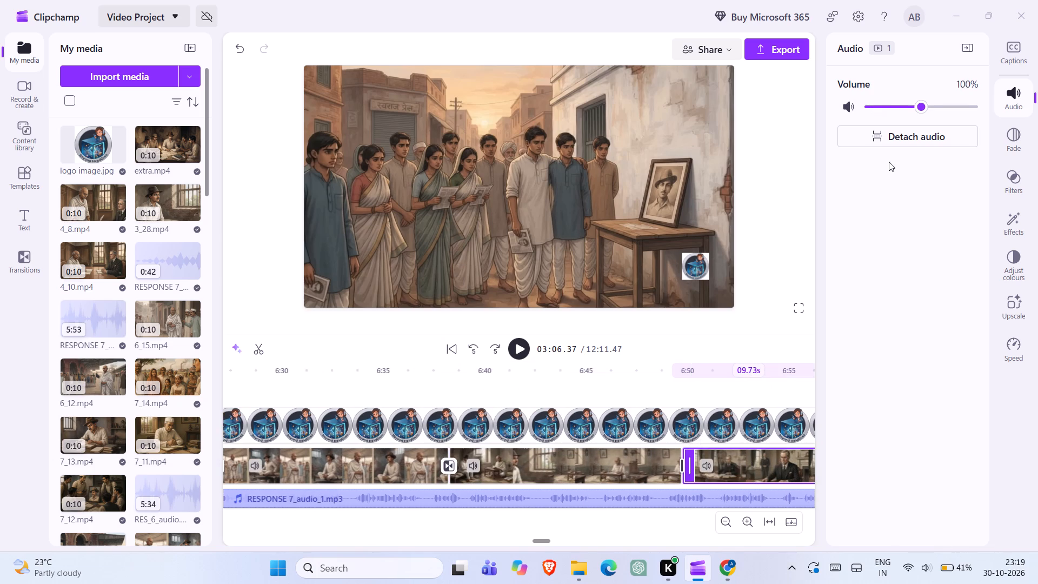
pyautogui.click(885, 106)
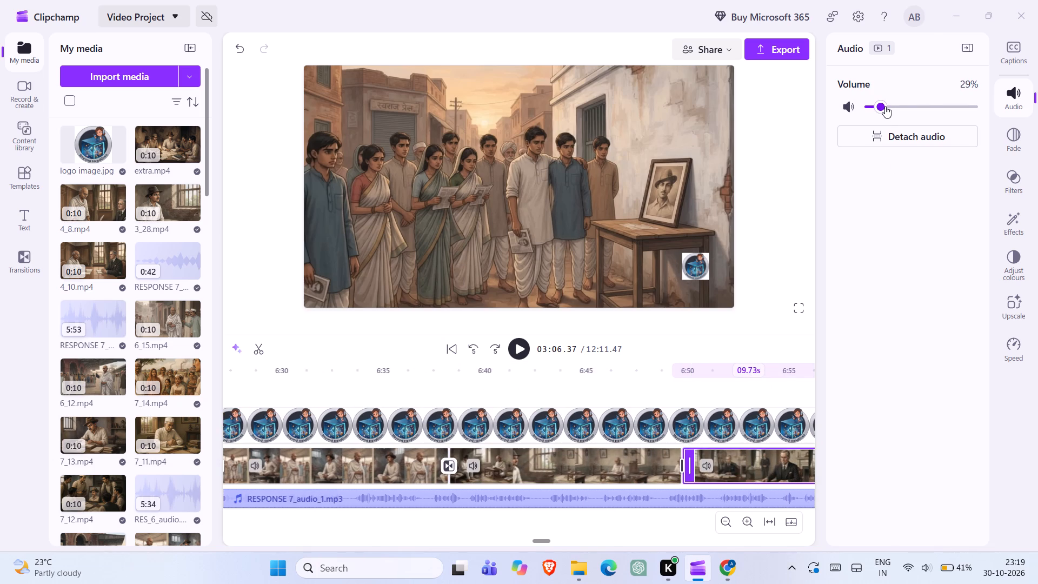
pyautogui.click(885, 106)
# Set the audio volume of the 14.28-second video clip starting at about 6:58 to 23%.
pyautogui.hscroll(-1, 735, 453)
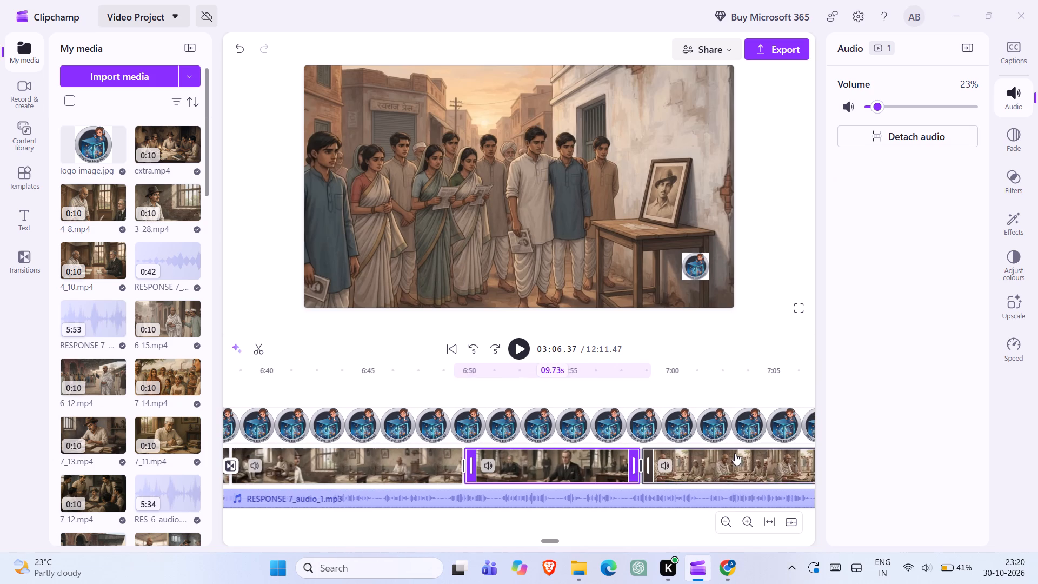
pyautogui.click(697, 460)
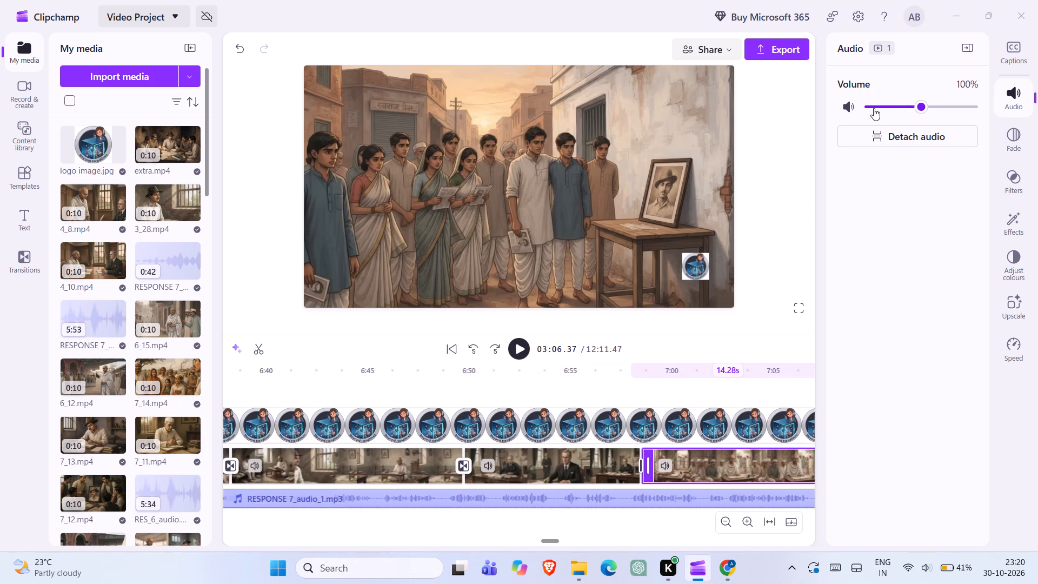
pyautogui.click(882, 104)
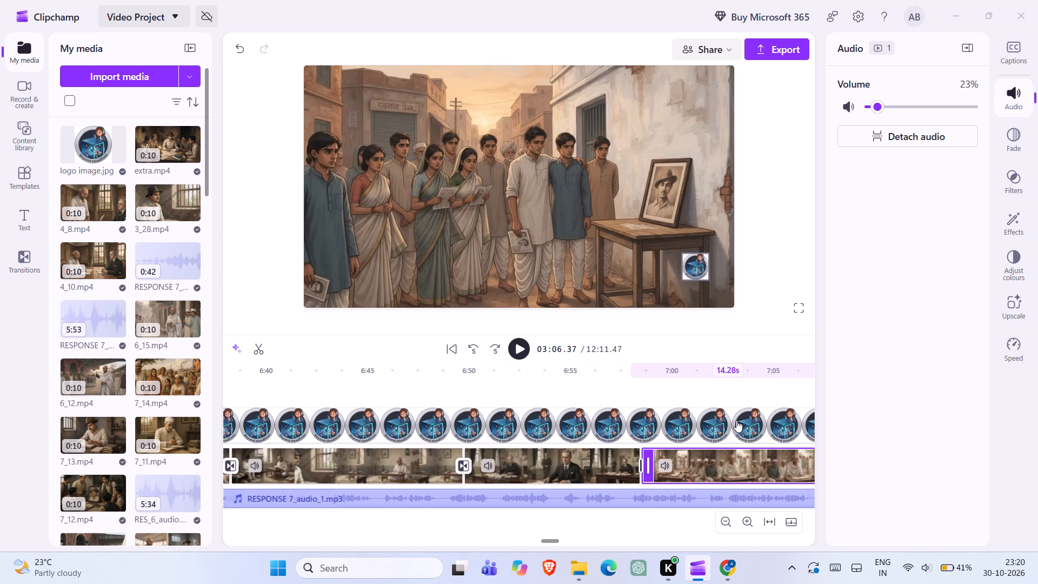
# Set the audio volume of the 12.37-second video clip starting at about 7:55 to 25%.
pyautogui.hscroll(-2, 754, 476)
pyautogui.hscroll(-1, 704, 466)
pyautogui.hscroll(-1, 750, 457)
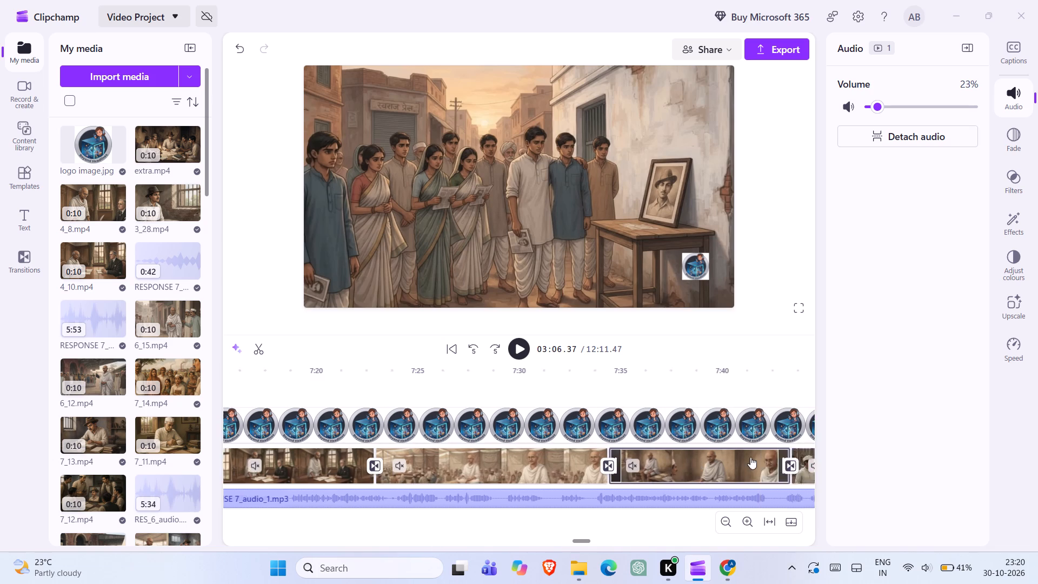
pyautogui.hscroll(-1, 750, 457)
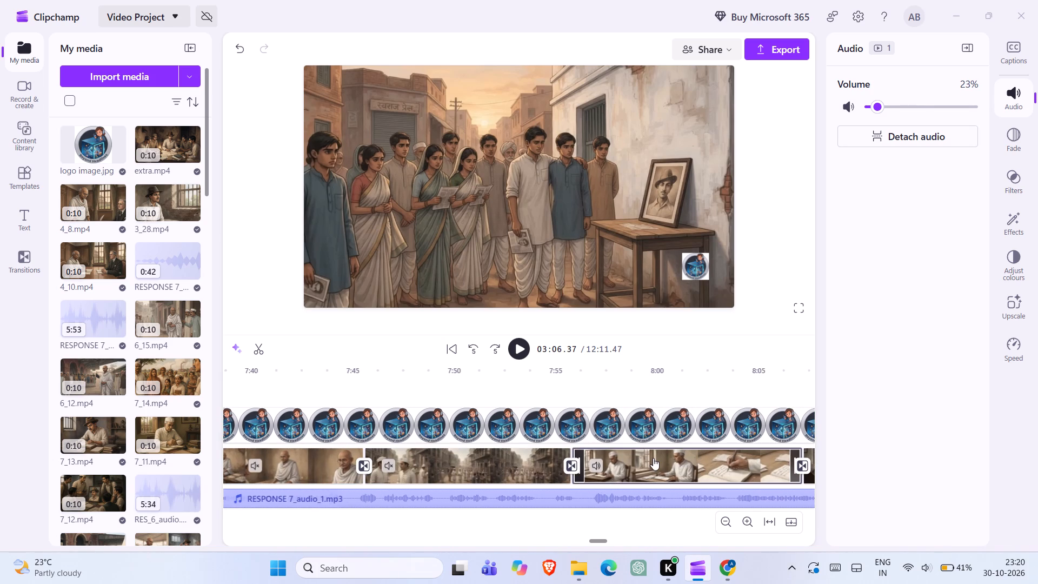
pyautogui.click(653, 458)
pyautogui.click(883, 103)
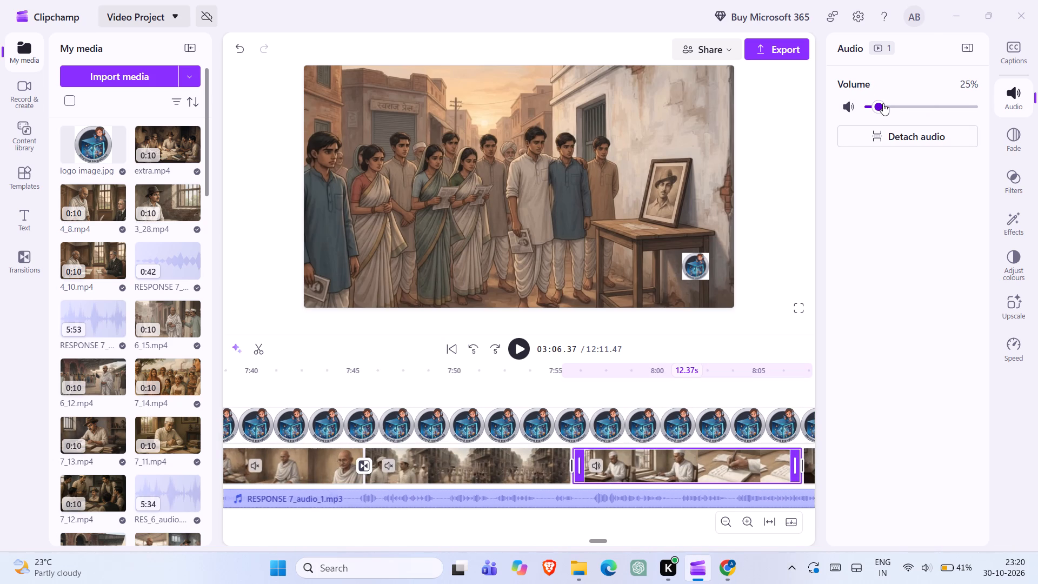
# Lower the audio volume of the selected 12.37-second video clip starting at about 7:55 to 23%.
pyautogui.click(883, 103)
# Set the audio volume of the 10-second clip 6_6.mp4 starting at about 8:07 to 23%.
pyautogui.hscroll(-1, 734, 472)
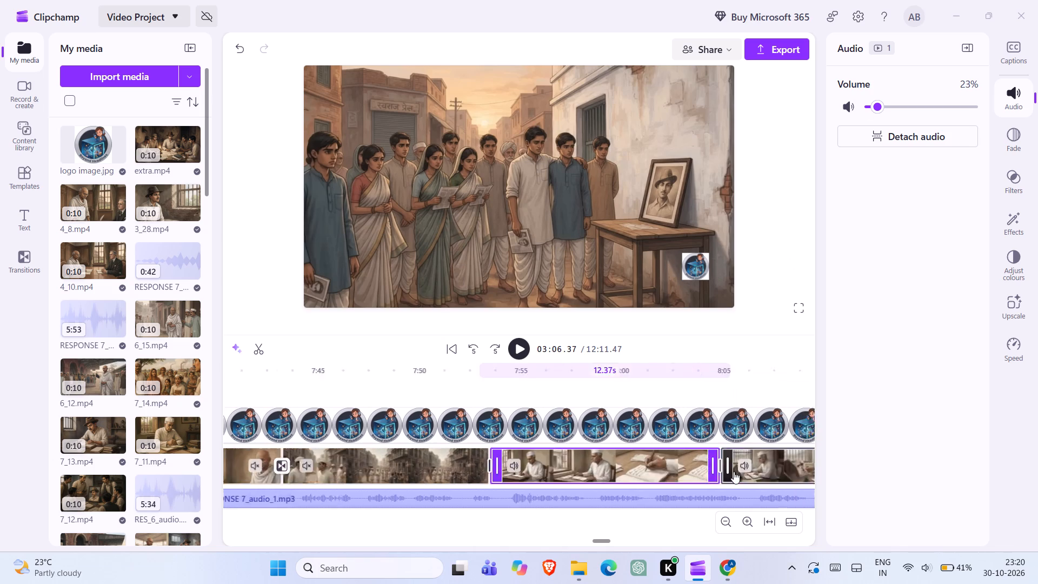
pyautogui.click(764, 460)
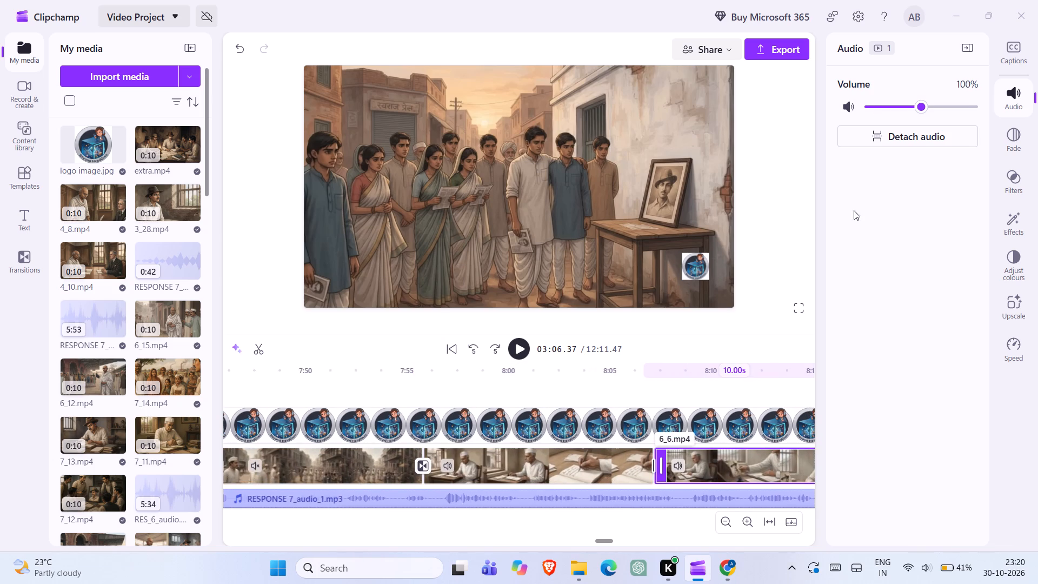
pyautogui.click(882, 107)
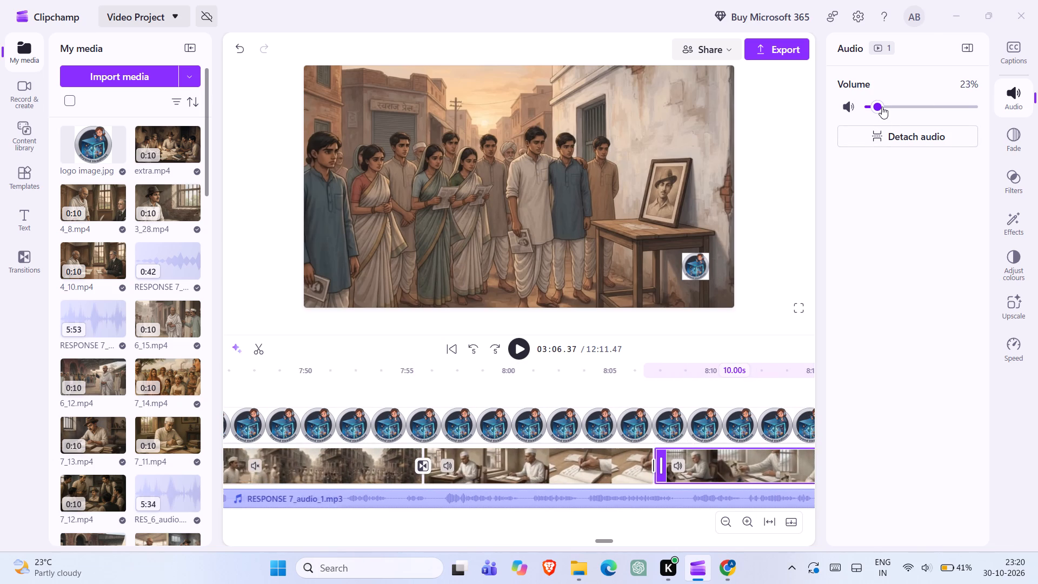
# Set the audio volume of the 6.35-second clip 7_11.mp4 starting at about 8:16 to 24%.
pyautogui.hscroll(-1, 726, 482)
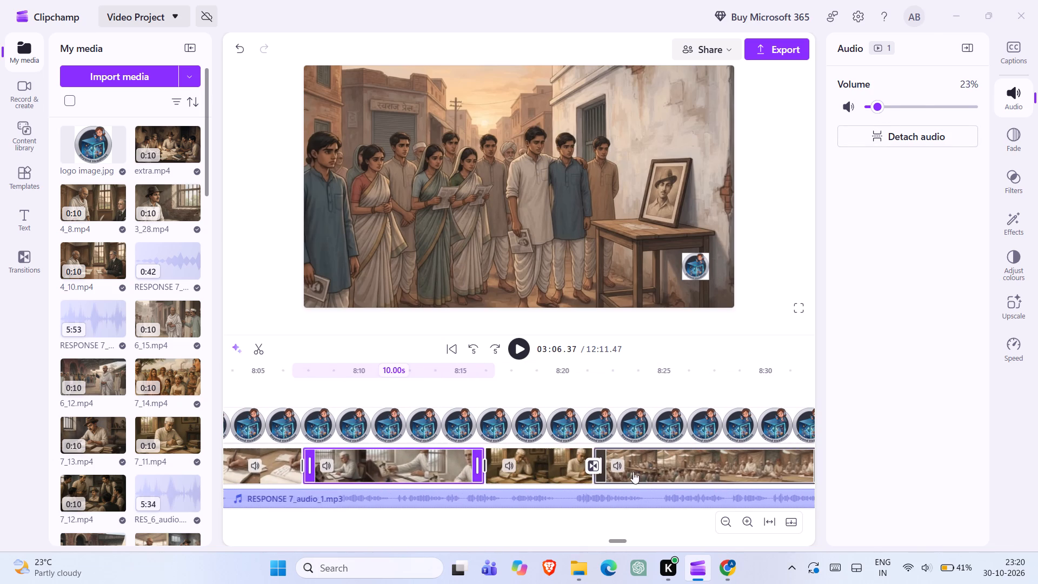
pyautogui.click(569, 476)
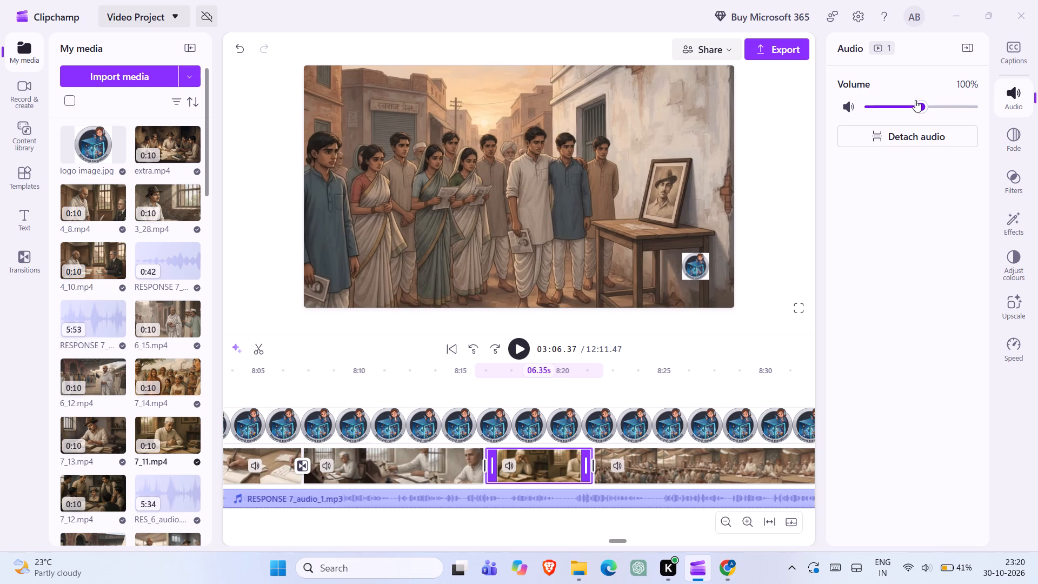
pyautogui.click(882, 103)
# Set the audio volume of the 12.5-second video clip starting at about 8:21 to 23%.
pyautogui.click(732, 468)
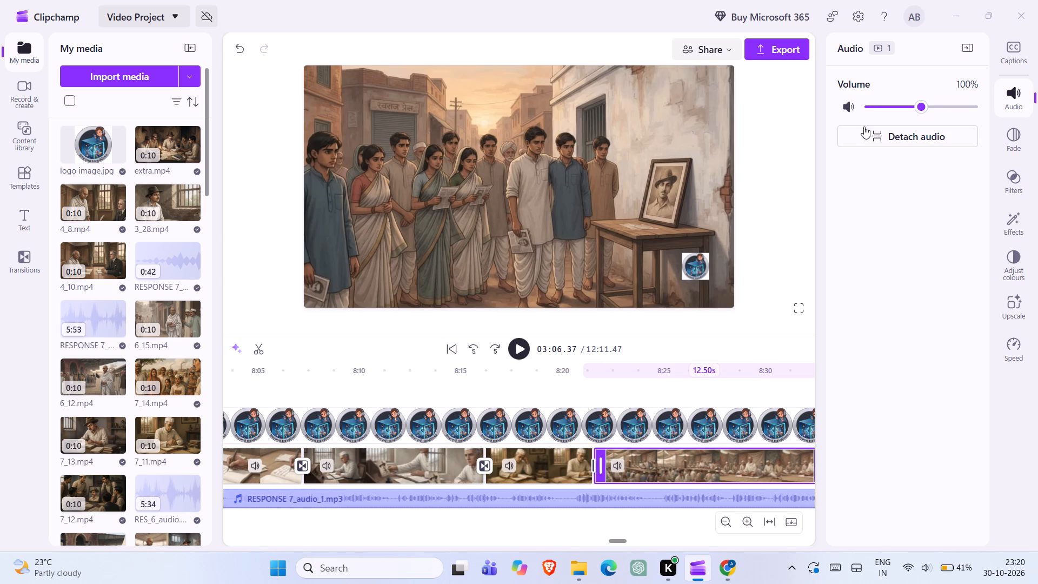
pyautogui.click(885, 103)
pyautogui.click(885, 103)
# Set the audio volume of the 16.66-second video clip starting at about 8:33 to 23%.
pyautogui.hscroll(-1, 743, 464)
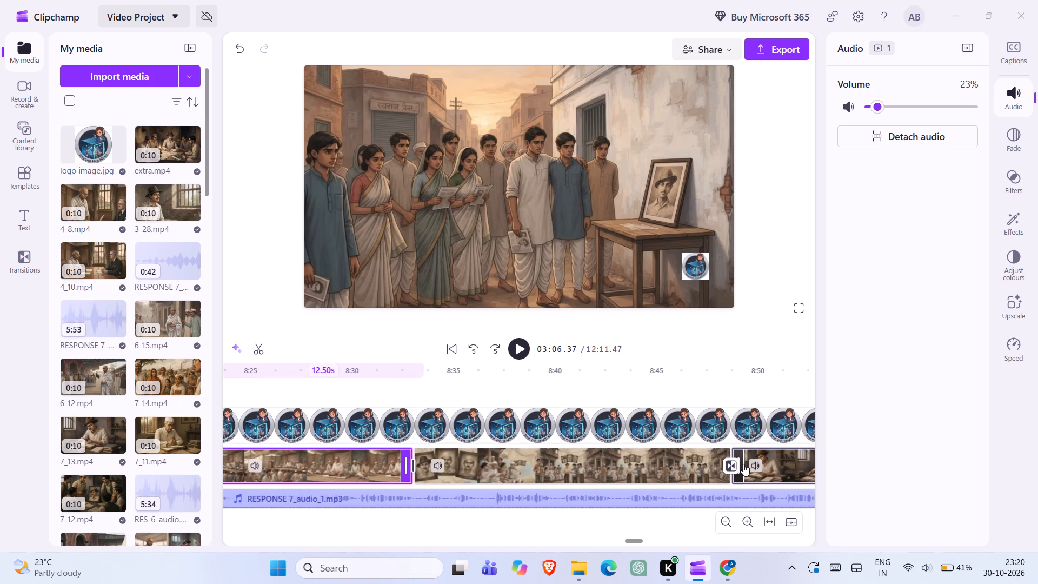
pyautogui.click(608, 461)
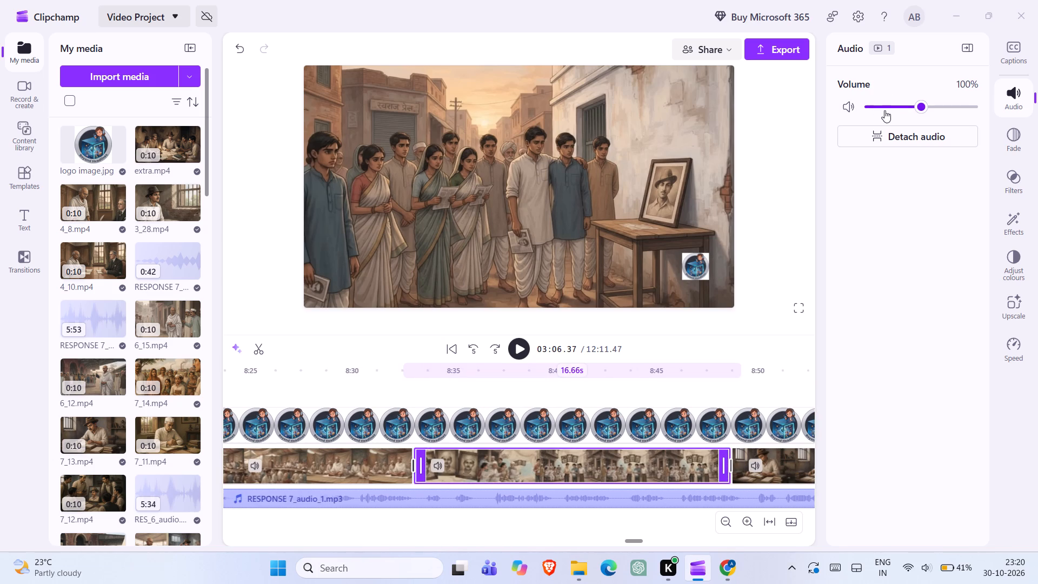
pyautogui.click(884, 99)
pyautogui.click(882, 108)
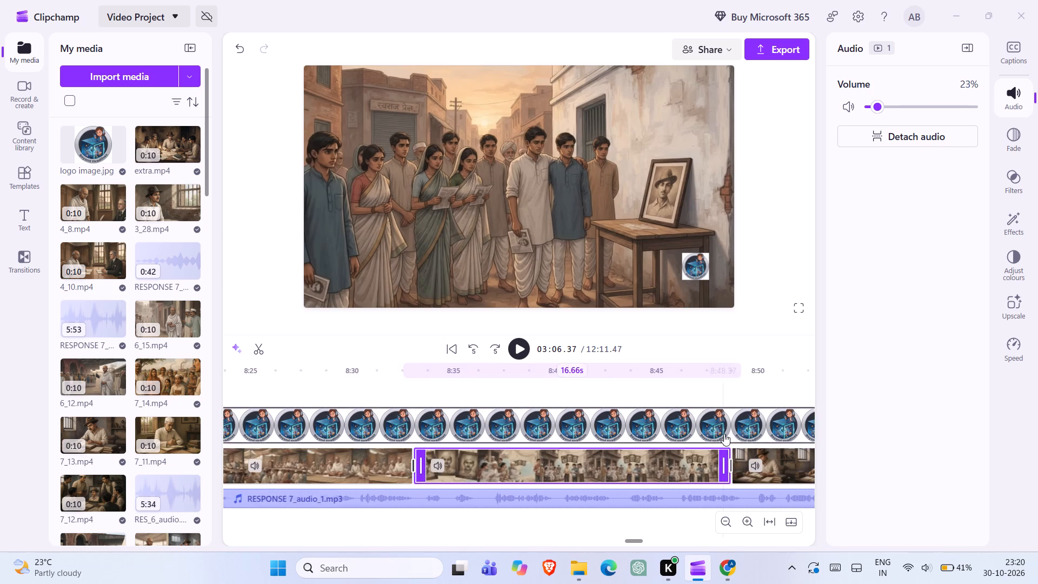
# Set the audio volume of the 11.11-second clip 7_13.mp4 starting at about 8:48 to 23%.
pyautogui.click(797, 461)
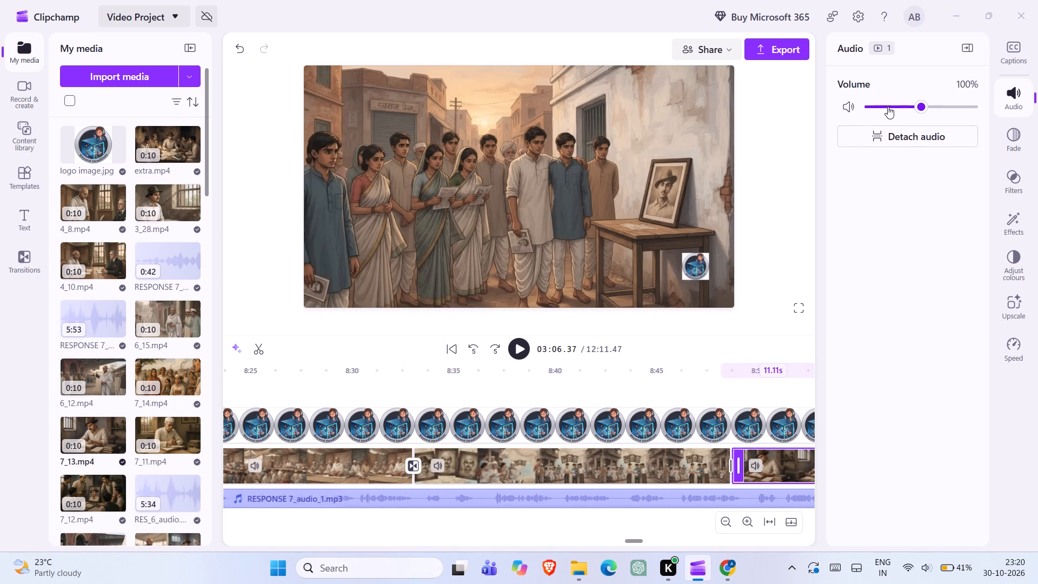
pyautogui.click(887, 107)
pyautogui.moveTo(887, 107); pyautogui.dragTo(883, 108)
pyautogui.moveTo(883, 108); pyautogui.dragTo(882, 108)
# Set the audio volume of the 8.06-second clip extra.mp4 starting at about 8:58 to 24%.
pyautogui.hscroll(-2, 760, 435)
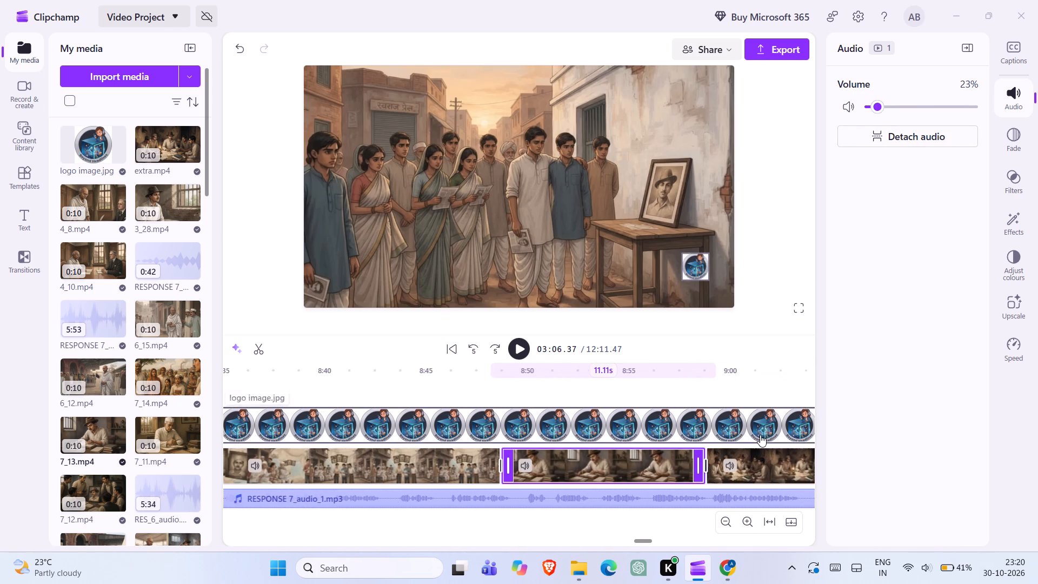
pyautogui.click(751, 467)
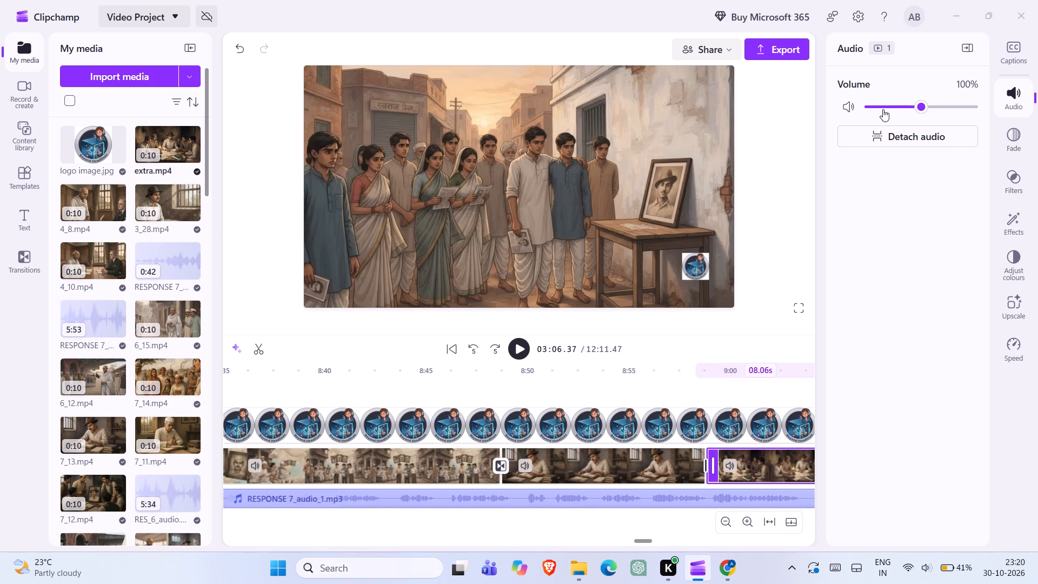
pyautogui.click(883, 109)
pyautogui.click(883, 109)
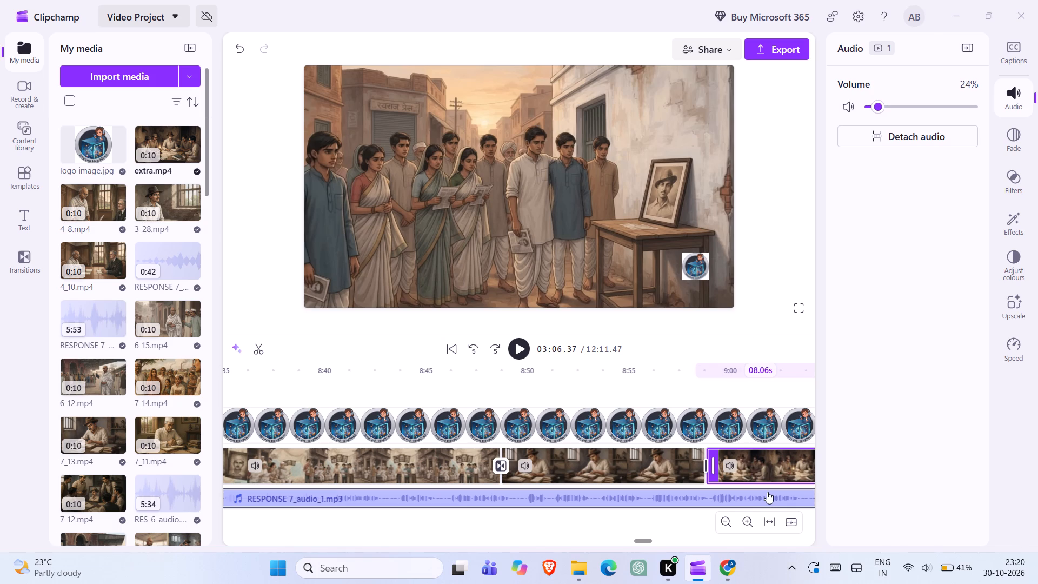
# Set the audio volume of the unmuted 3.83-second video clip starting at about 9:24 to 23%.
pyautogui.hscroll(-1, 767, 492)
pyautogui.hscroll(-1, 723, 477)
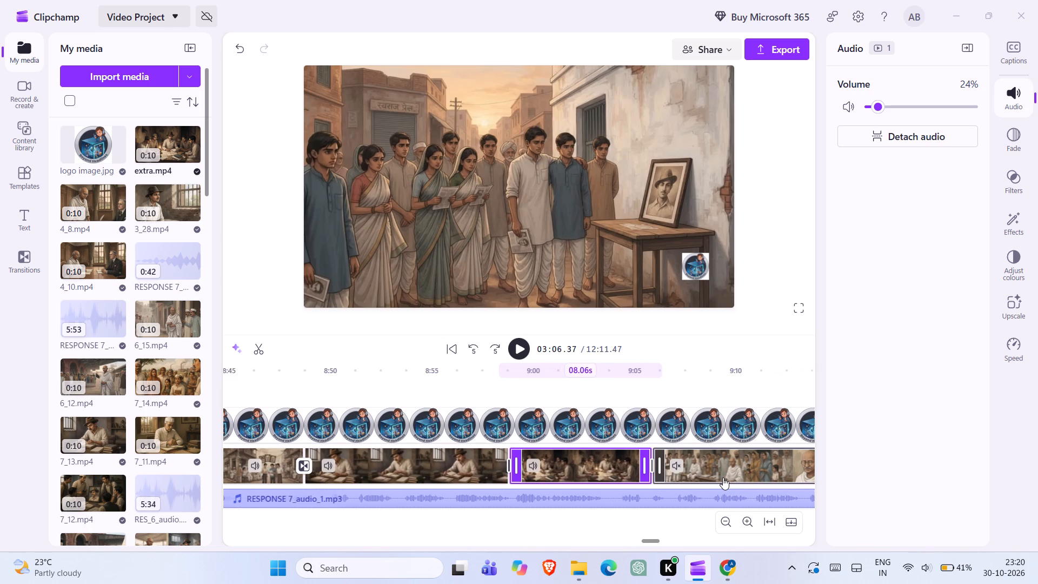
pyautogui.hscroll(-2, 723, 477)
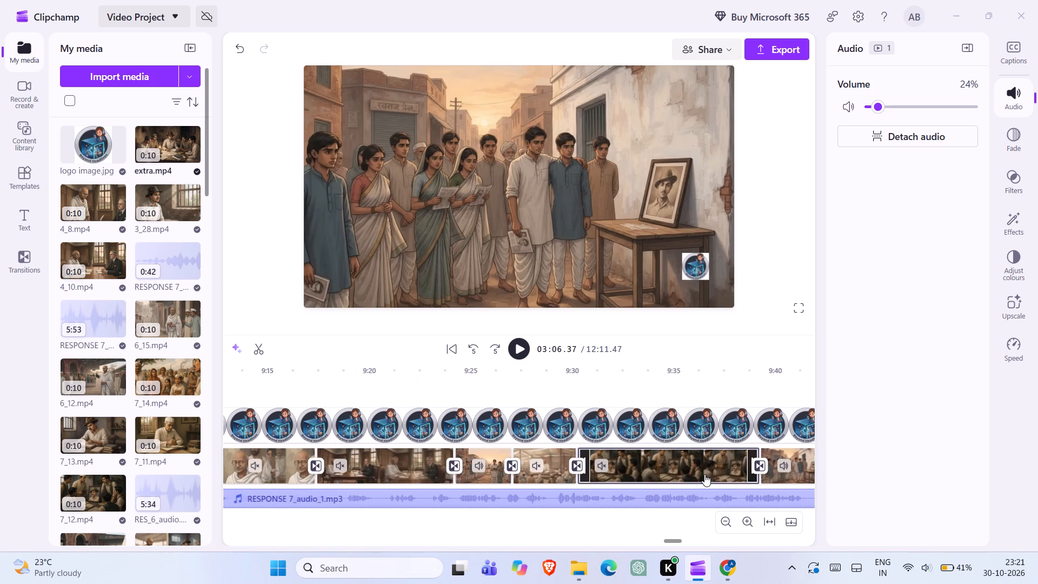
pyautogui.click(498, 458)
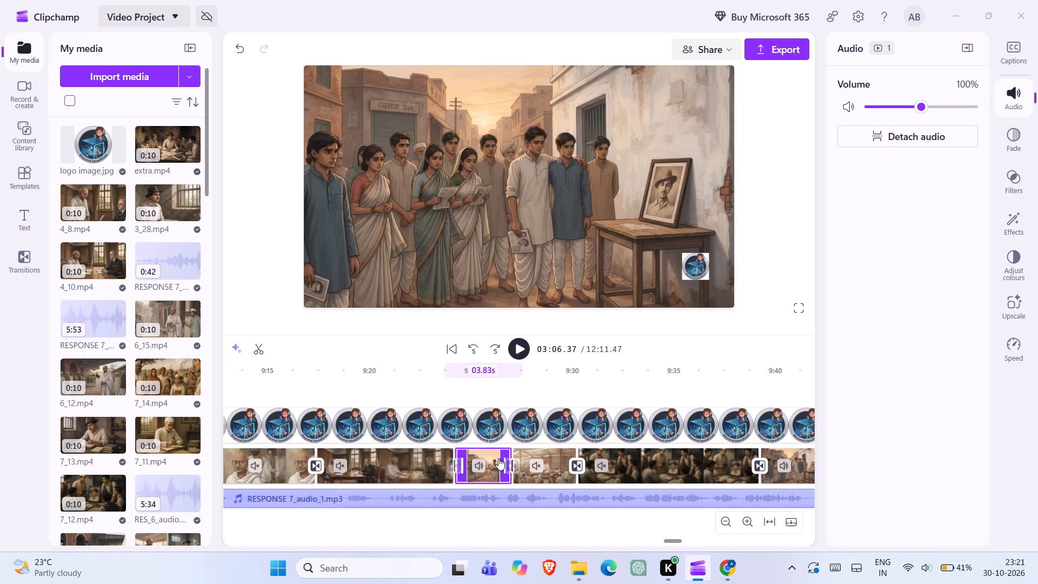
pyautogui.click(884, 103)
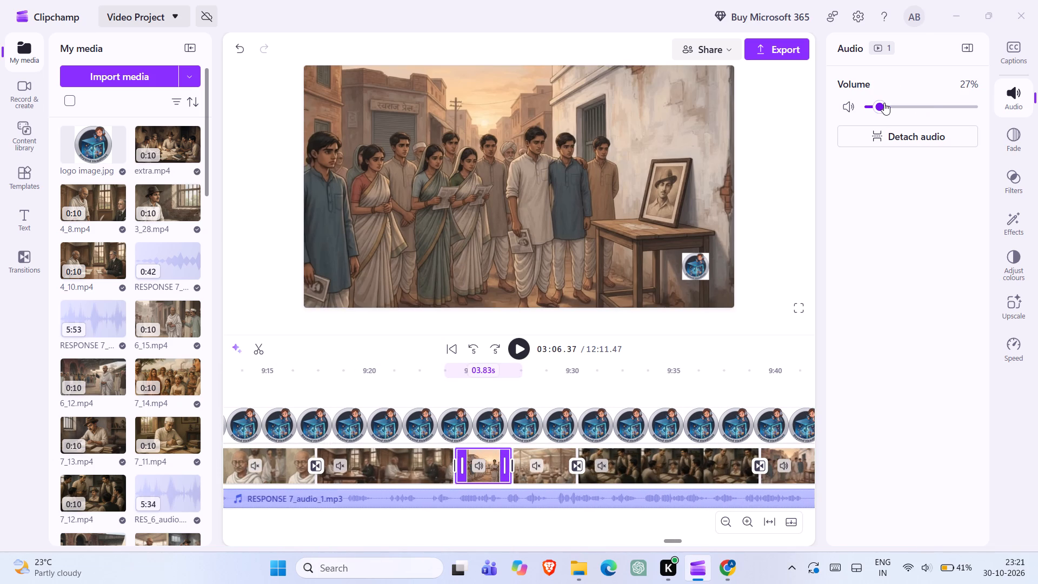
pyautogui.click(884, 103)
# Set the audio volume of the 10-second video clip starting at about 9:39 to 22%.
pyautogui.hscroll(-1, 652, 479)
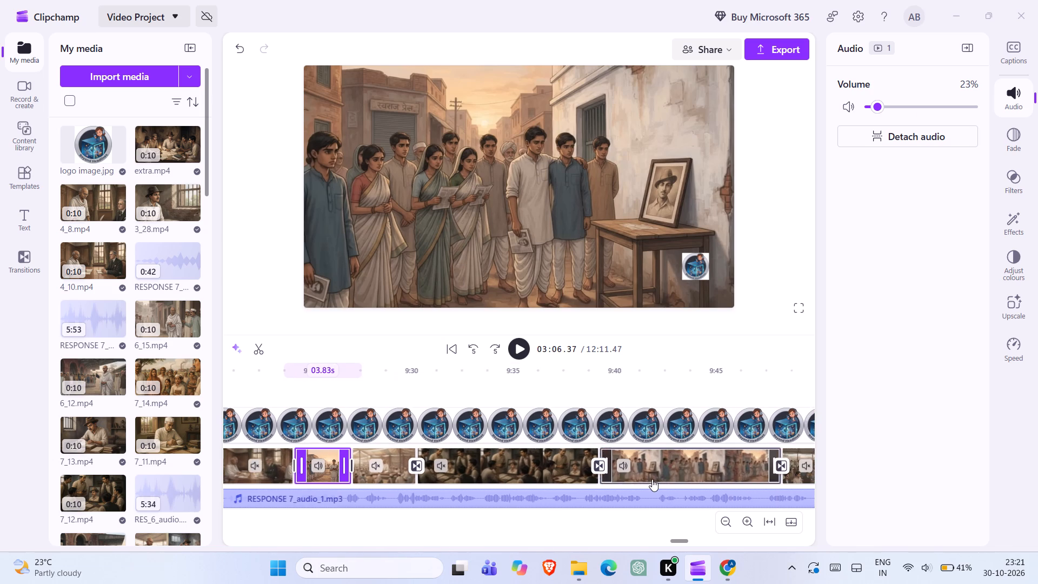
pyautogui.click(646, 459)
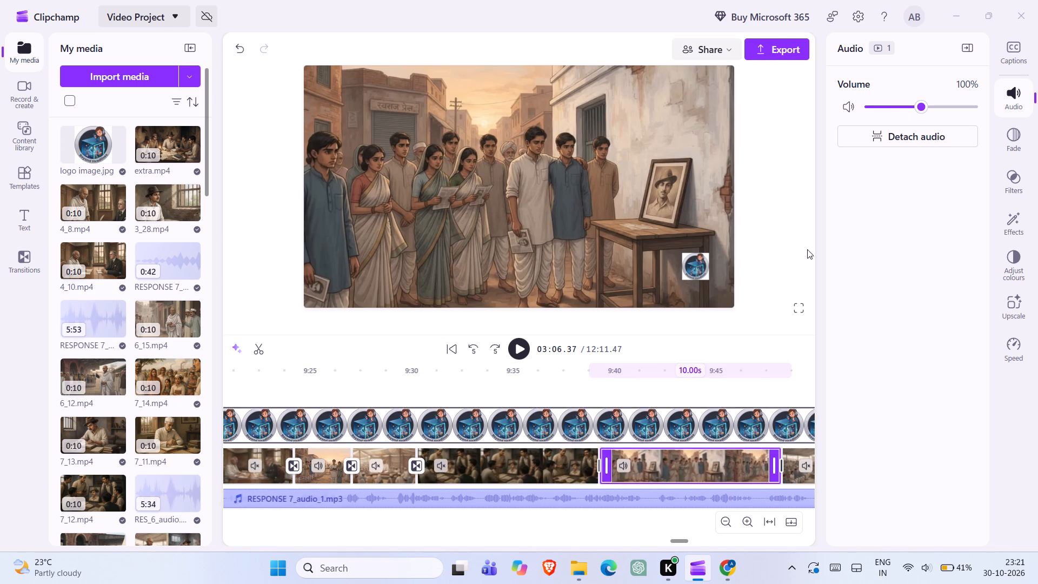
pyautogui.click(883, 106)
pyautogui.click(883, 106)
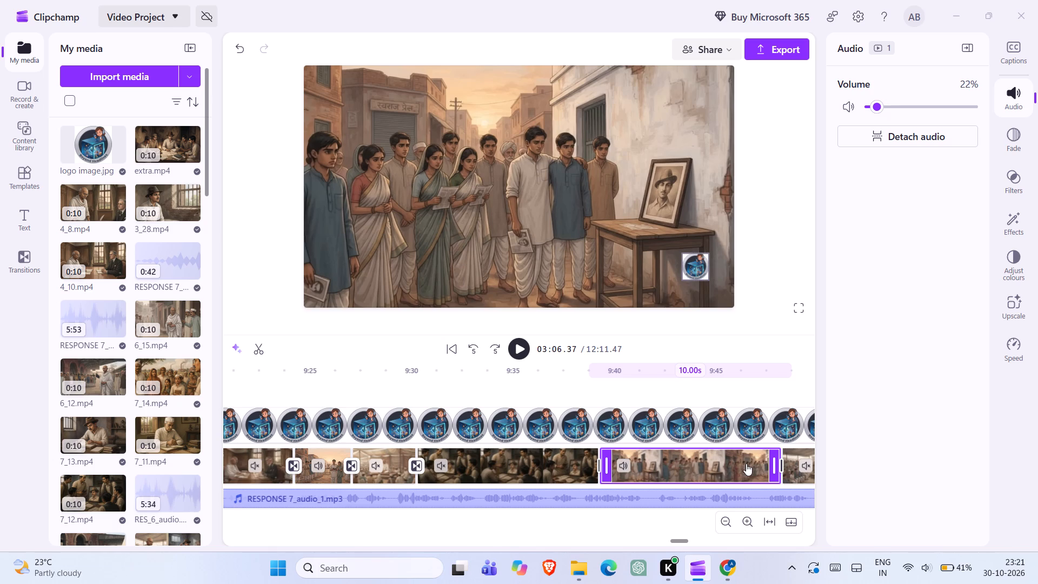
# Set the audio volume of the 12.5-second clip 7_14.mp4 starting at about 9:59 to 23%.
pyautogui.hscroll(-3, 746, 463)
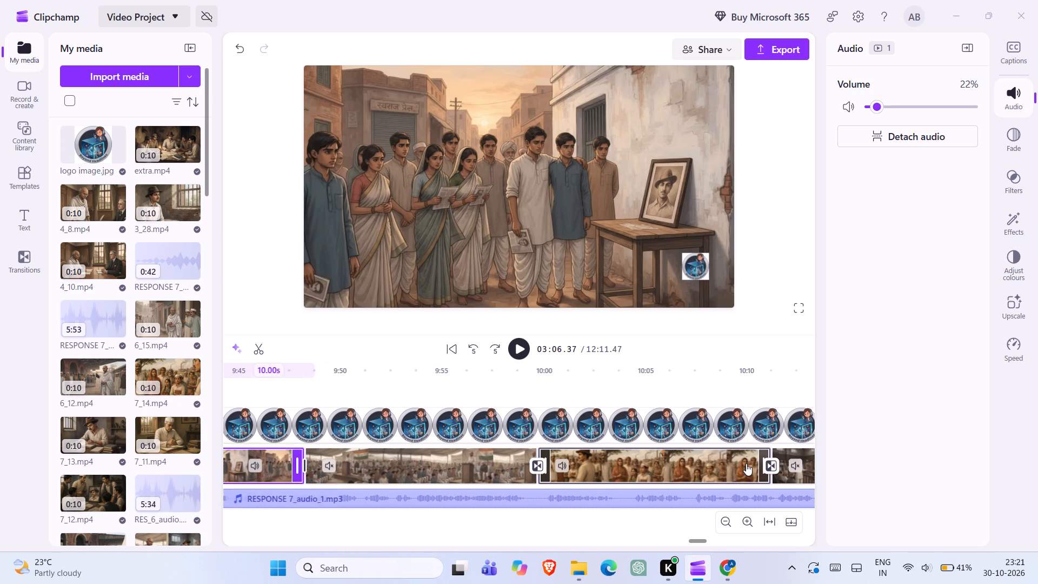
pyautogui.click(667, 469)
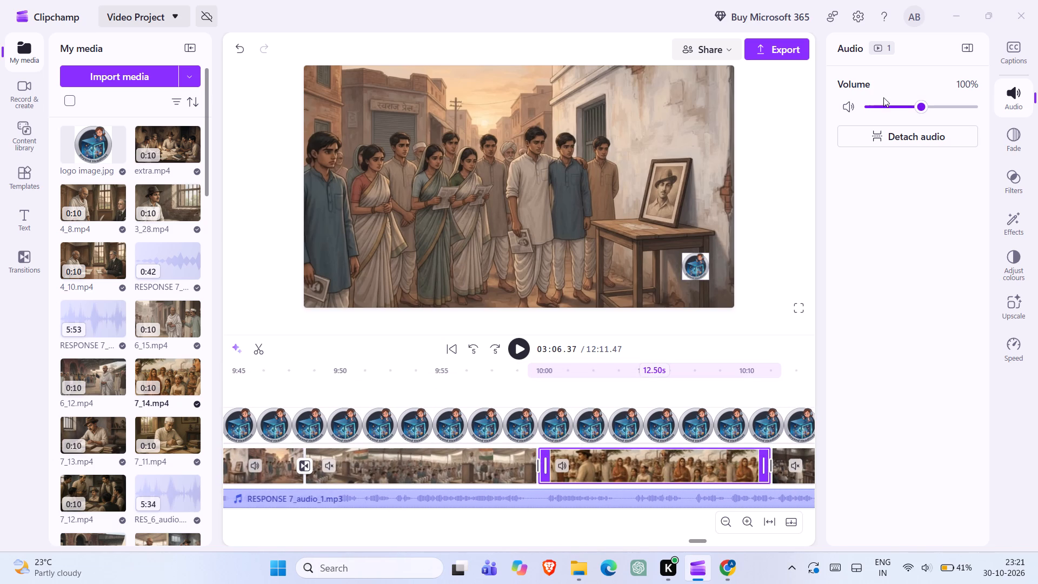
pyautogui.click(883, 103)
pyautogui.click(883, 103)
# Set the audio volume of the 10-second video clip starting at about 10:20 to 23%.
pyautogui.hscroll(-2, 740, 494)
pyautogui.click(773, 464)
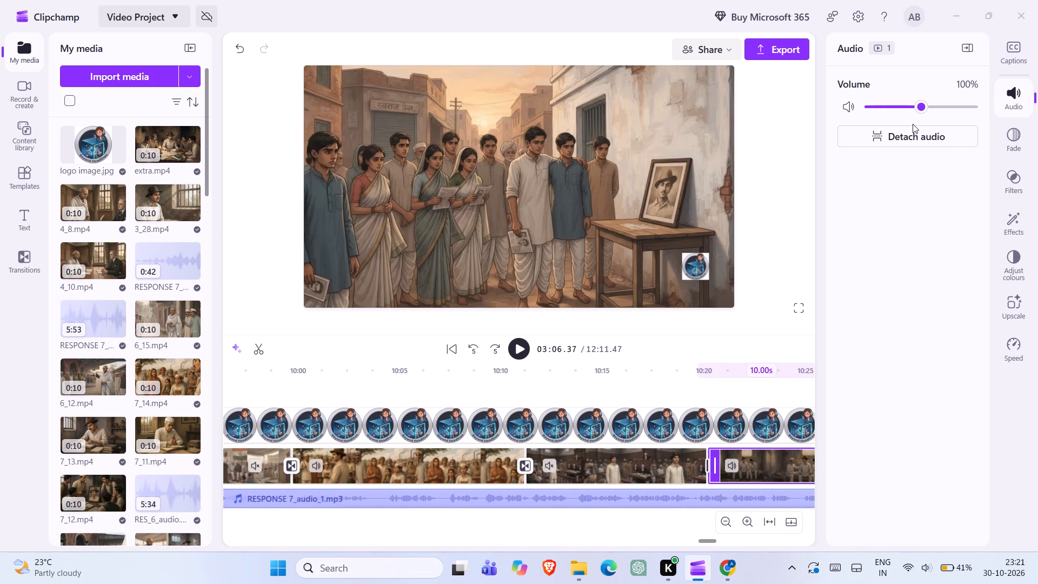
pyautogui.click(882, 106)
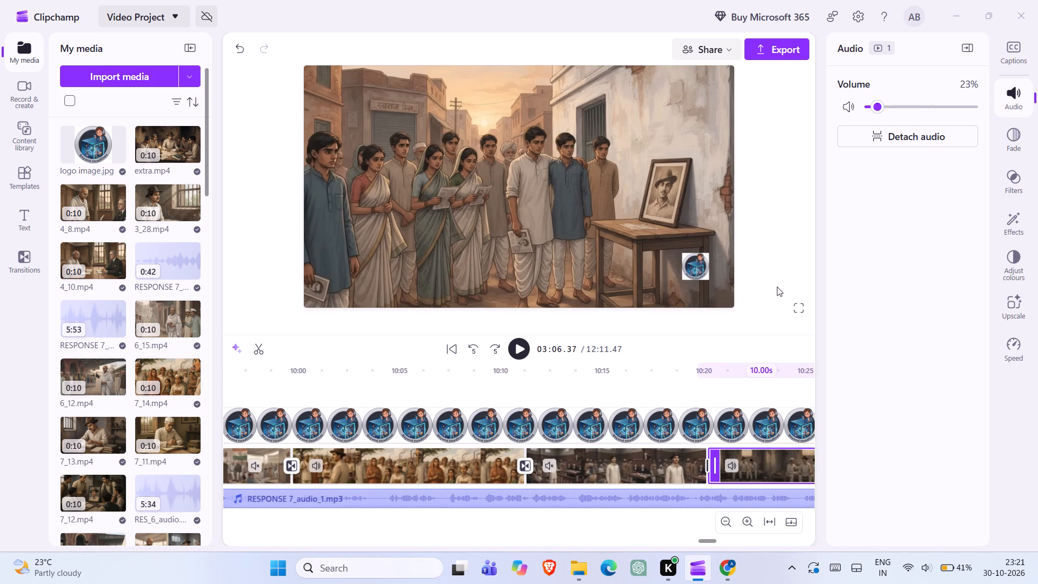
# Set the audio volume of the 10-second clip 6_15.mp4 starting at about 10:38 to 27%.
pyautogui.hscroll(-1, 737, 481)
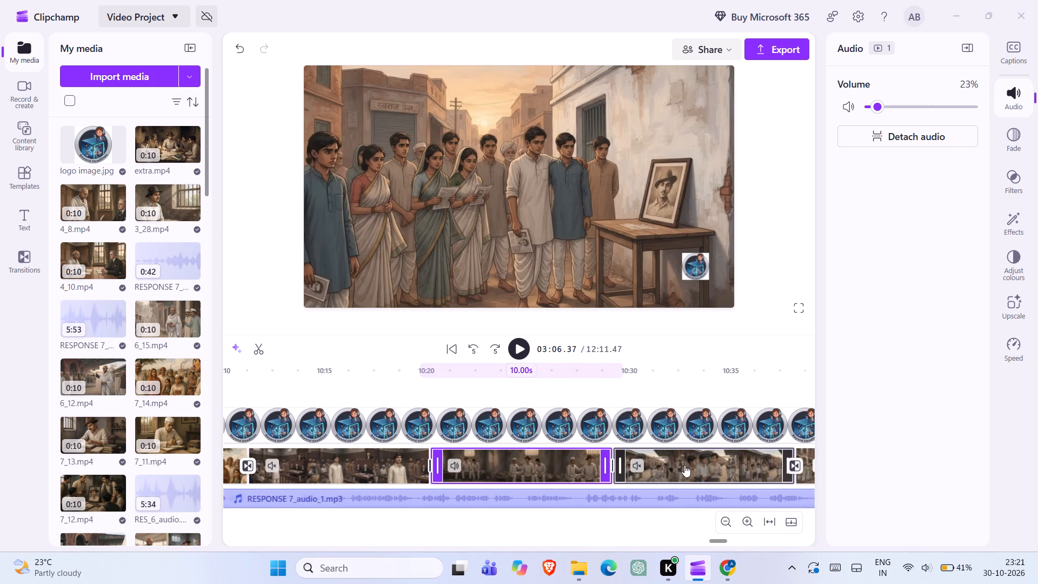
pyautogui.click(684, 465)
pyautogui.hscroll(-1, 684, 465)
pyautogui.click(568, 465)
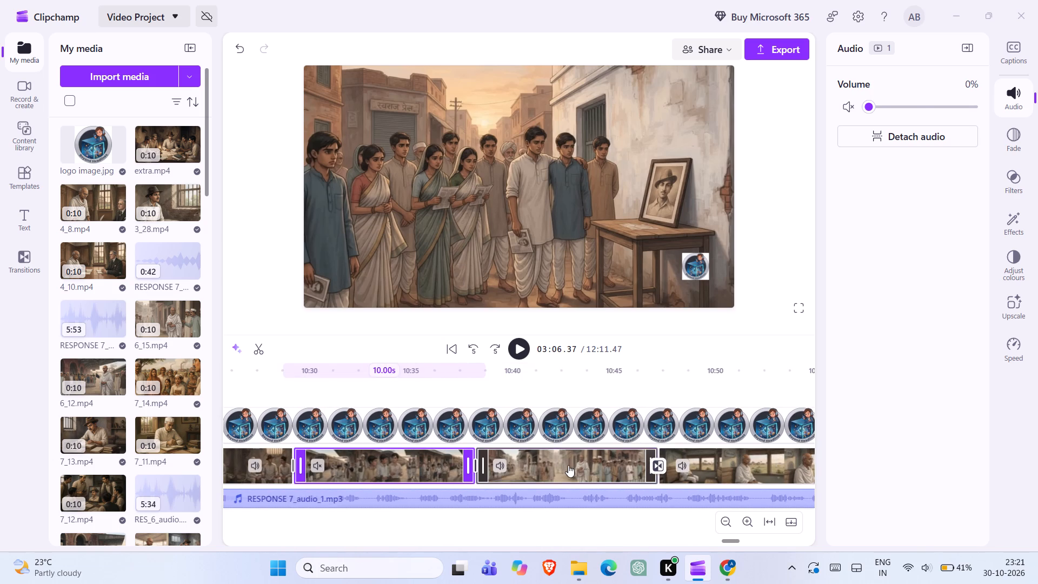
pyautogui.click(884, 104)
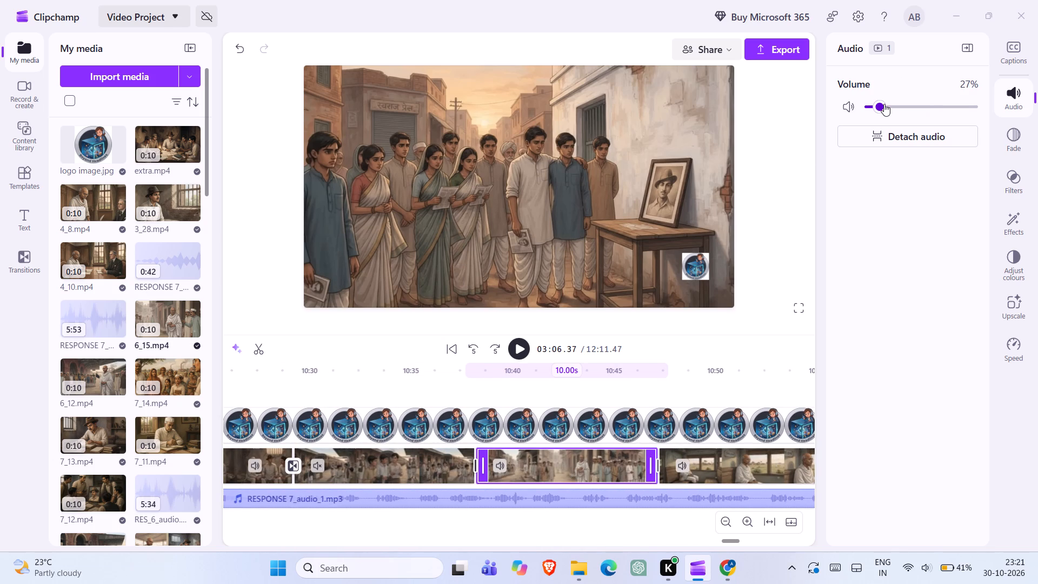
# Set the audio volume of the 10-second clip 6_15.mp4 starting at about 10:38 to 25%.
pyautogui.click(884, 104)
# Set the audio volume of the 10-second video clip starting at about 10:47 to 23%.
pyautogui.click(725, 476)
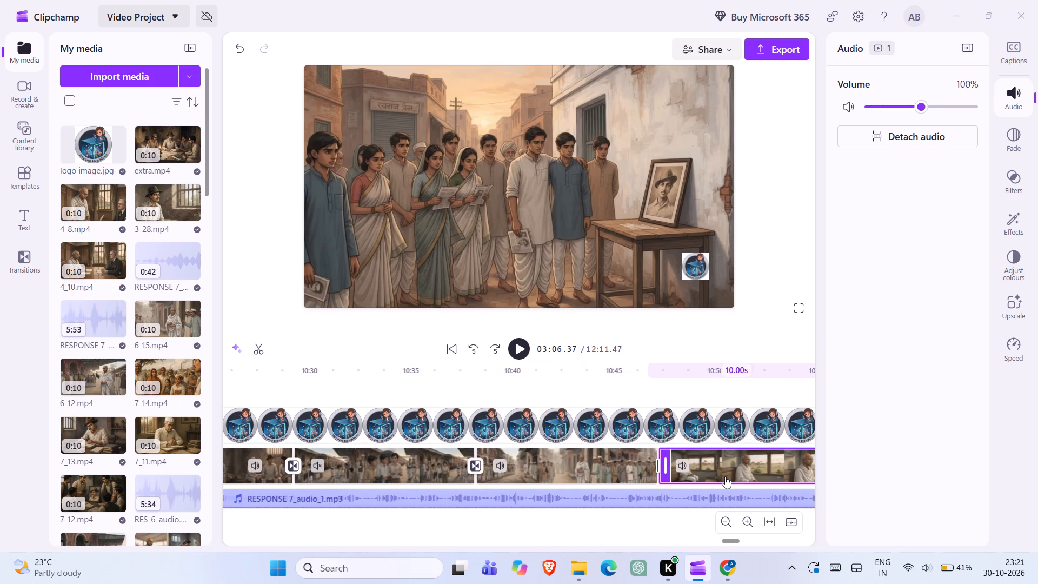
pyautogui.click(881, 106)
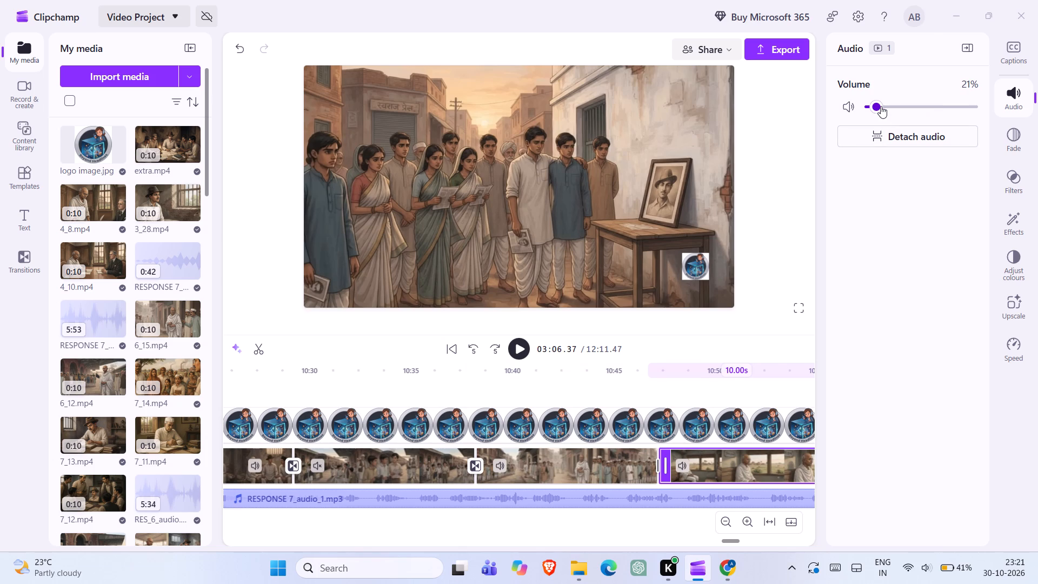
pyautogui.click(881, 106)
# Set the audio volume of the 4.51-second video clip starting at about 10:56 to 23%.
pyautogui.hscroll(-2, 719, 466)
pyautogui.click(532, 454)
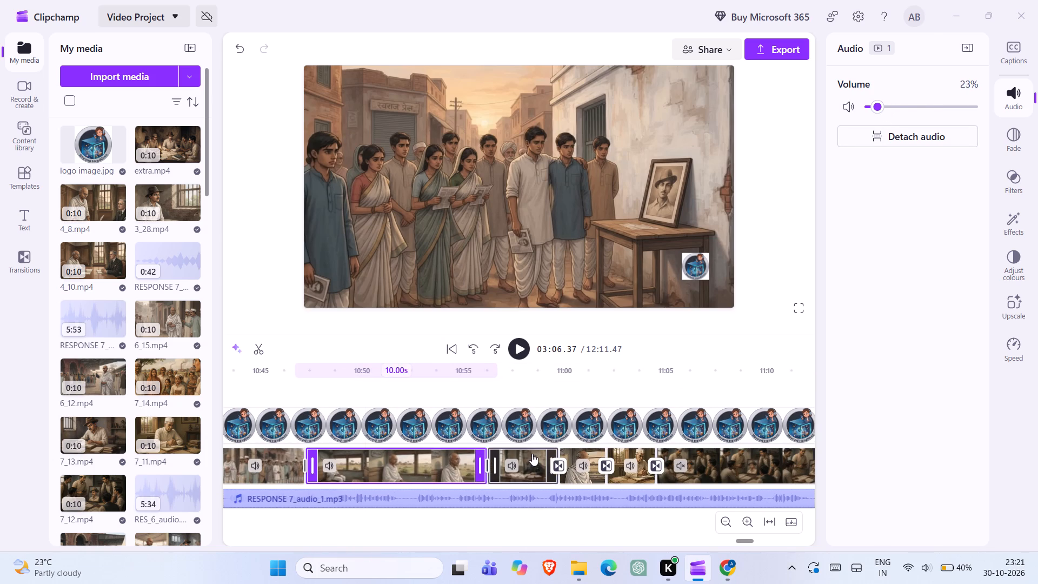
pyautogui.click(880, 103)
pyautogui.click(880, 103)
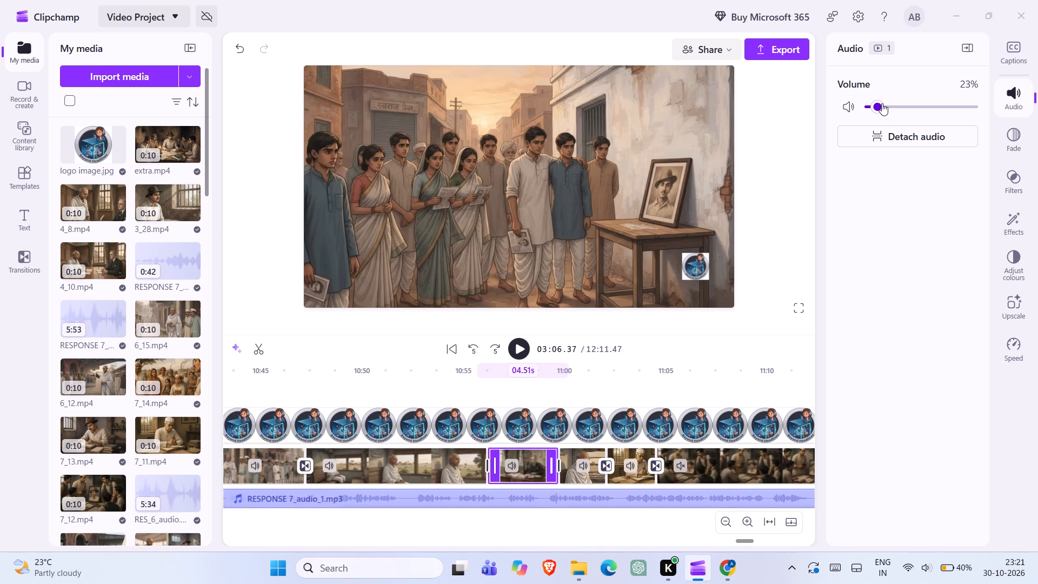
# Set the audio volume of the 3.33-second clip 6_9.mp4 starting at about 10:59 to 22%.
pyautogui.click(569, 476)
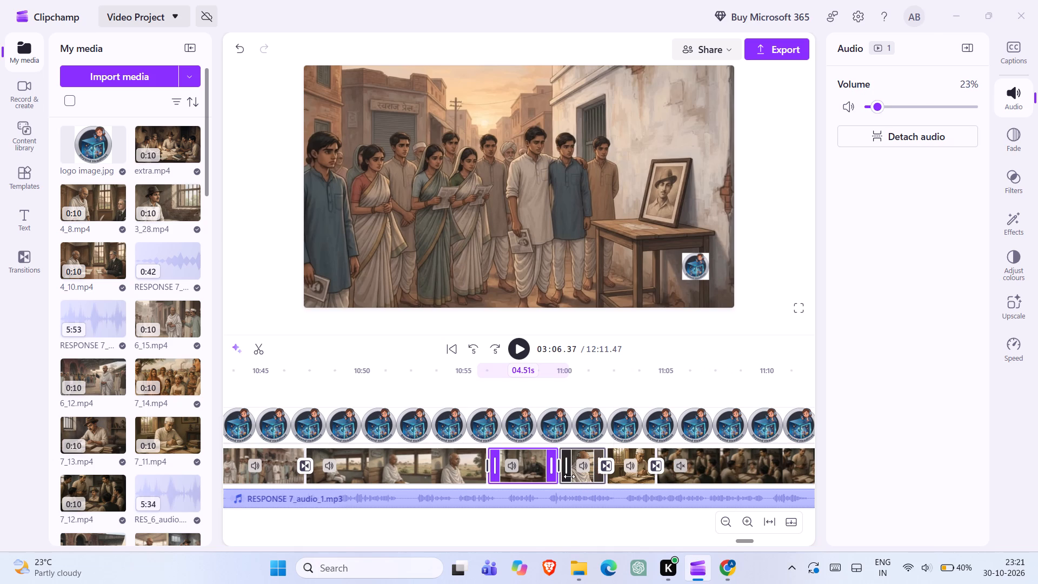
pyautogui.click(576, 478)
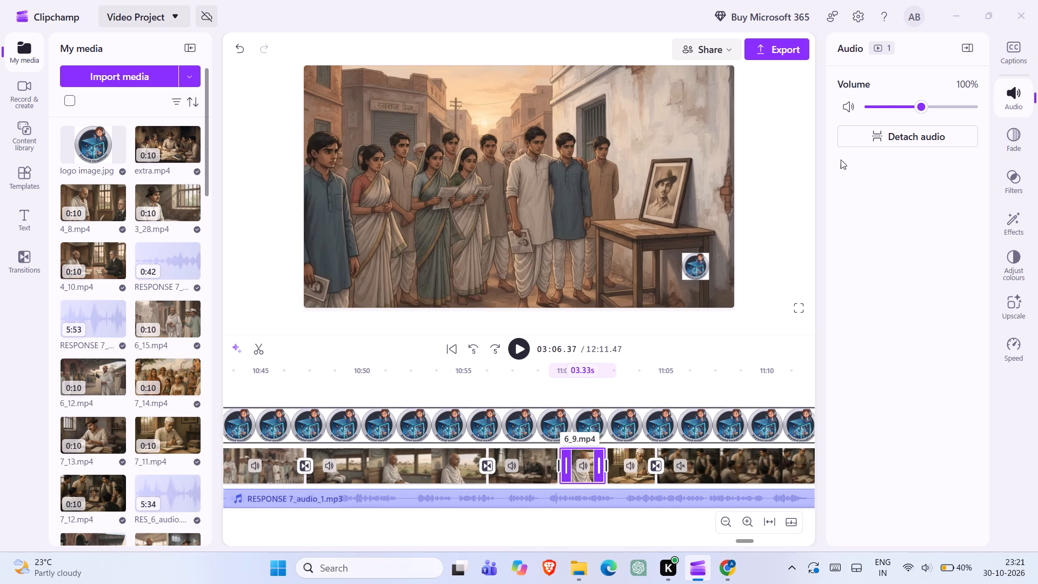
pyautogui.click(881, 103)
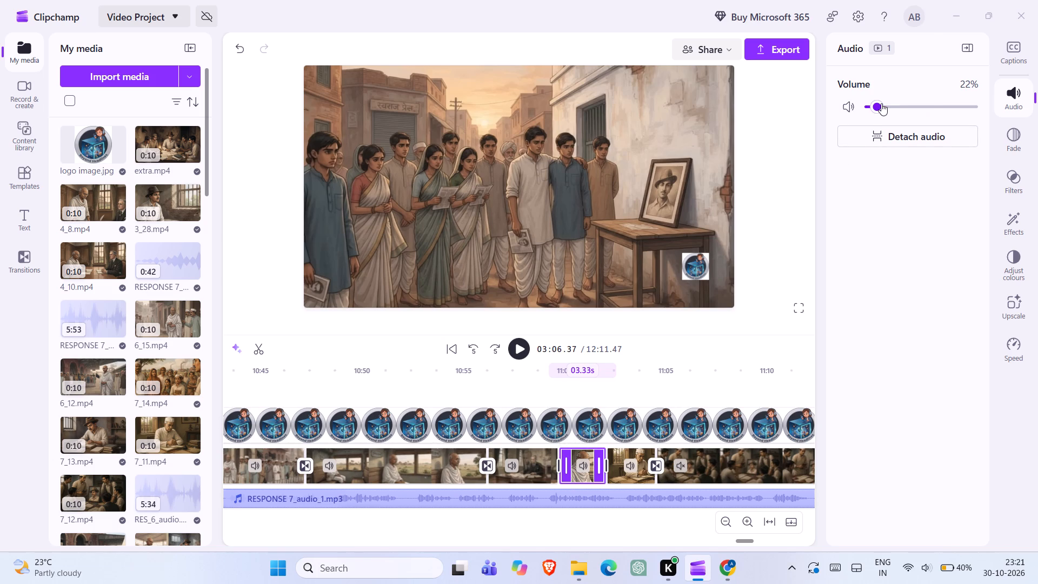
# Set the audio volume of the 3.46-second clip 7_11.mp4 starting at about 11:02 to 21%.
pyautogui.click(639, 459)
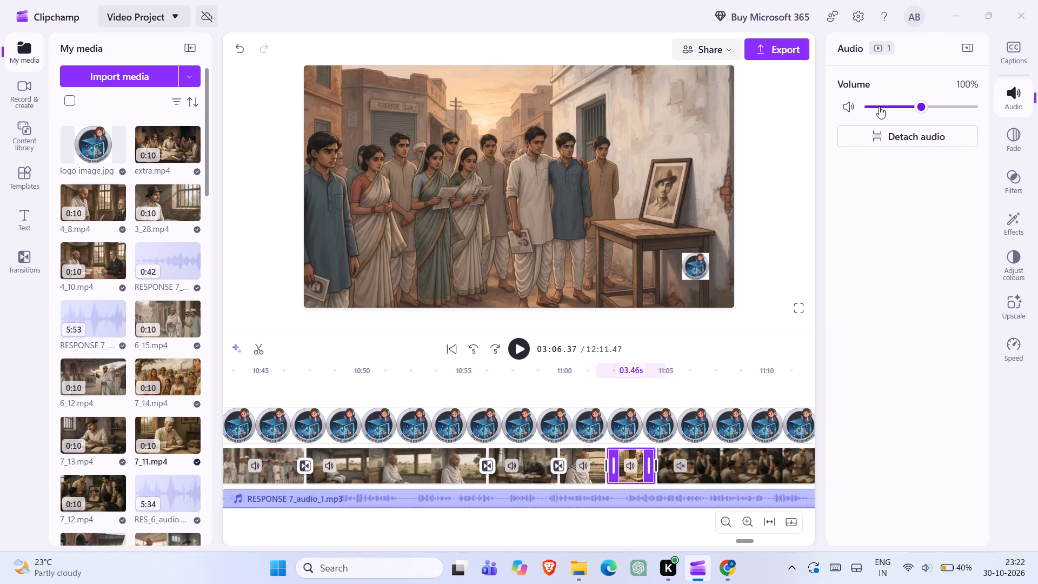
pyautogui.click(879, 107)
pyautogui.click(879, 107)
# Set the audio volume of the 10-second video clip starting at about 11:13 to 25%.
pyautogui.hscroll(-1, 755, 480)
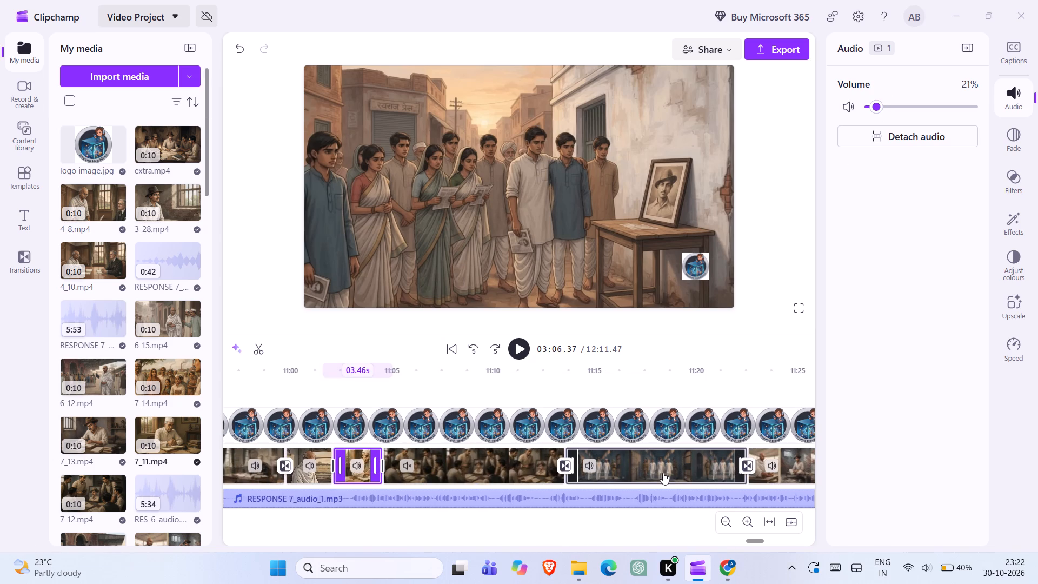
pyautogui.click(663, 473)
pyautogui.click(883, 104)
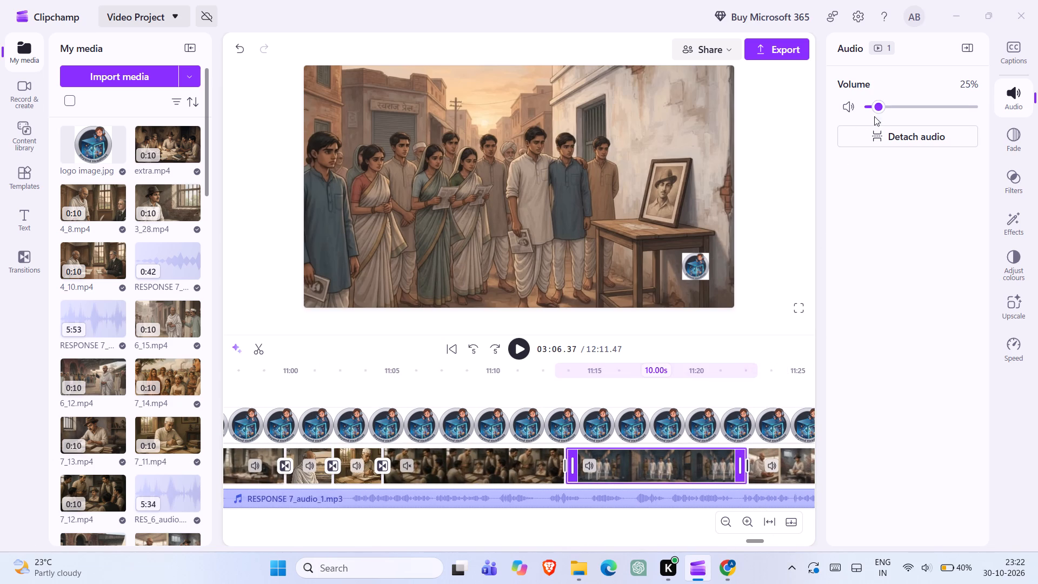
# Set the audio volume of the 7.57-second video clip starting at about 11:22 to 23%.
pyautogui.click(786, 456)
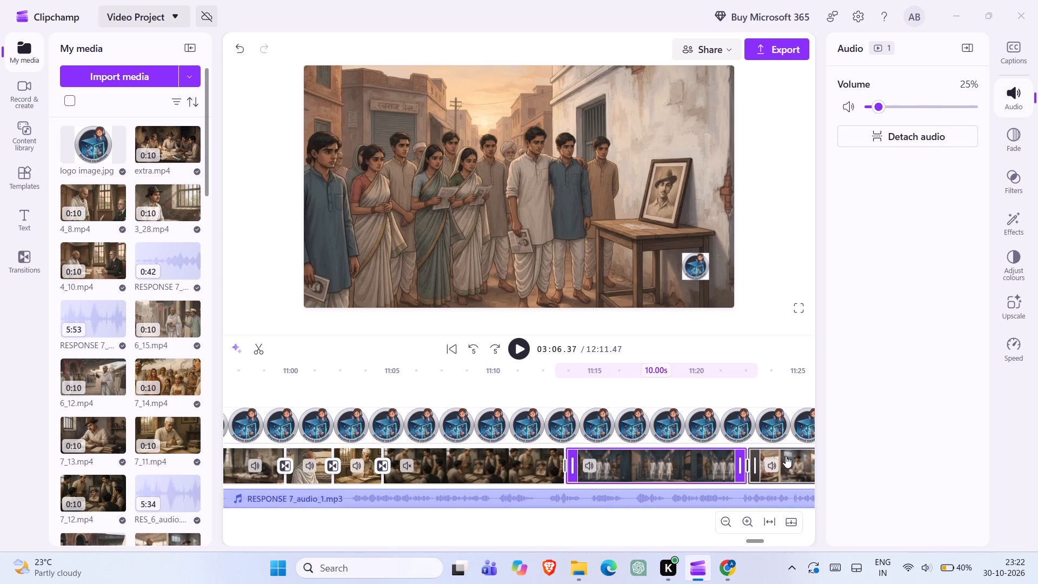
pyautogui.click(877, 107)
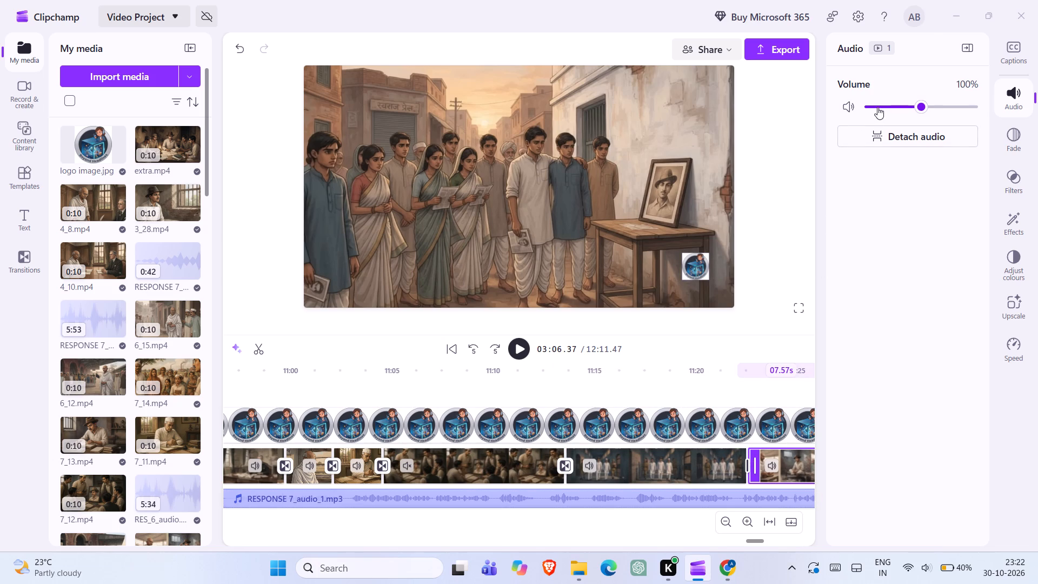
pyautogui.click(877, 107)
# Set the audio volume of the 5.60-second video clip starting at about 11:33 to 23%.
pyautogui.hscroll(-2, 750, 455)
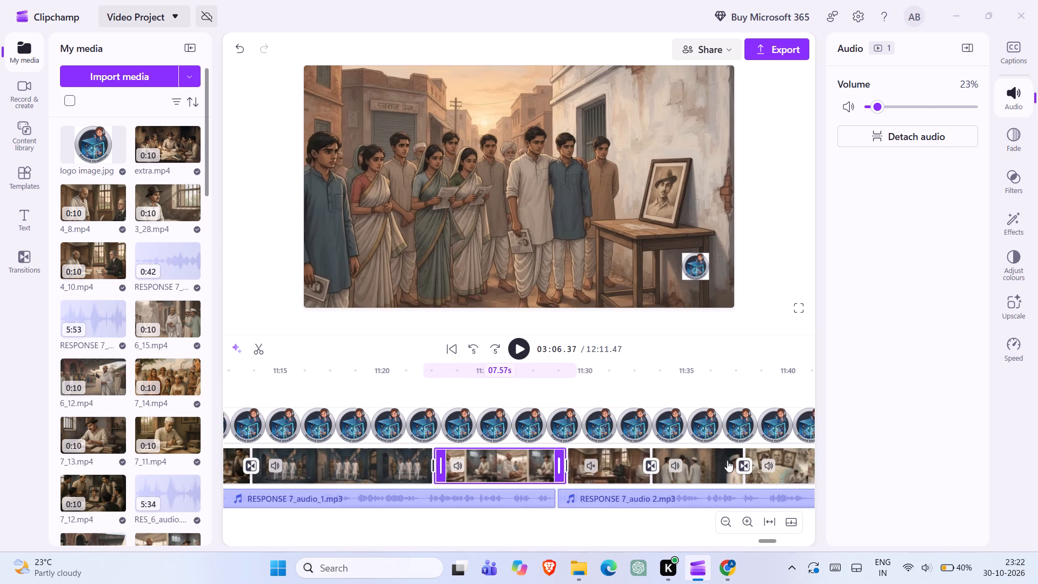
pyautogui.click(727, 460)
pyautogui.click(883, 103)
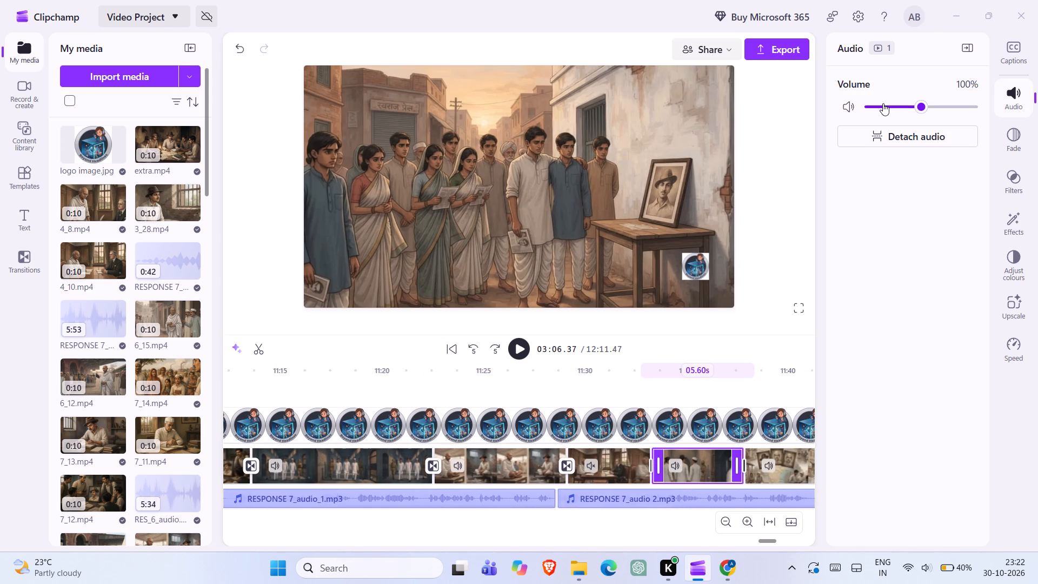
pyautogui.click(883, 103)
# Set the audio volume of the 10.61-second video clip starting at about 11:37 to 21%.
pyautogui.click(797, 463)
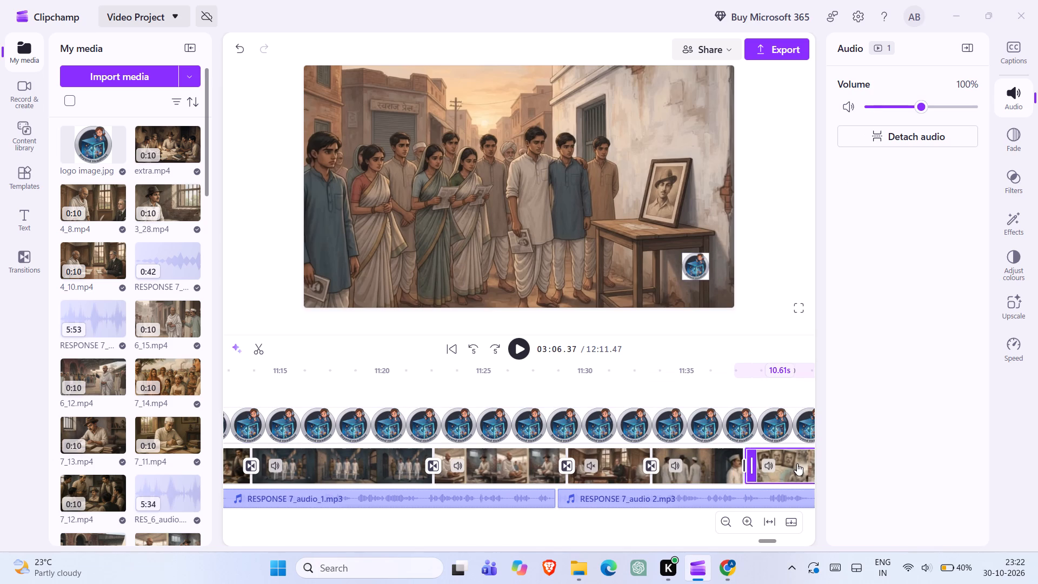
pyautogui.click(884, 108)
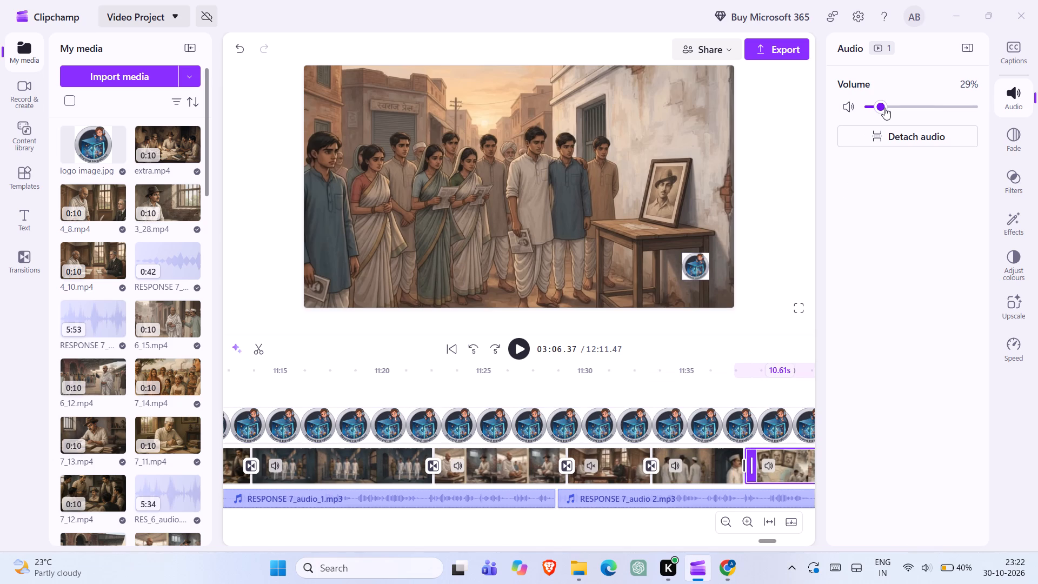
pyautogui.click(881, 107)
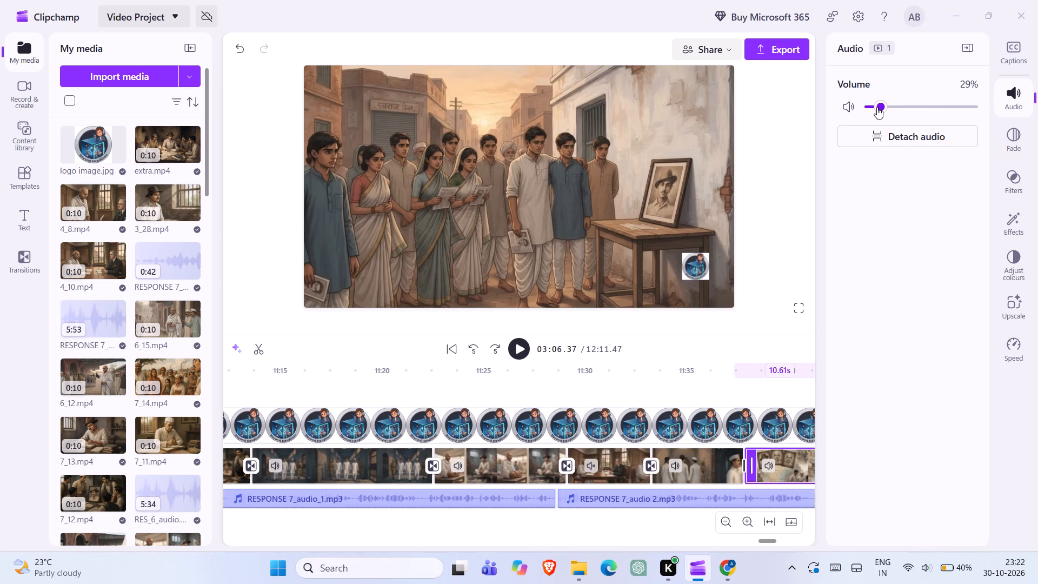
pyautogui.click(877, 107)
# Set the audio volume of the 11.99-second video clip starting at about 11:48 to 23%.
pyautogui.hscroll(-1, 740, 467)
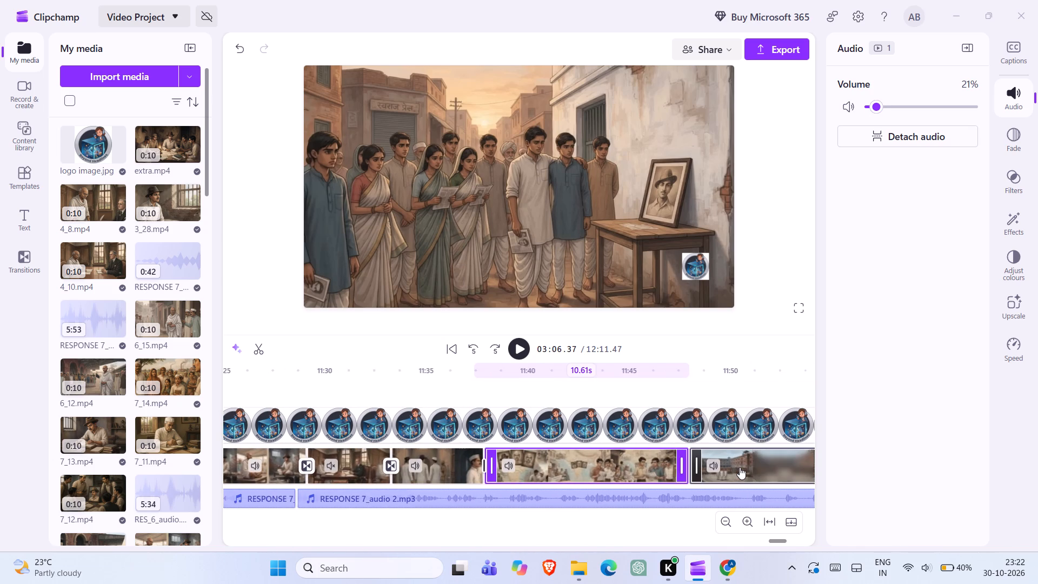
pyautogui.click(726, 468)
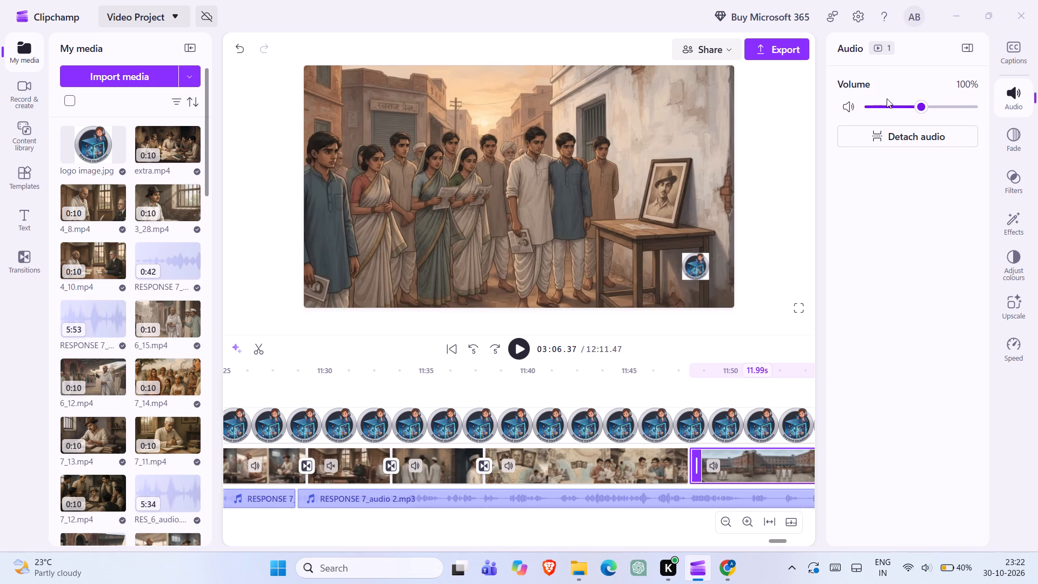
pyautogui.click(882, 102)
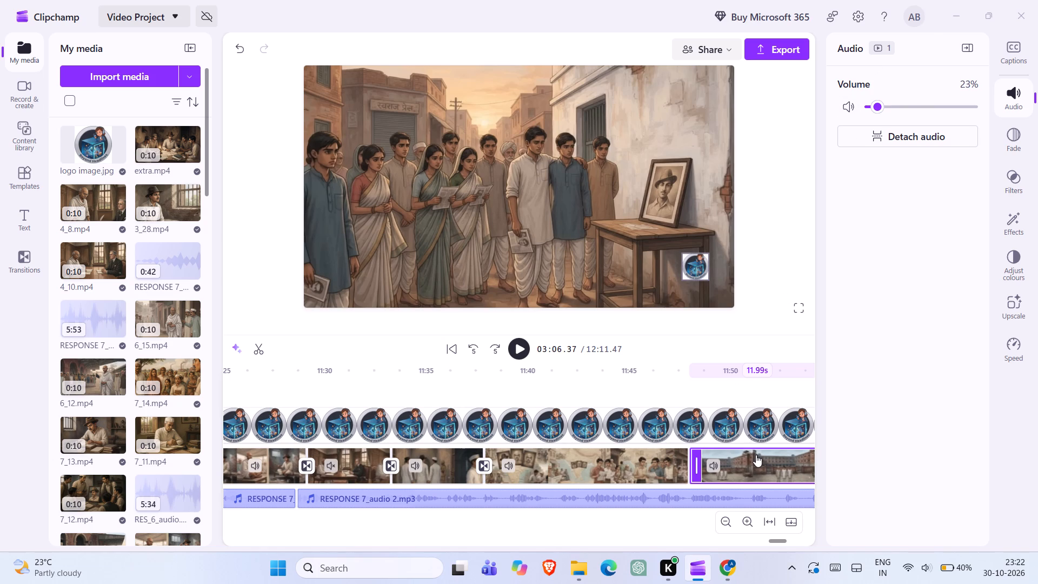
# Set the audio volume of the final 12.39-second clip 6_23.mp4 starting at about 11:59 to 23%.
pyautogui.hscroll(-1, 756, 455)
pyautogui.click(797, 456)
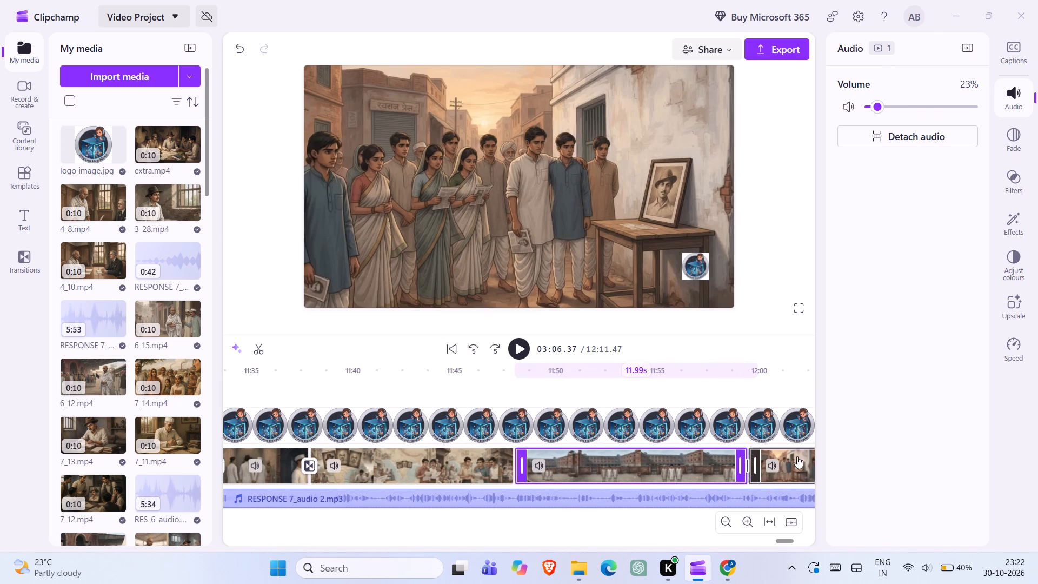
pyautogui.click(886, 104)
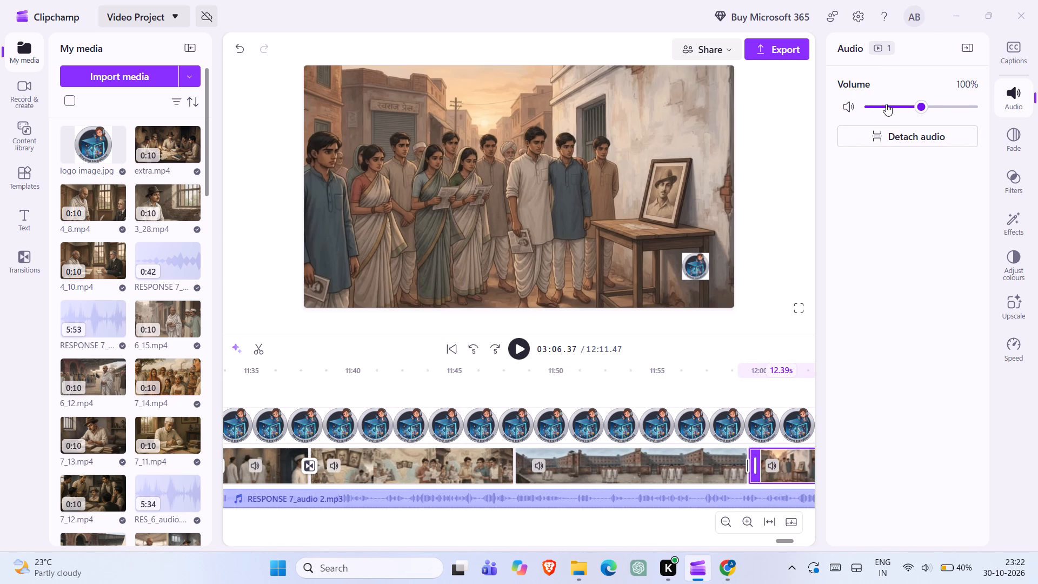
pyautogui.click(886, 104)
# Deselect the last clip and return the playhead to the start of the video at 00:00.00.
pyautogui.hscroll(-2, 758, 484)
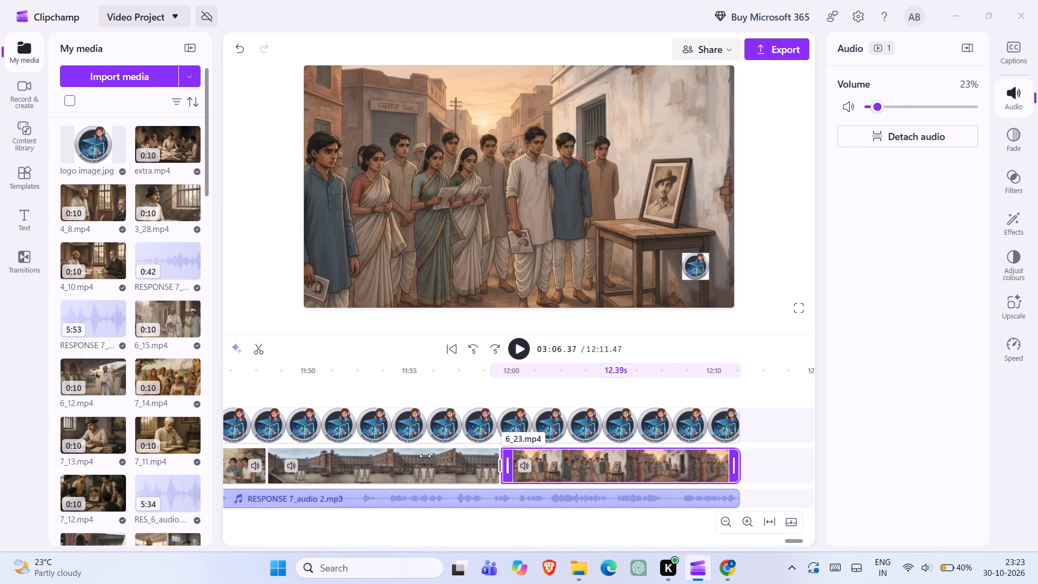
pyautogui.hscroll(8, 445, 468)
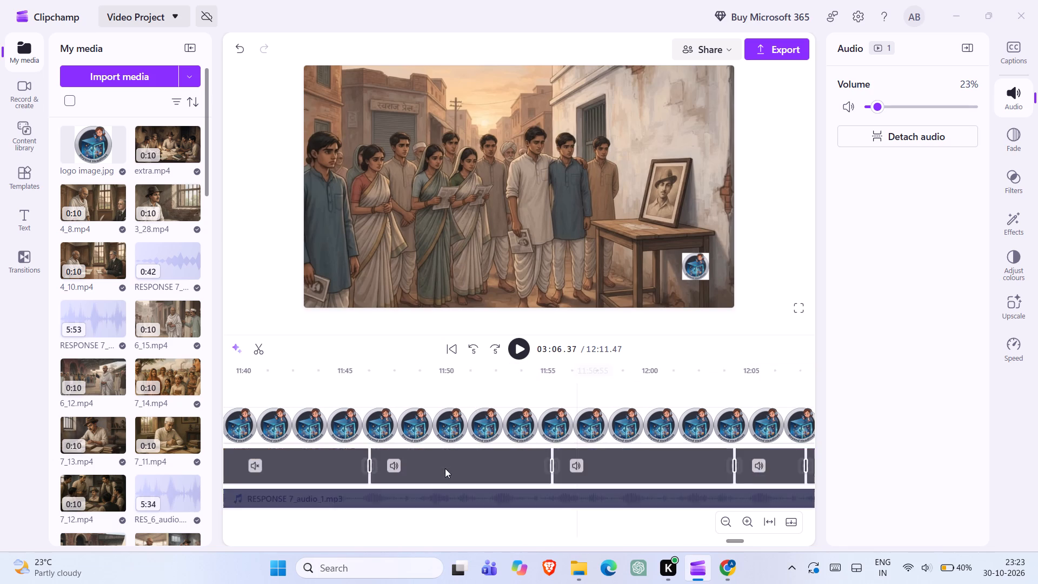
pyautogui.hscroll(11, 445, 468)
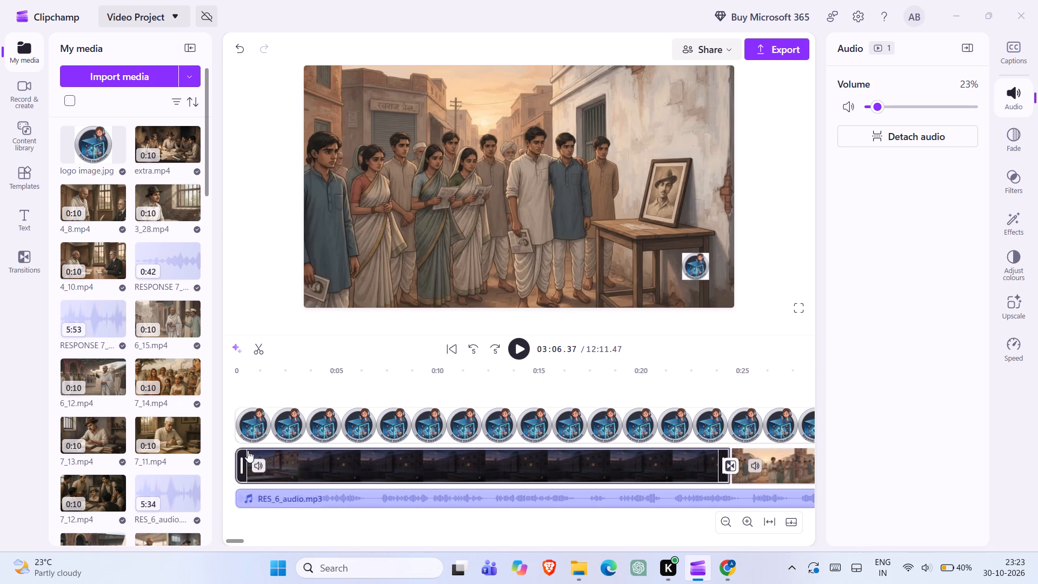
pyautogui.doubleClick(229, 432)
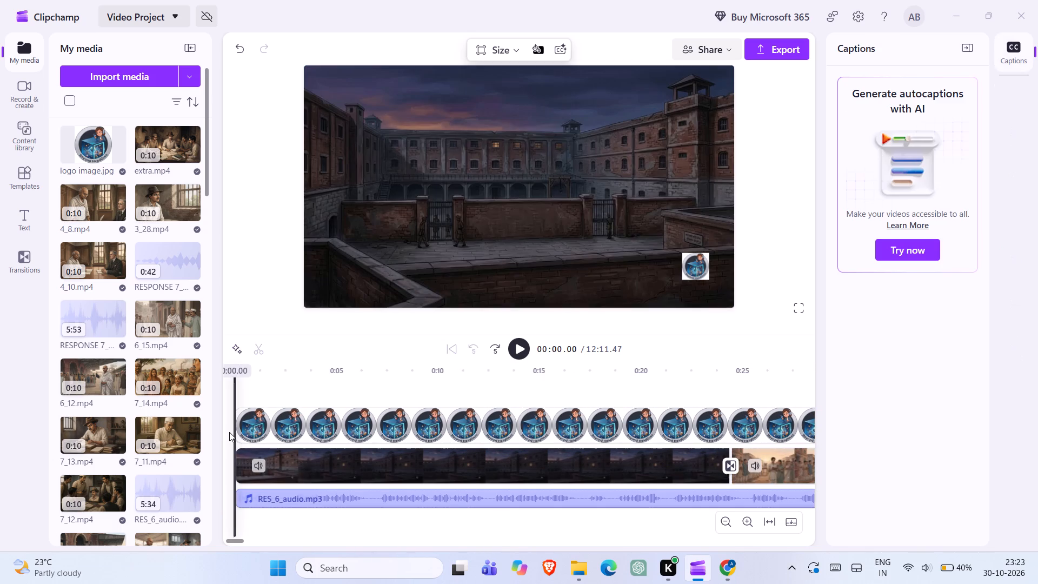
# Review the timeline through to the end of the video and place the playhead at 12:11.47.
pyautogui.hscroll(-8, 566, 453)
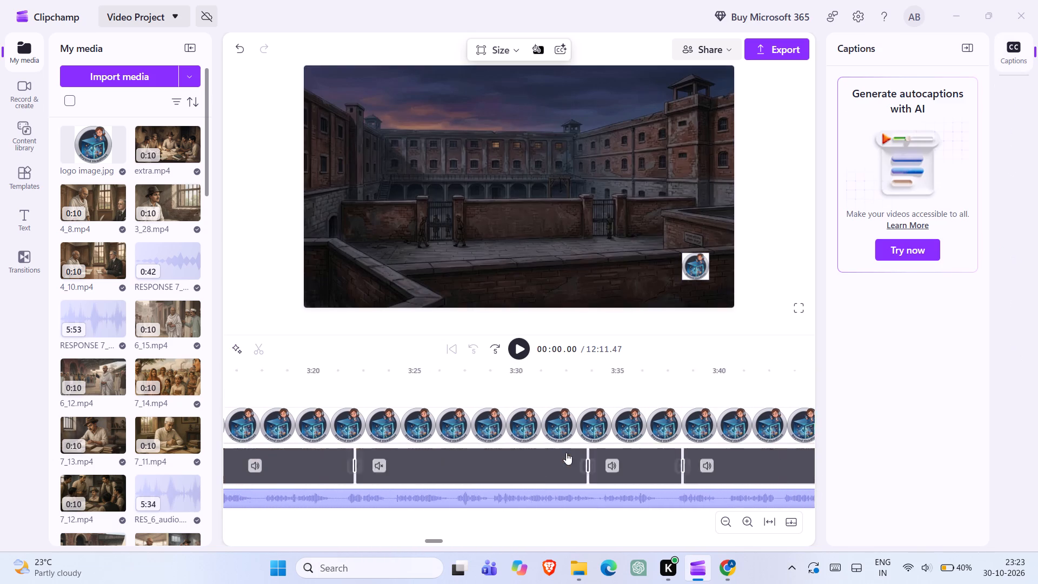
pyautogui.hscroll(-17, 566, 453)
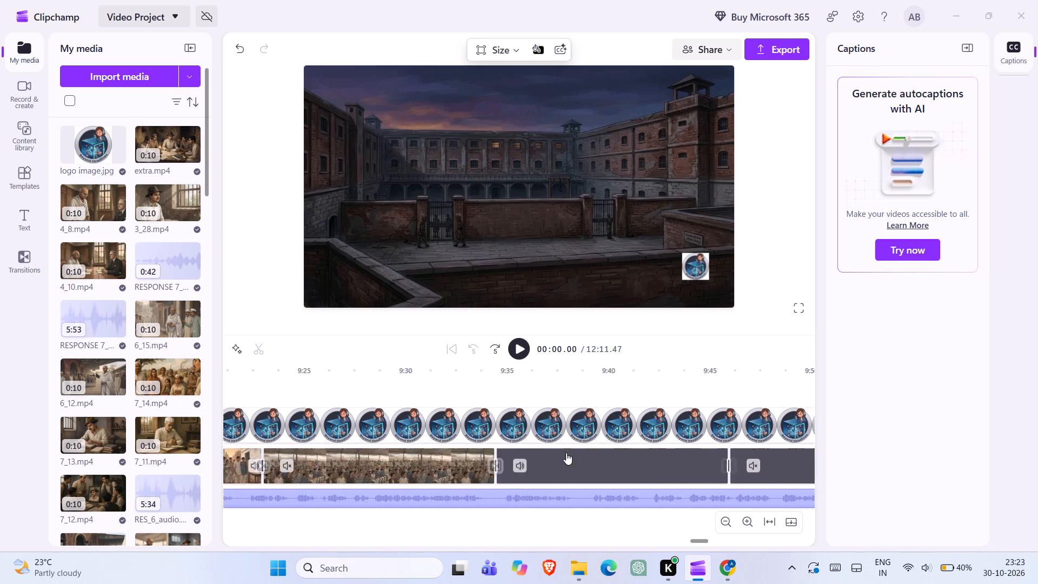
pyautogui.hscroll(-5, 566, 453)
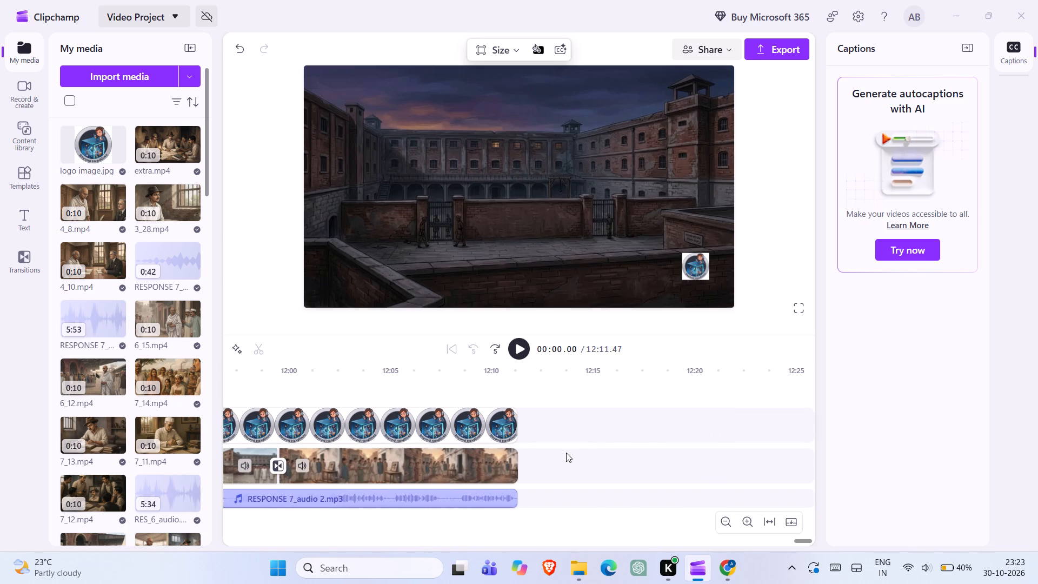
pyautogui.doubleClick(521, 438)
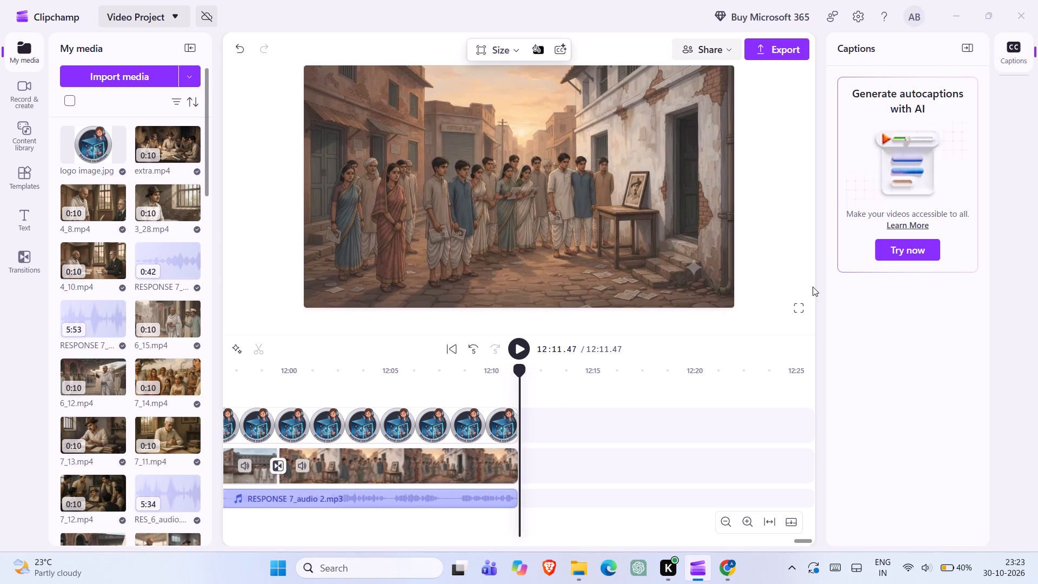
pyautogui.click(793, 42)
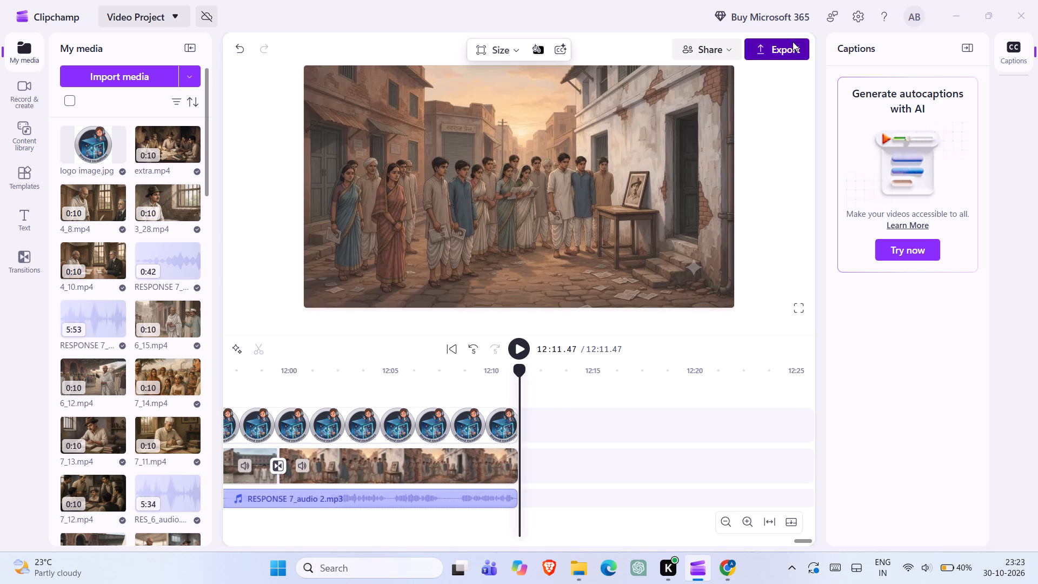
pyautogui.click(708, 183)
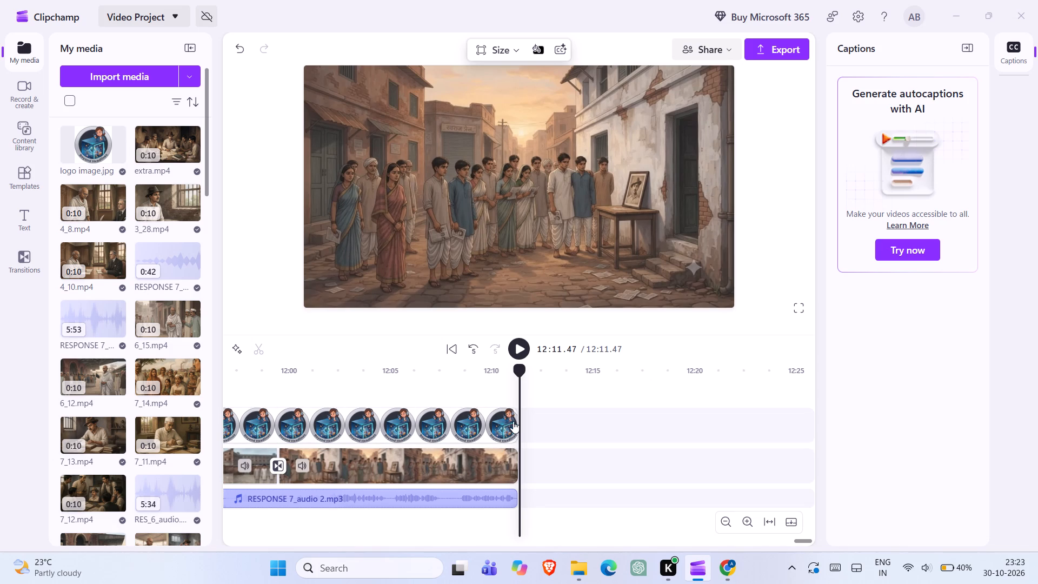
# Check the logo overlay from its end back to the start of the video and briefly play the opening from 00:00.00.
pyautogui.click(514, 419)
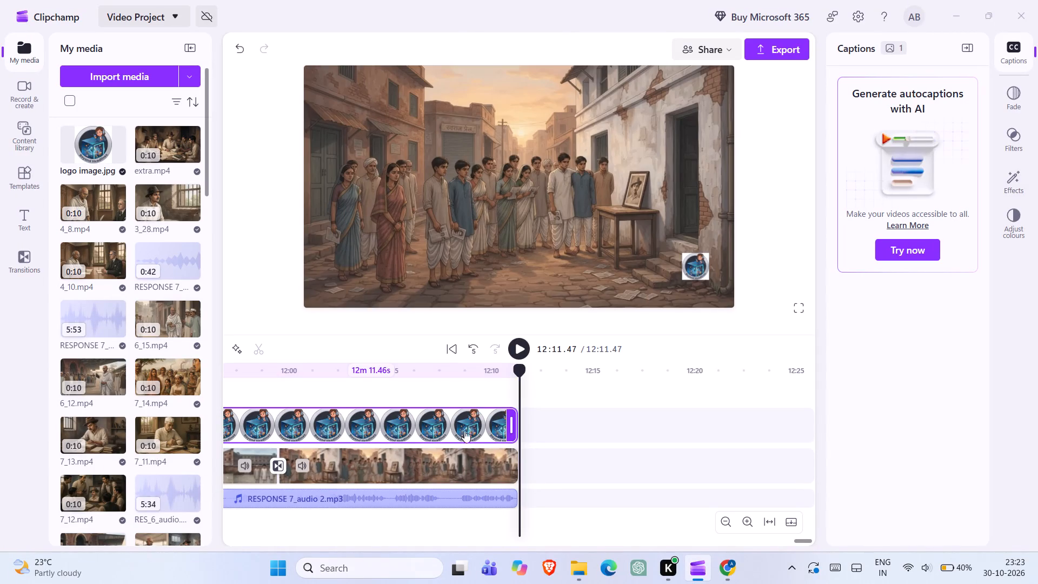
pyautogui.hscroll(9, 407, 448)
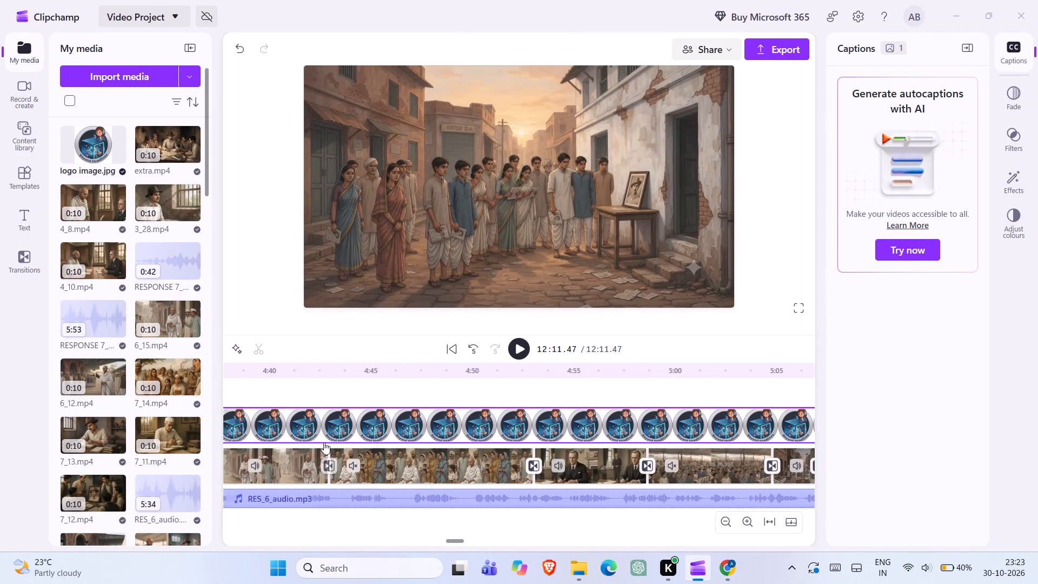
pyautogui.hscroll(8, 297, 440)
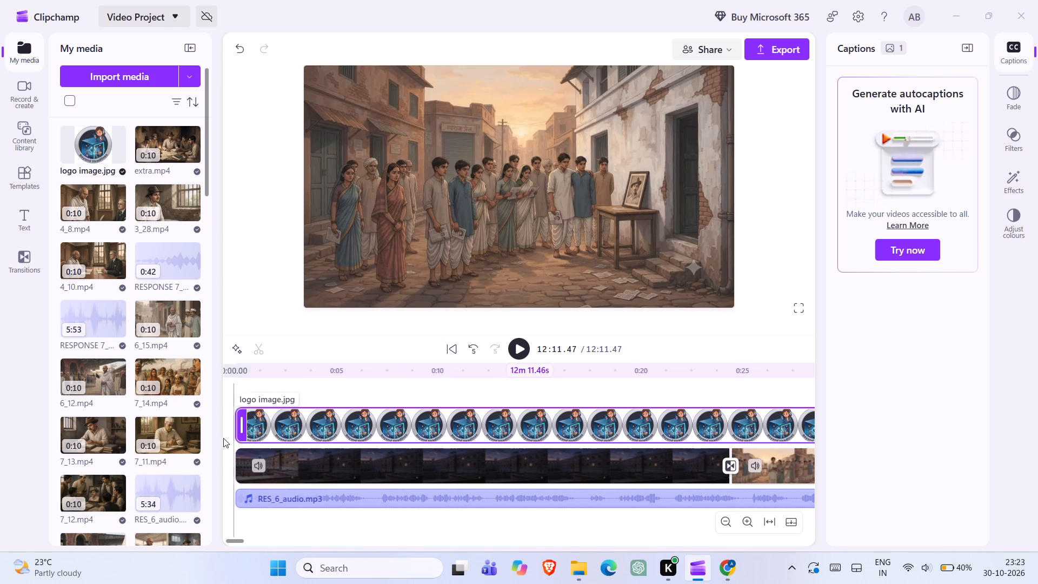
pyautogui.doubleClick(229, 435)
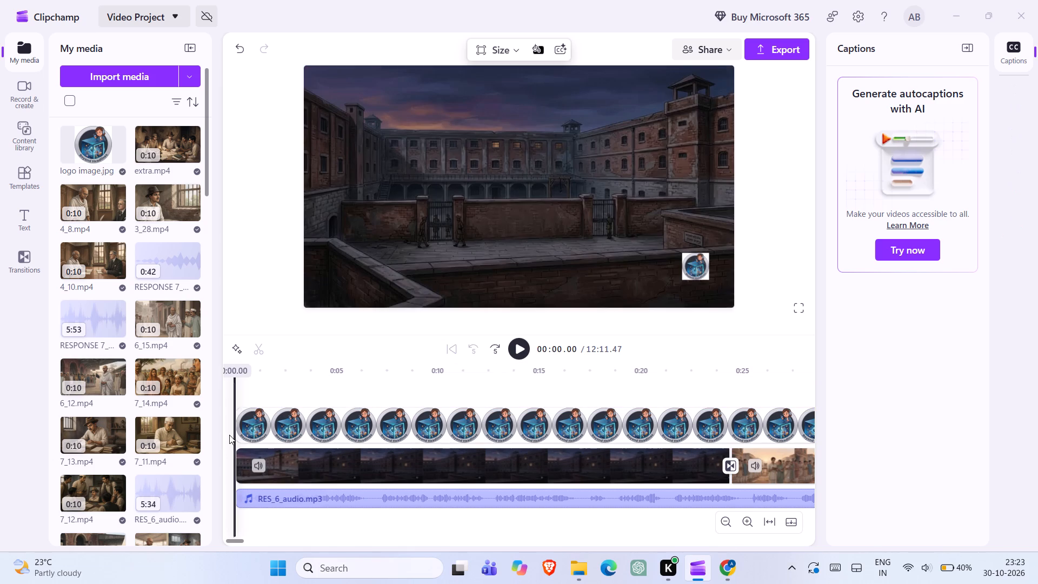
pyautogui.click(516, 349)
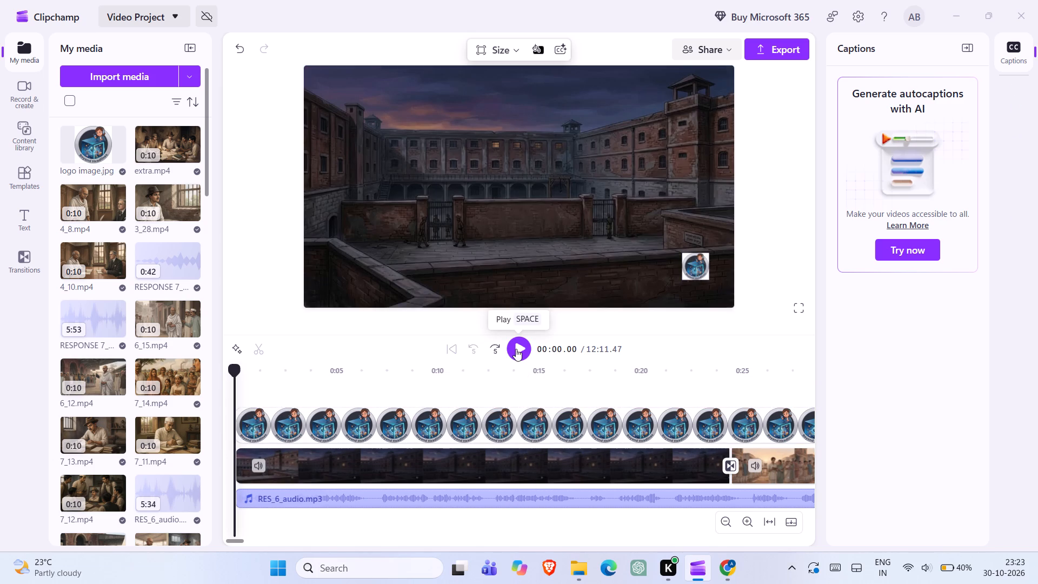
pyautogui.click(516, 349)
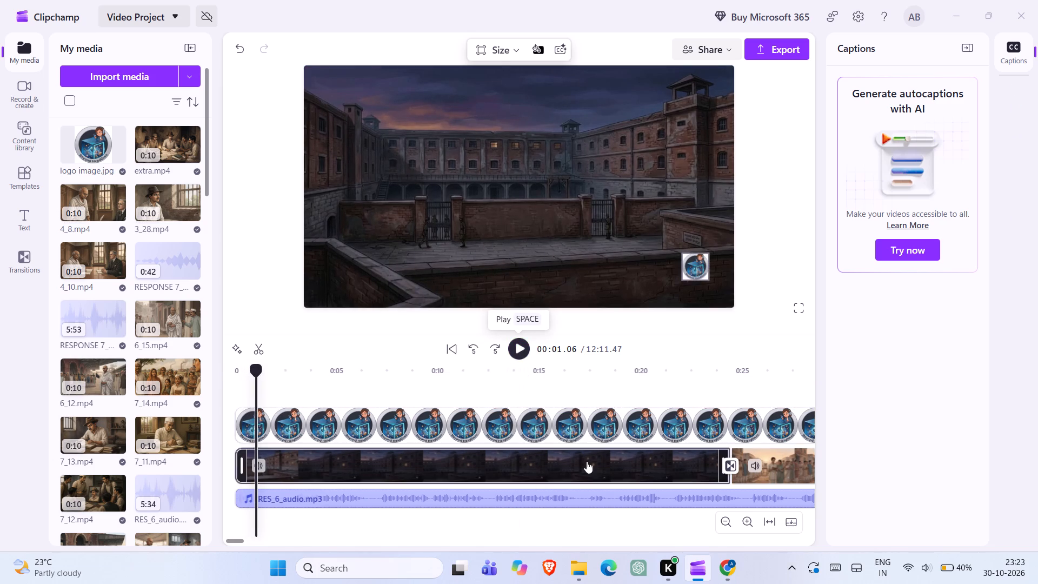
# Check the tracks at the end of the video, try playback there, and place the playhead at 12:11.38 on the last frames.
pyautogui.hscroll(-13, 587, 461)
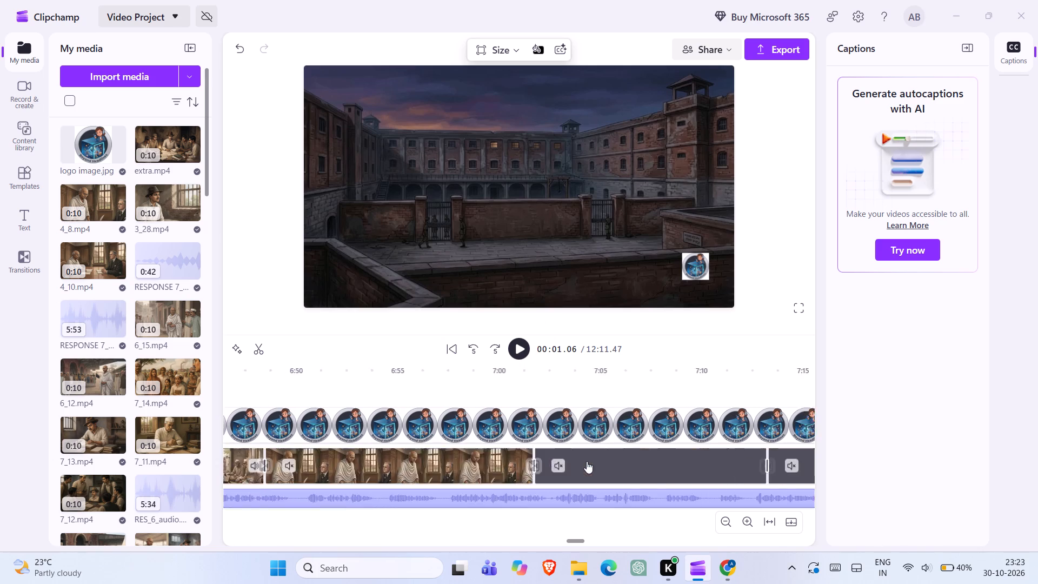
pyautogui.hscroll(-8, 587, 461)
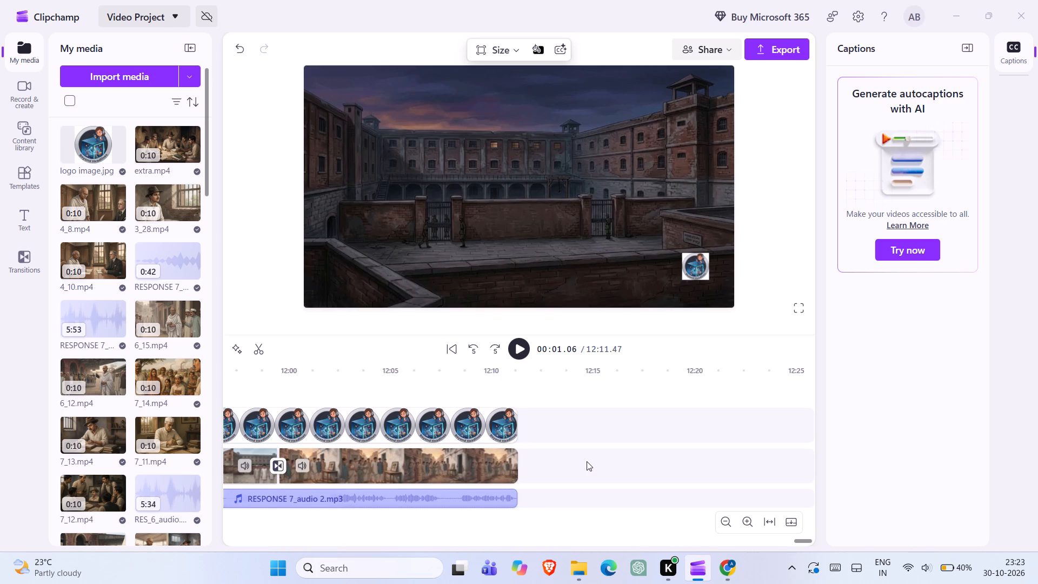
pyautogui.doubleClick(530, 426)
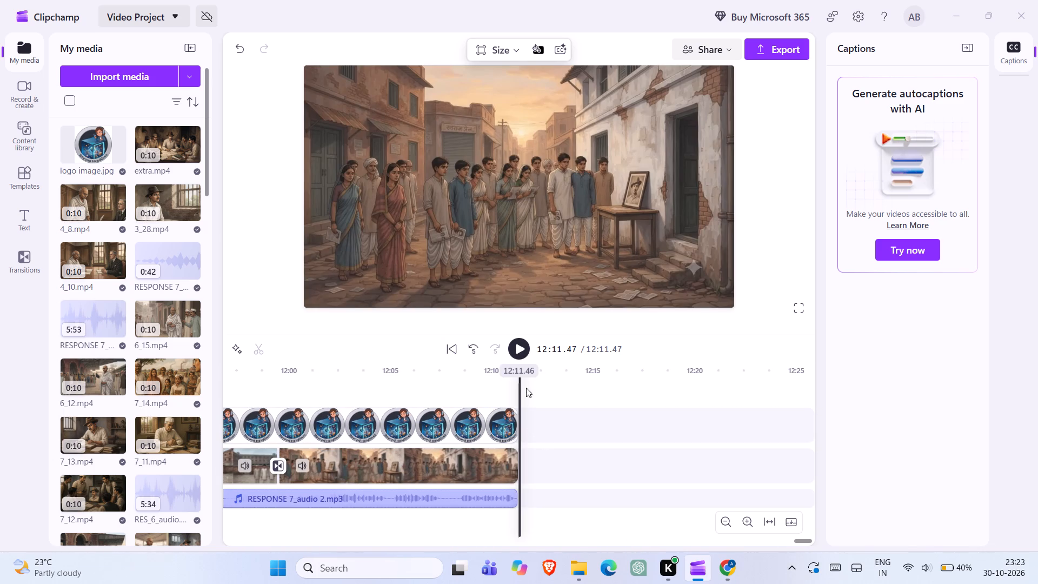
pyautogui.click(521, 359)
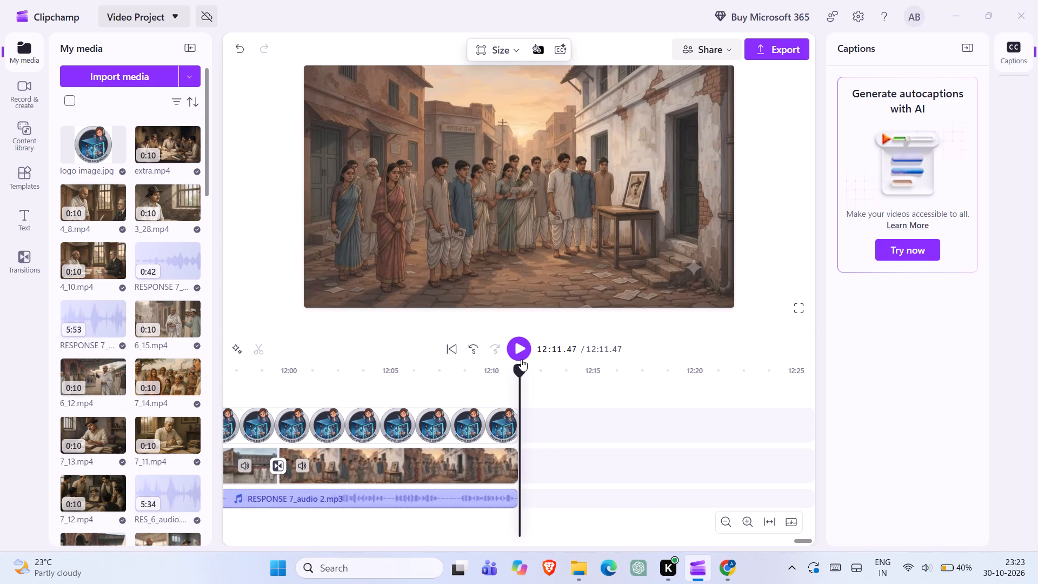
pyautogui.click(522, 349)
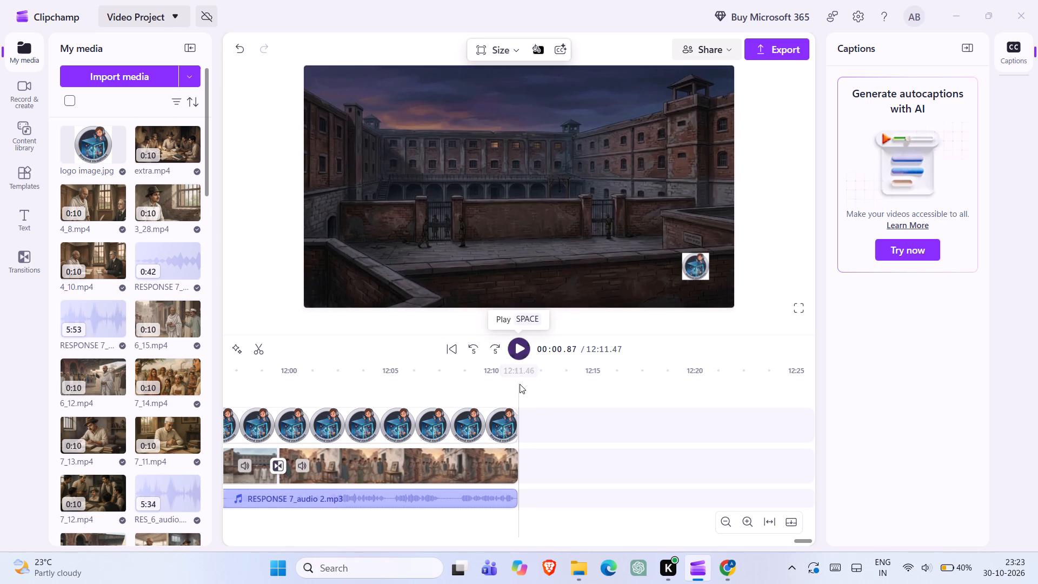
pyautogui.doubleClick(517, 401)
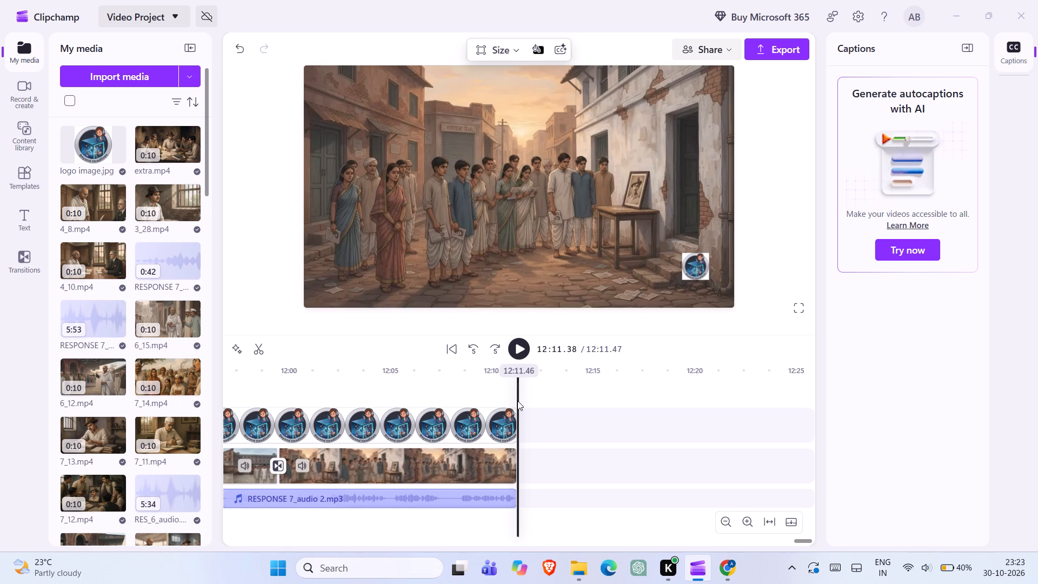
# Export the video in 1080p quality with the file name "bhagat sigh part 2".
pyautogui.click(794, 49)
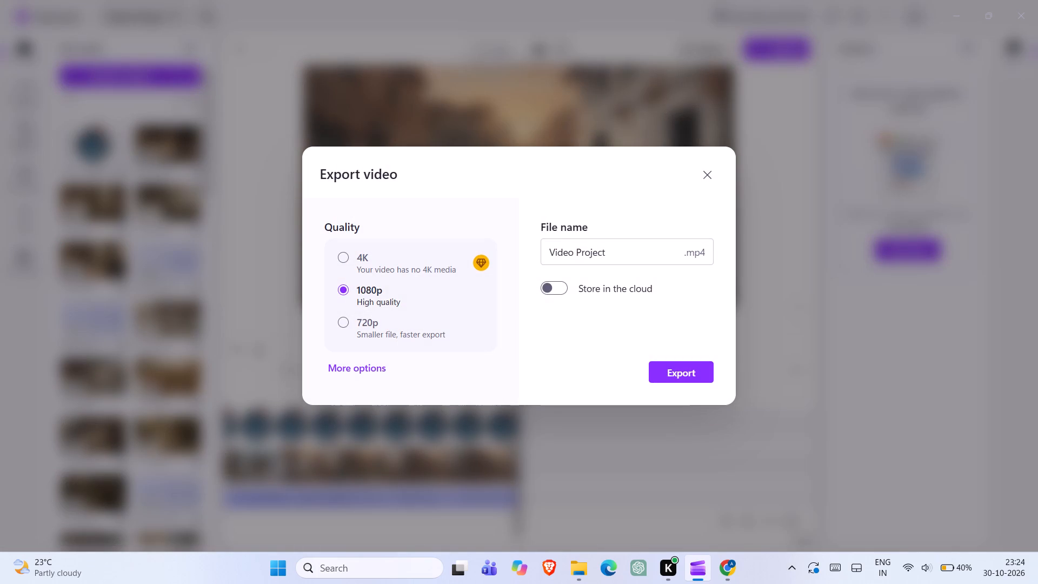
pyautogui.click(624, 247)
pyautogui.moveTo(624, 247); pyautogui.dragTo(576, 251)
pyautogui.moveTo(576, 251); pyautogui.dragTo(534, 263)
pyautogui.press('BackSpace')
pyautogui.write('bhagat')
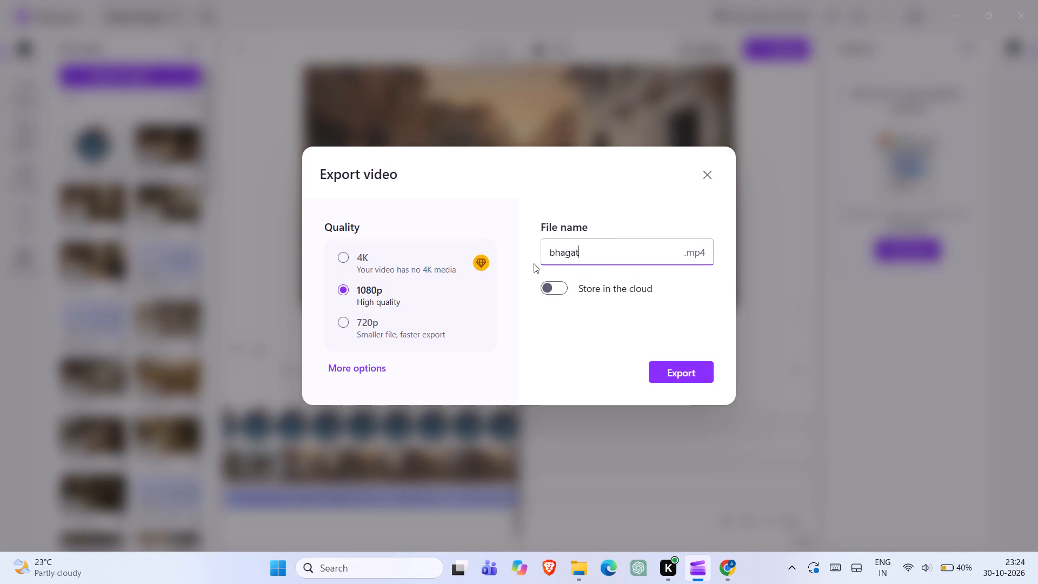
pyautogui.press('space')
pyautogui.write('sigh part')
pyautogui.press('space')
pyautogui.press('2')
pyautogui.press('Return')
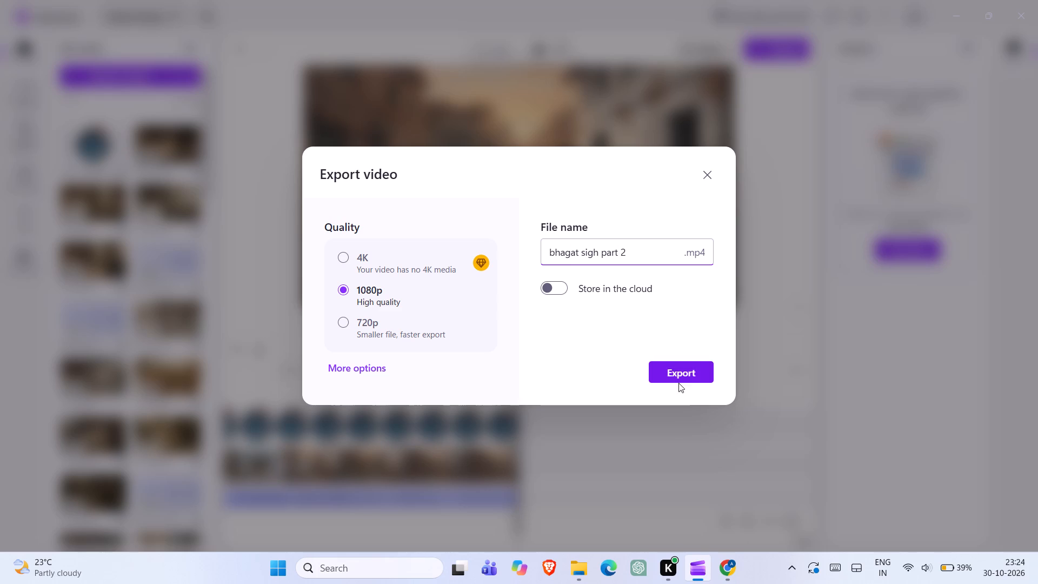
pyautogui.click(675, 373)
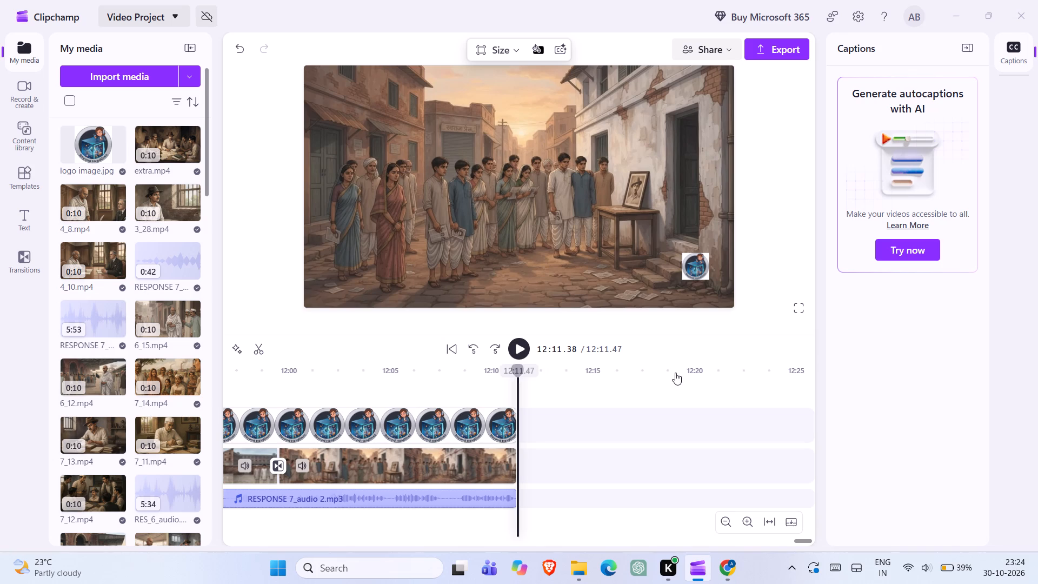
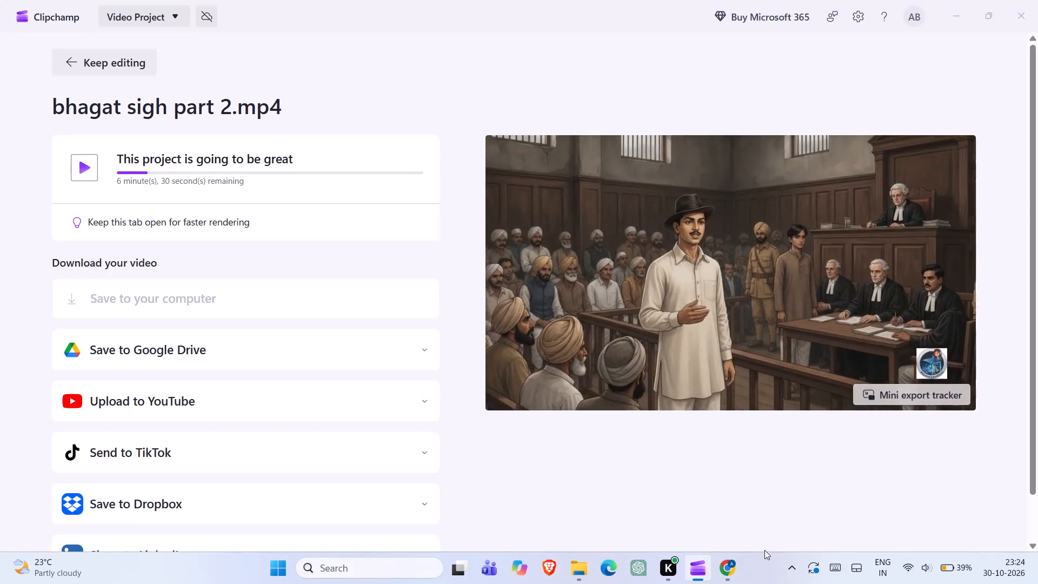
# Minimize the video editor window while the export of "bhagat sigh part 2" is rendering.
pyautogui.click(959, 18)
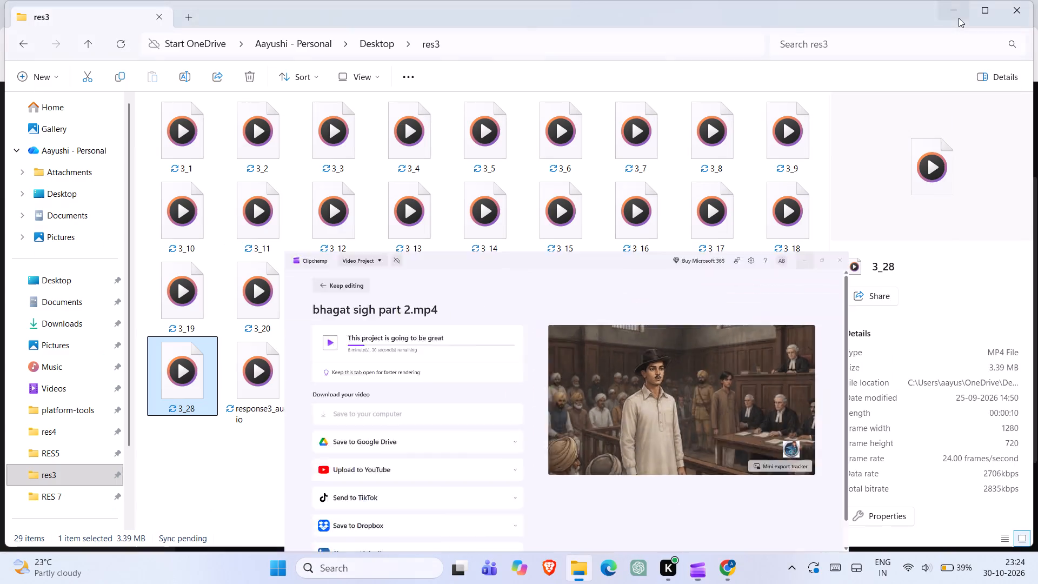